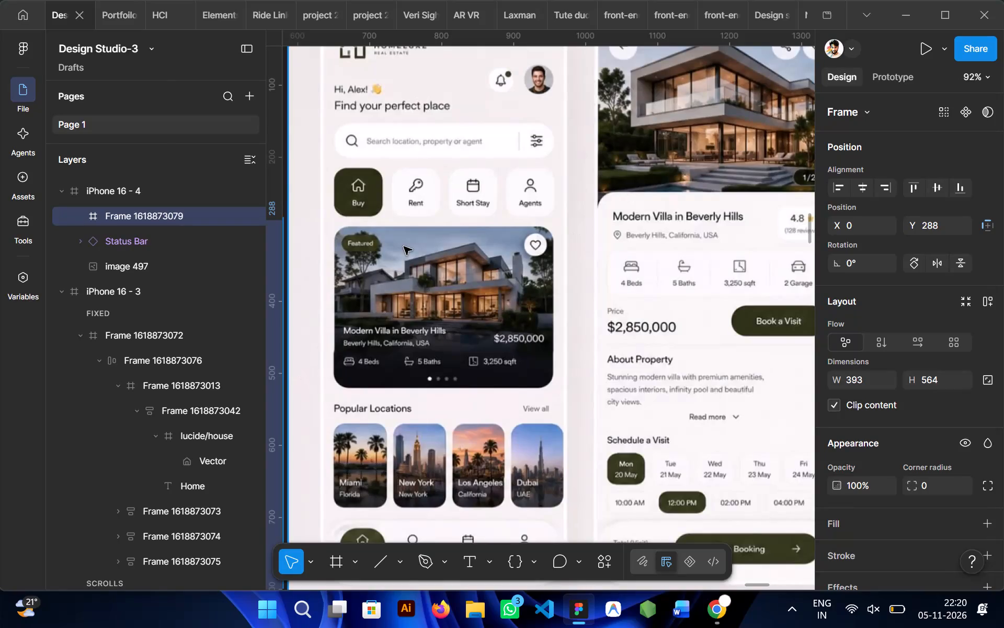
# Select the villa photo at the top of the iPhone 16 - 4 frame.
pyautogui.click(406, 243)
pyautogui.hscroll(2, 406, 243)
pyautogui.click(322, 208)
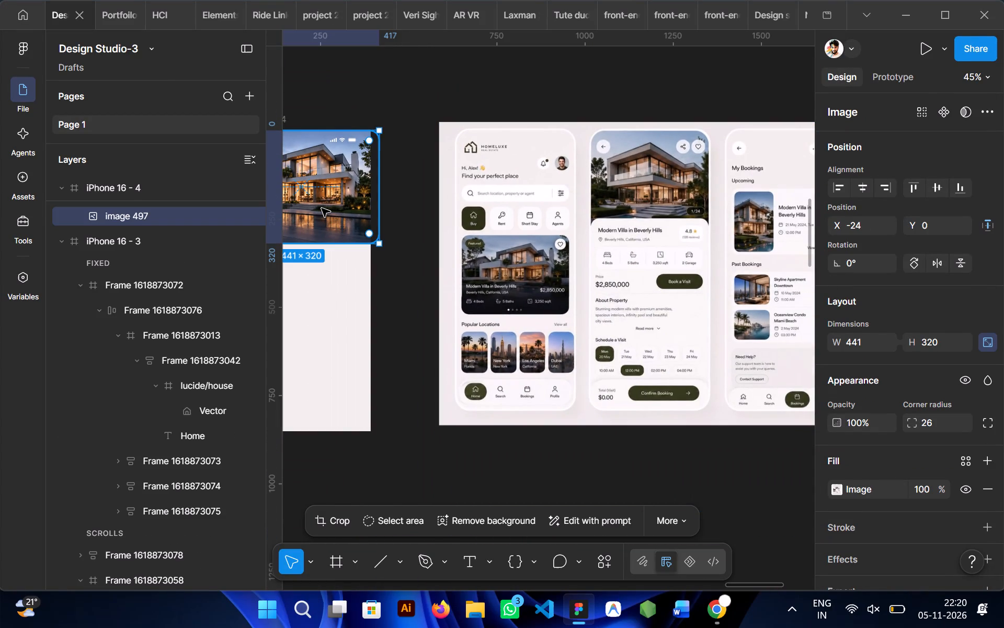
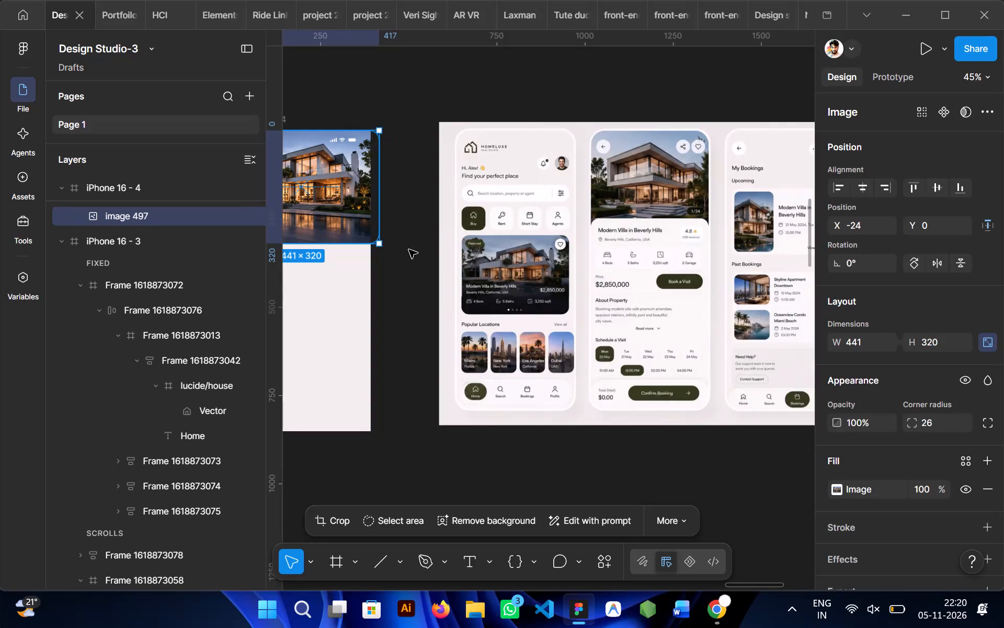
# Bring the empty 393 × 564 frame below the villa photo to the front and give it a solid FFFFFF fill.
pyautogui.hscroll(1, 409, 250)
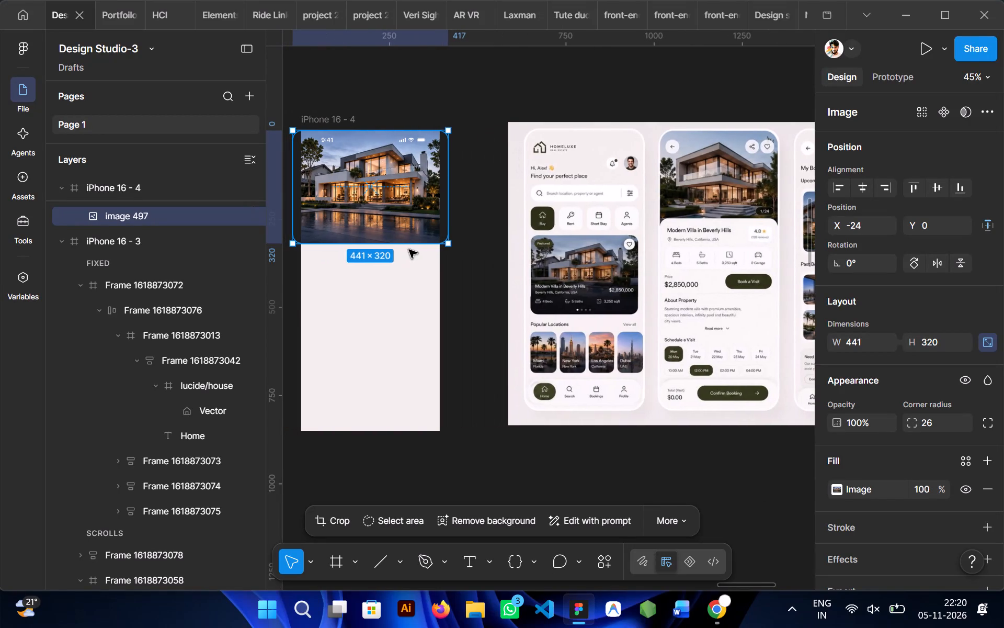
pyautogui.hscroll(1, 409, 250)
pyautogui.click(419, 294)
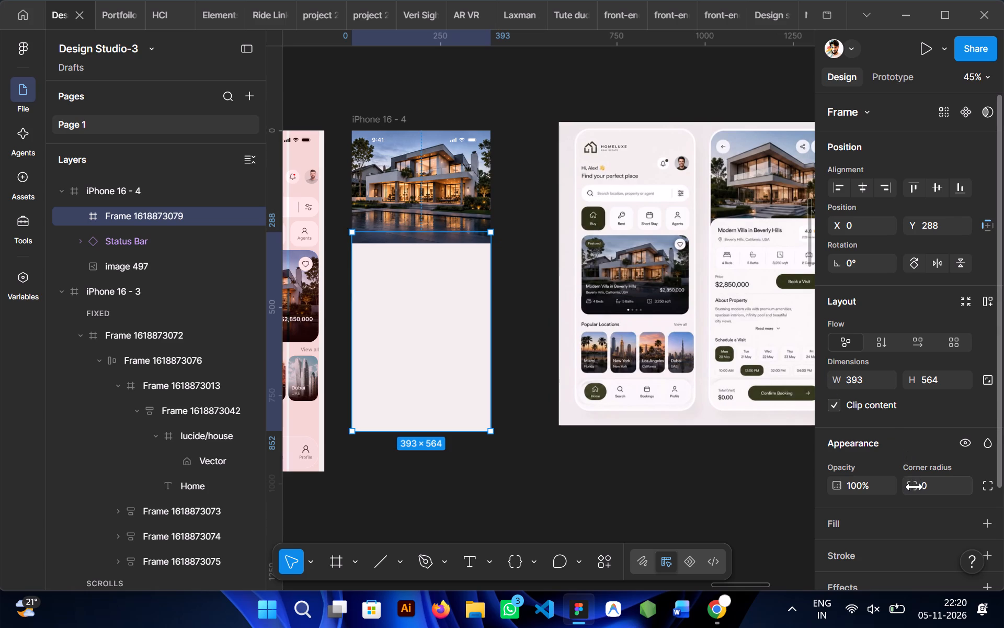
pyautogui.scroll(1, 938, 361)
pyautogui.scroll(2, 912, 295)
pyautogui.click(436, 333)
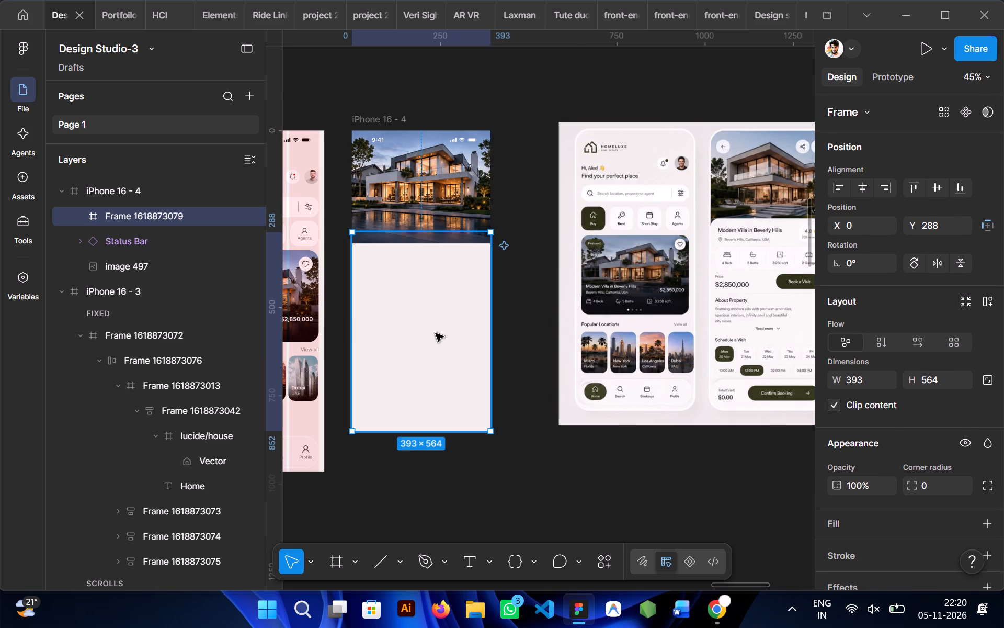
pyautogui.click(542, 253)
pyautogui.click(408, 321)
pyautogui.hotkey('ctrl', 'shift', ']')
pyautogui.click(431, 318)
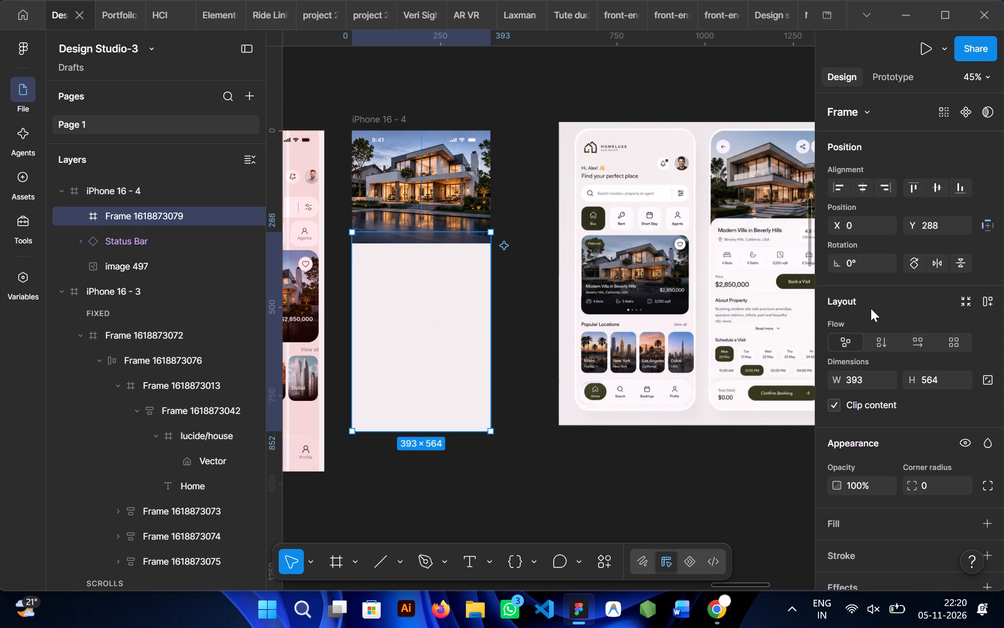
pyautogui.scroll(-1, 925, 321)
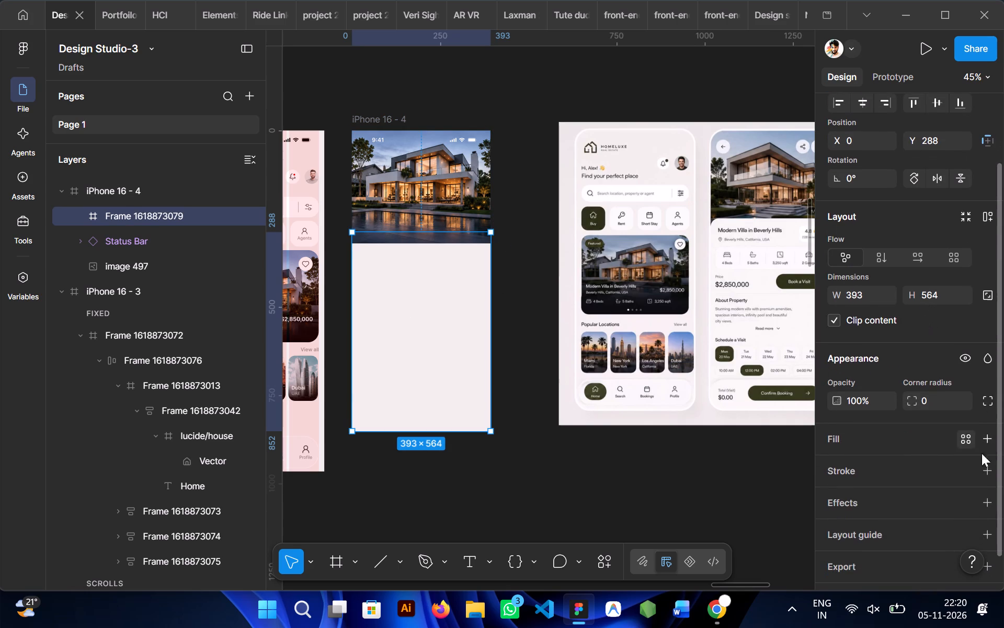
pyautogui.click(990, 445)
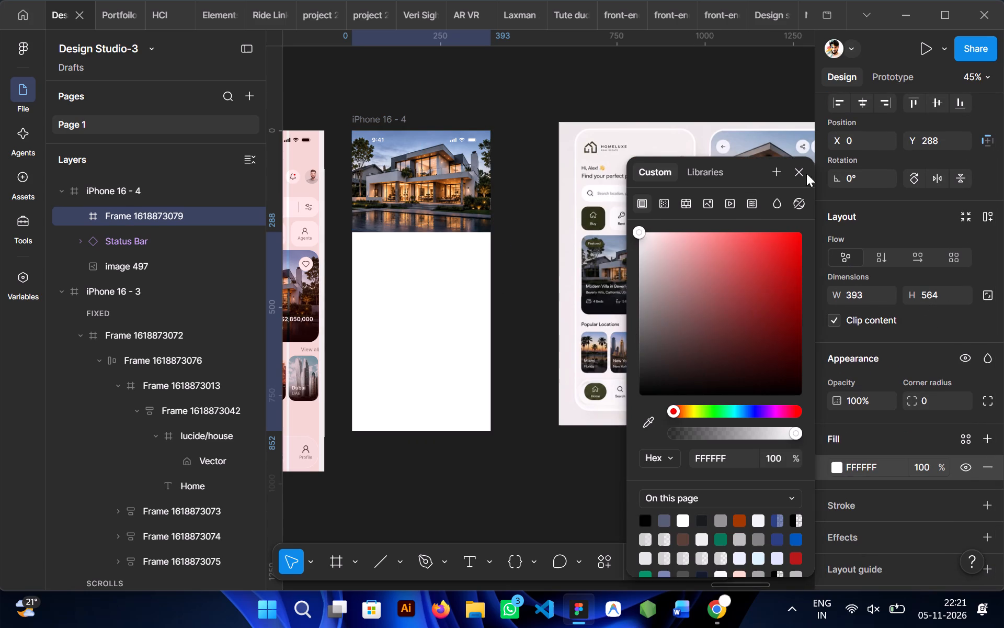
pyautogui.click(795, 179)
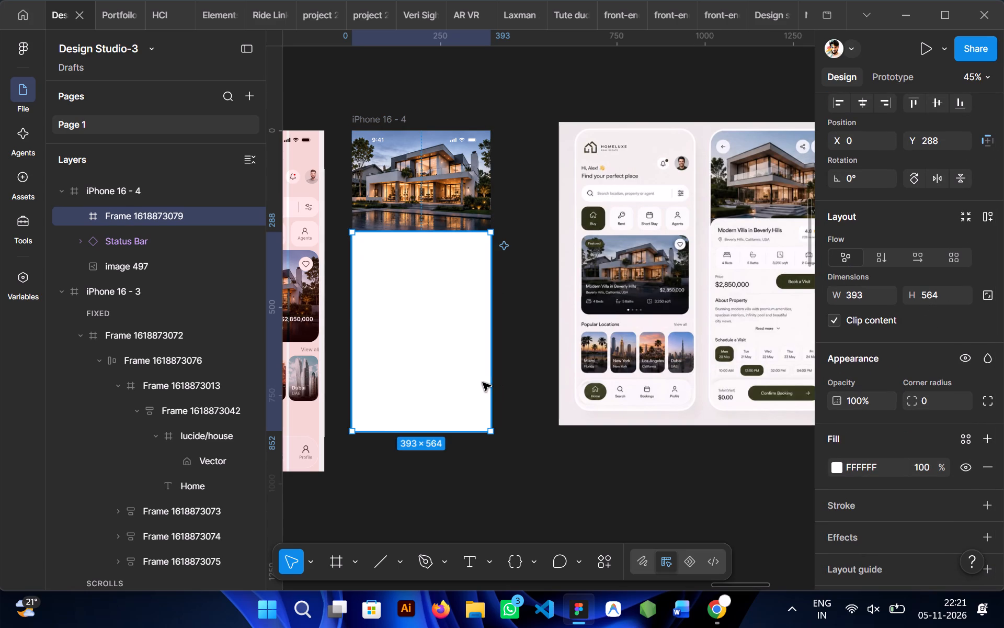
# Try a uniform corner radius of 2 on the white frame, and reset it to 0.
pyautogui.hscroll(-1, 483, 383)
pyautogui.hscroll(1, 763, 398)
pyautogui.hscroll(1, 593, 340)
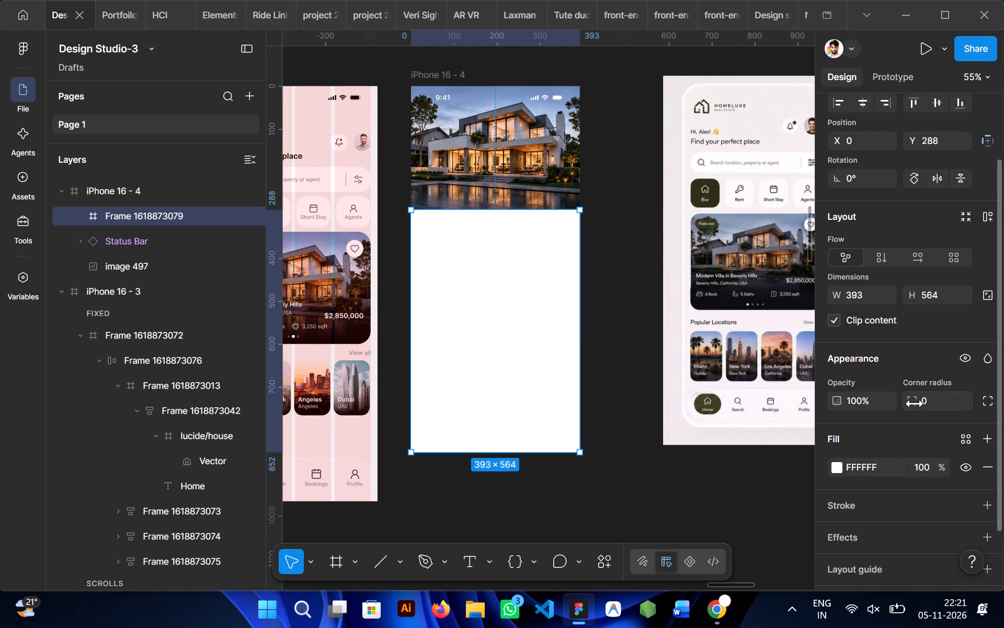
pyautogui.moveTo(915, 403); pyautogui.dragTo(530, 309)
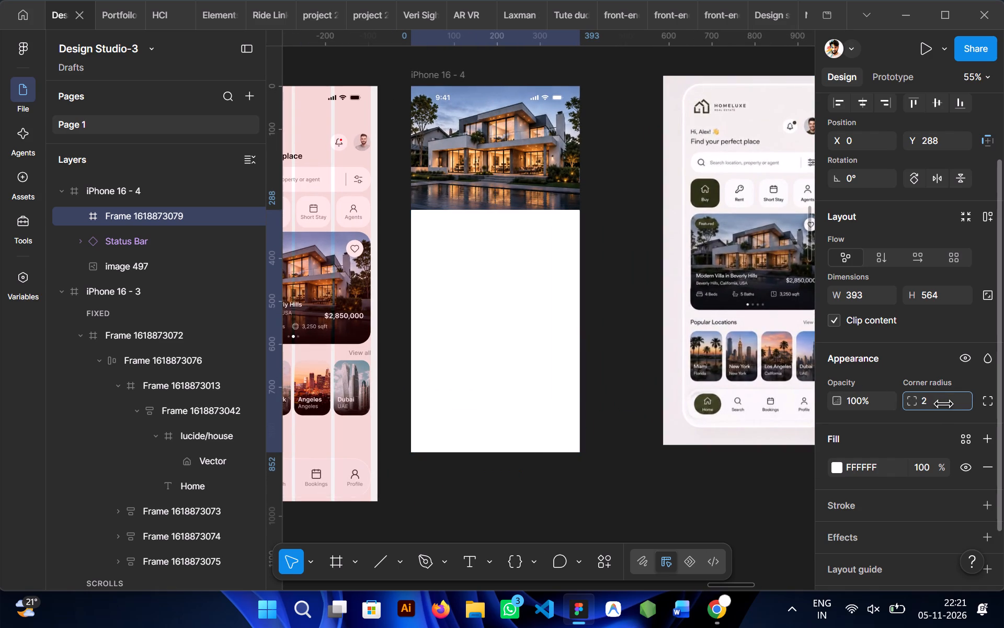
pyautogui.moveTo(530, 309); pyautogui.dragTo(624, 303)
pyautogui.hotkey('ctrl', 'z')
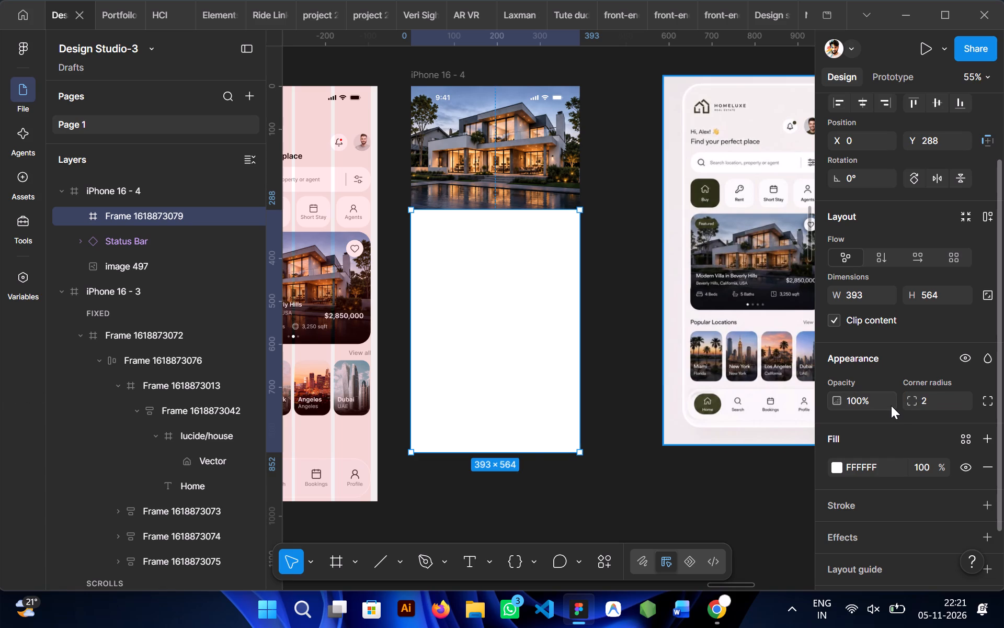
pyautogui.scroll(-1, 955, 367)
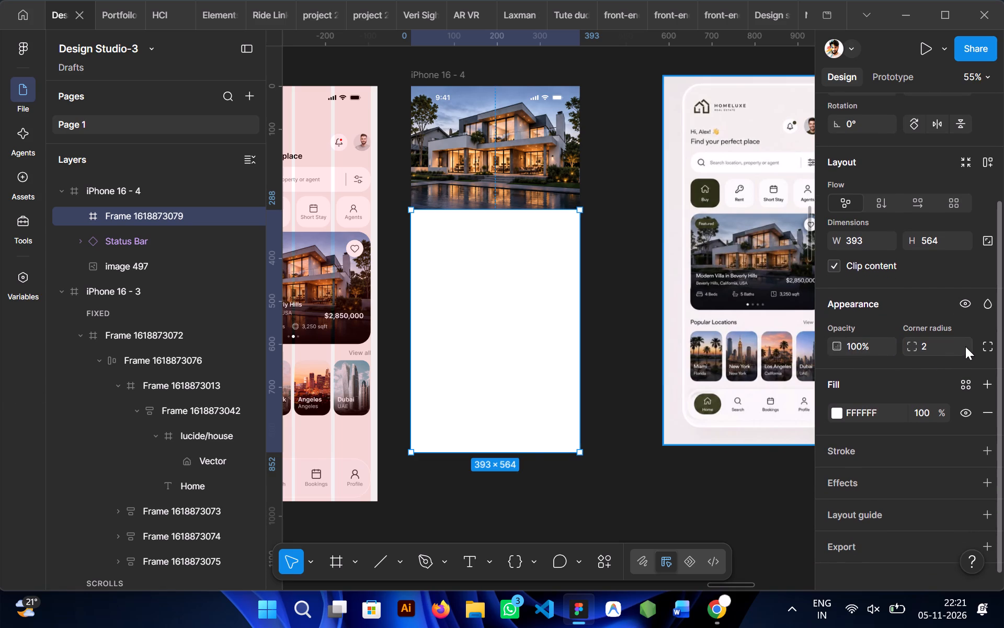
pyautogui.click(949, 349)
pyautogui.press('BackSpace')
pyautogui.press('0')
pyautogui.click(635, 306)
# Round only the white frame's two upper corners, setting the top-left and top-right radii to 33 each.
pyautogui.click(493, 308)
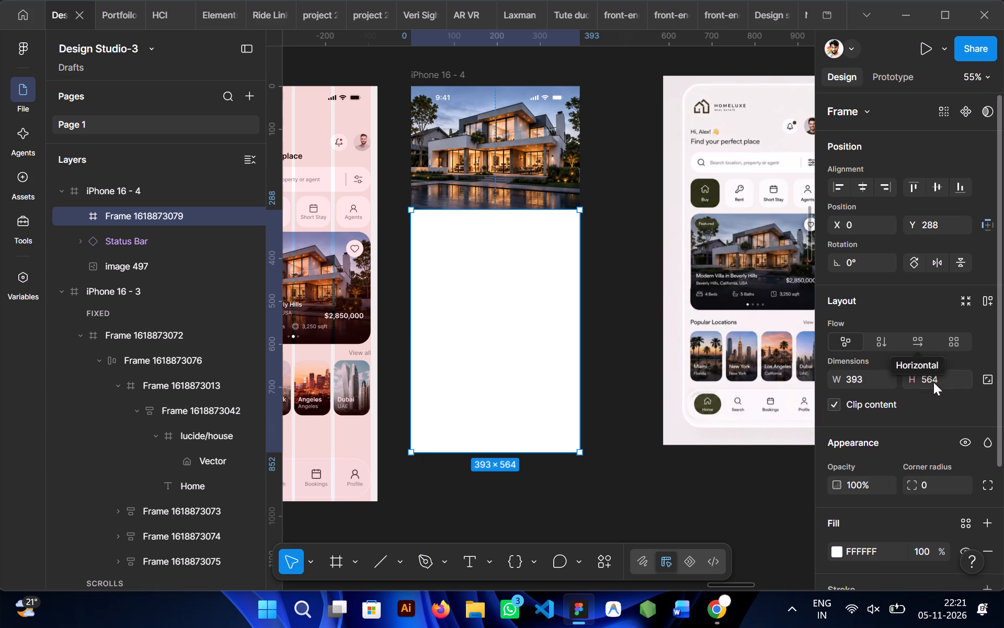
pyautogui.scroll(-1, 927, 427)
pyautogui.click(985, 404)
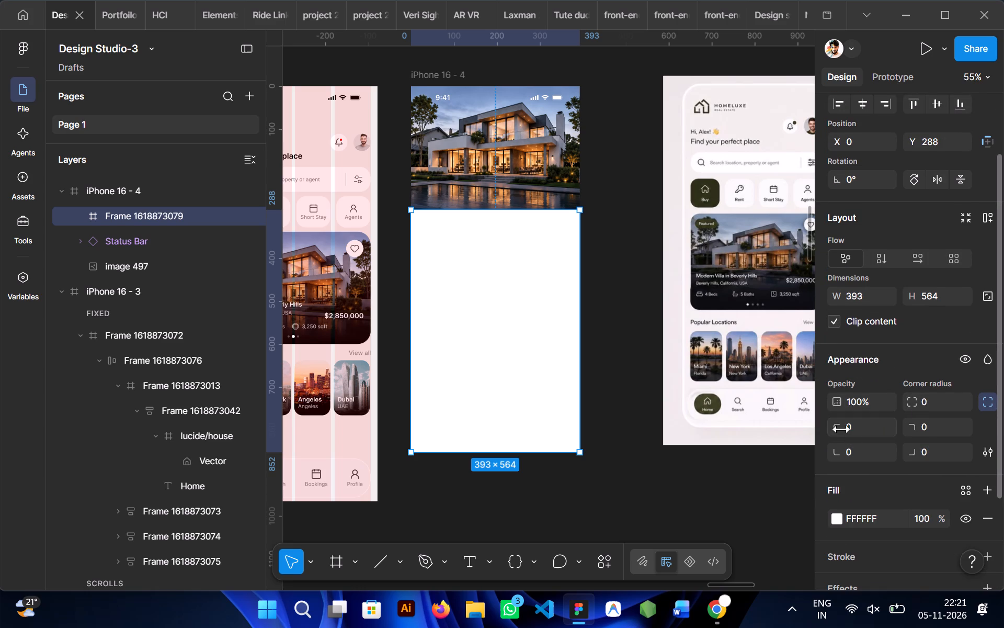
pyautogui.moveTo(841, 429); pyautogui.dragTo(553, 302)
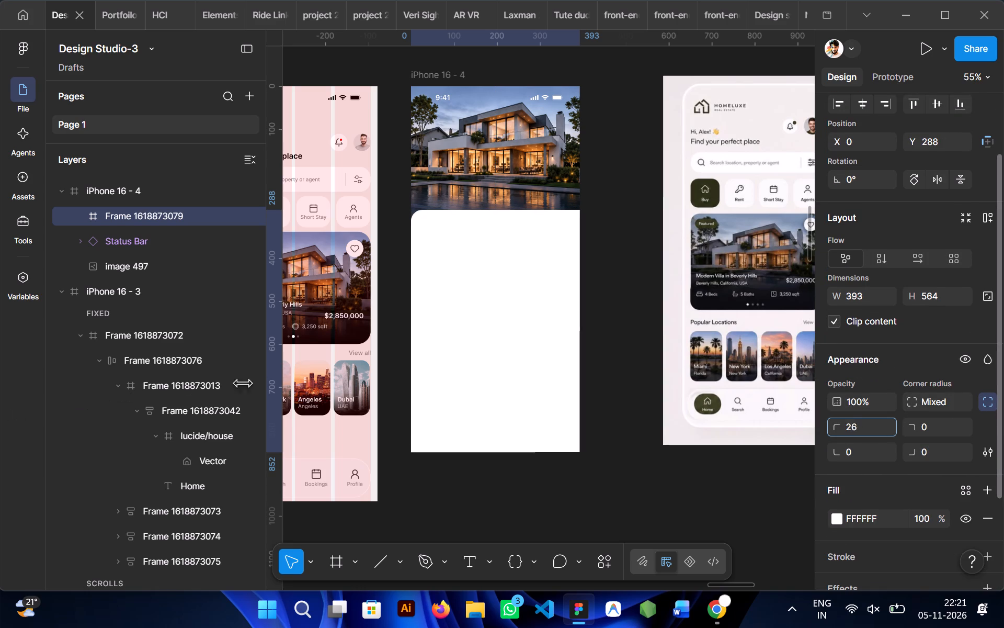
pyautogui.moveTo(553, 302); pyautogui.dragTo(653, 290)
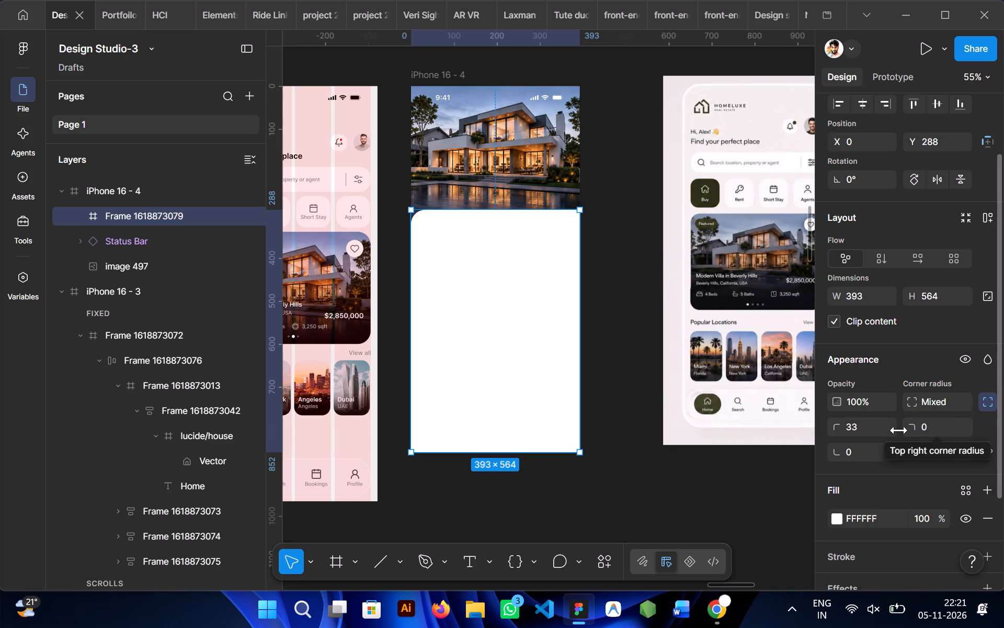
pyautogui.click(929, 434)
pyautogui.doubleClick(929, 434)
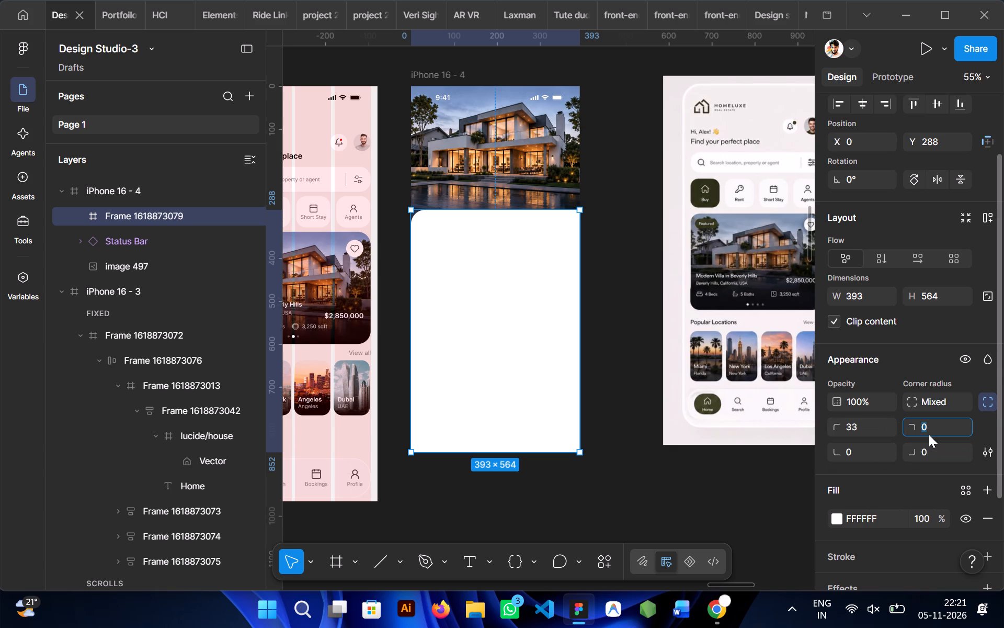
pyautogui.write('33')
pyautogui.click(630, 339)
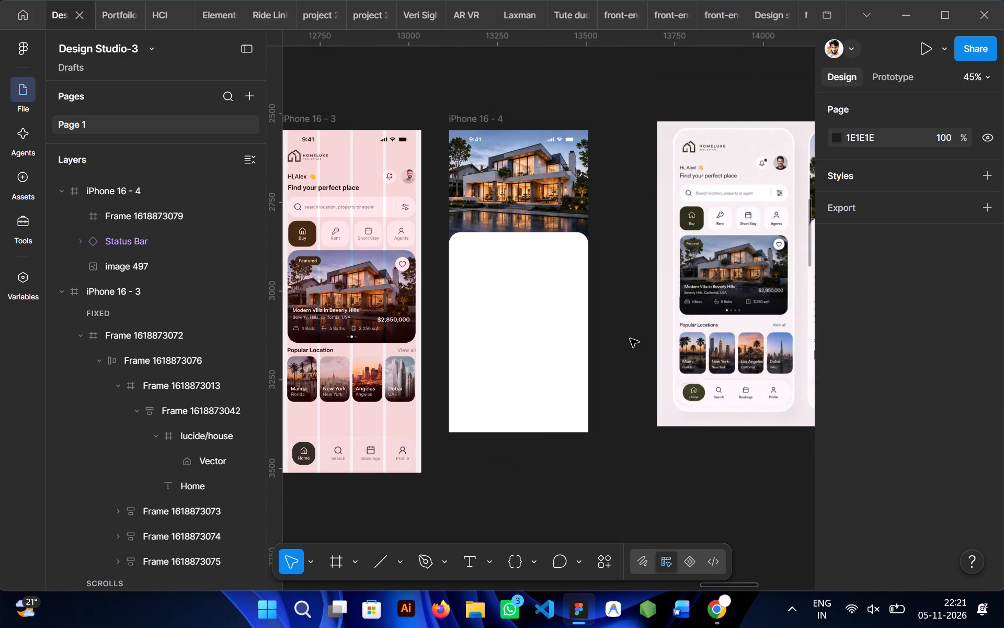
# Increase the white frame's top-left and top-right corner radii to 42 each.
pyautogui.hscroll(-1, 630, 339)
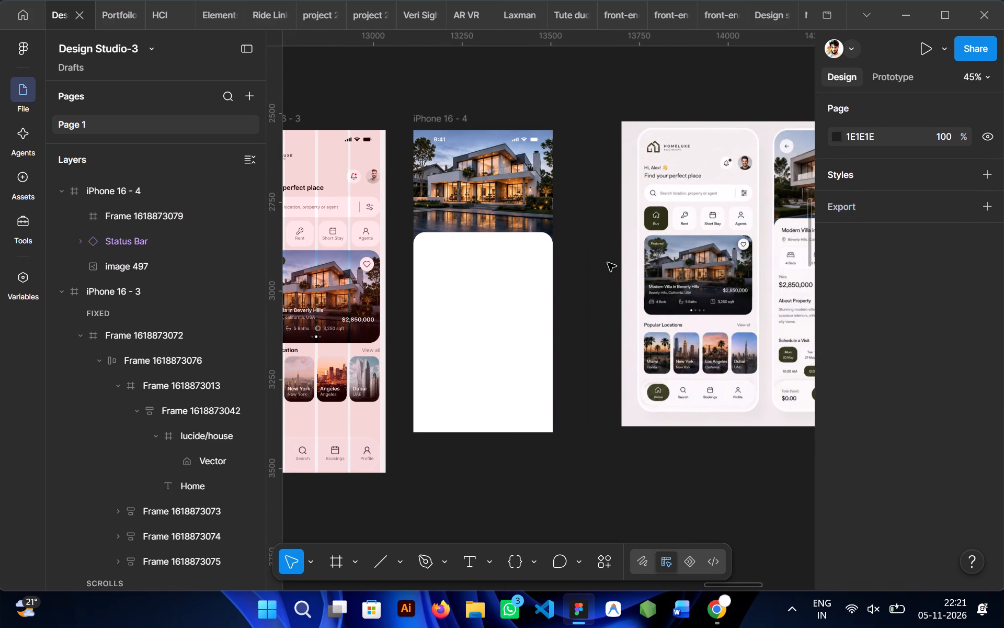
pyautogui.hscroll(-1, 608, 263)
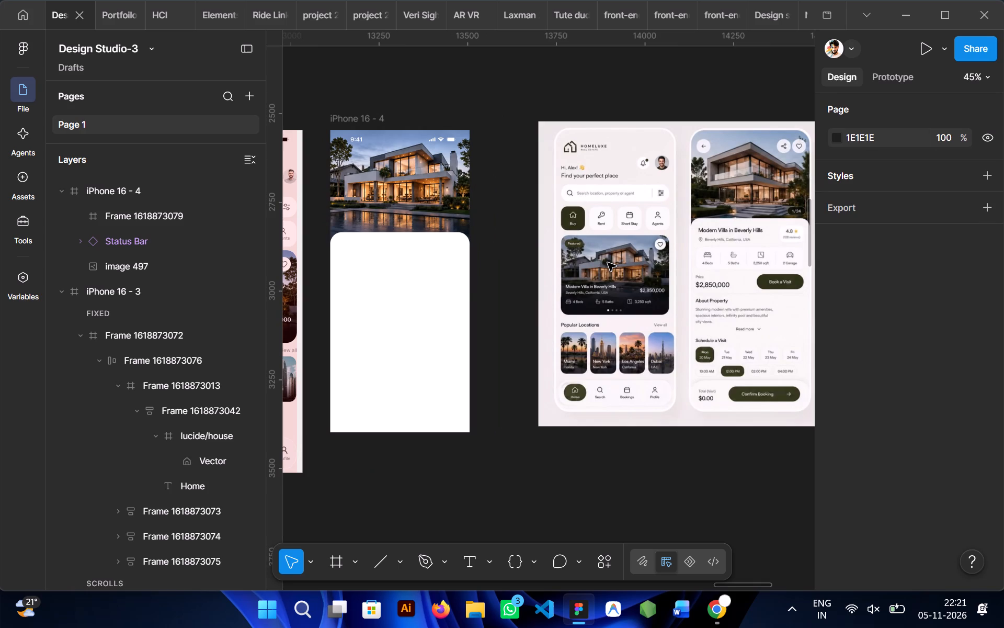
pyautogui.click(403, 272)
pyautogui.hscroll(1, 403, 272)
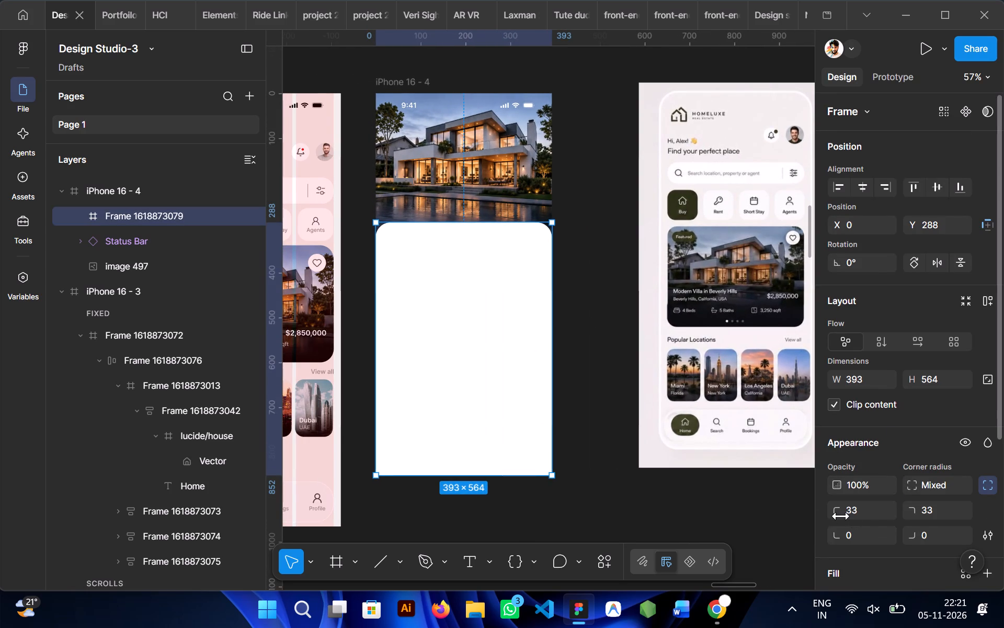
pyautogui.moveTo(841, 516); pyautogui.dragTo(631, 291)
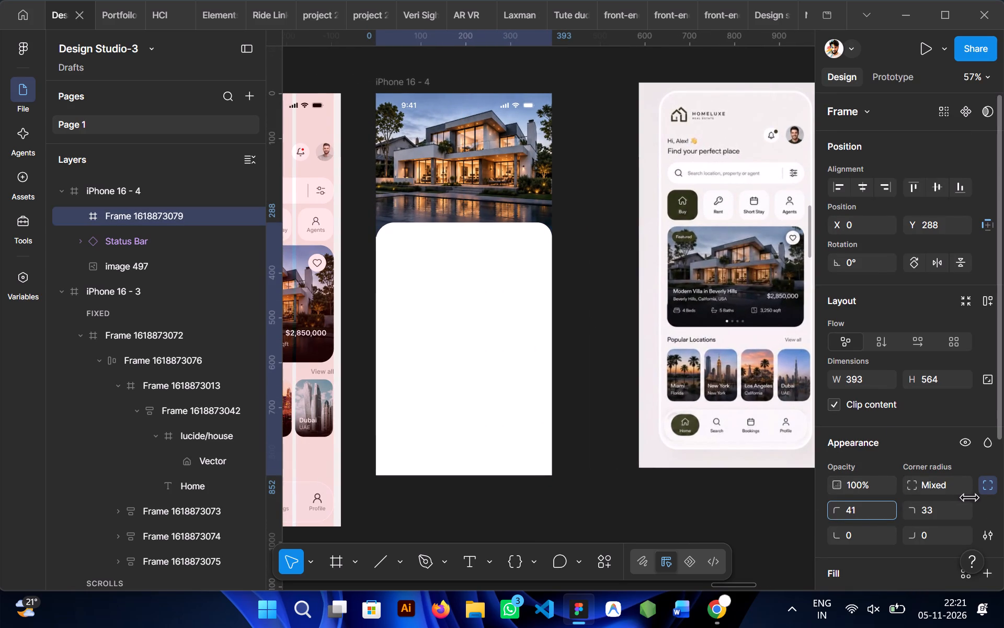
pyautogui.moveTo(631, 291); pyautogui.dragTo(627, 292)
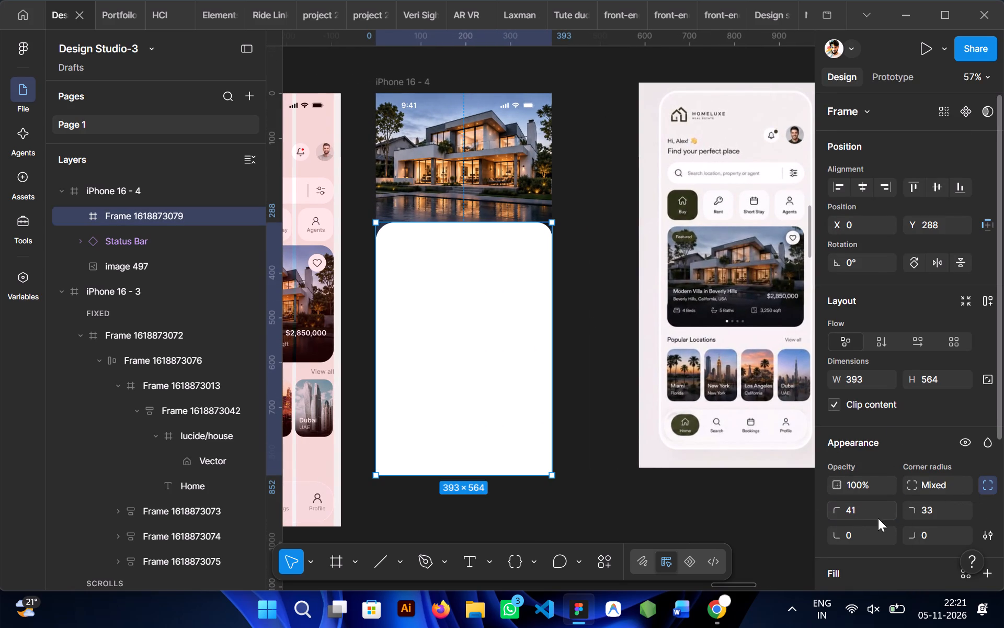
pyautogui.click(852, 510)
pyautogui.click(859, 510)
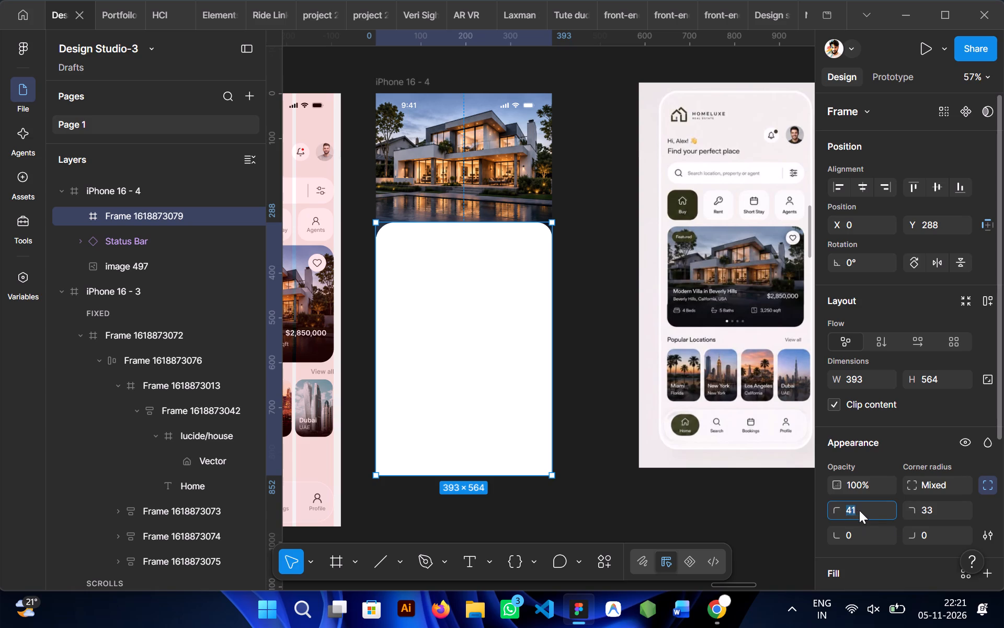
pyautogui.write(']2')
pyautogui.press('\\')
pyautogui.press('BackSpace')
pyautogui.press('BackSpace')
pyautogui.press('BackSpace')
pyautogui.press('BackSpace')
pyautogui.press('2')
pyautogui.click(933, 517)
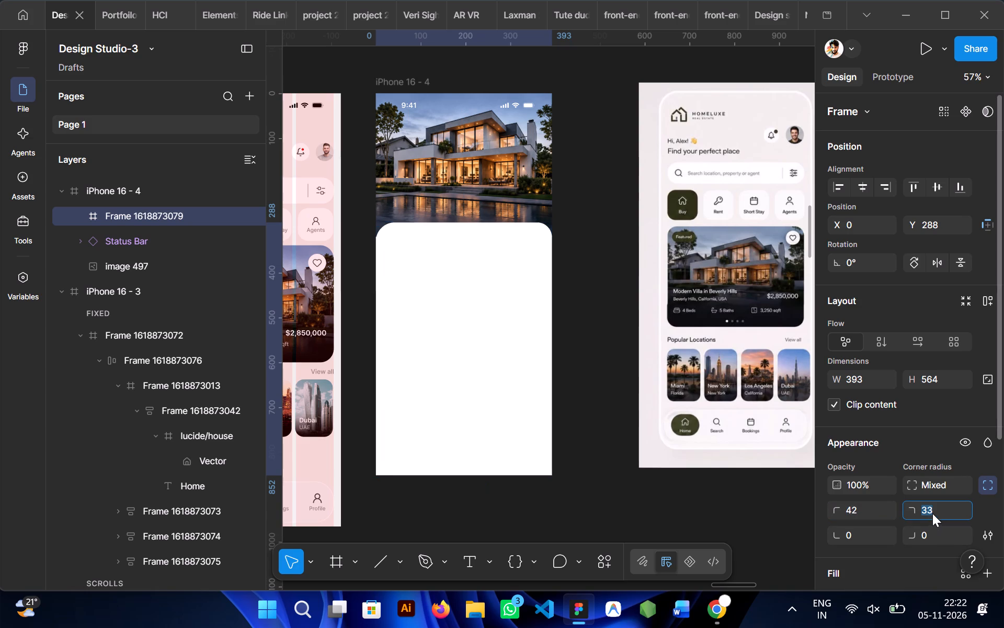
pyautogui.write('42')
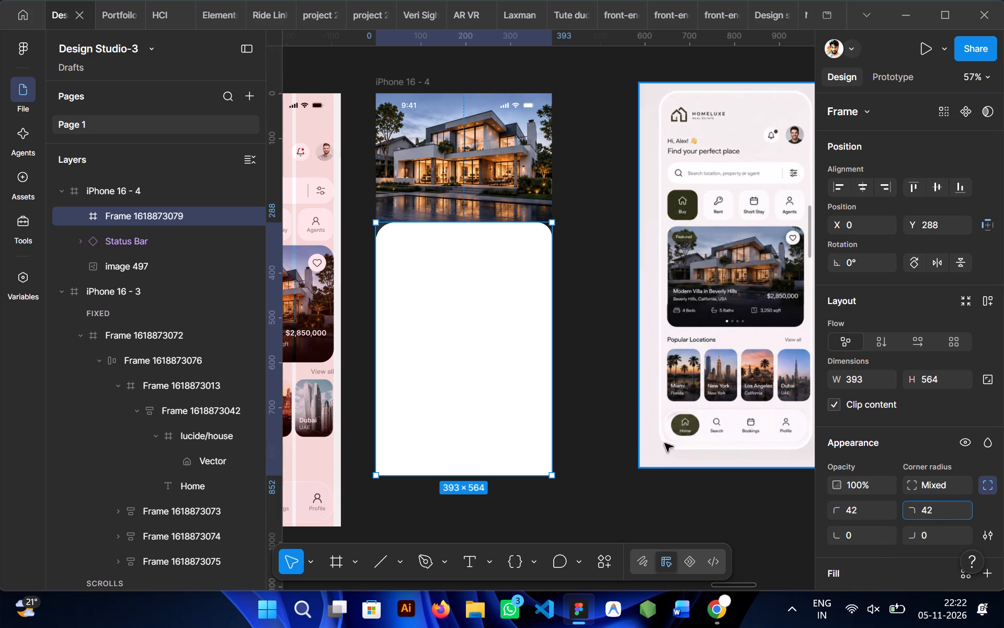
pyautogui.click(595, 374)
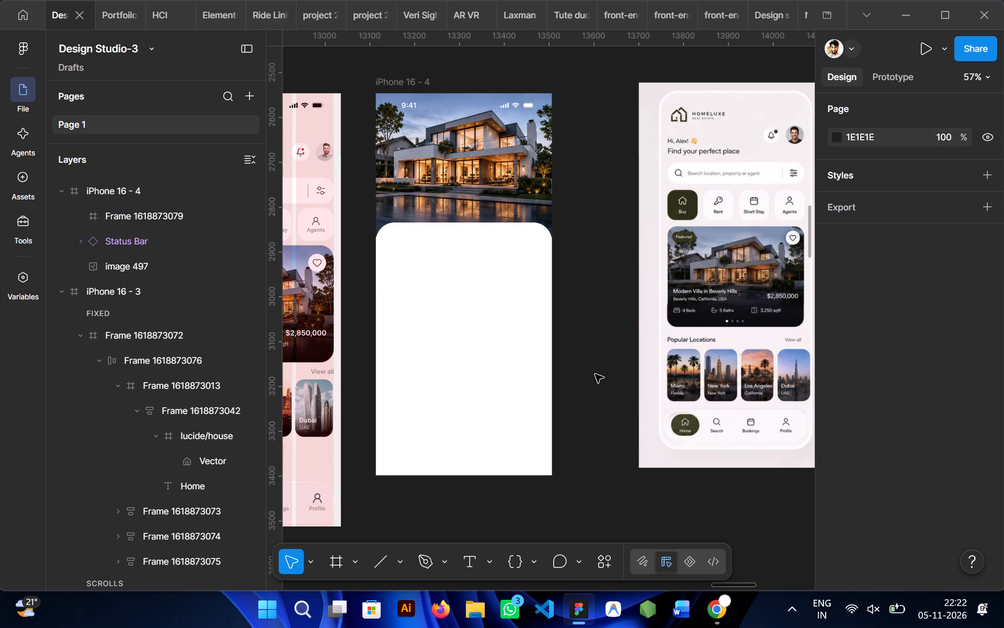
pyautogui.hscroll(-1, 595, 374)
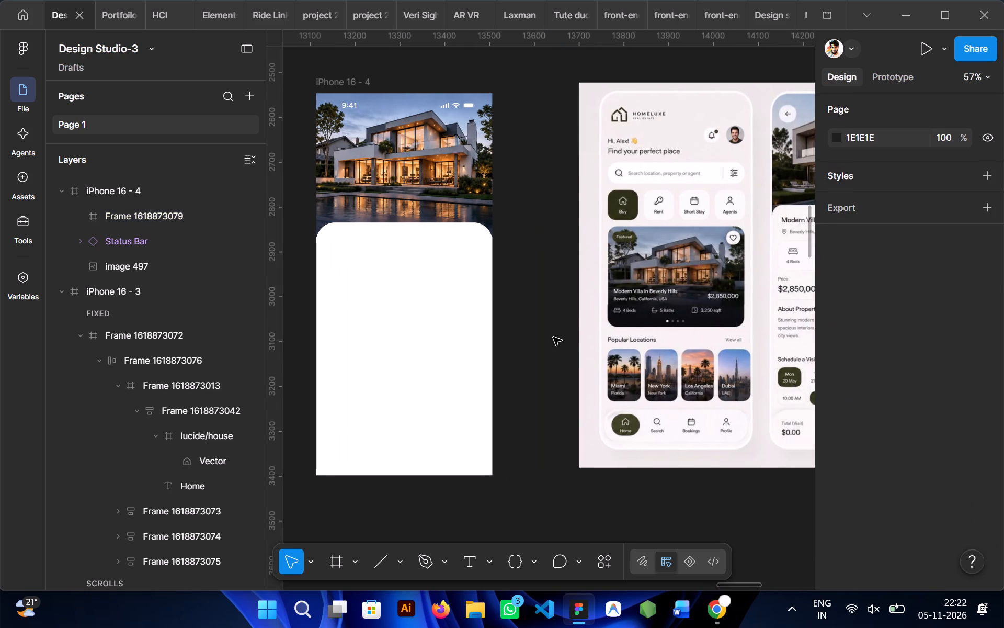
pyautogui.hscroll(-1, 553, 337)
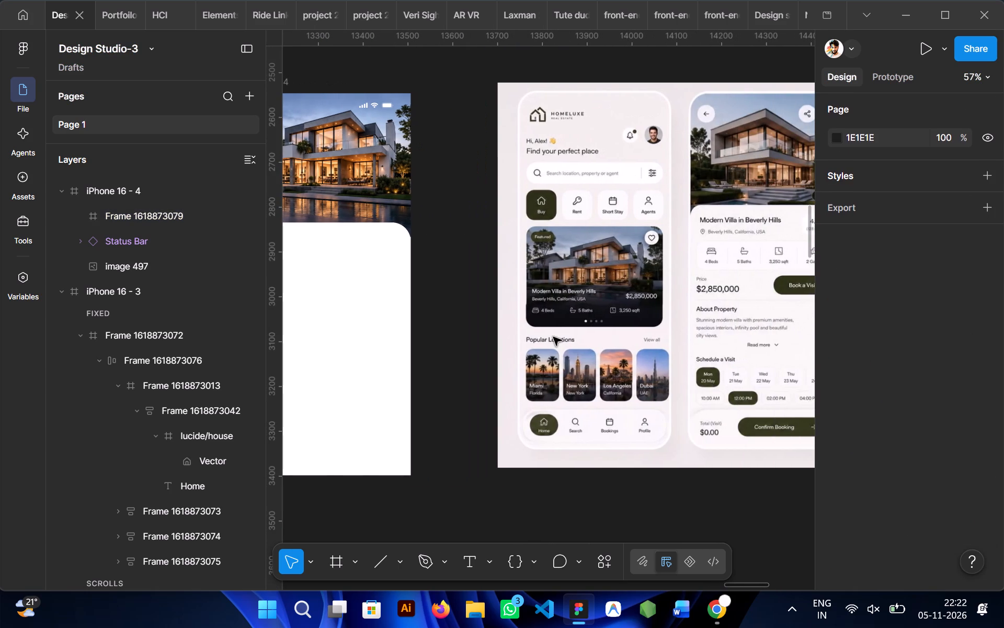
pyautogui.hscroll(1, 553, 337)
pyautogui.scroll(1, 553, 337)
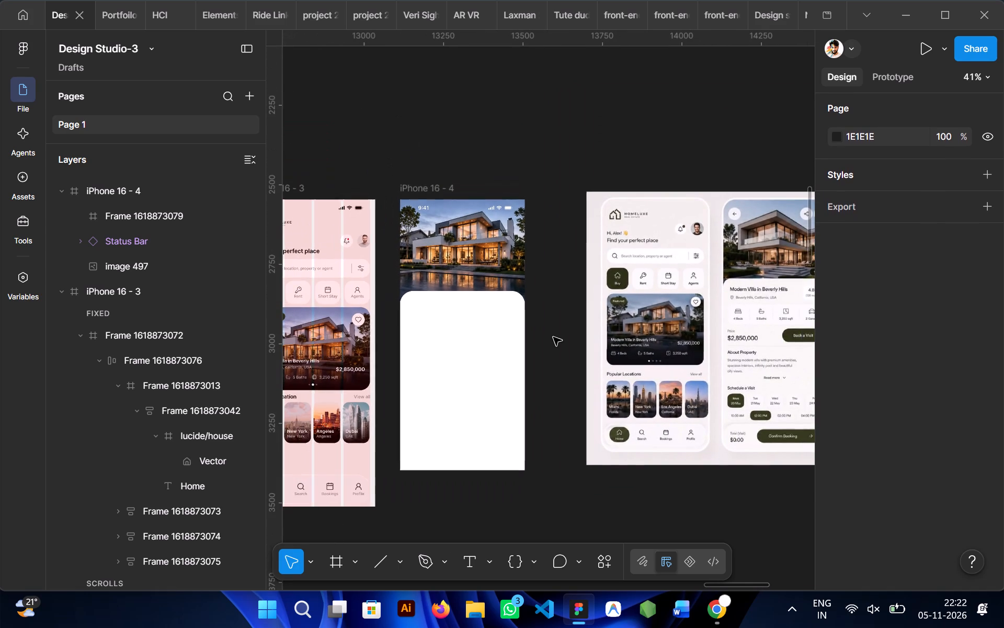
# Extend the white frame's top edge slightly upward so it overlaps more of the villa photo.
pyautogui.click(462, 338)
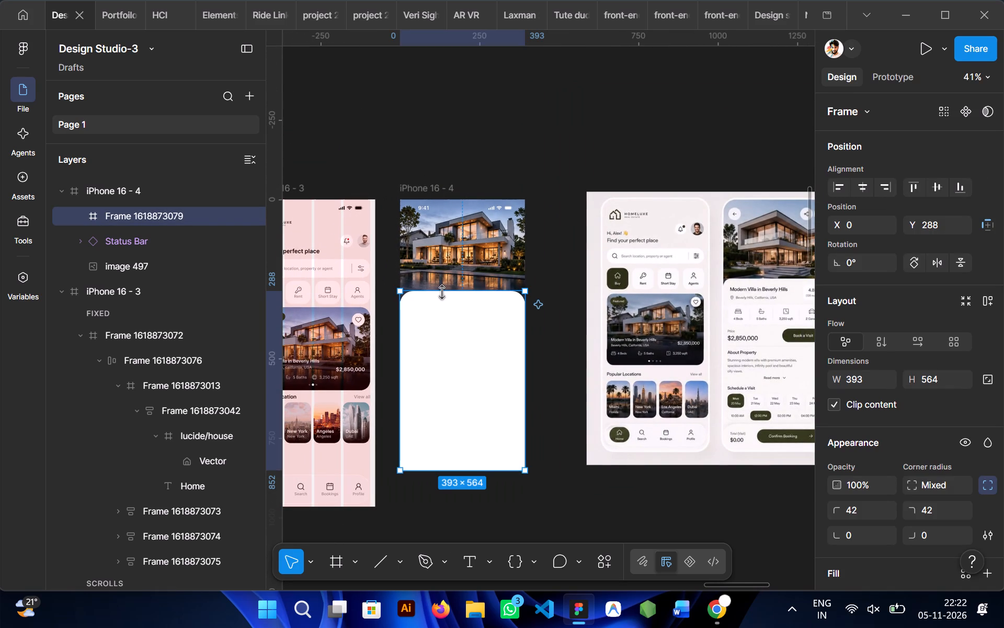
pyautogui.moveTo(442, 292); pyautogui.dragTo(444, 284)
pyautogui.click(541, 297)
pyautogui.doubleClick(572, 175)
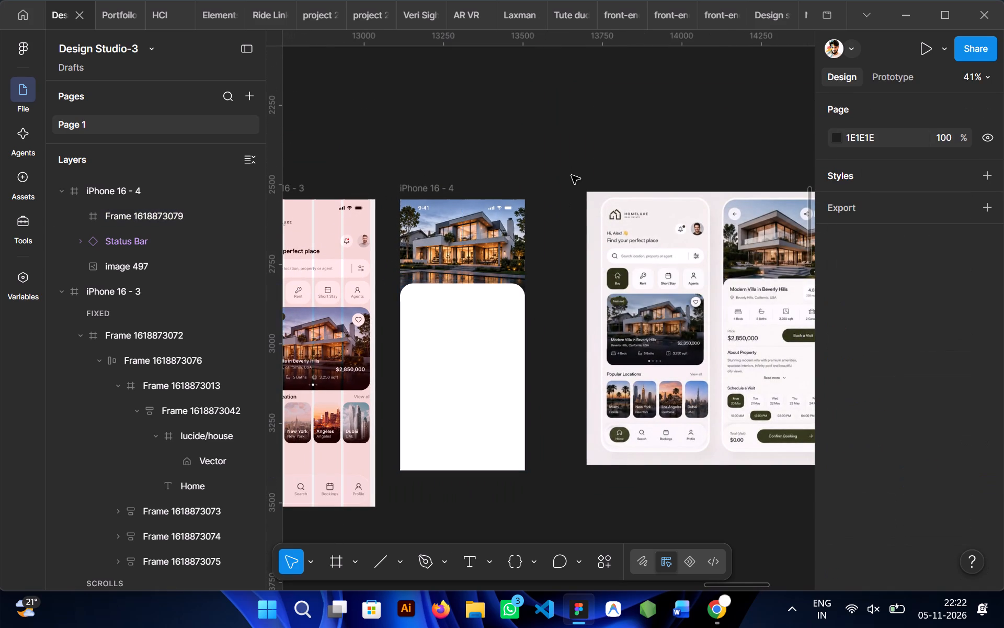
# Copy the 40 × 40 heart button from iPhone 16 - 3's property card onto iPhone 16 - 4's villa photo, at about X 34, Y 64.
pyautogui.hscroll(-1, 572, 175)
pyautogui.hscroll(2, 572, 175)
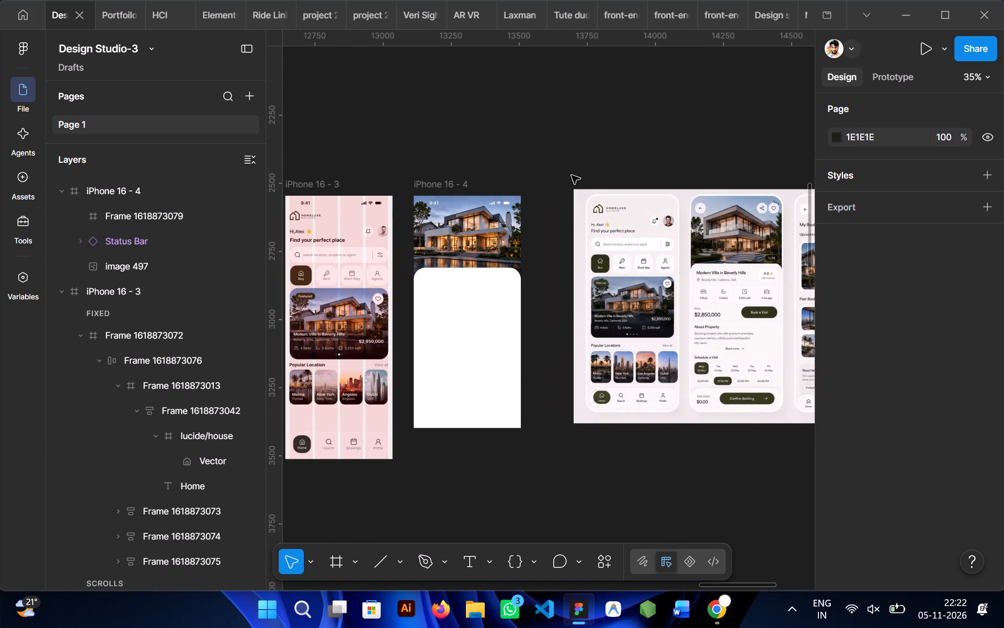
pyautogui.doubleClick(374, 302)
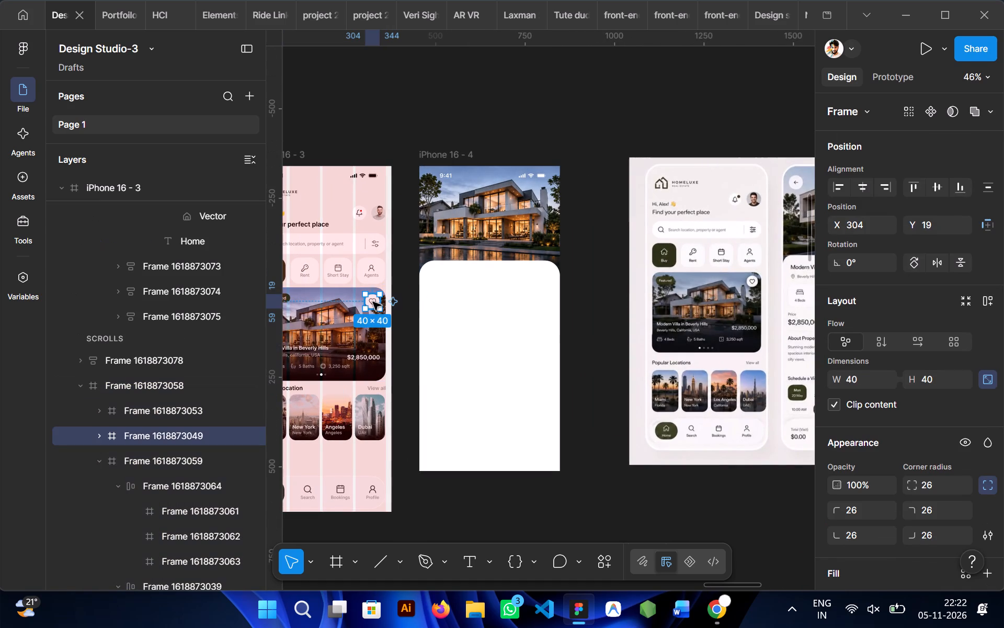
pyautogui.keyDown('alt'); pyautogui.moveTo(373, 302); pyautogui.dragTo(439, 197); pyautogui.keyUp('alt')
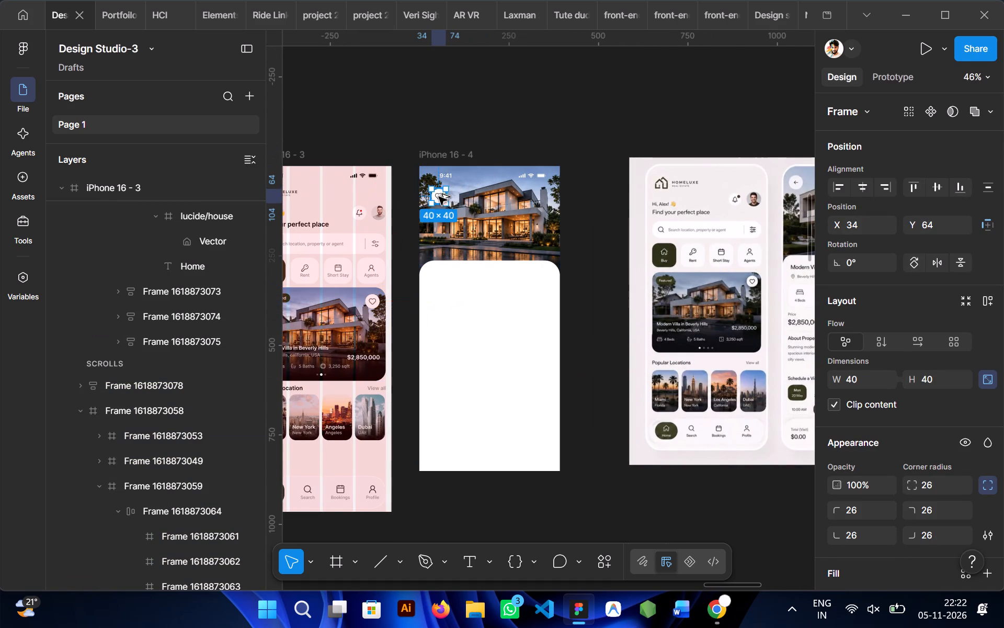
pyautogui.click(447, 182)
pyautogui.click(504, 131)
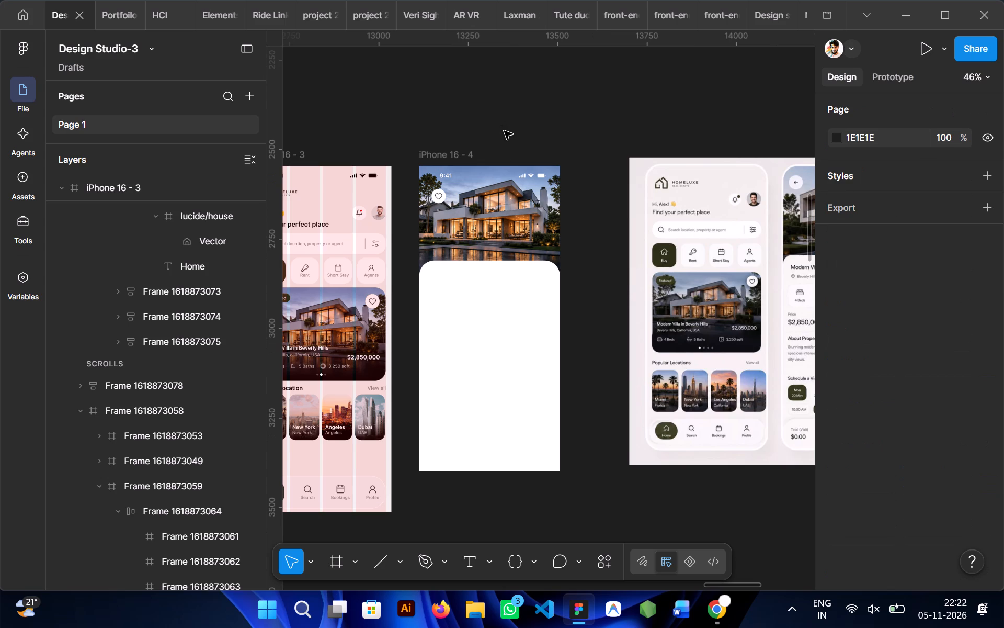
# Reposition the copied heart button within the iPhone 16 - 4 frame, below the status bar time at about X 29, Y 74.
pyautogui.click(439, 196)
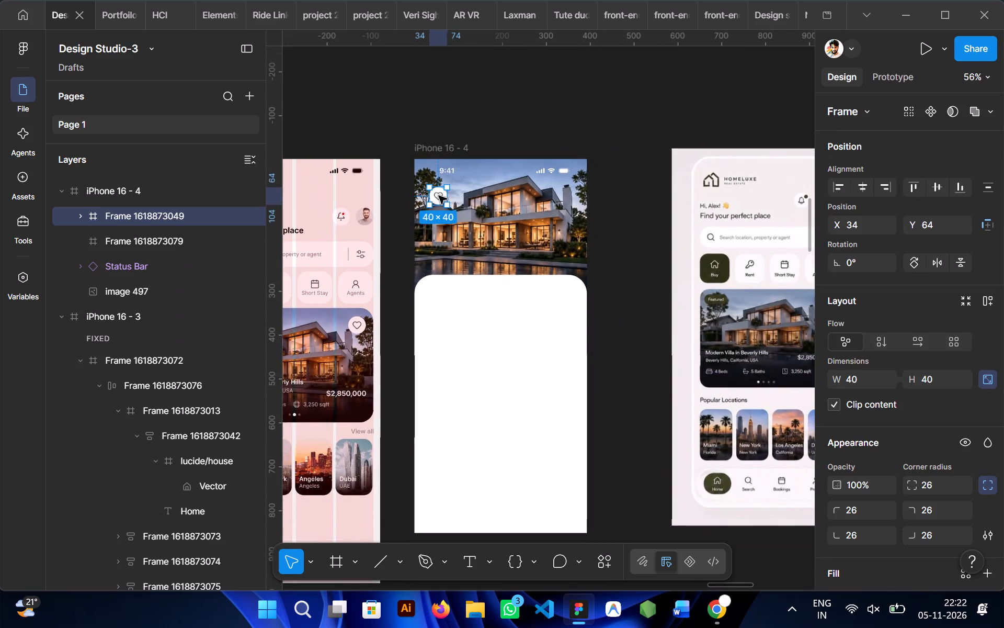
pyautogui.click(486, 105)
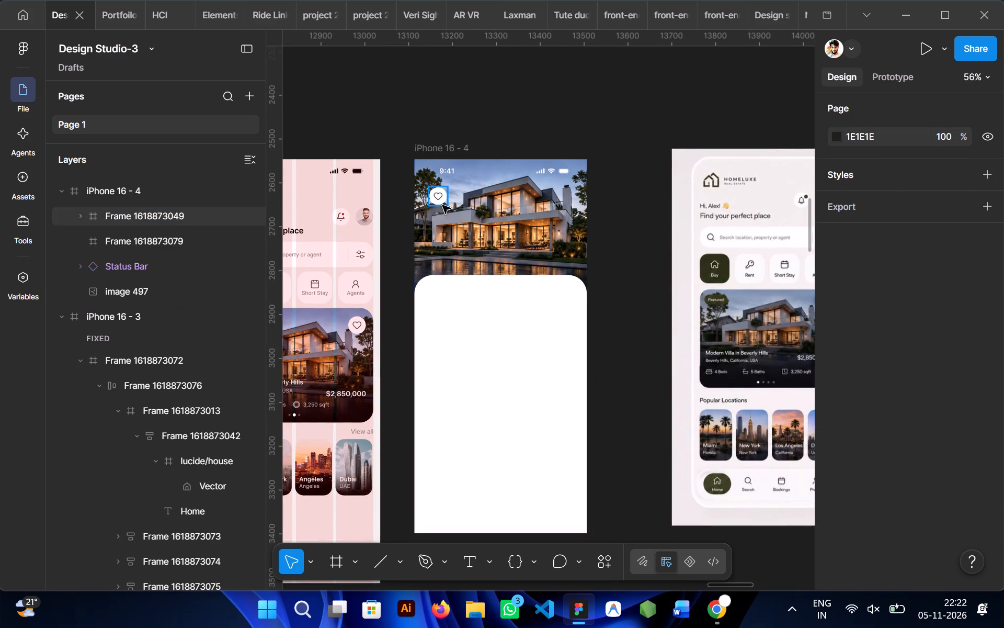
pyautogui.doubleClick(442, 205)
pyautogui.moveTo(438, 186); pyautogui.dragTo(379, 265)
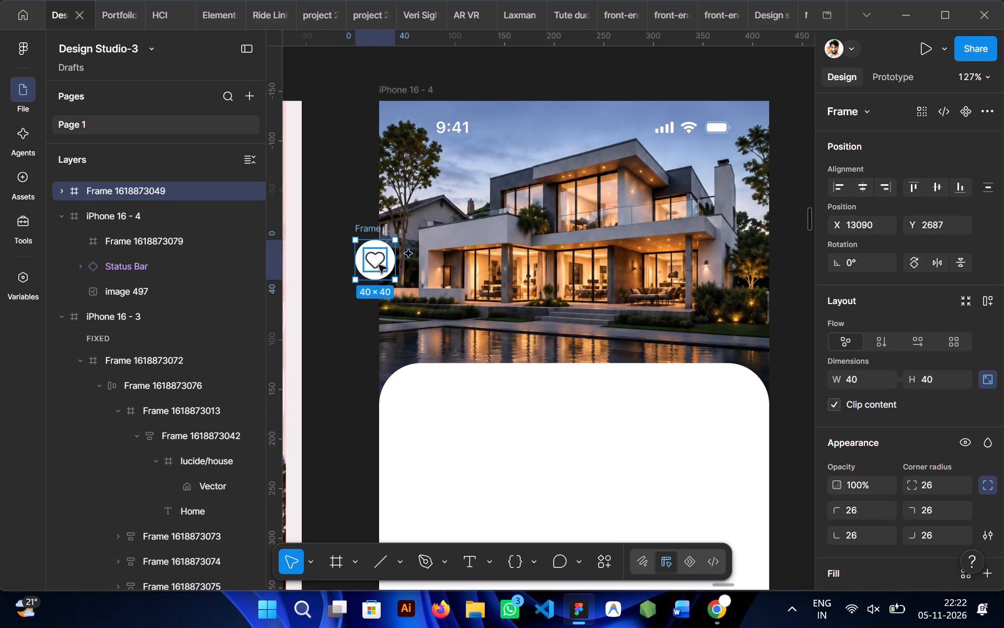
pyautogui.click(345, 208)
pyautogui.moveTo(356, 226); pyautogui.dragTo(408, 161)
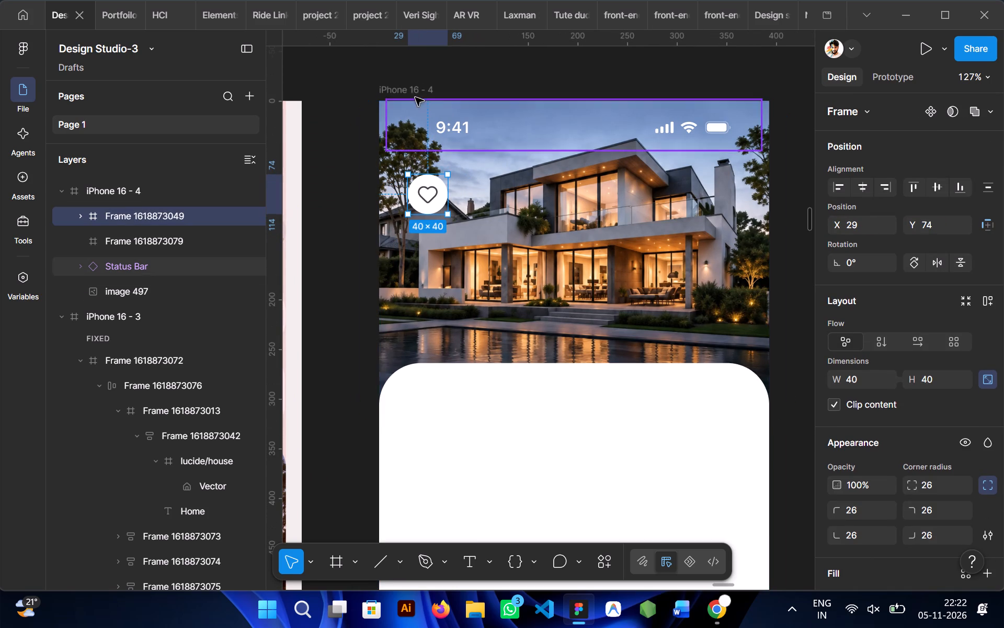
# Add a column layout guide to the iPhone 16 - 4 frame with count 4, margin 16 and gutter 8.
pyautogui.click(407, 92)
pyautogui.hscroll(-1, 407, 92)
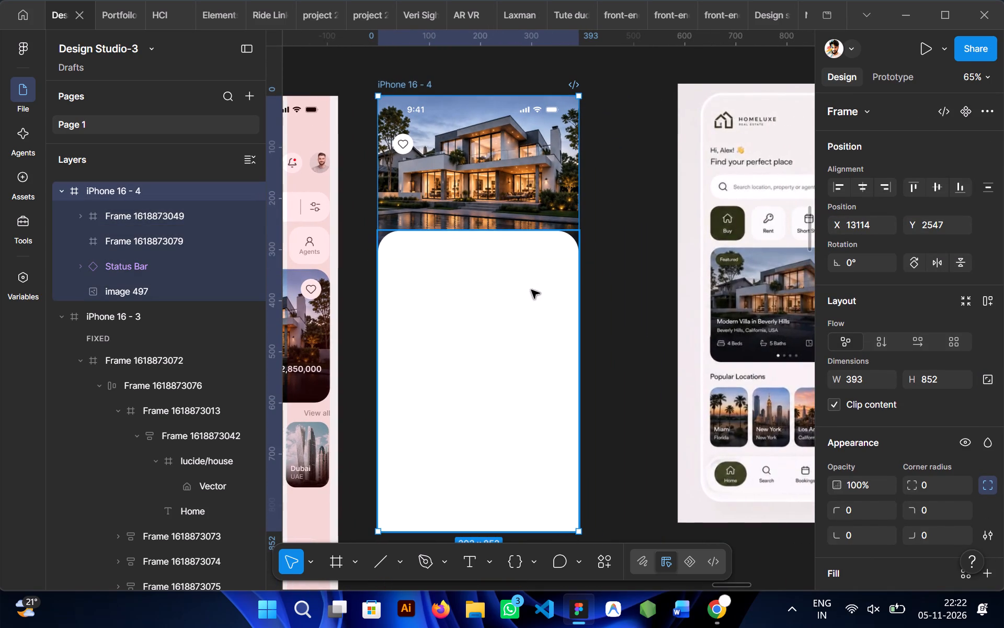
pyautogui.scroll(-2, 865, 376)
pyautogui.scroll(-1, 887, 420)
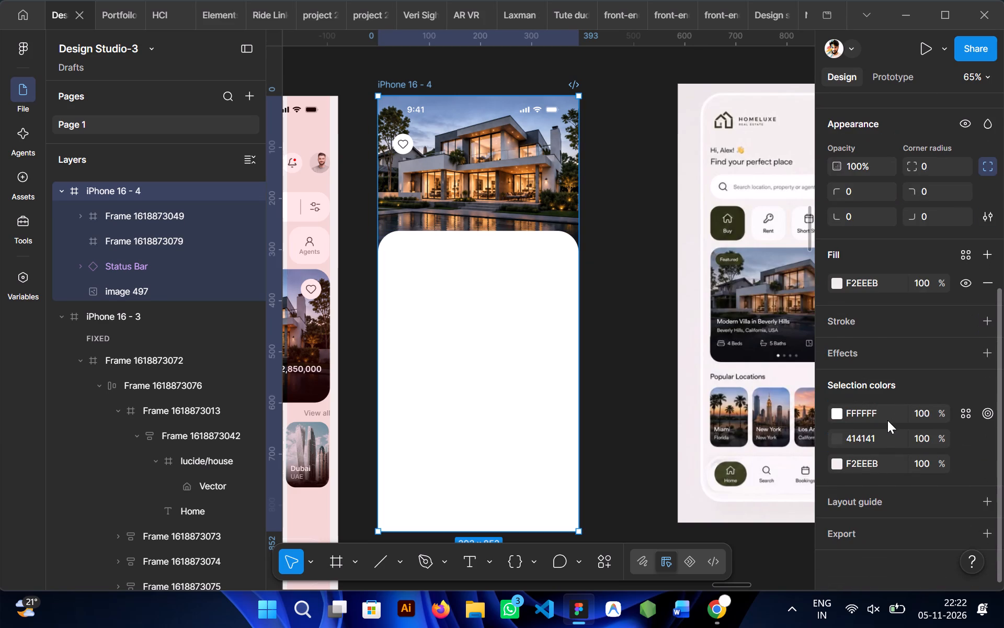
pyautogui.click(989, 503)
pyautogui.scroll(-2, 868, 385)
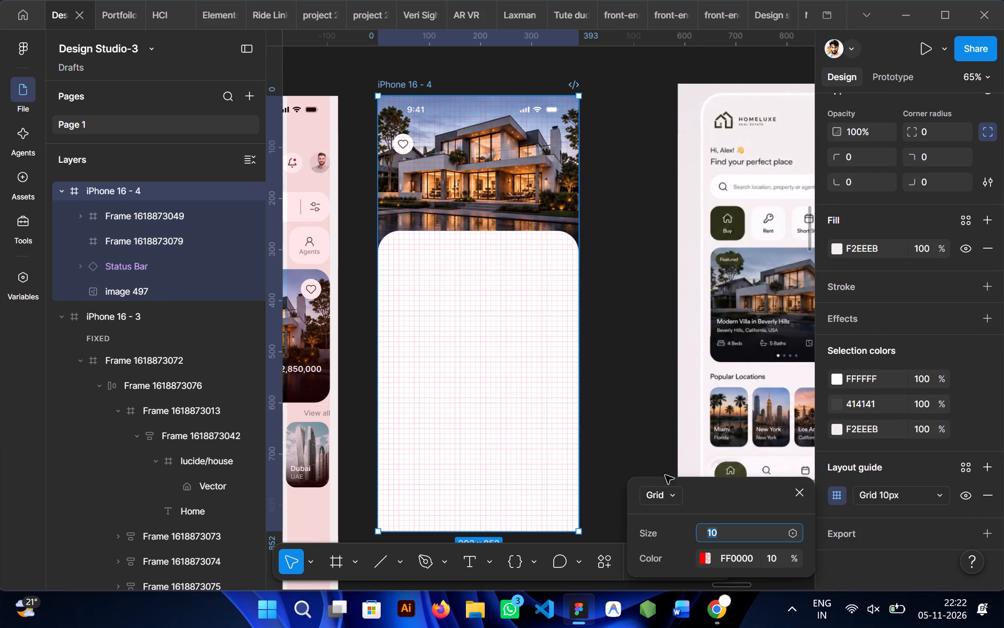
pyautogui.click(666, 495)
pyautogui.click(669, 536)
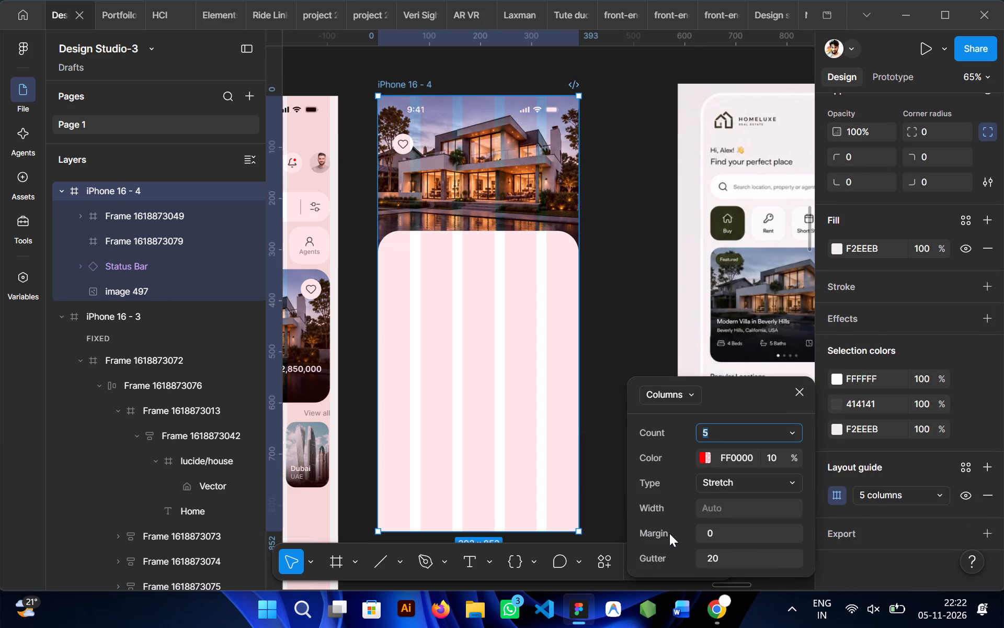
pyautogui.press('4')
pyautogui.click(724, 532)
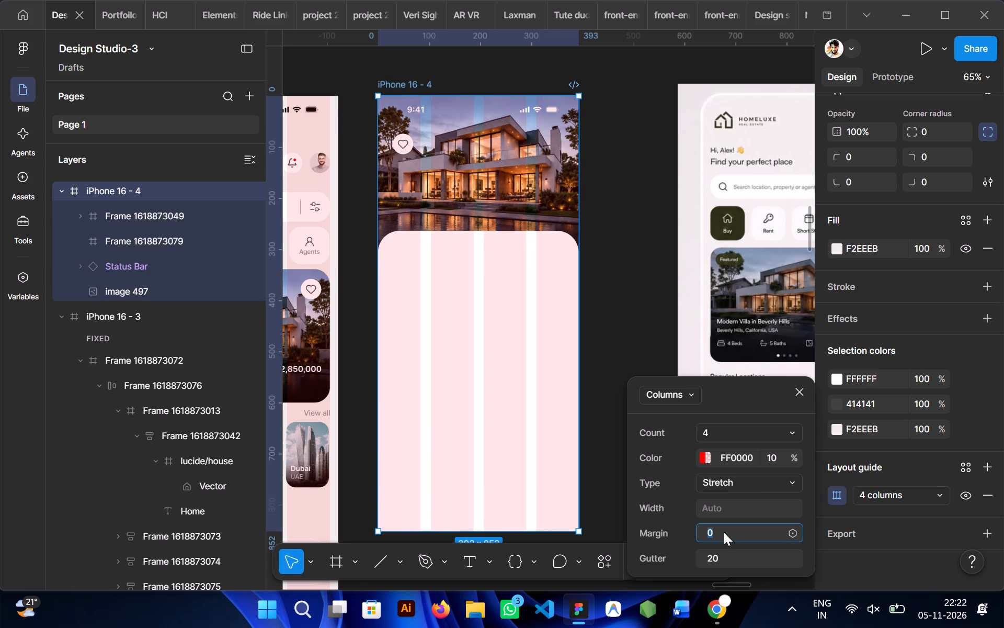
pyautogui.write('16')
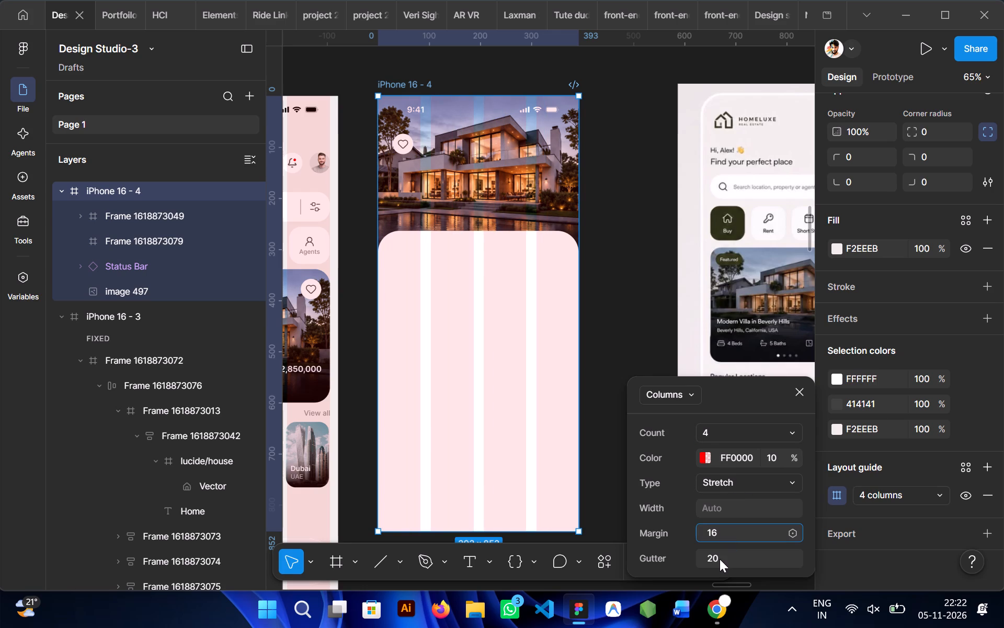
pyautogui.click(720, 559)
pyautogui.press('8')
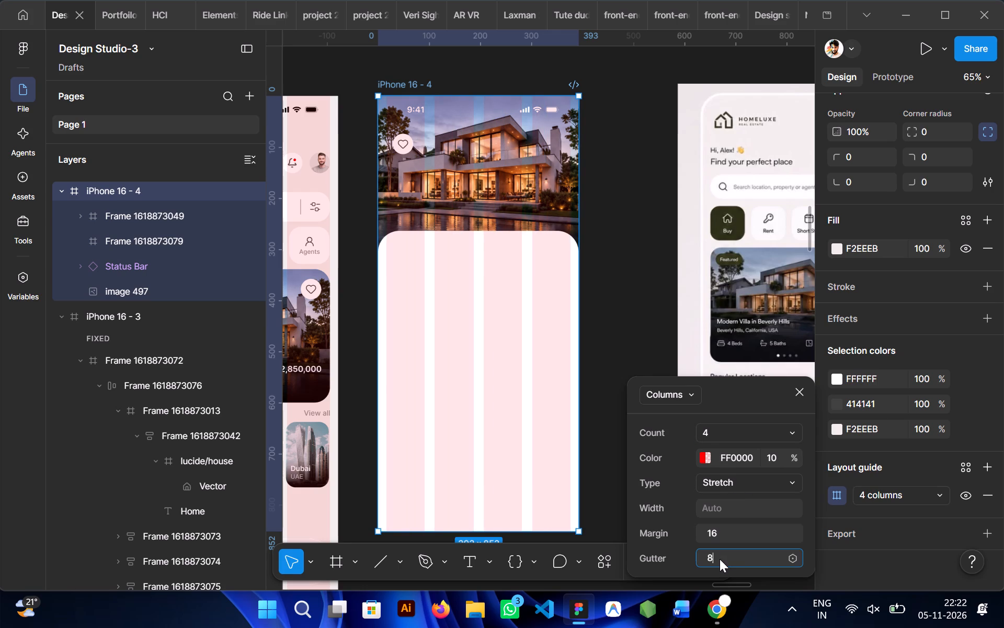
pyautogui.click(620, 321)
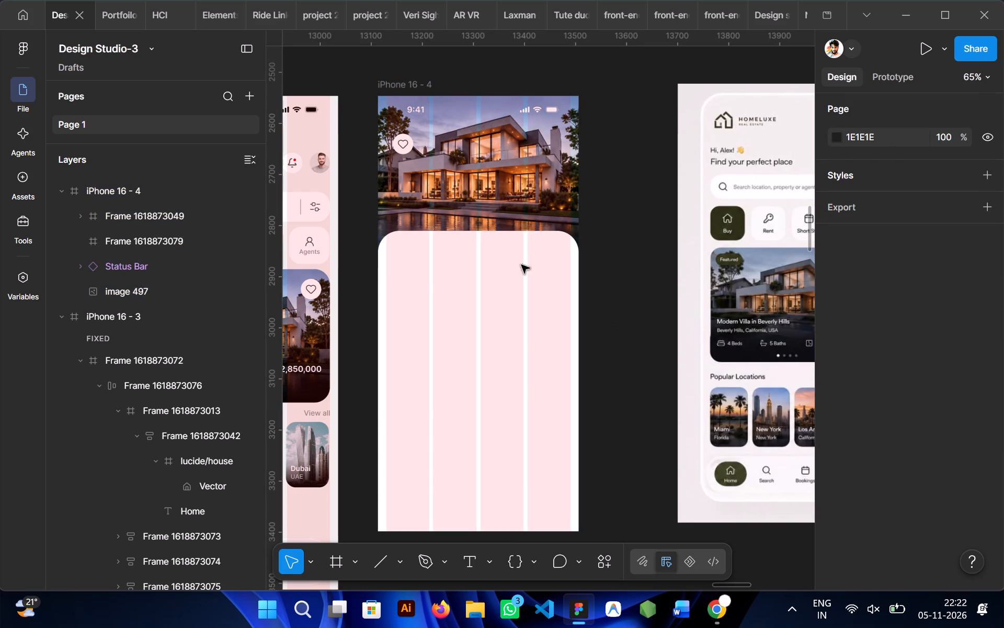
# Nudge the heart button horizontally to X 16, aligning its left edge with the layout guide's margin.
pyautogui.scroll(1, 414, 152)
pyautogui.click(408, 159)
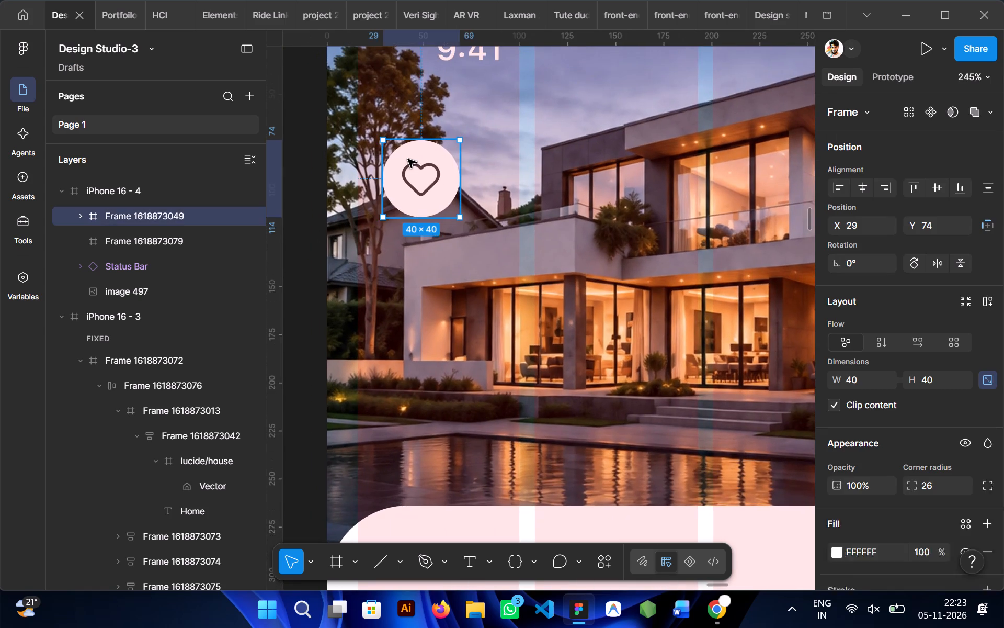
pyautogui.hscroll(1, 408, 159)
pyautogui.press('Left')
pyautogui.press('Left')
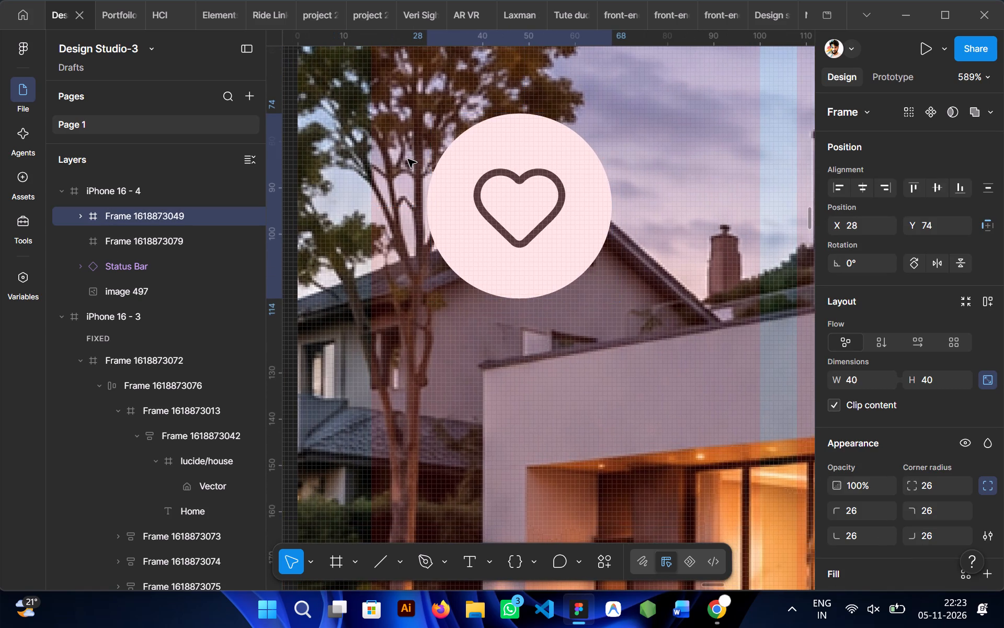
pyautogui.press('Left')
pyautogui.press('Left')
pyautogui.press('Left')
pyautogui.press('Left')
pyautogui.press('Left')
pyautogui.press('Left')
pyautogui.press('Left')
pyautogui.press('Left')
pyautogui.press('Left')
pyautogui.press('Left')
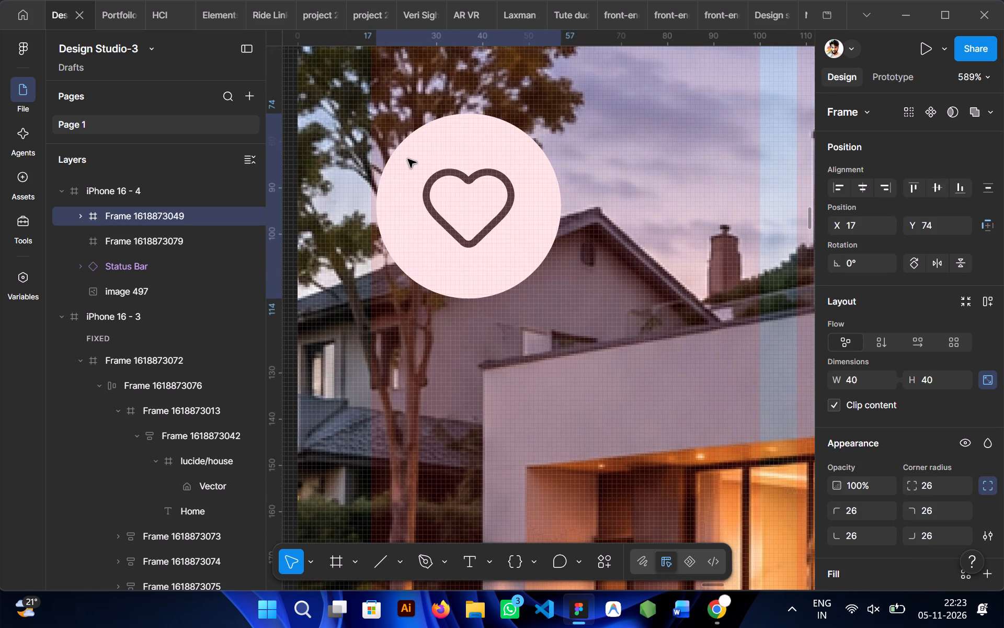
pyautogui.press('Left')
pyautogui.press('Left')
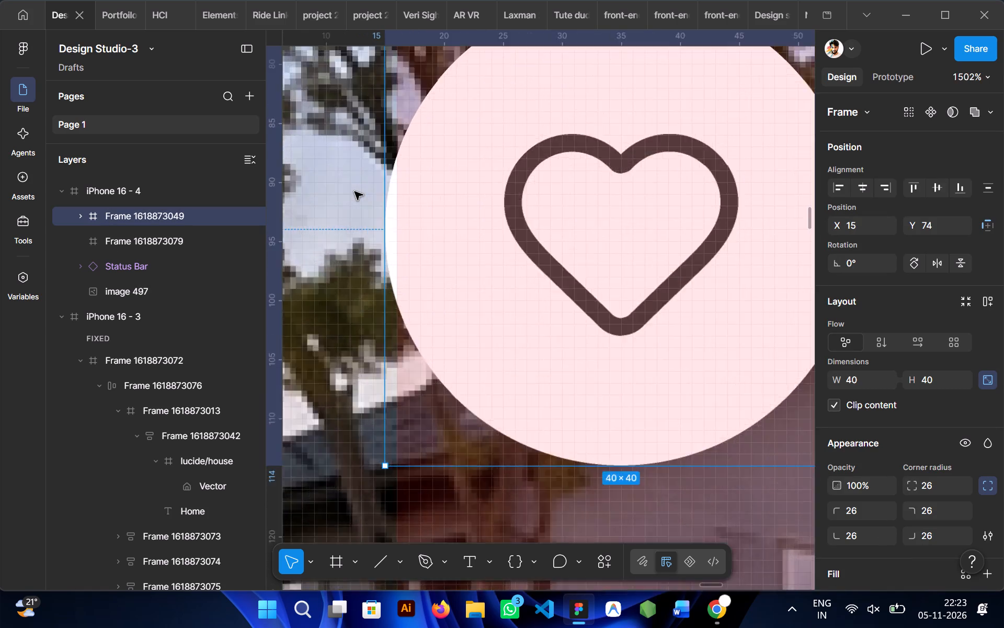
pyautogui.press('Right')
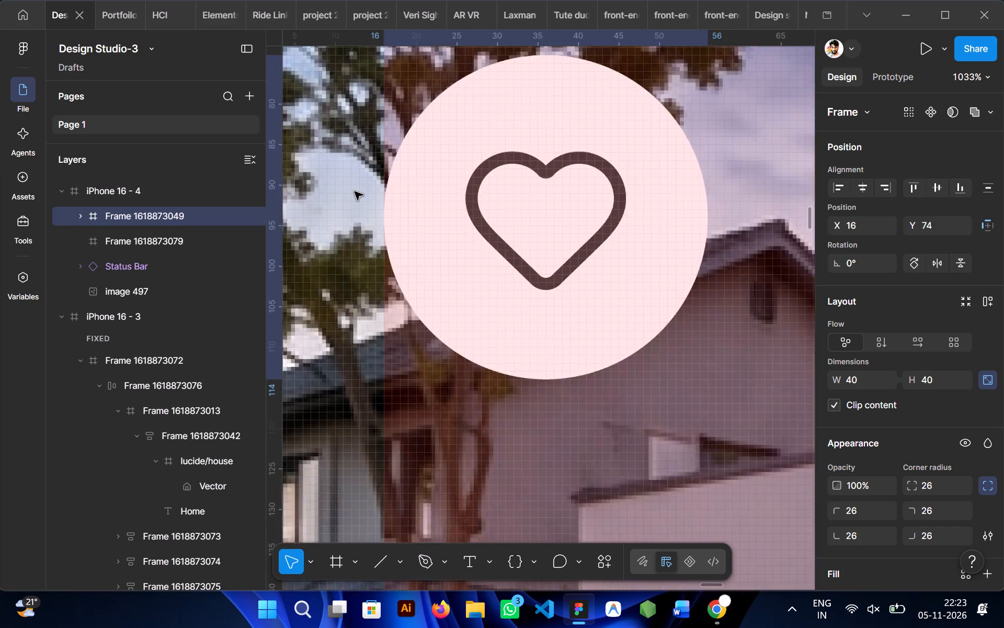
# Send the HomeLuxe reference mockup image to the back of the layer order.
pyautogui.hscroll(-1, 355, 192)
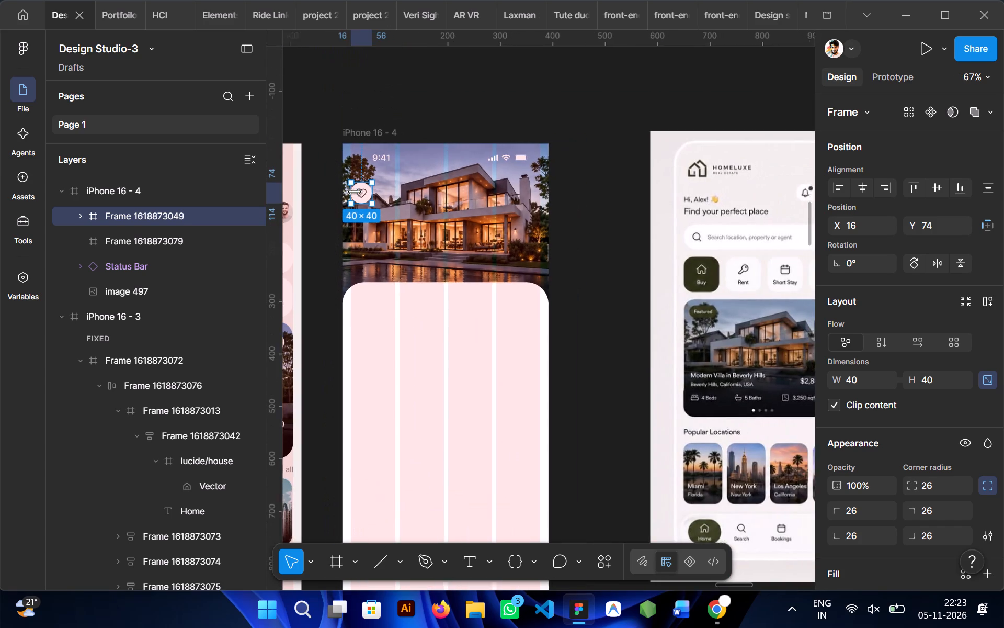
pyautogui.hscroll(-1, 355, 192)
pyautogui.click(467, 223)
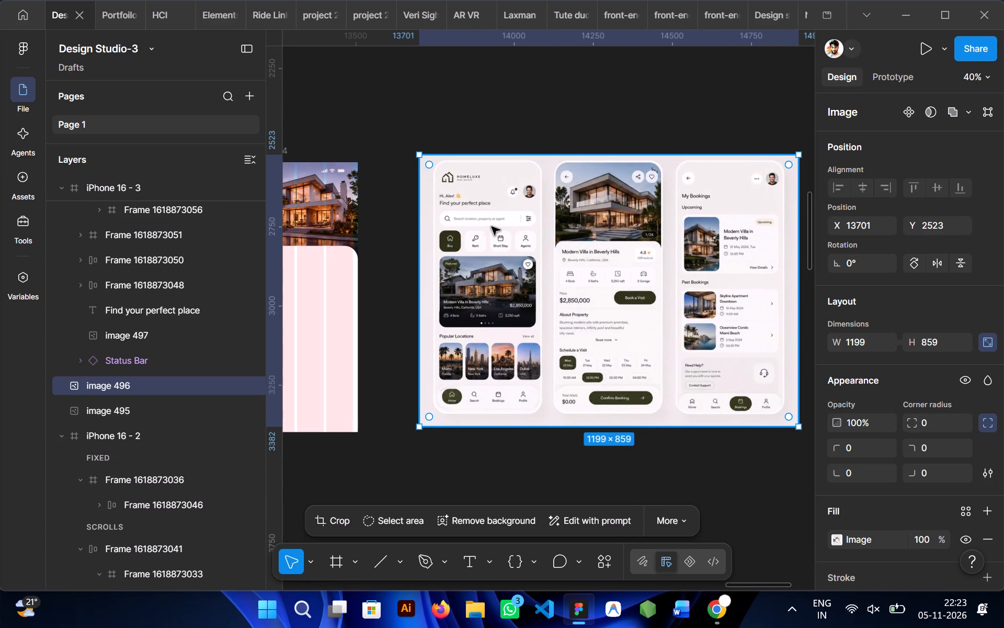
pyautogui.hotkey('ctrl', 'shift', '[')
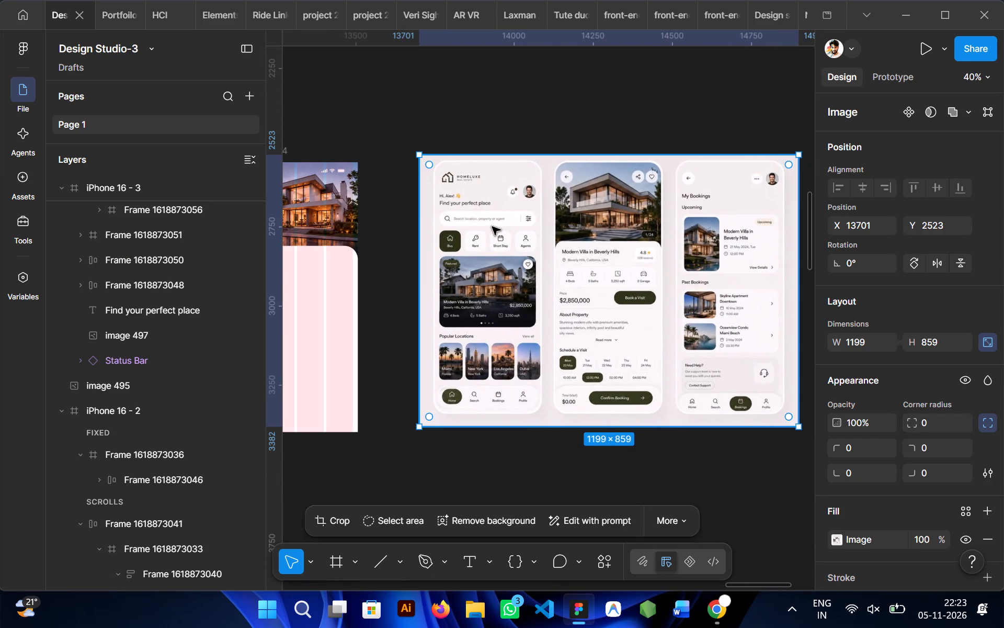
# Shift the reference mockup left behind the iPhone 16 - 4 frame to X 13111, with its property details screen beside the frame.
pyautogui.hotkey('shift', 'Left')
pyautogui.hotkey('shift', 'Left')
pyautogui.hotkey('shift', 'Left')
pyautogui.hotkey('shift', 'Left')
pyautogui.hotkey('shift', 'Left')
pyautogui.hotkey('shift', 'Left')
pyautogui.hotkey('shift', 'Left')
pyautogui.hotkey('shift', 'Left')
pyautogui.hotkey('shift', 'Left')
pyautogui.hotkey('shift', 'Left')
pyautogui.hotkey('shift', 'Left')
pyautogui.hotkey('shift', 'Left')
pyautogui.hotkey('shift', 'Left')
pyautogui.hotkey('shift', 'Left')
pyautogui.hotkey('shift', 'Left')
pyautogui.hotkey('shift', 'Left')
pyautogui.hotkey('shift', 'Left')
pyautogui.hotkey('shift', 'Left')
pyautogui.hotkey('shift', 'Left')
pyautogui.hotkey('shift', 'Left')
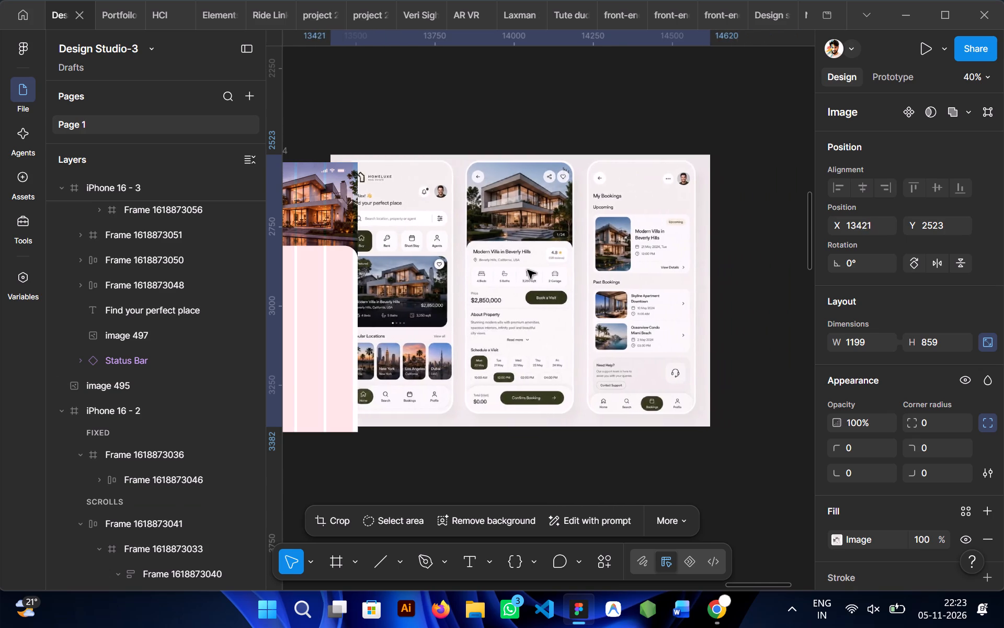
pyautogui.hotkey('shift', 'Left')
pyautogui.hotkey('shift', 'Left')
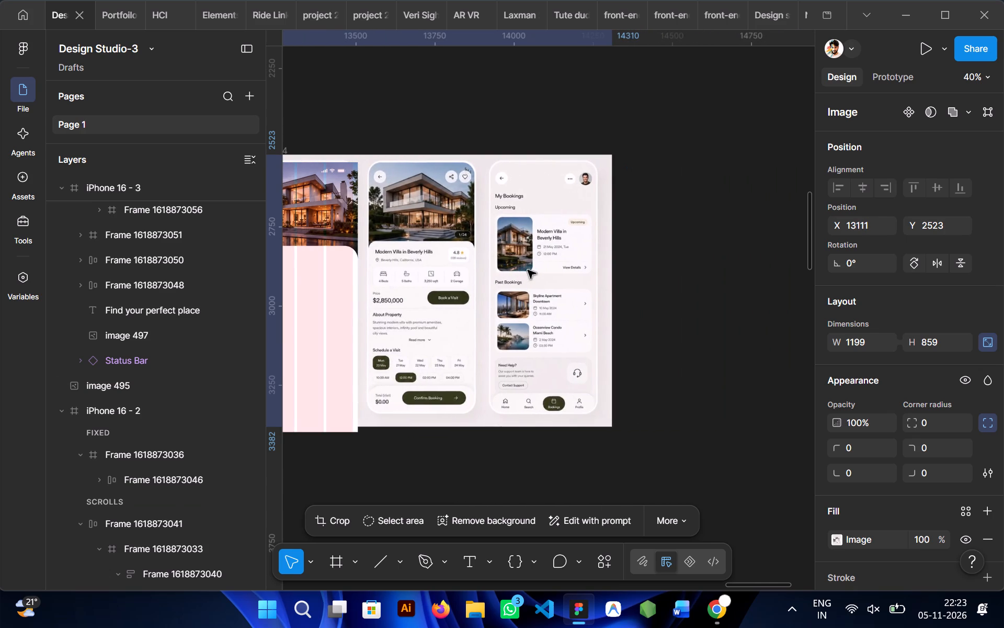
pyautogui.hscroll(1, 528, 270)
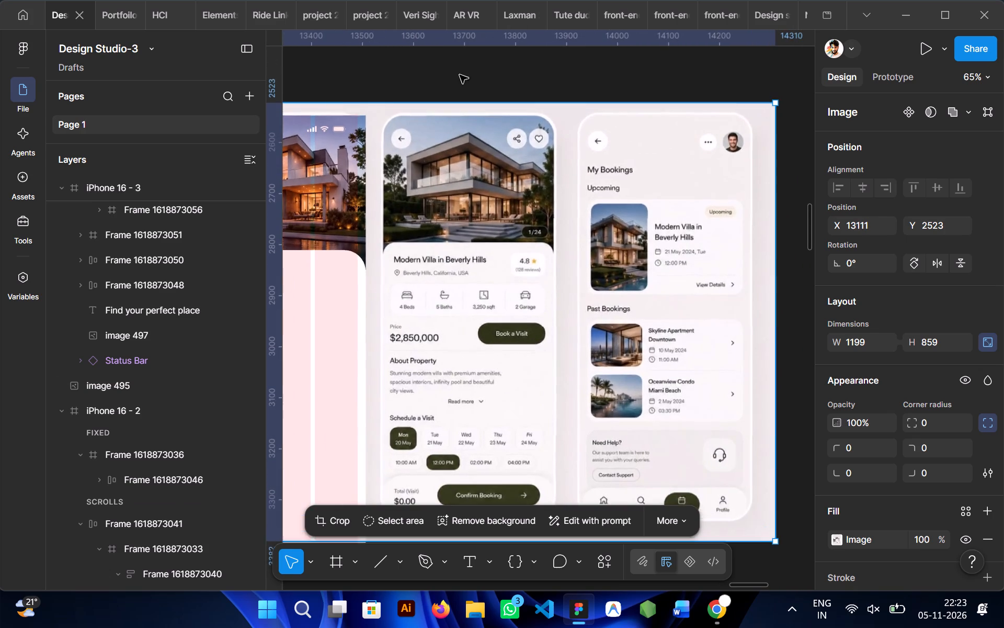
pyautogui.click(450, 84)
# Move the reference mockup back to the right and slightly down, to about X 13369, Y 2600.
pyautogui.hscroll(1, 450, 84)
pyautogui.hscroll(1, 371, 203)
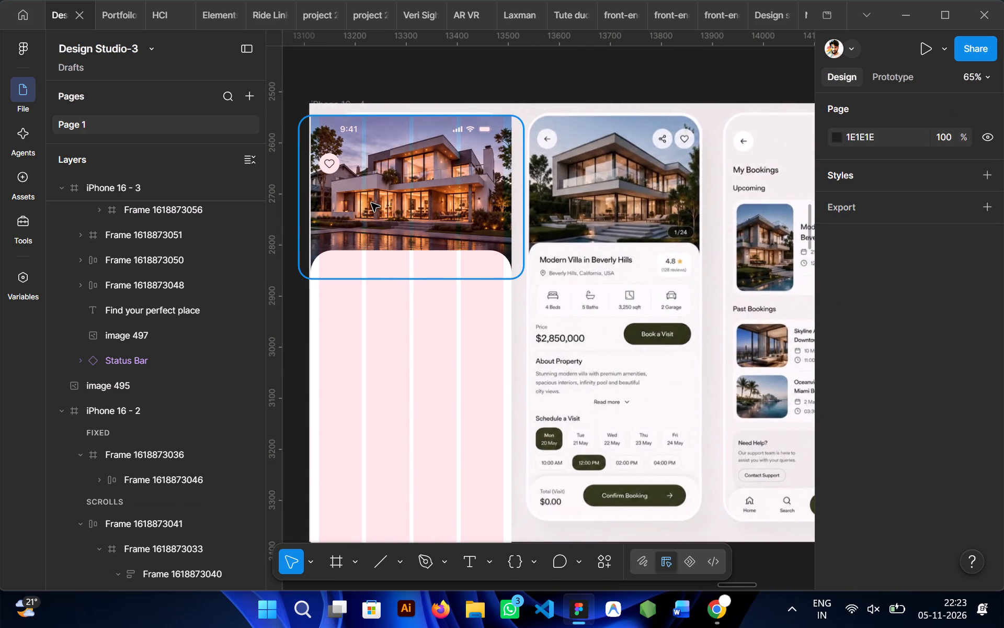
pyautogui.click(336, 154)
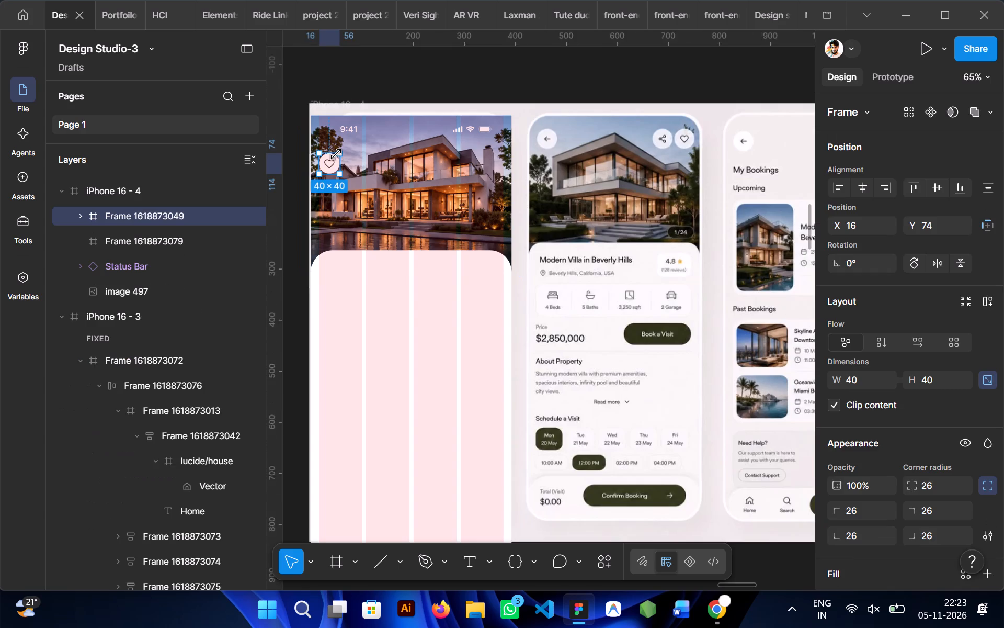
pyautogui.click(377, 82)
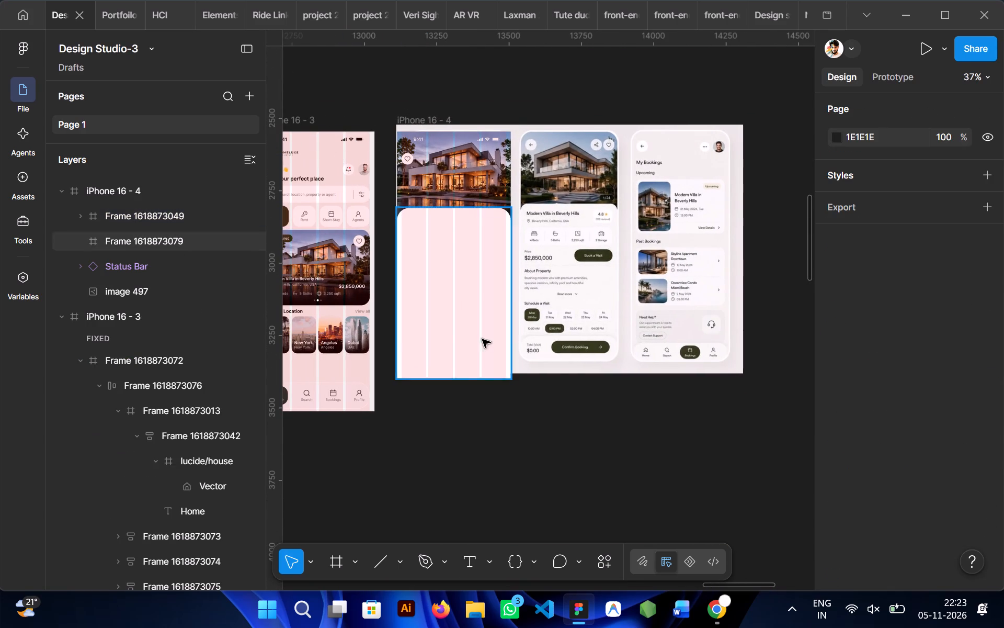
pyautogui.moveTo(588, 271); pyautogui.dragTo(663, 291)
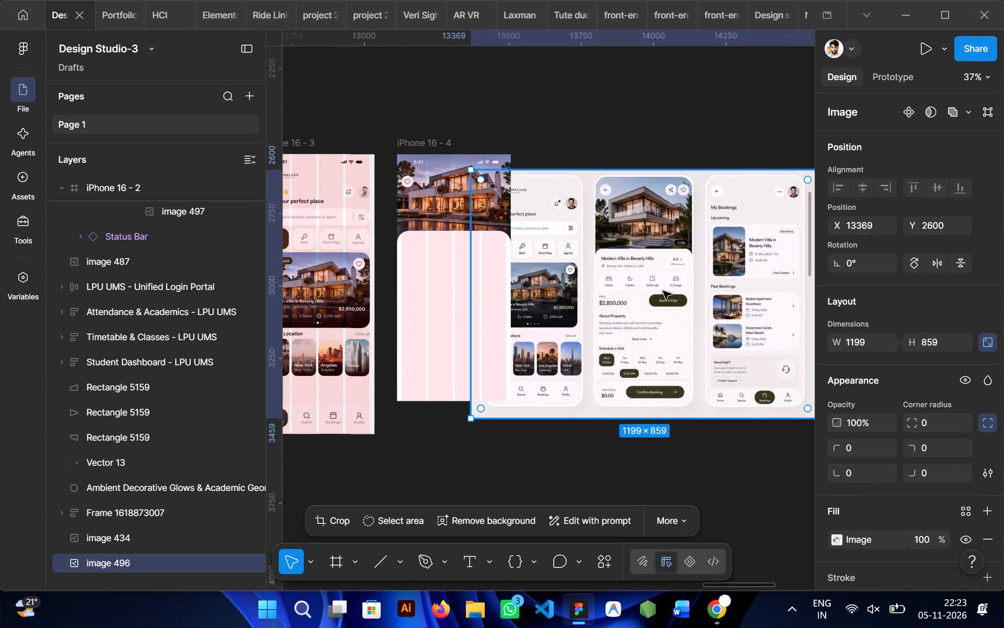
# Crop the reference mockup image to 782 × 859, cutting off its home screen and keeping the property details and bookings screens.
pyautogui.hscroll(1, 663, 291)
pyautogui.doubleClick(643, 282)
pyautogui.hscroll(-1, 643, 282)
pyautogui.hscroll(-1, 556, 278)
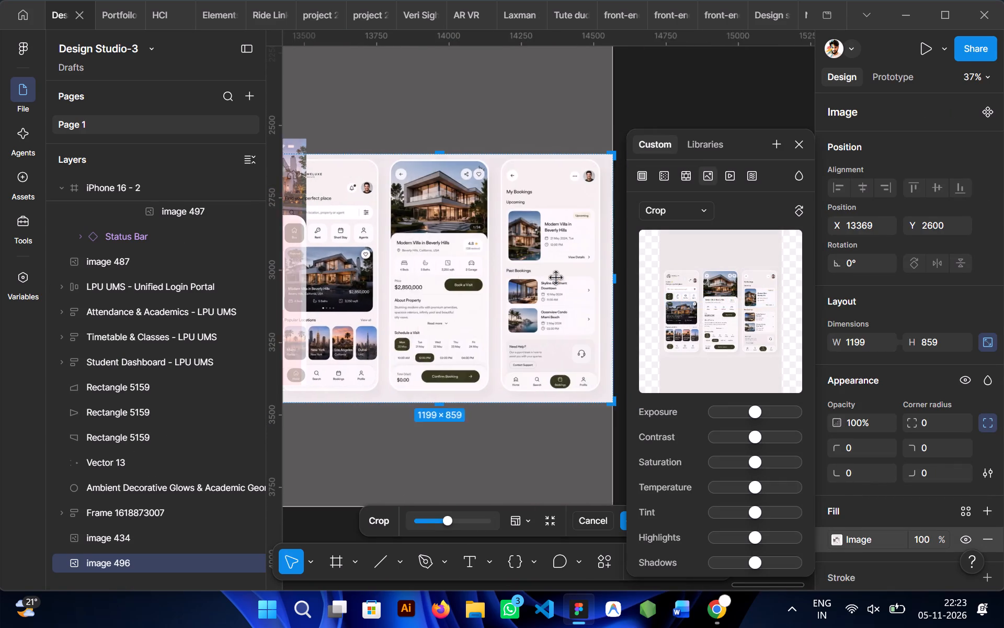
pyautogui.hscroll(1, 417, 285)
pyautogui.moveTo(382, 277); pyautogui.dragTo(563, 266)
pyautogui.scroll(1, 375, 137)
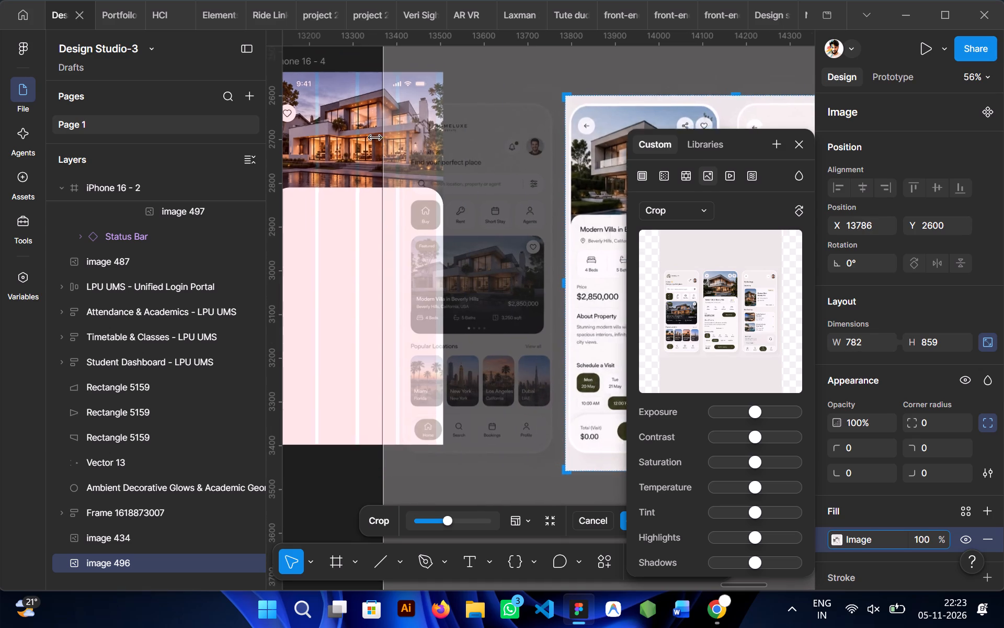
pyautogui.scroll(1, 375, 137)
pyautogui.click(343, 100)
pyautogui.click(346, 103)
pyautogui.hscroll(1, 346, 103)
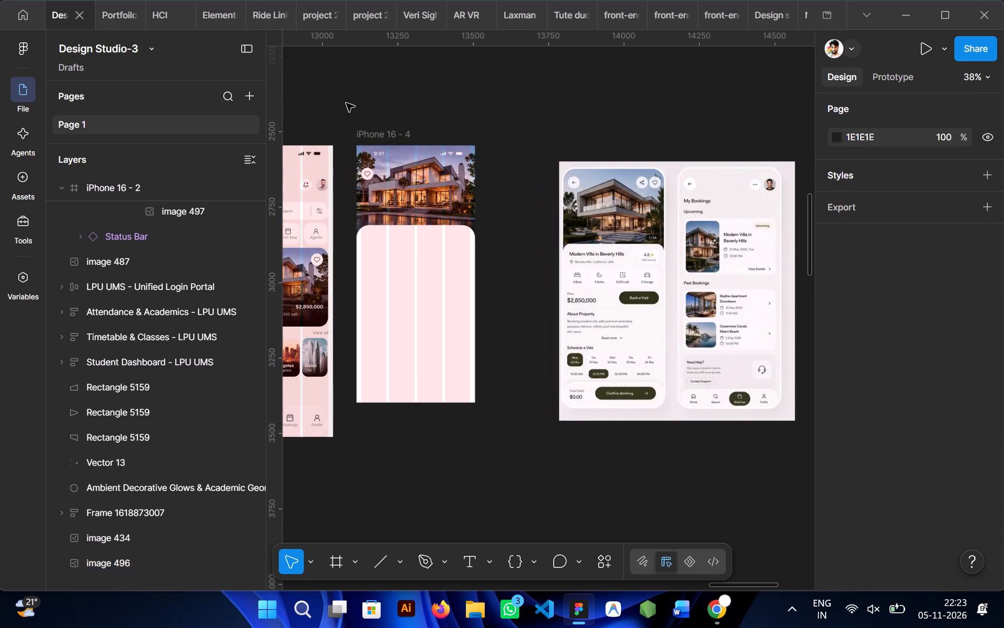
# Move the cropped reference mockup close beside the iPhone 16 - 4 frame, with its left edge at about X 13600.
pyautogui.moveTo(624, 266); pyautogui.dragTo(576, 251)
pyautogui.click(500, 440)
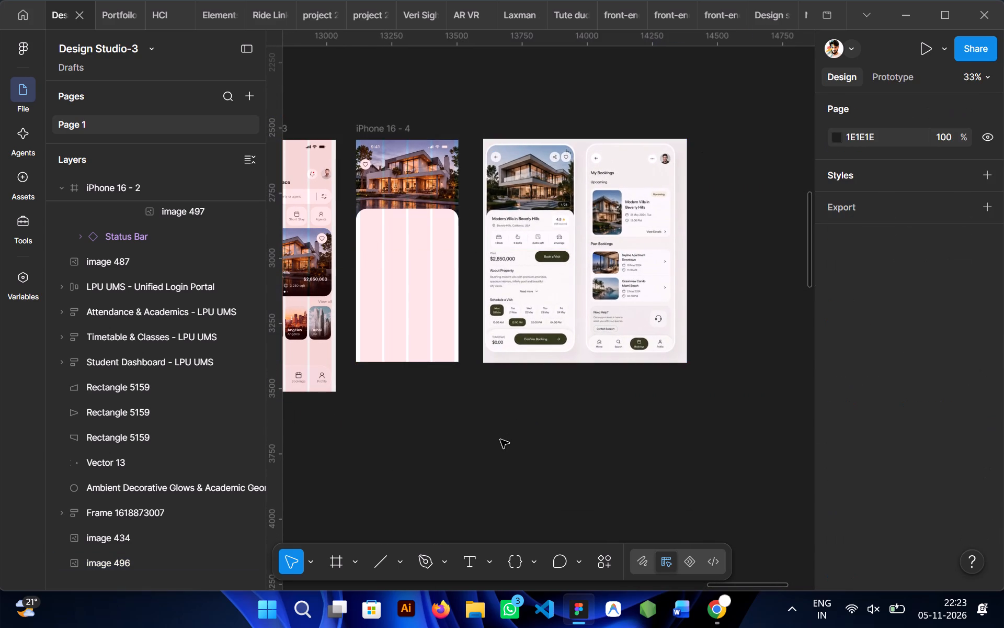
# Minimize the design and browser windows and launch Kuro from the desktop.
pyautogui.click(905, 19)
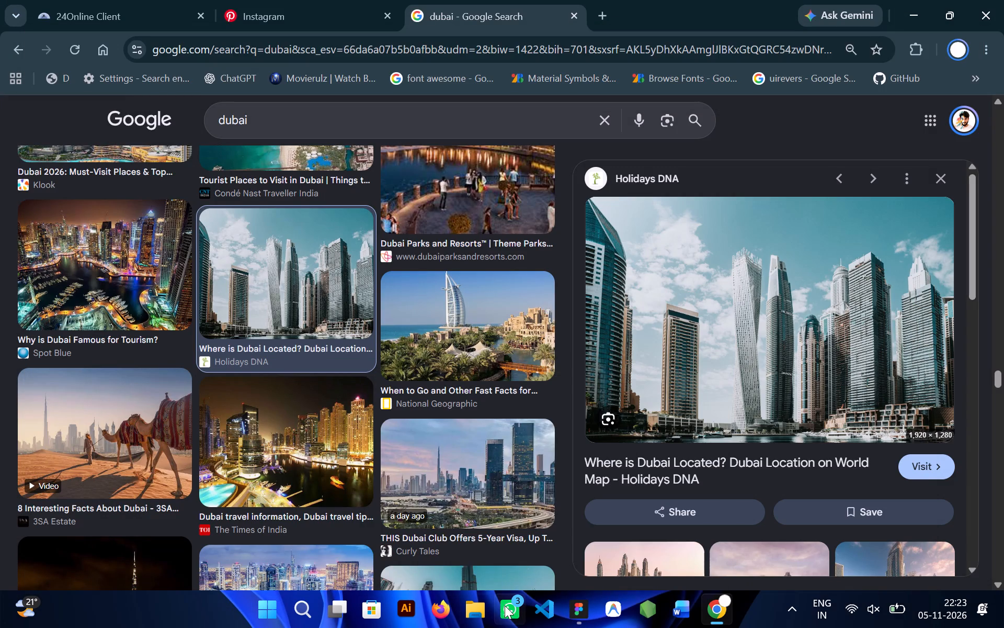
pyautogui.click(920, 9)
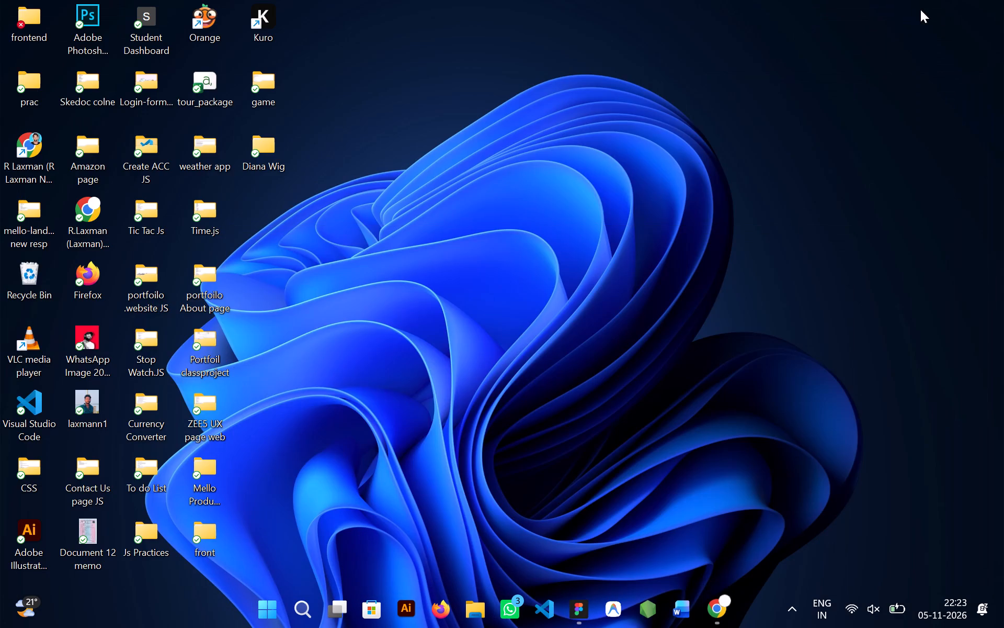
pyautogui.doubleClick(271, 26)
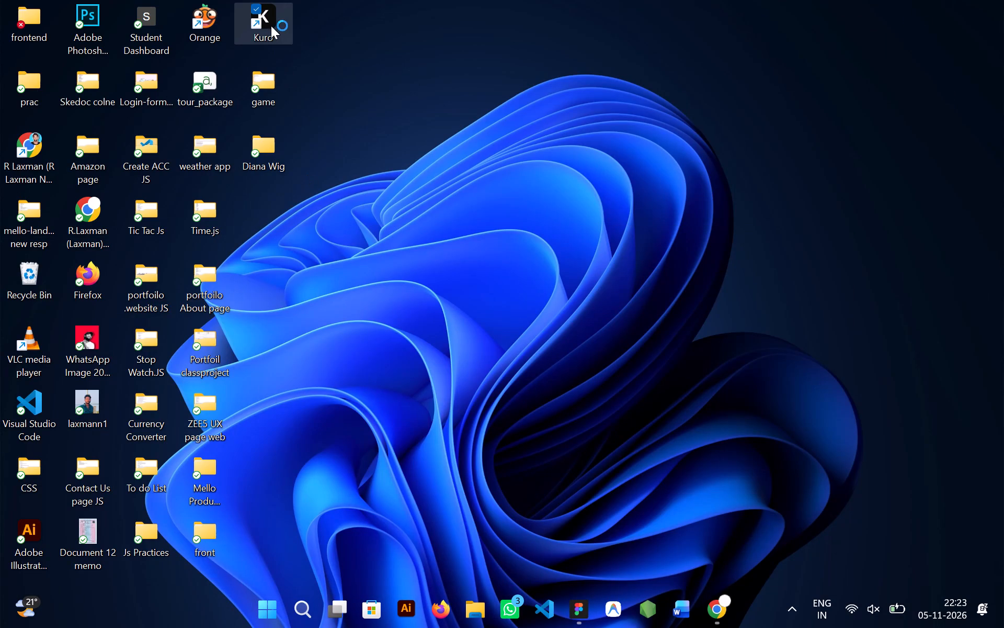
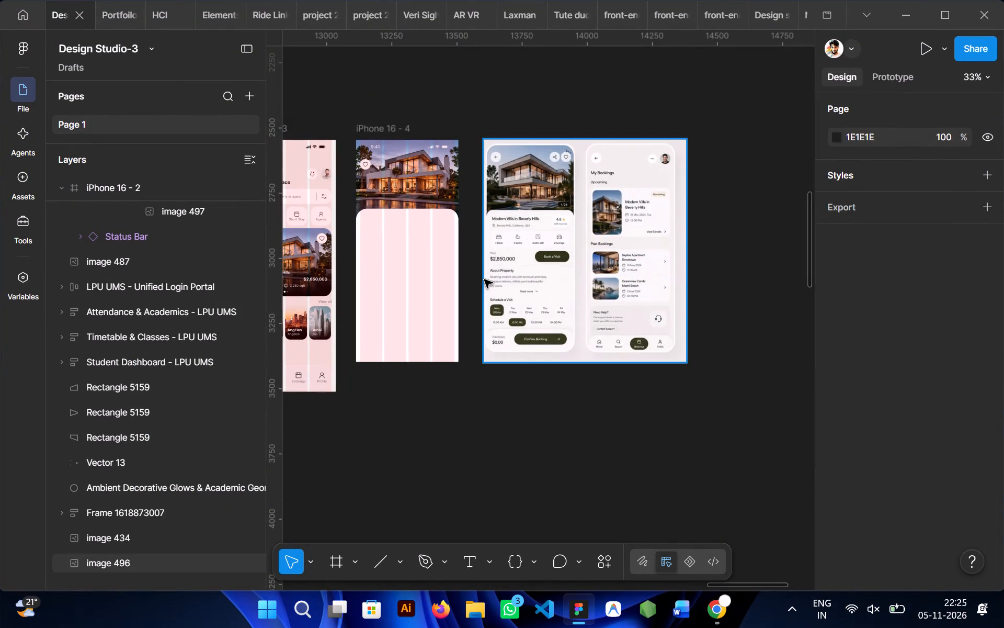
# Shorten the rounded panel below the villa photo in the iPhone 16 - 4 frame to a height of 74.
pyautogui.hscroll(1, 432, 277)
pyautogui.click(516, 354)
pyautogui.hscroll(-1, 516, 354)
pyautogui.moveTo(495, 451); pyautogui.dragTo(511, 301)
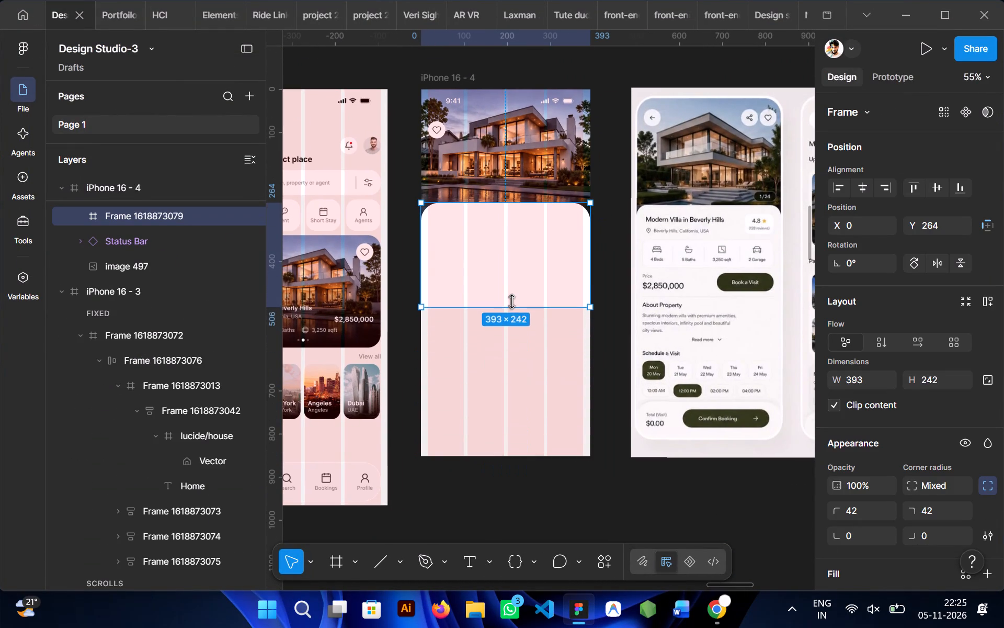
pyautogui.moveTo(511, 301); pyautogui.dragTo(510, 270)
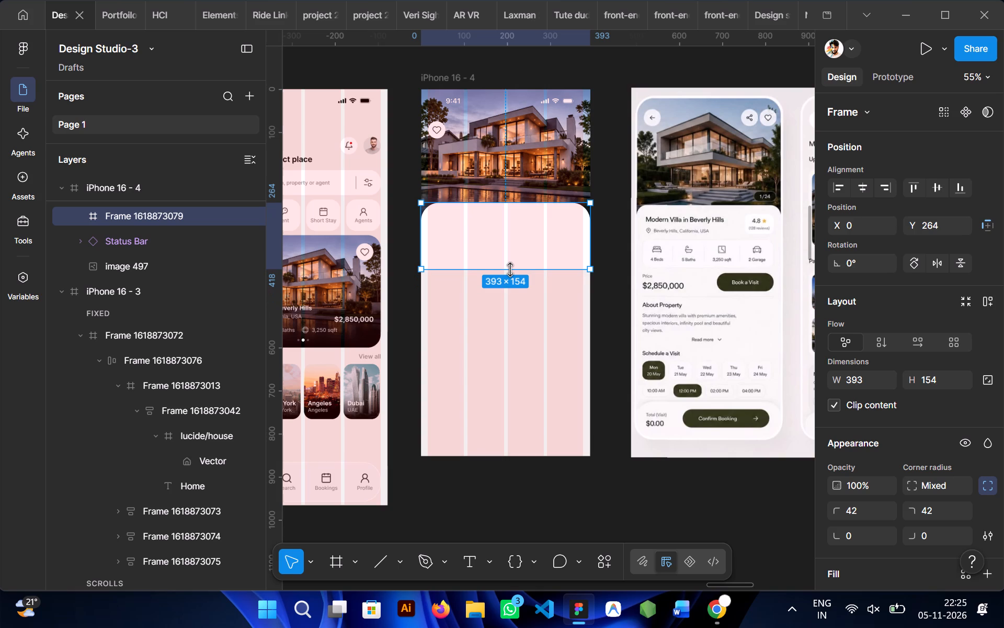
pyautogui.moveTo(482, 263); pyautogui.dragTo(481, 245)
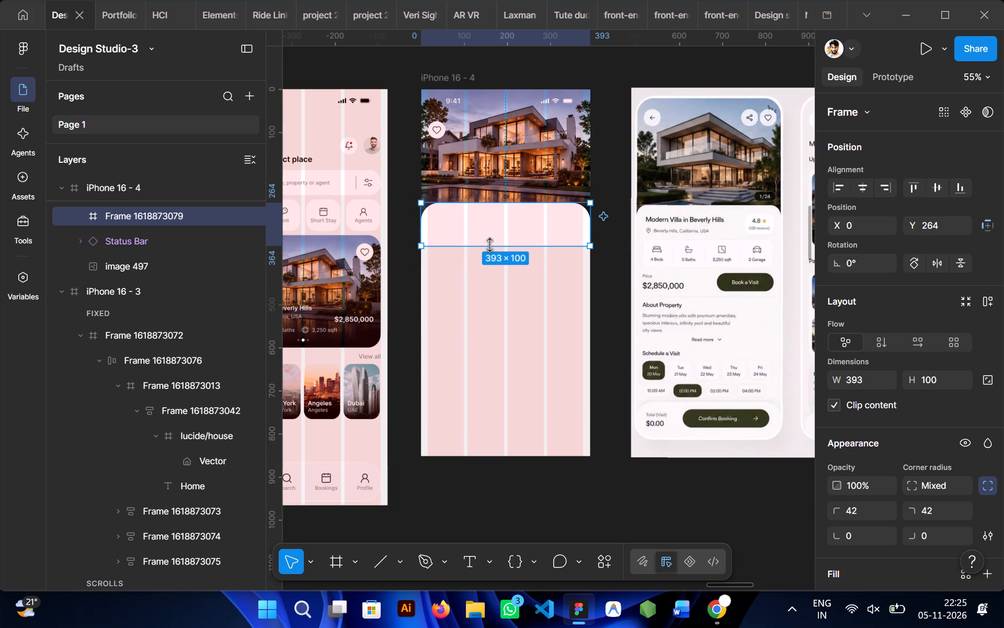
pyautogui.moveTo(489, 245); pyautogui.dragTo(487, 235)
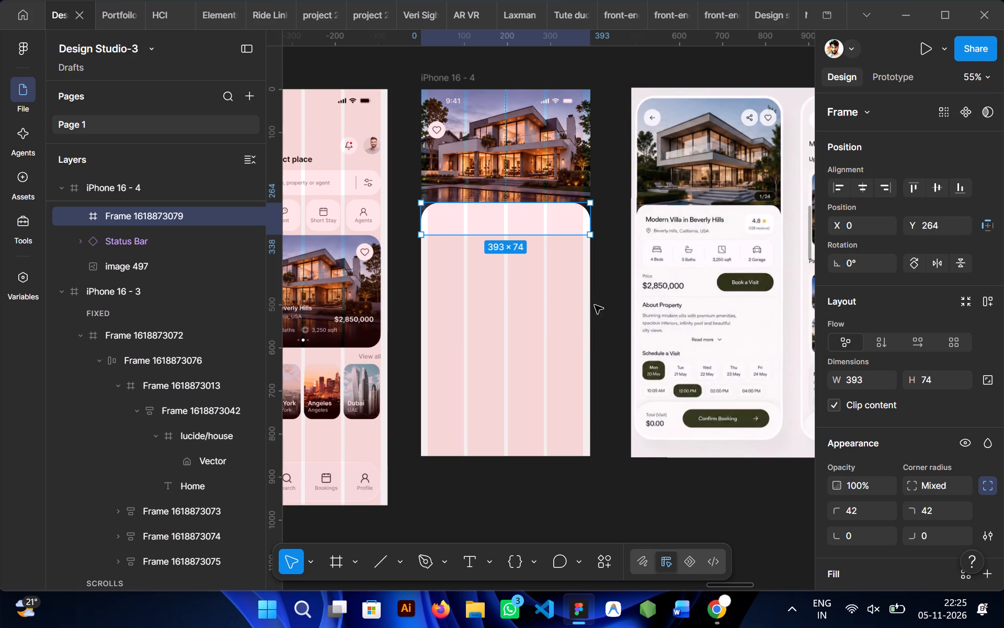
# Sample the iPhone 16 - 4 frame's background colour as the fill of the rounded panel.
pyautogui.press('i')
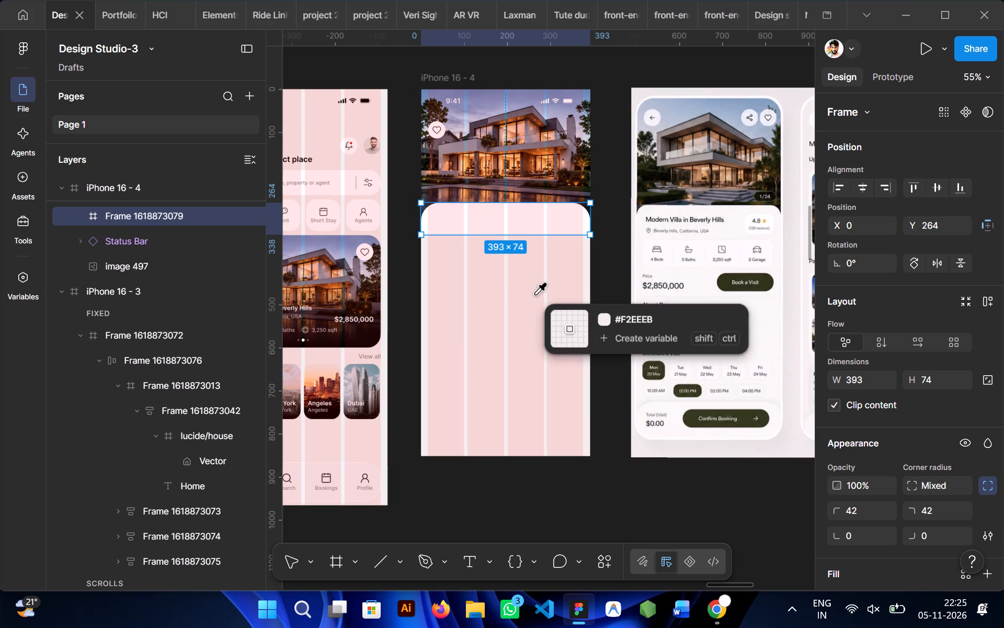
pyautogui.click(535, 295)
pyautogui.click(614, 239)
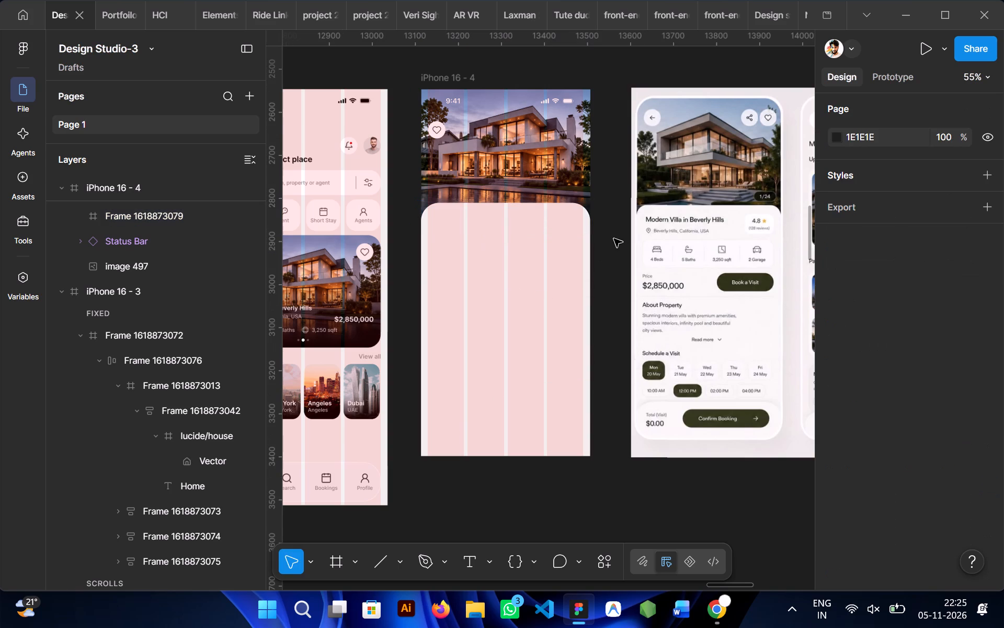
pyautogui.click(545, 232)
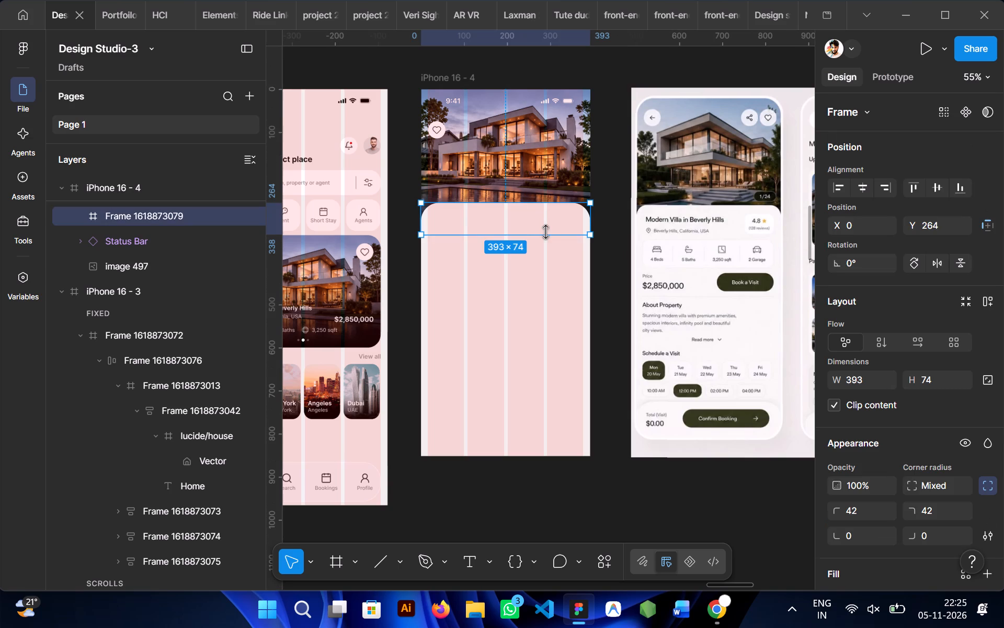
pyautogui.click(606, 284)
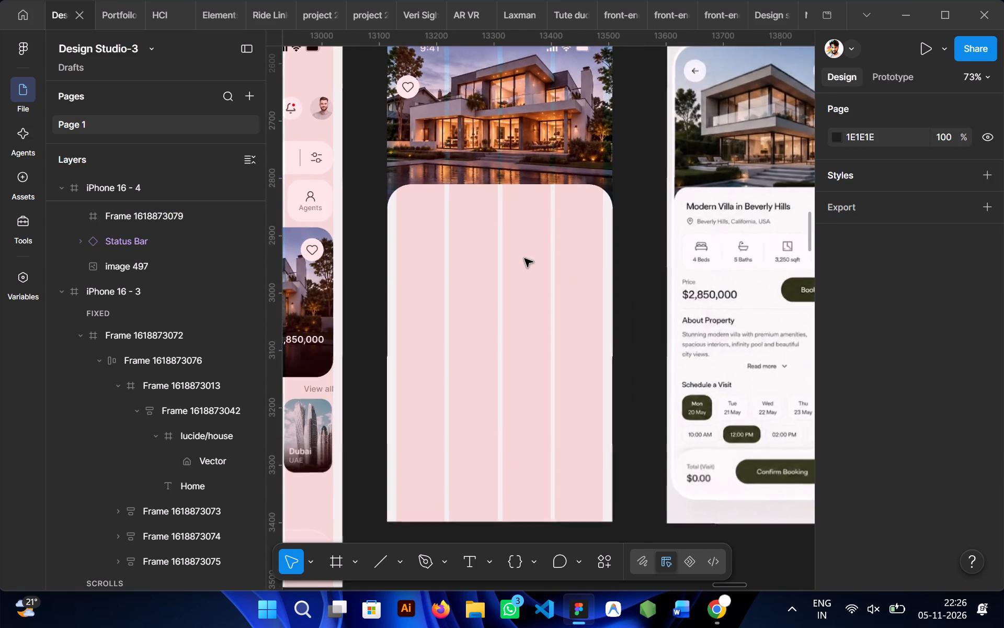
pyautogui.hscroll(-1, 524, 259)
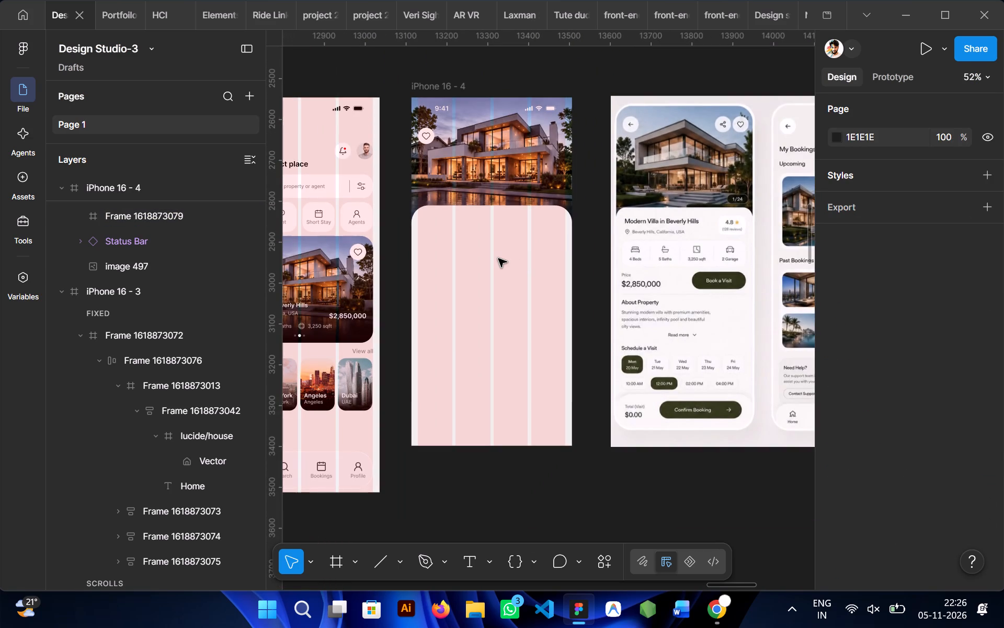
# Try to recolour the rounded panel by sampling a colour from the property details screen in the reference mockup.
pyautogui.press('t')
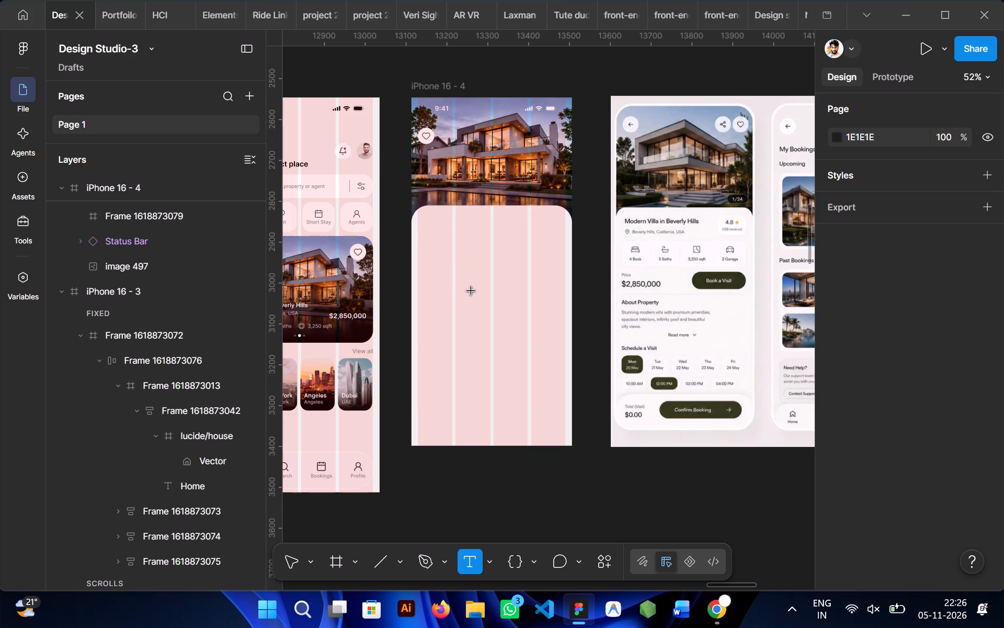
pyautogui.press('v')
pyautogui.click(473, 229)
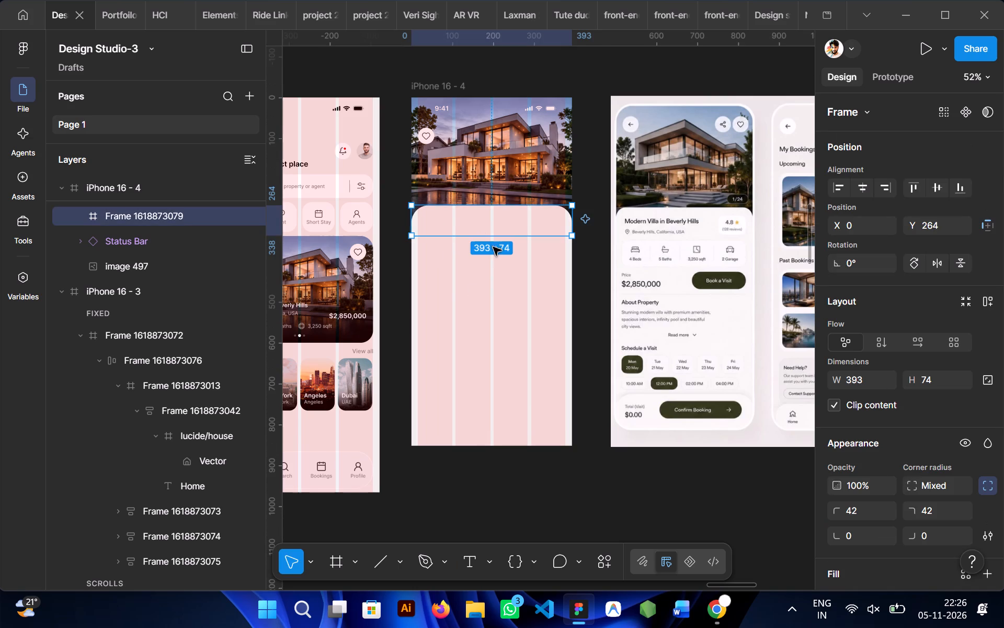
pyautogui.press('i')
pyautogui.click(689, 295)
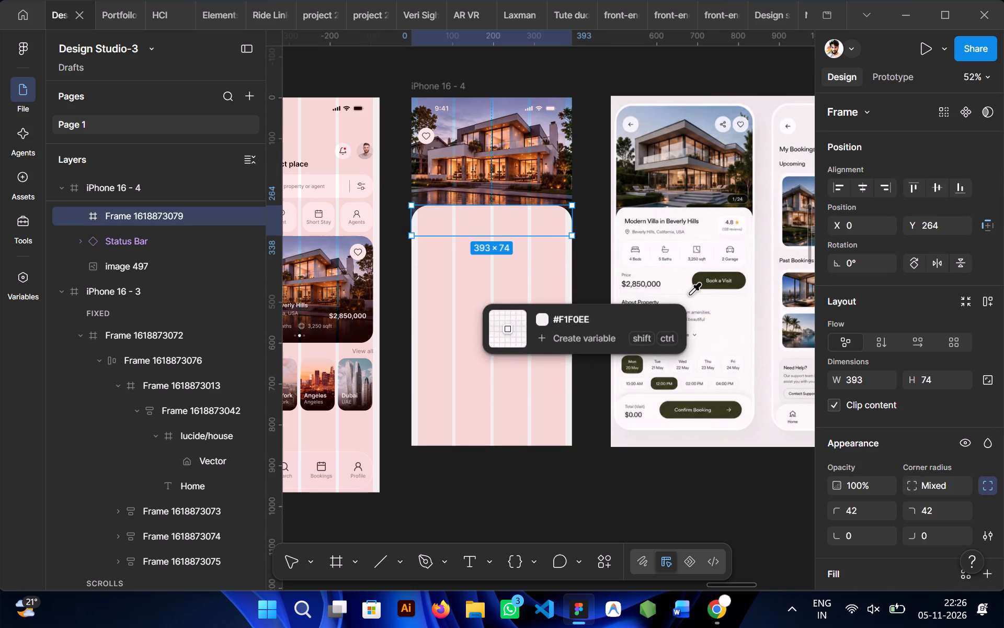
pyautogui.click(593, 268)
# Set the rounded panel's fill colour to white, FFFFFF.
pyautogui.keyDown('ctrl'); pyautogui.click(506, 224); pyautogui.keyUp('ctrl')
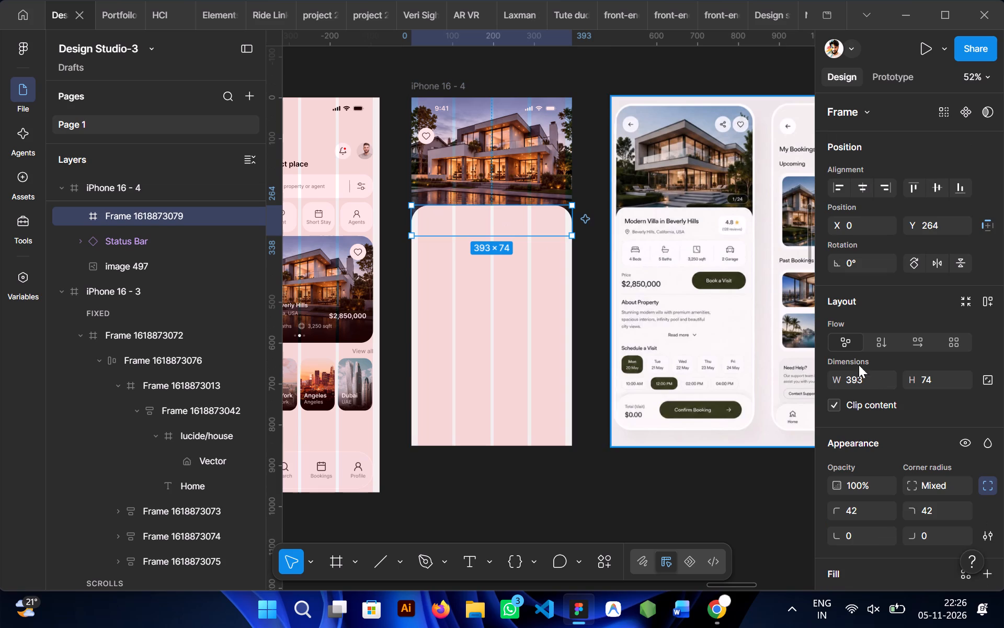
pyautogui.scroll(-3, 884, 391)
pyautogui.click(840, 403)
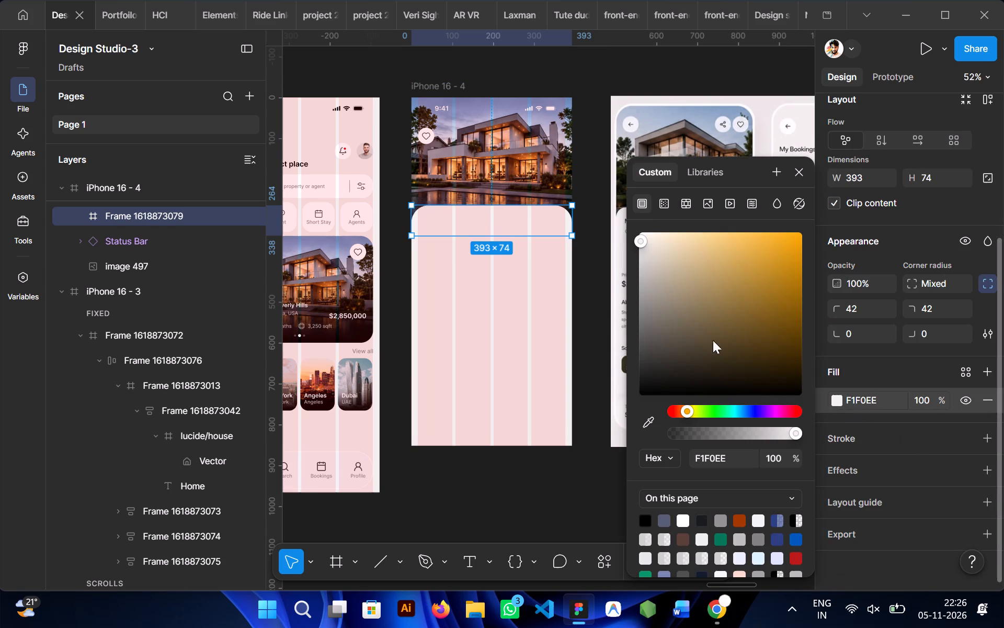
pyautogui.moveTo(680, 305); pyautogui.dragTo(629, 217)
pyautogui.click(581, 118)
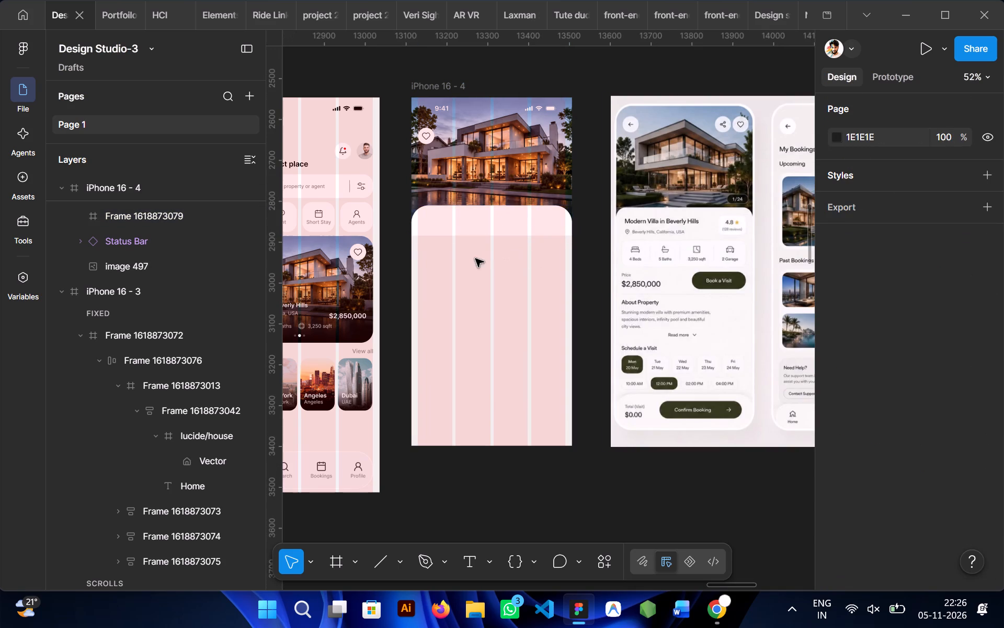
# Add the text "Modern Villa in Beverly Hills" below the white panel in the iPhone 16 - 4 frame.
pyautogui.press('t')
pyautogui.click(432, 260)
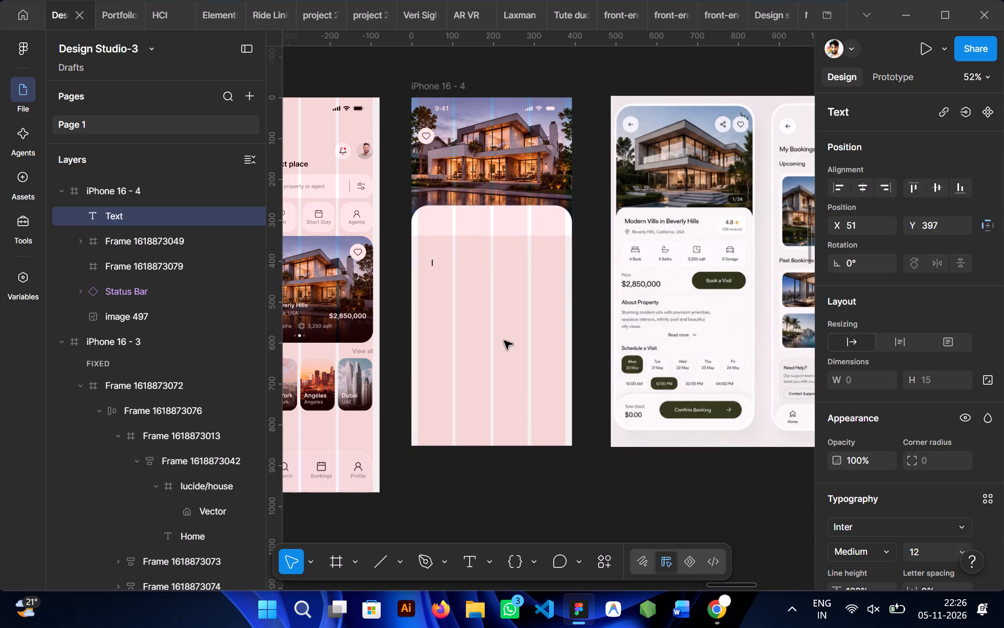
pyautogui.write('Mo')
pyautogui.press('d')
pyautogui.write('ern')
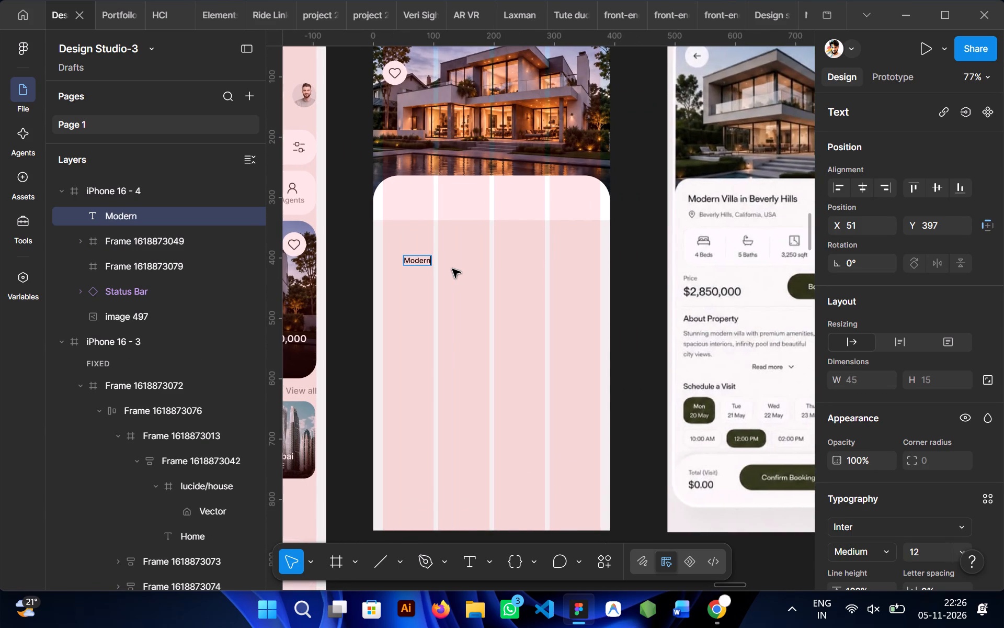
pyautogui.press('space')
pyautogui.write('Vi')
pyautogui.write('lla in')
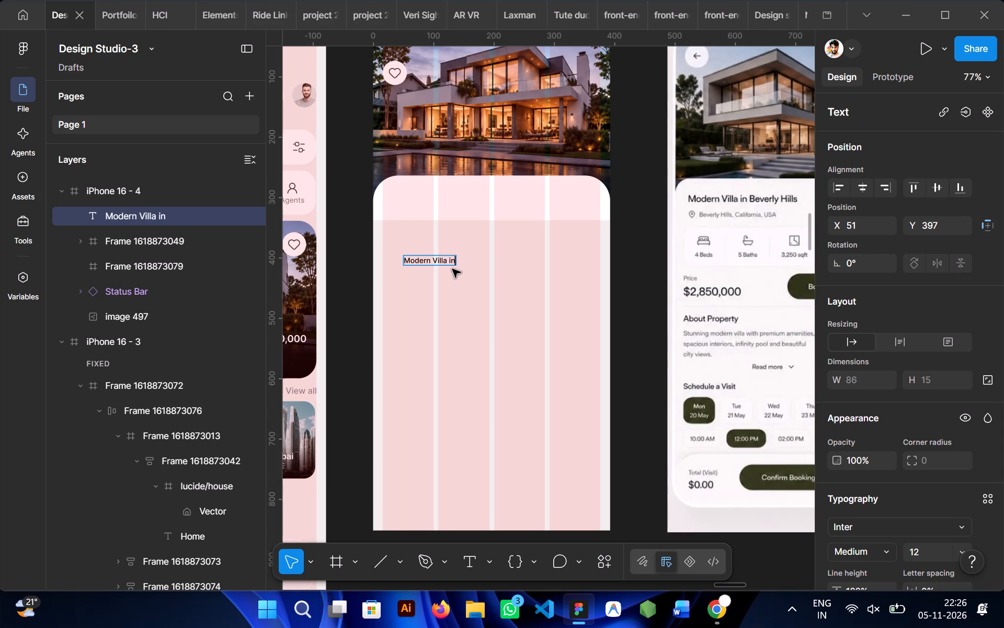
pyautogui.press('space')
pyautogui.hotkey('shift', 'b')
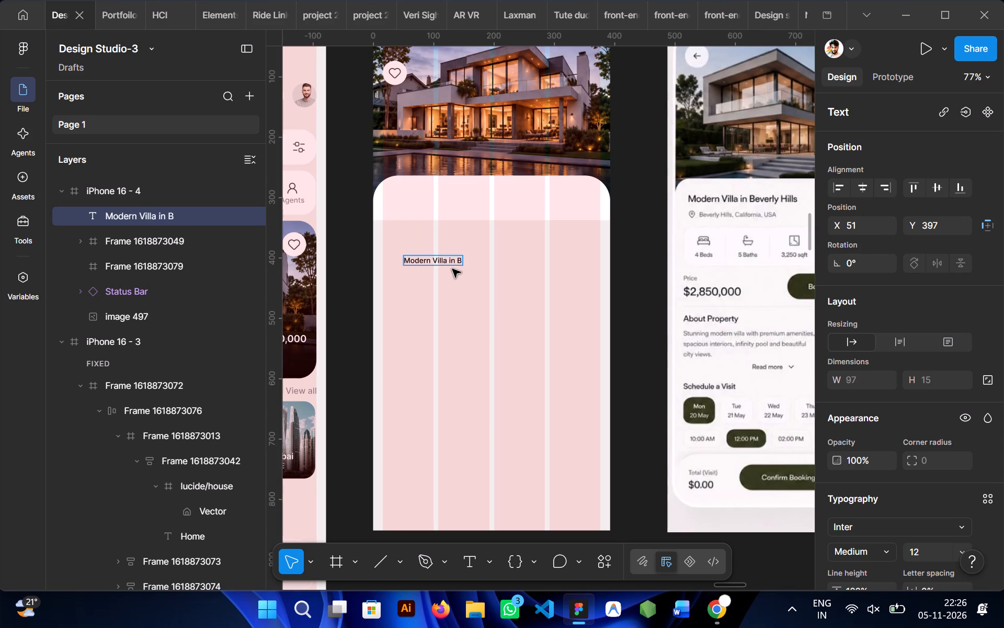
pyautogui.press('e')
pyautogui.write('verly')
pyautogui.press('space')
pyautogui.write('Hills')
pyautogui.click(457, 274)
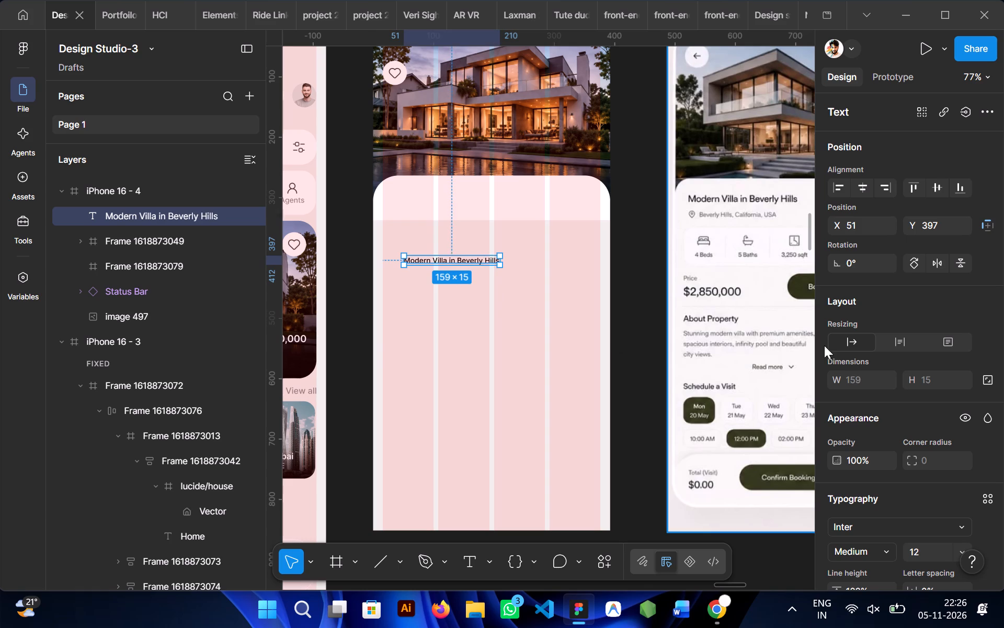
# Set the "Modern Villa in Beverly Hills" title to font size 16 and Semi Bold weight.
pyautogui.scroll(-3, 906, 384)
pyautogui.click(928, 294)
pyautogui.write('16')
pyautogui.press('Return')
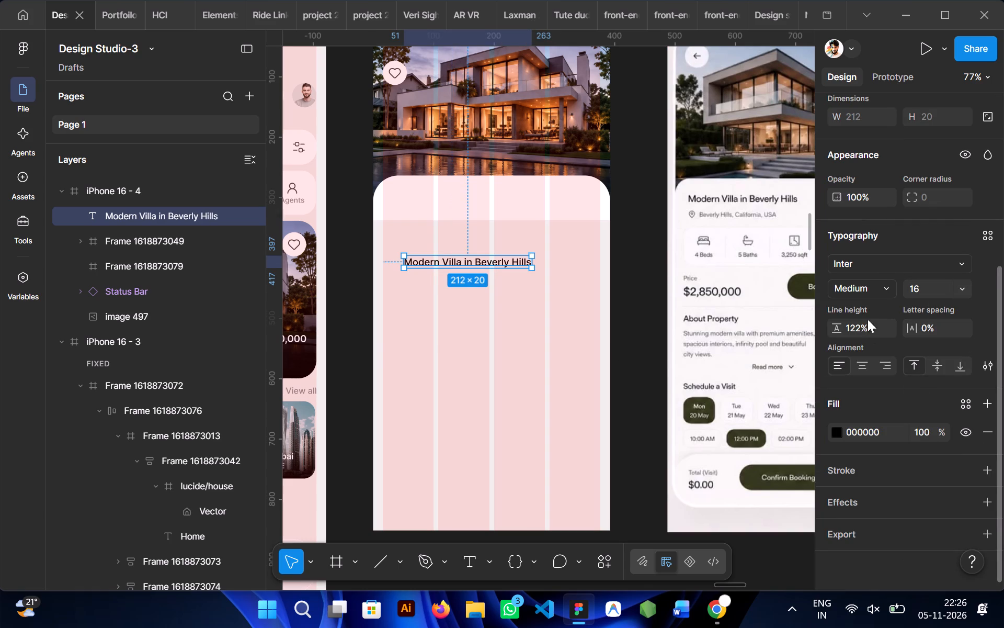
pyautogui.click(879, 273)
pyautogui.click(887, 289)
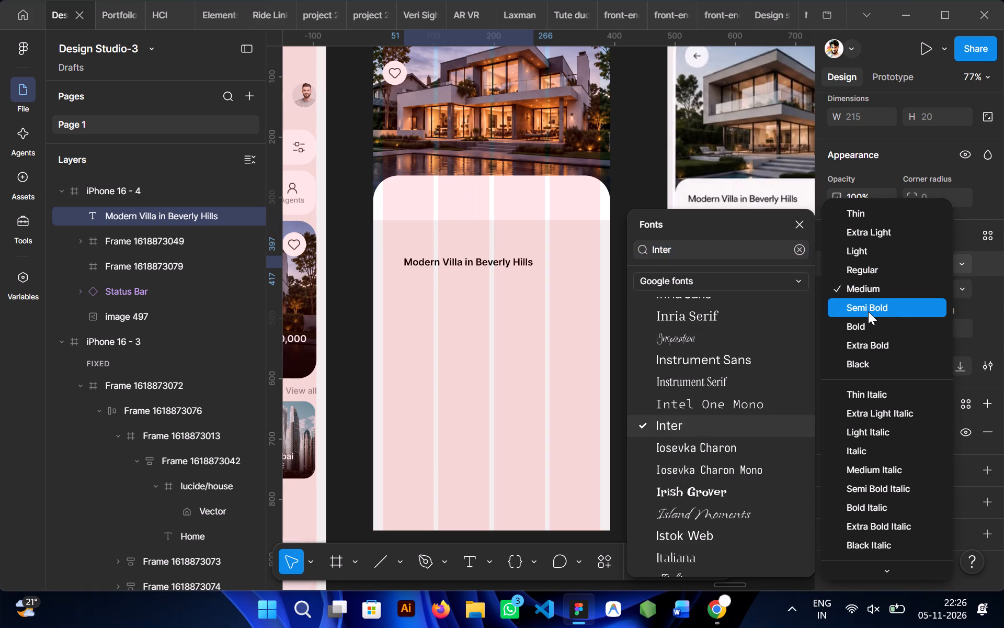
pyautogui.click(868, 311)
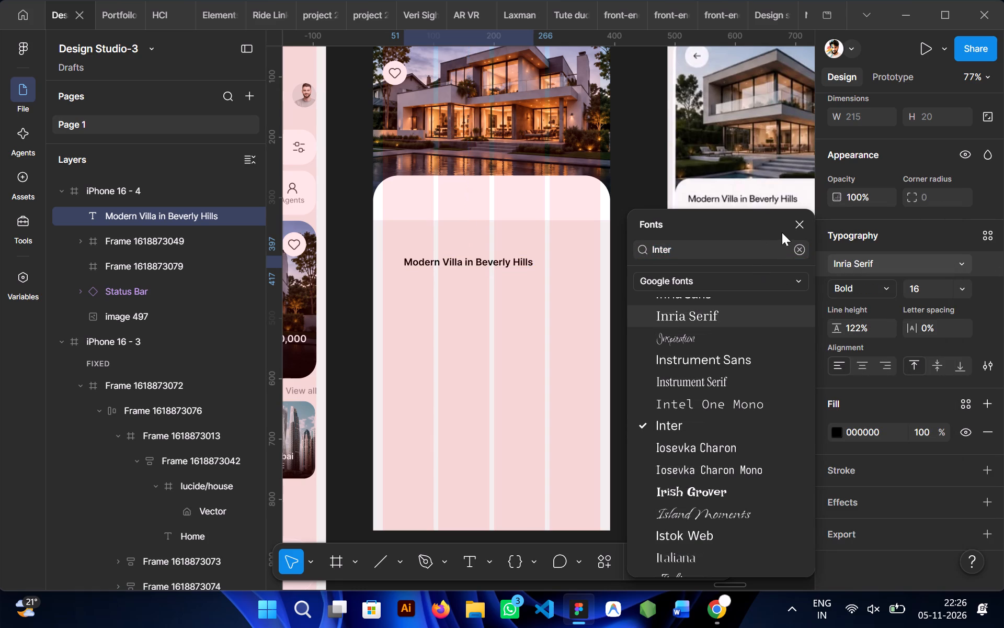
pyautogui.click(804, 229)
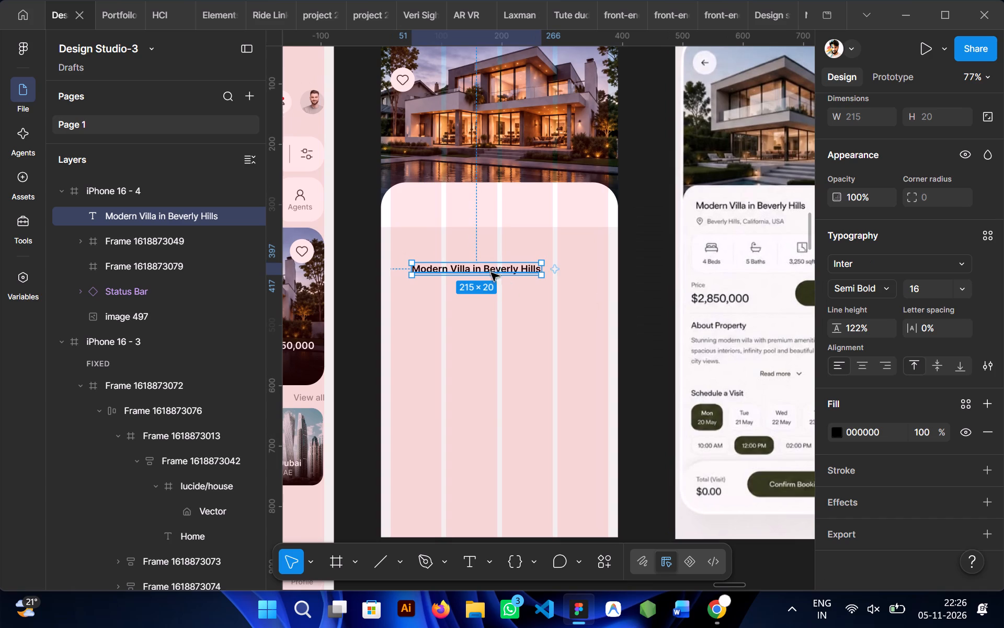
# Move the "Modern Villa in Beverly Hills" title up into the white rounded panel, near its upper edge.
pyautogui.moveTo(486, 267); pyautogui.dragTo(476, 205)
# Extend the white rounded panel downward to a height of 90.
pyautogui.click(567, 216)
pyautogui.moveTo(538, 227); pyautogui.dragTo(539, 237)
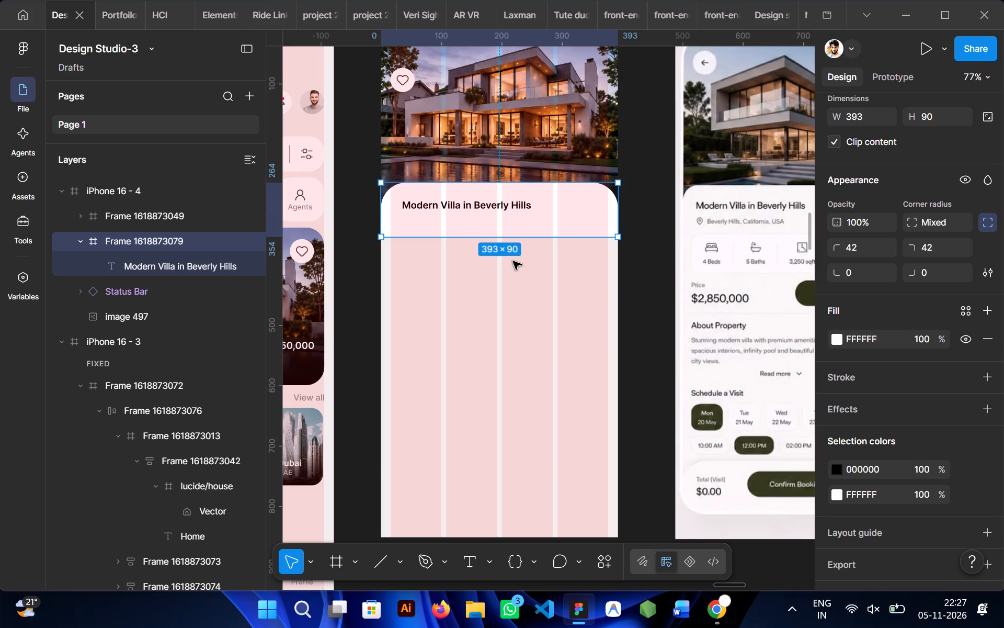
pyautogui.hscroll(-1, 509, 302)
pyautogui.click(465, 311)
# Search Lucide Icons for "location" and insert the map-pin icon.
pyautogui.hscroll(1, 465, 311)
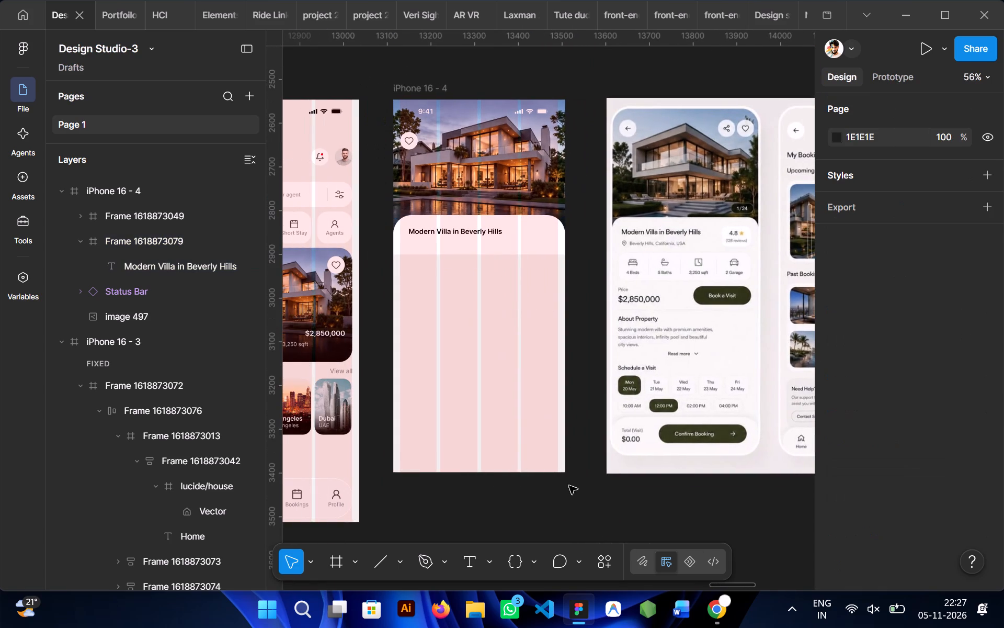
pyautogui.click(602, 565)
pyautogui.click(368, 354)
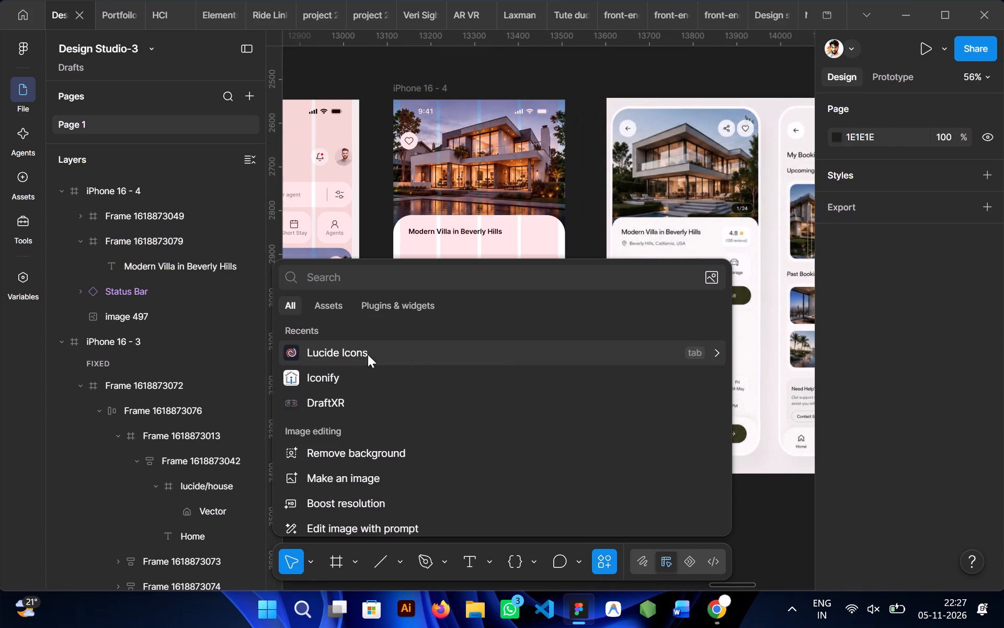
pyautogui.click(152, 205)
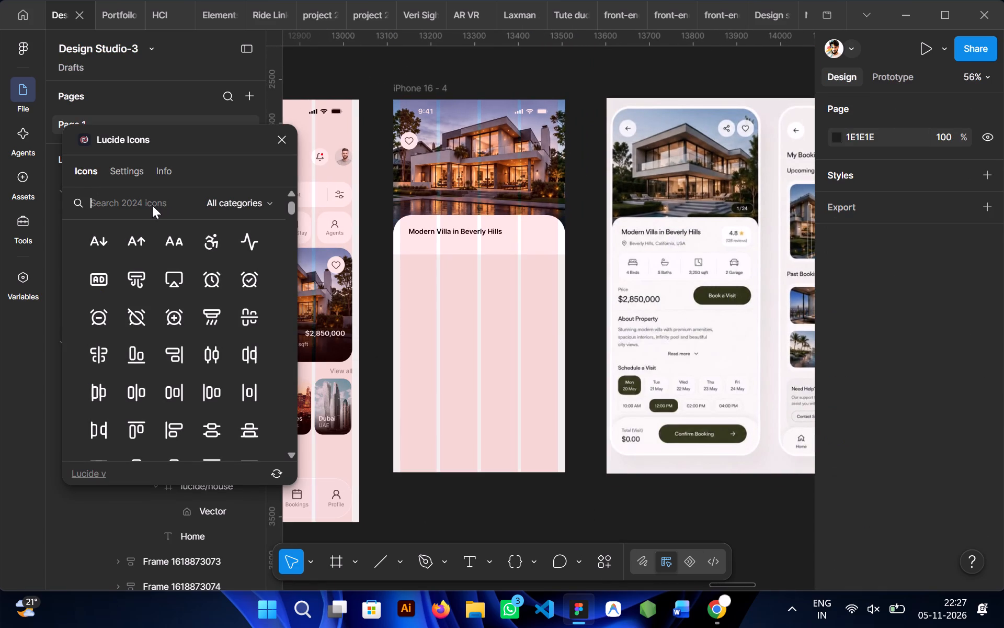
pyautogui.write('location')
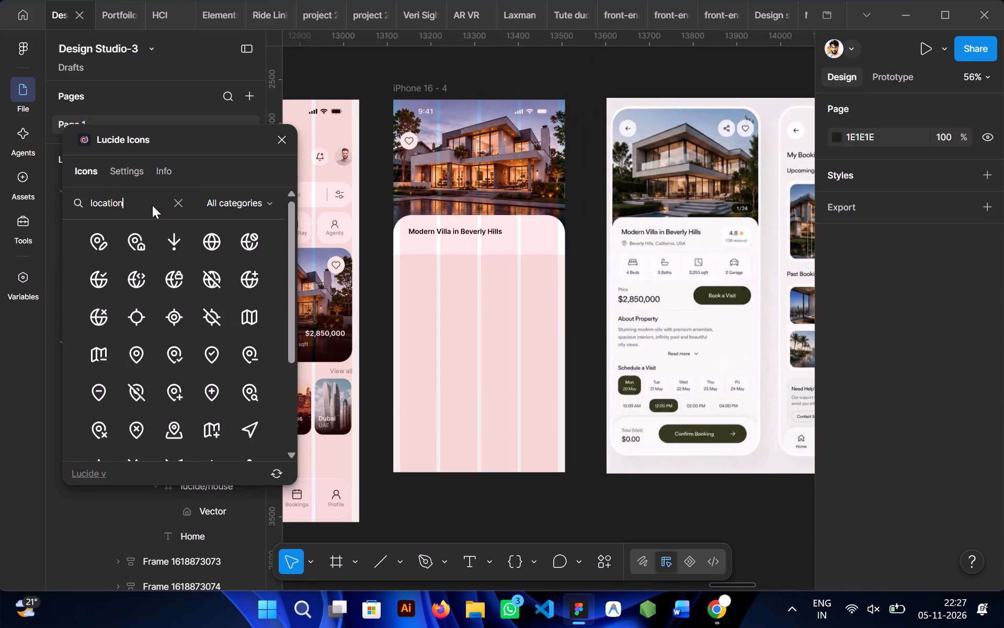
pyautogui.click(135, 355)
pyautogui.click(285, 142)
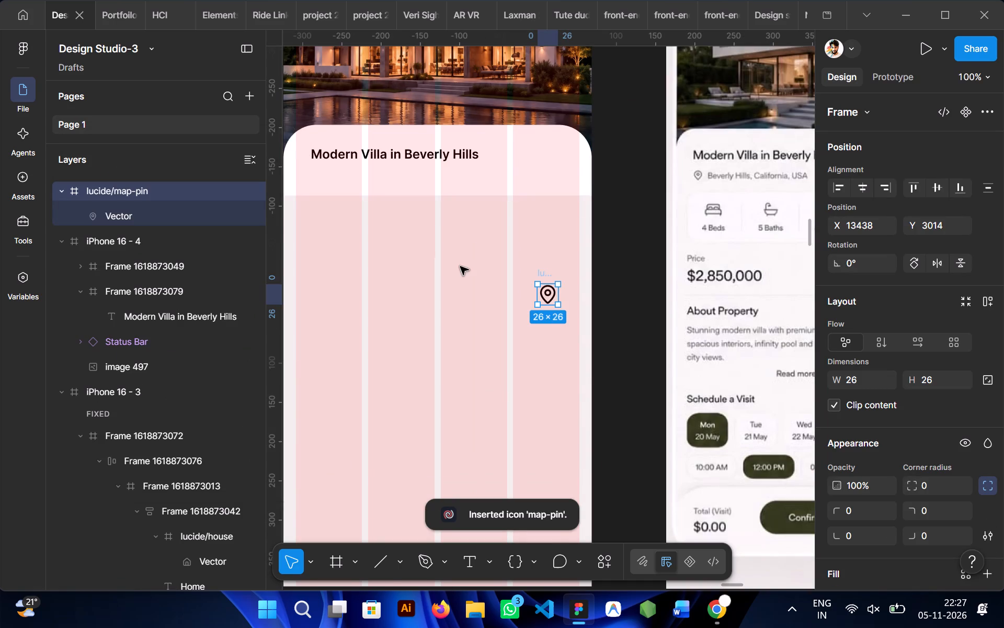
# Move the map-pin icon into the white panel, beneath the start of the title, at about X 29, Y 55.
pyautogui.hscroll(1, 460, 266)
pyautogui.moveTo(680, 276); pyautogui.dragTo(488, 173)
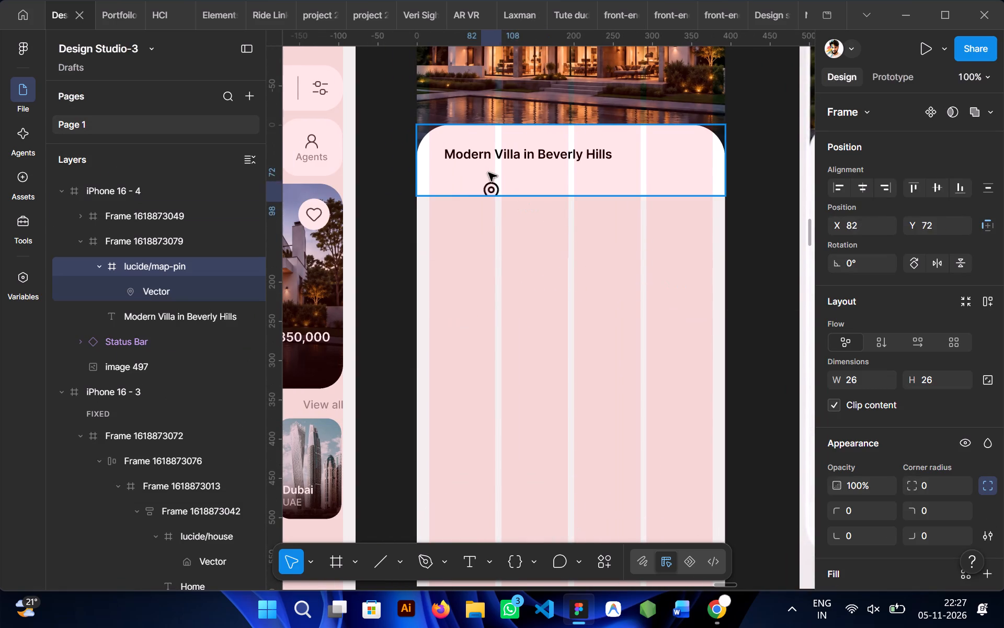
pyautogui.moveTo(488, 173); pyautogui.dragTo(460, 164)
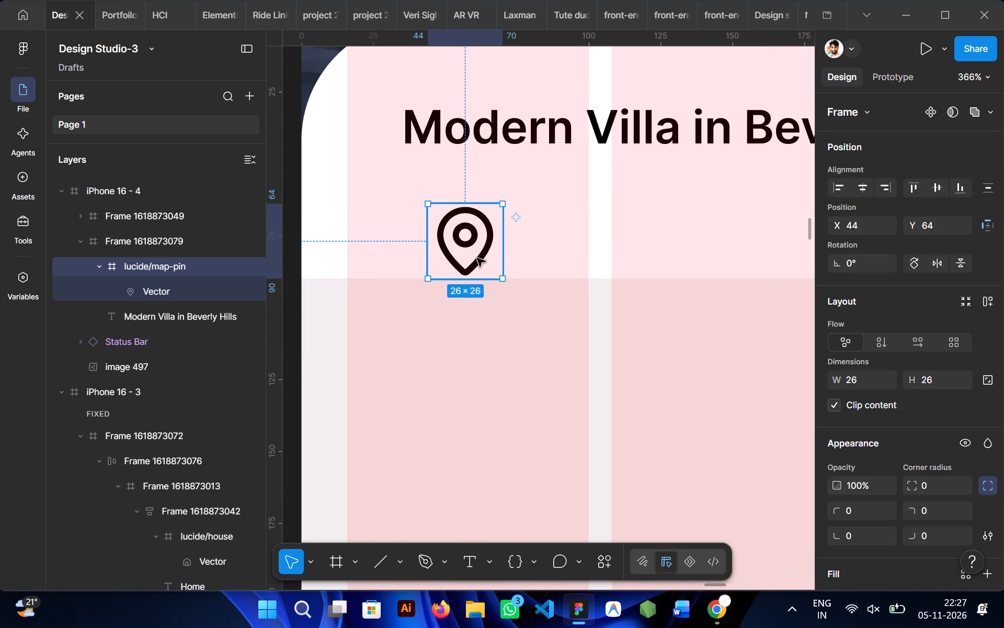
pyautogui.moveTo(477, 258); pyautogui.dragTo(434, 233)
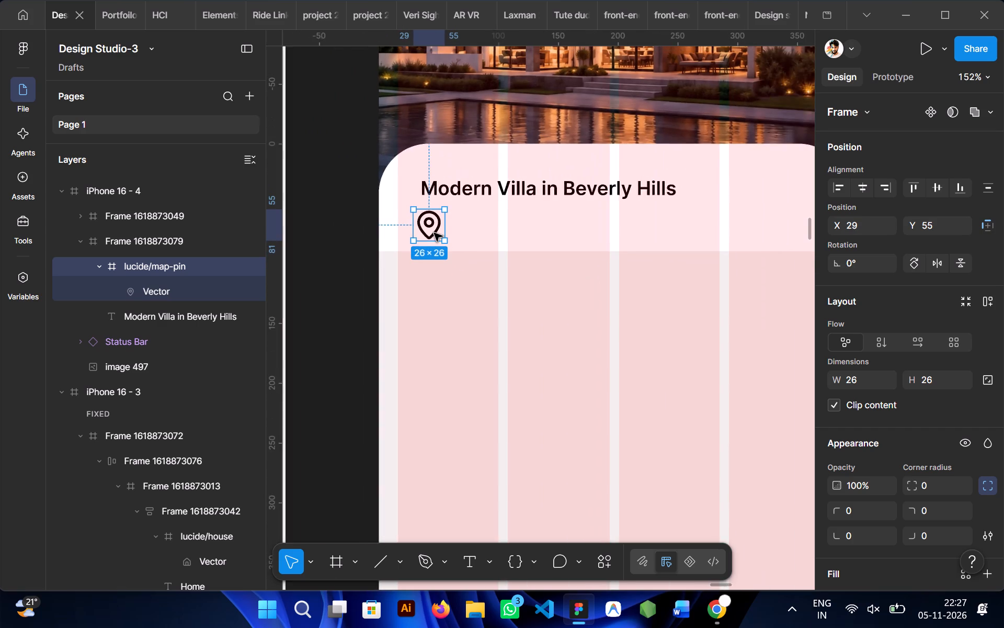
# Lock the map-pin icon's aspect ratio and shrink it to 14 × 14.
pyautogui.moveTo(859, 389); pyautogui.dragTo(502, 309)
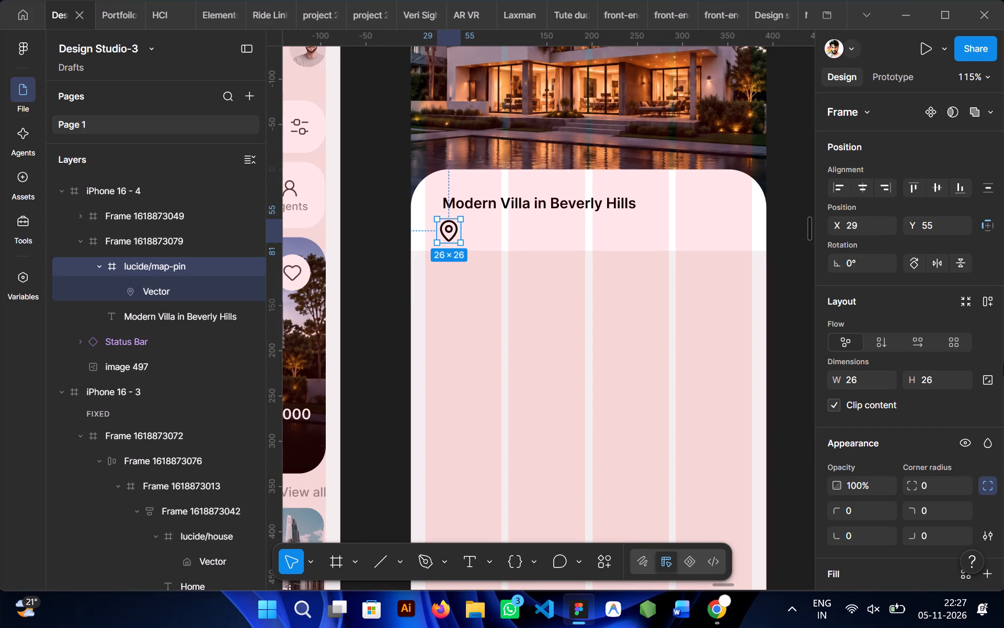
pyautogui.click(989, 382)
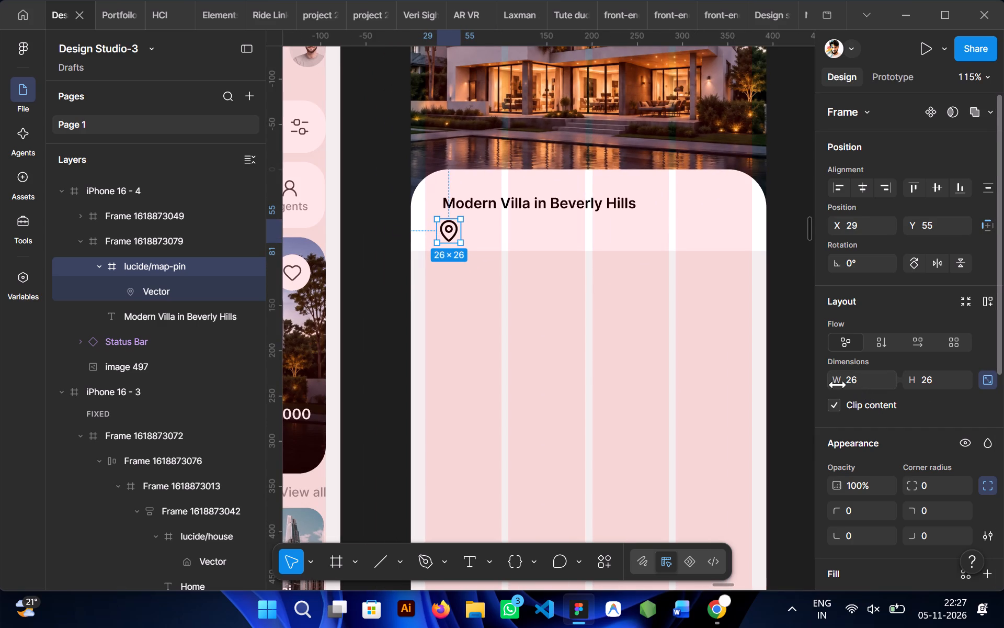
pyautogui.moveTo(838, 385); pyautogui.dragTo(819, 385)
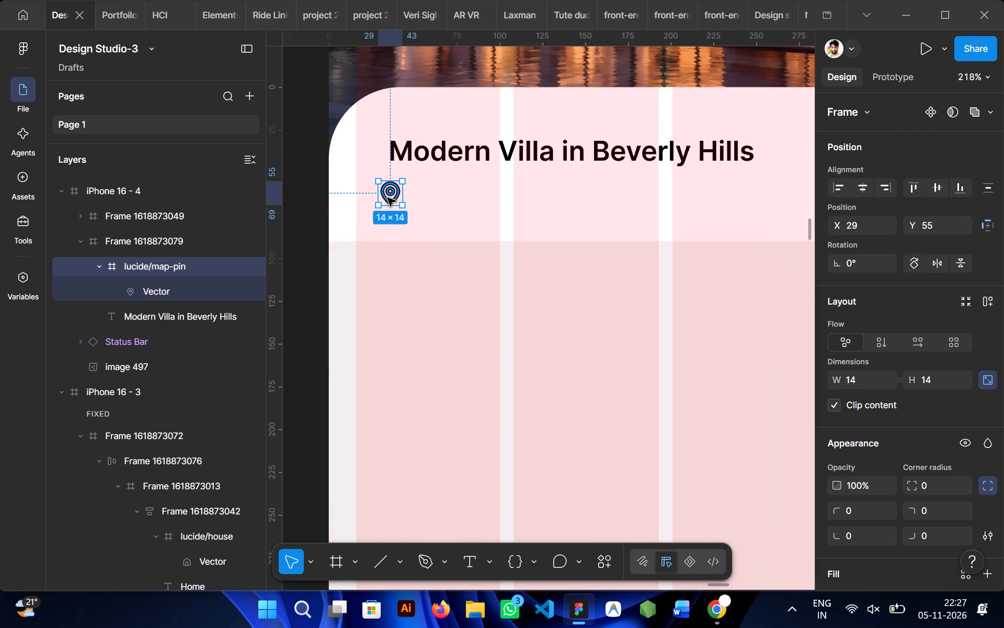
# Set the stroke weight of the vector inside the map-pin icon to 1.
pyautogui.keyDown('ctrl'); pyautogui.click(387, 198); pyautogui.keyUp('ctrl')
pyautogui.scroll(-2, 942, 425)
pyautogui.click(929, 453)
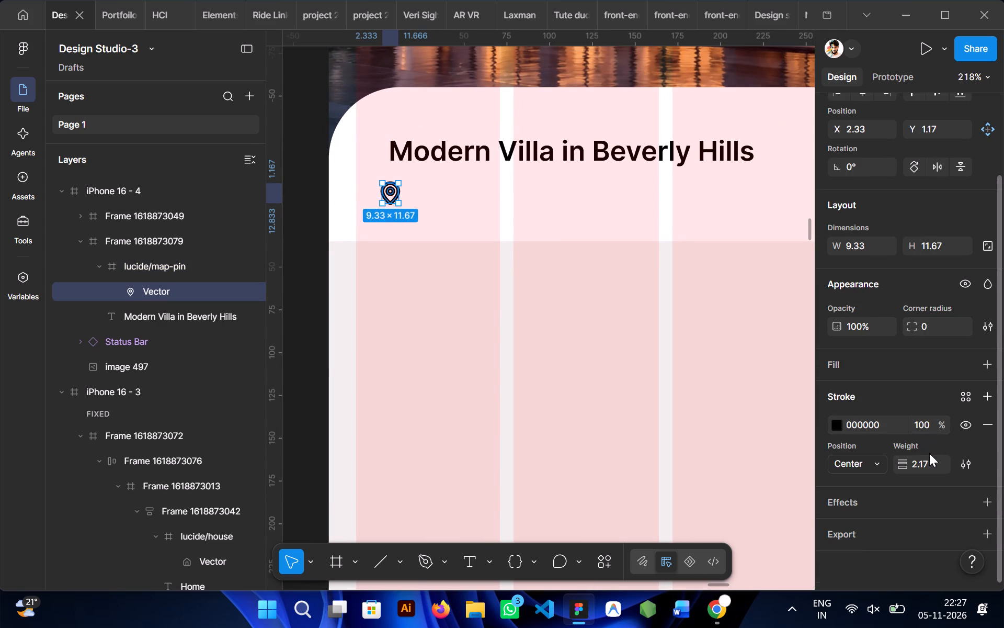
pyautogui.click(929, 462)
pyautogui.press('1')
pyautogui.press('Return')
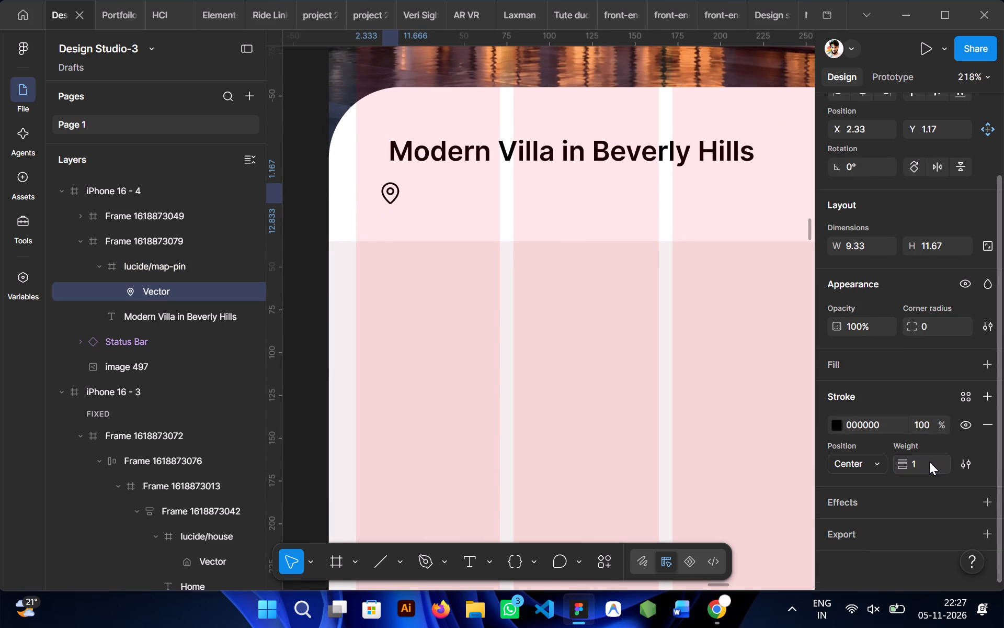
# Nudge the map-pin icon sideways to X 32 so it lines up with the start of the title.
pyautogui.click(465, 315)
pyautogui.hscroll(-1, 465, 315)
pyautogui.click(403, 243)
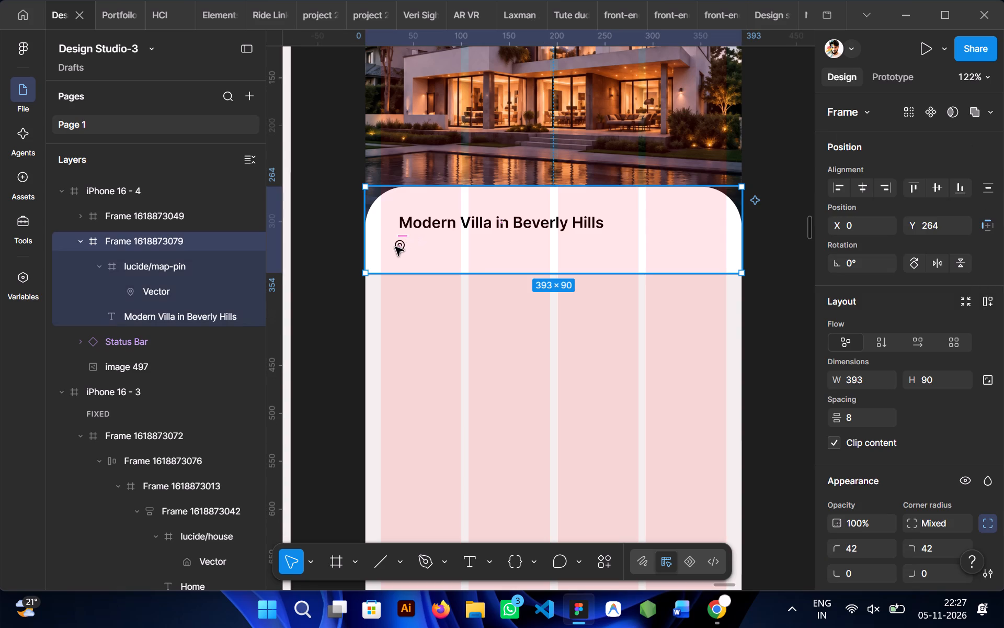
pyautogui.doubleClick(395, 247)
pyautogui.press('Right')
pyautogui.press('Right')
pyautogui.press('Right')
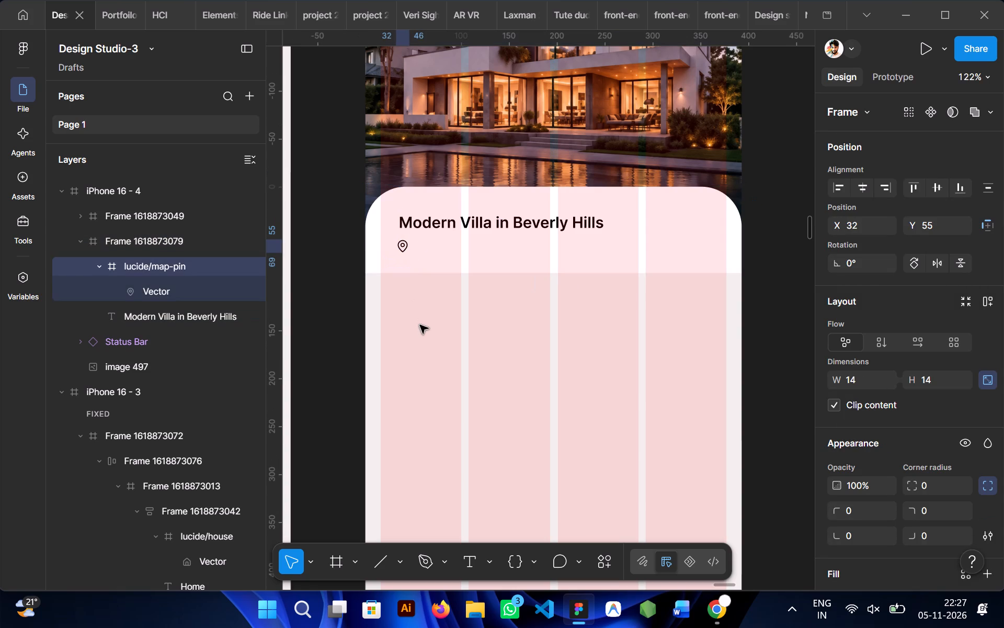
pyautogui.press('Right')
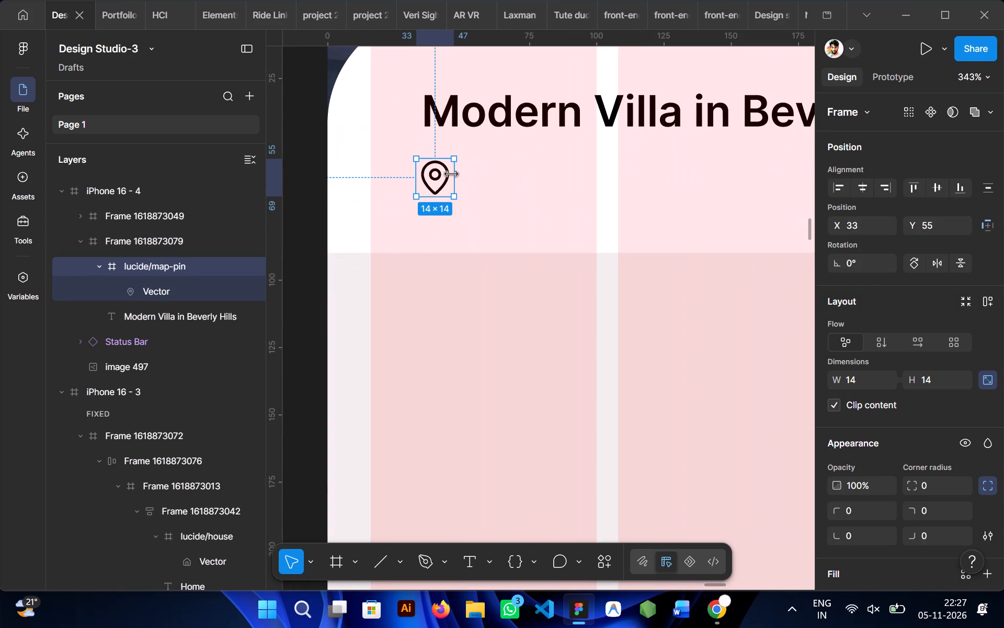
pyautogui.click(438, 179)
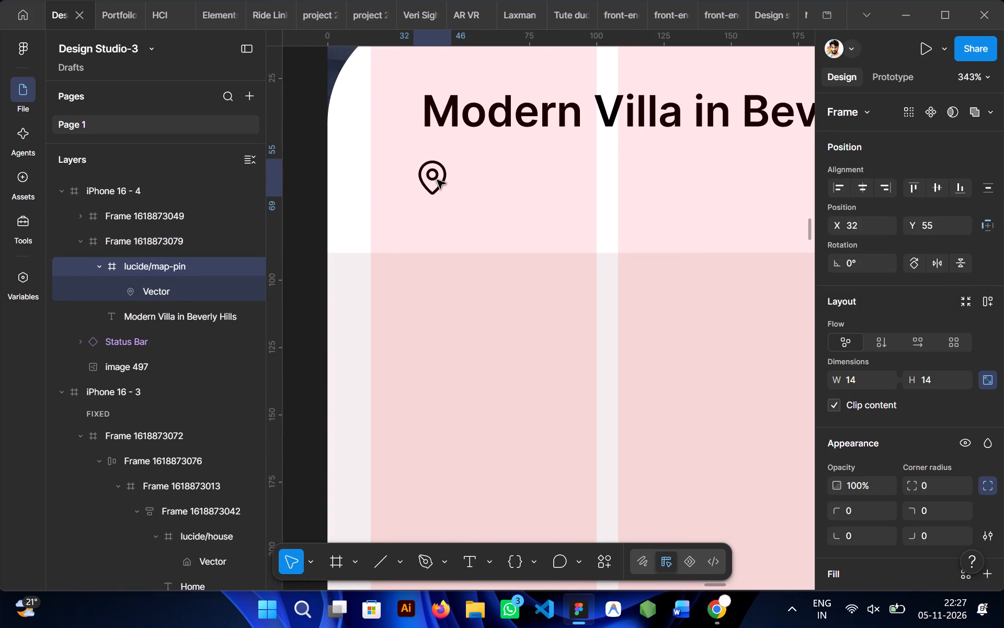
pyautogui.click(496, 277)
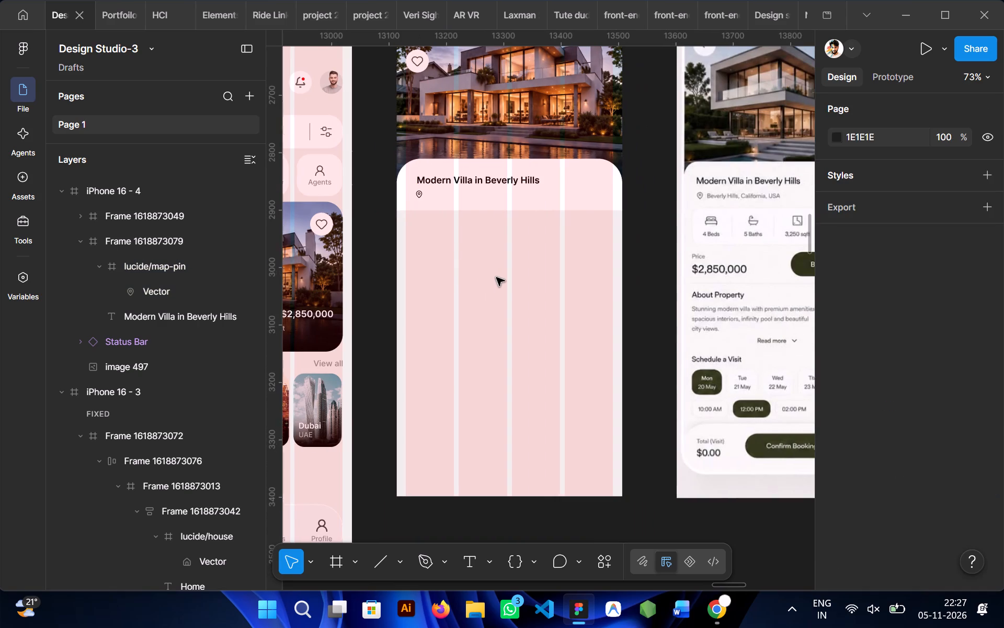
# Add the text "Beverly Hills, california, USA" in the empty area below the white panel of iPhone 16 - 4.
pyautogui.press('t')
pyautogui.click(454, 255)
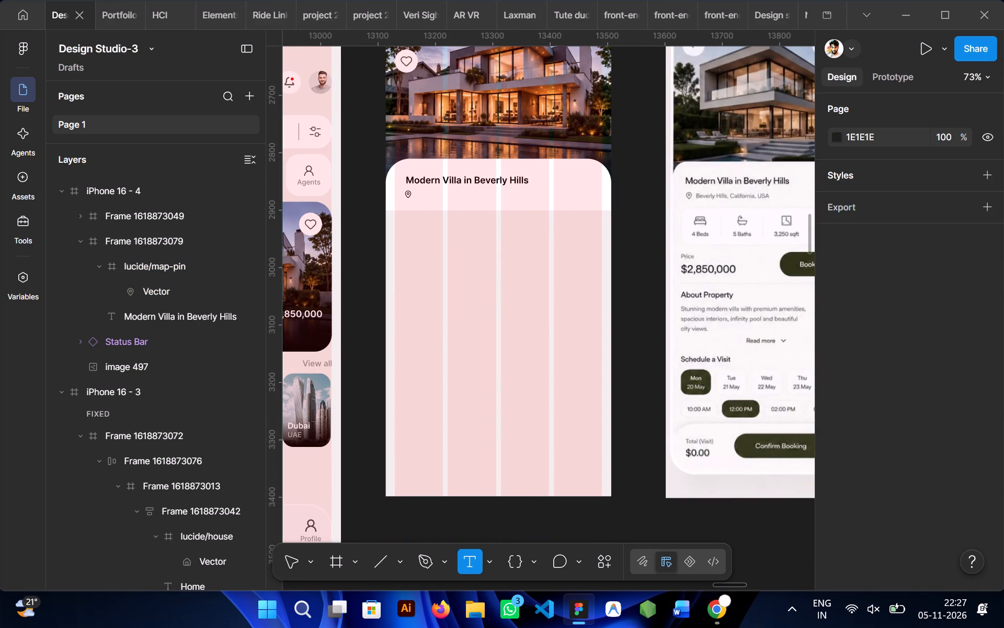
pyautogui.write('Beve')
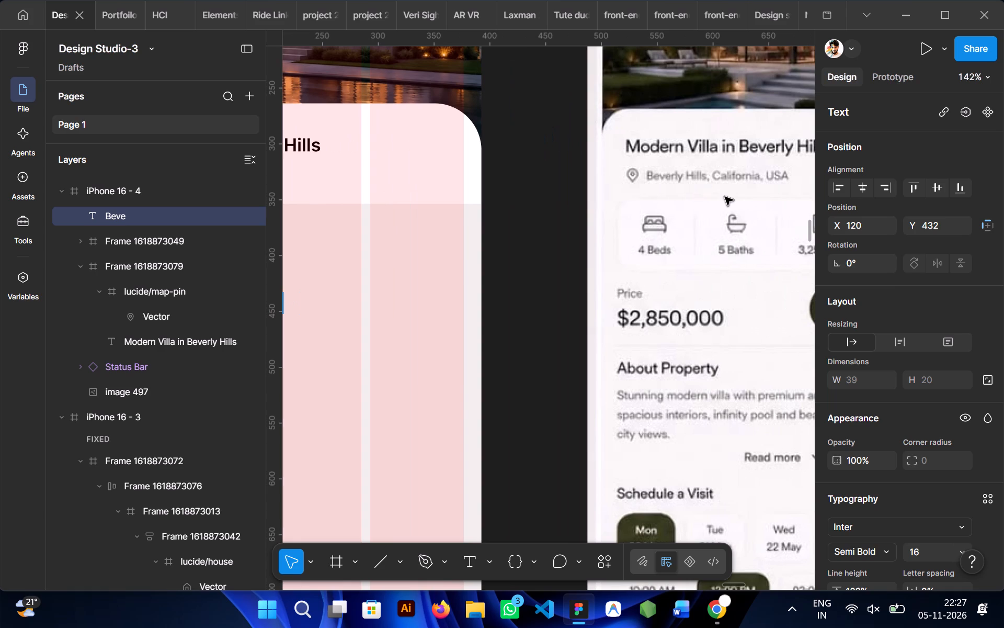
pyautogui.write('rly')
pyautogui.press('space')
pyautogui.write('Hills')
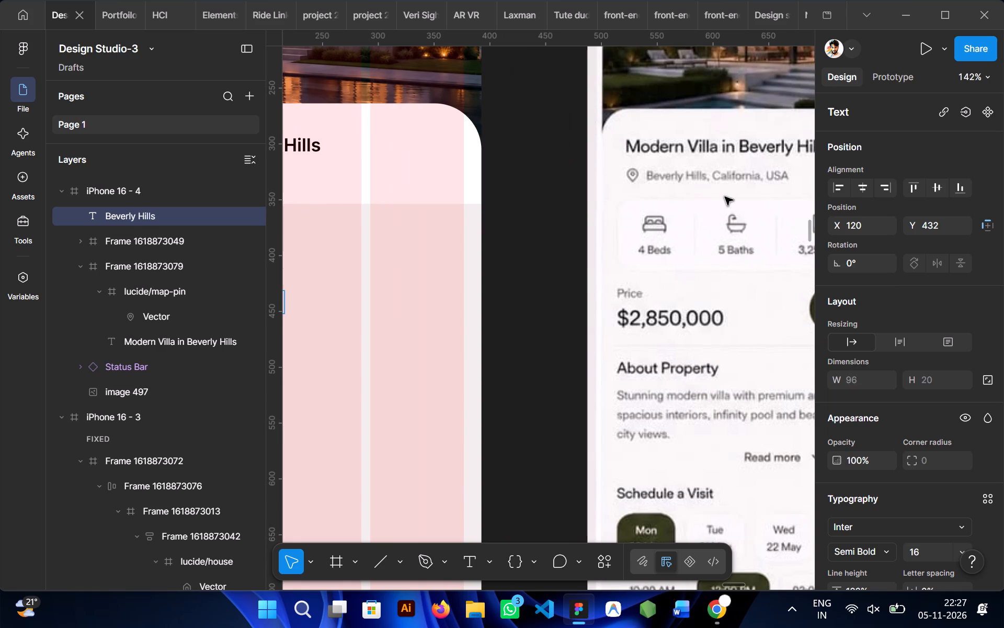
pyautogui.write(', ca')
pyautogui.write('lif')
pyautogui.write('or')
pyautogui.write('nia')
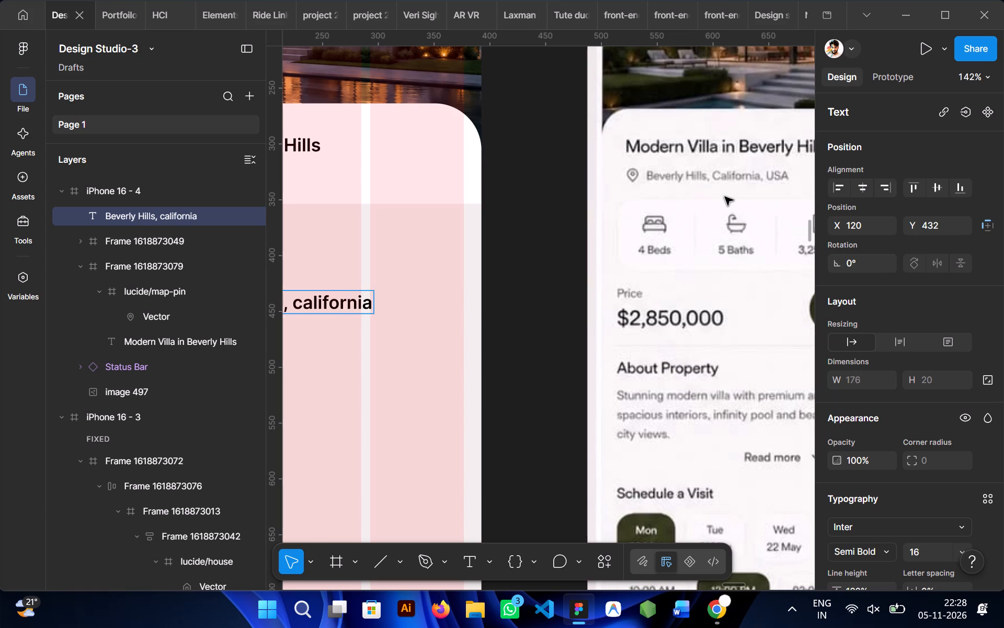
pyautogui.press('space')
pyautogui.press('BackSpace')
pyautogui.write(', U')
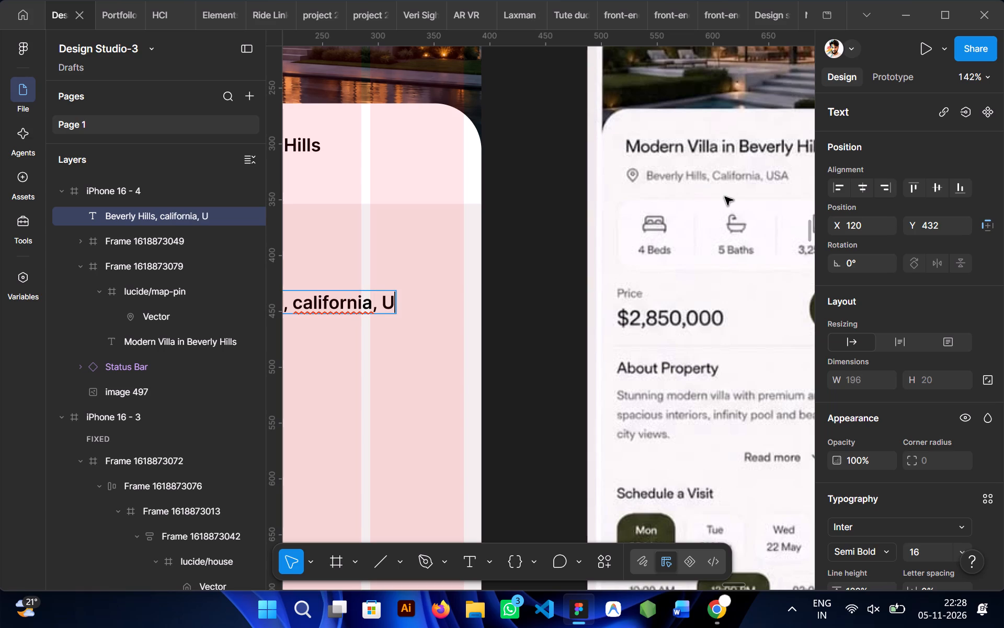
pyautogui.write('sa')
pyautogui.press('BackSpace')
pyautogui.press('BackSpace')
pyautogui.write('SA')
pyautogui.click(435, 410)
# Change the font weight of the "Beverly Hills, california, USA" text to Medium.
pyautogui.hscroll(1, 435, 410)
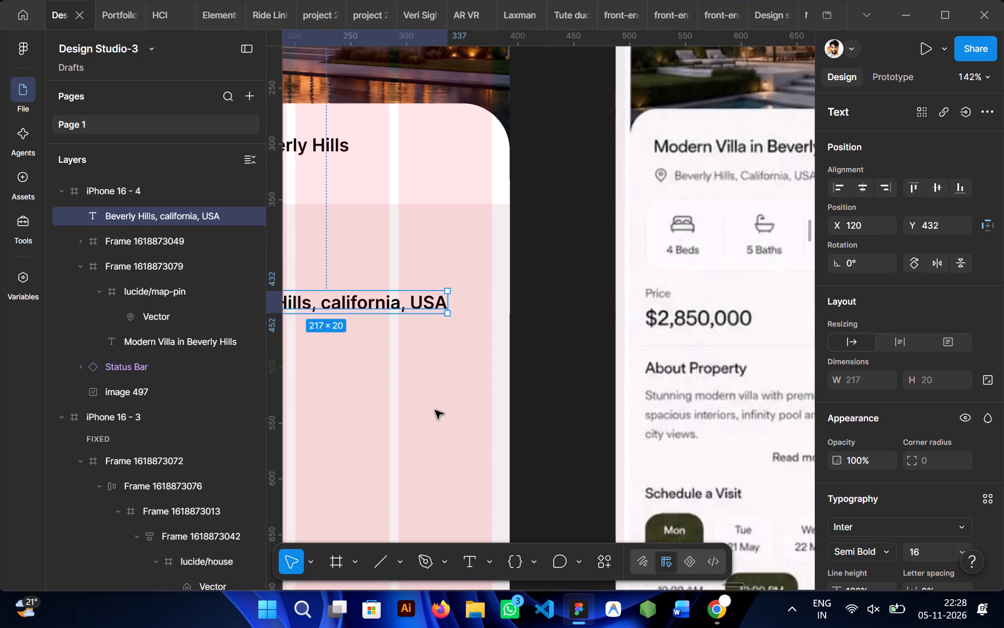
pyautogui.hscroll(1, 435, 410)
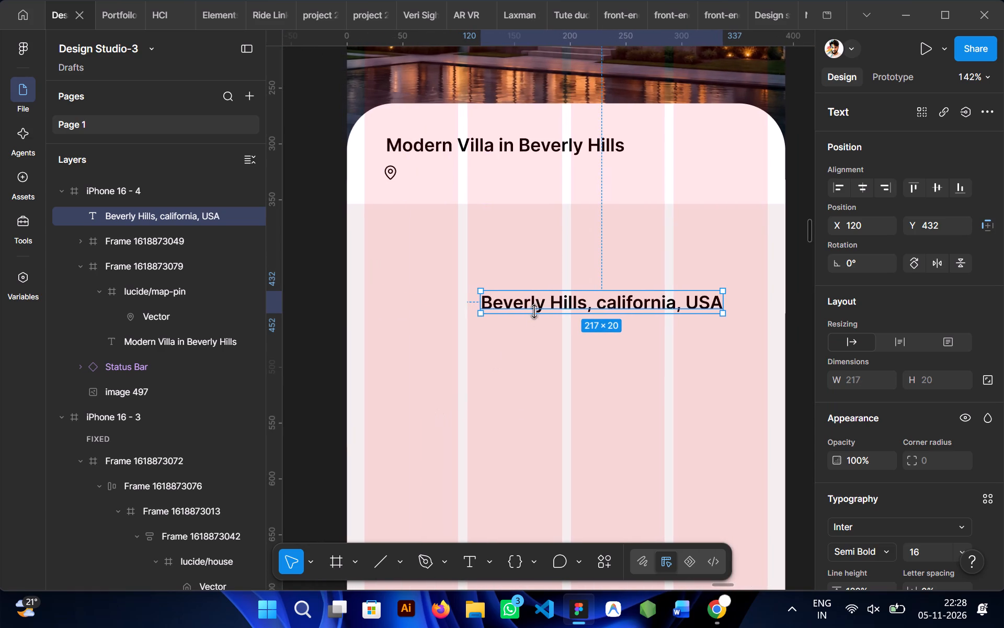
pyautogui.scroll(-3, 888, 350)
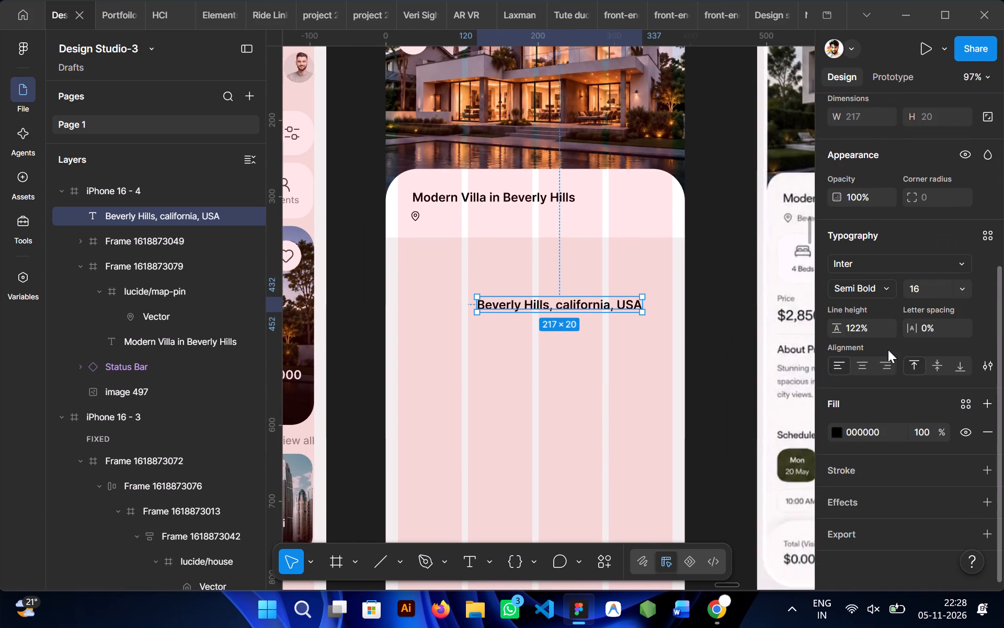
pyautogui.click(884, 295)
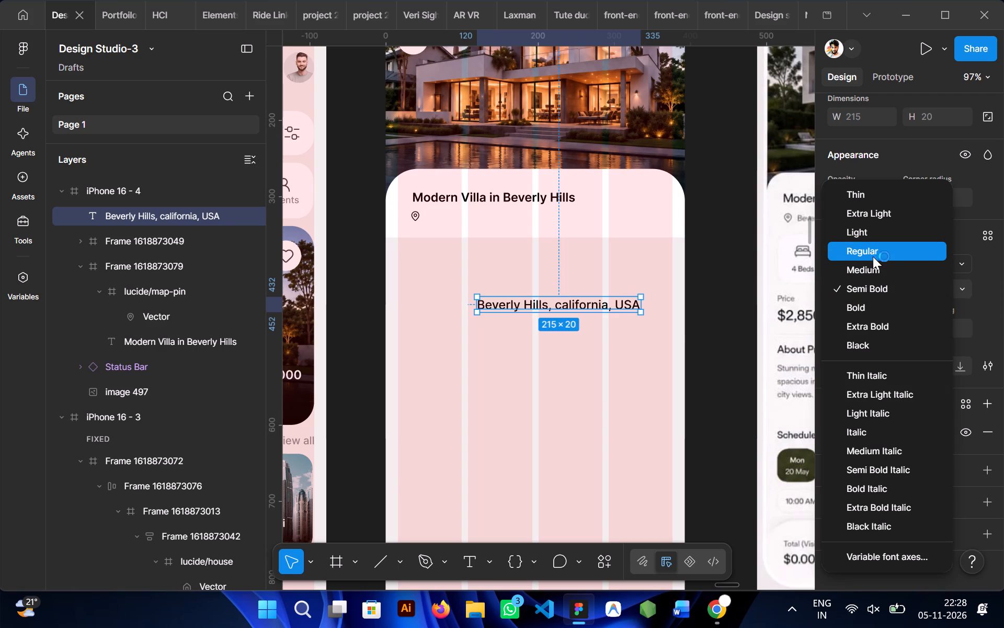
pyautogui.click(862, 270)
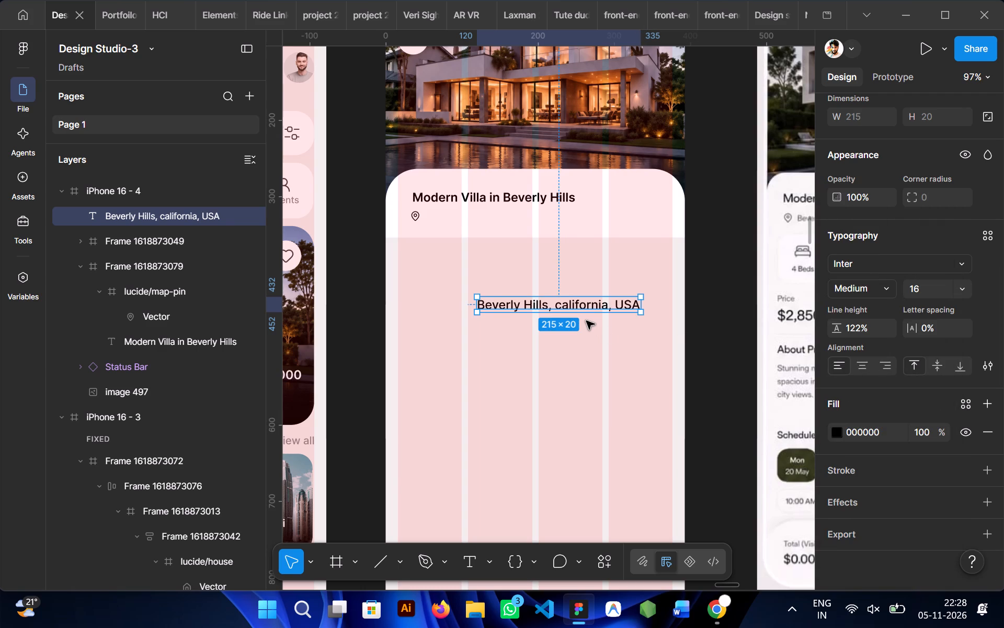
# Move the location text into the white panel beside the map-pin icon, at about X 56, Y 52.
pyautogui.moveTo(559, 311); pyautogui.dragTo(531, 295)
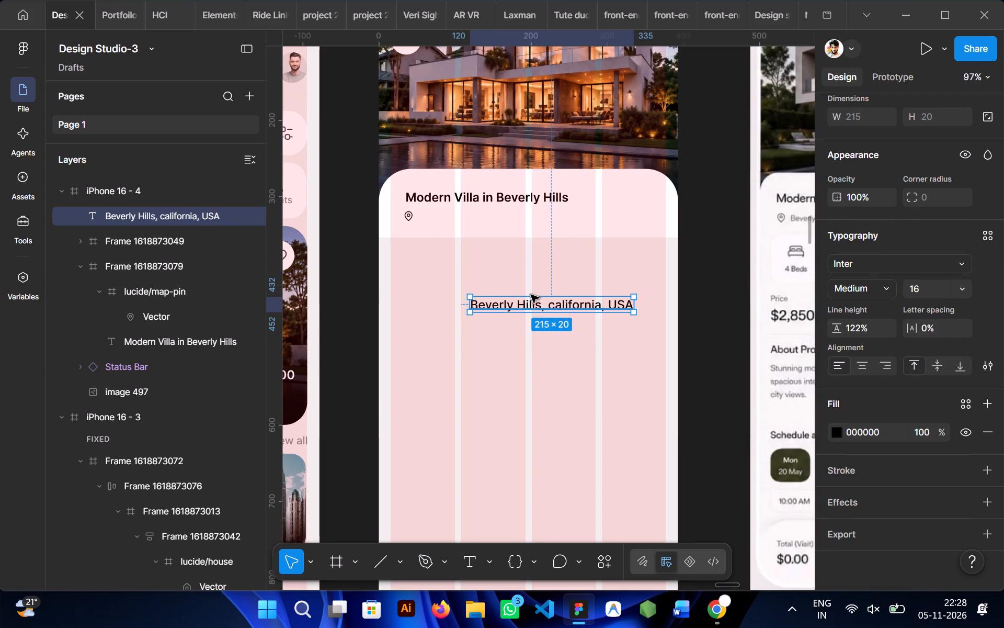
pyautogui.moveTo(531, 295); pyautogui.dragTo(510, 222)
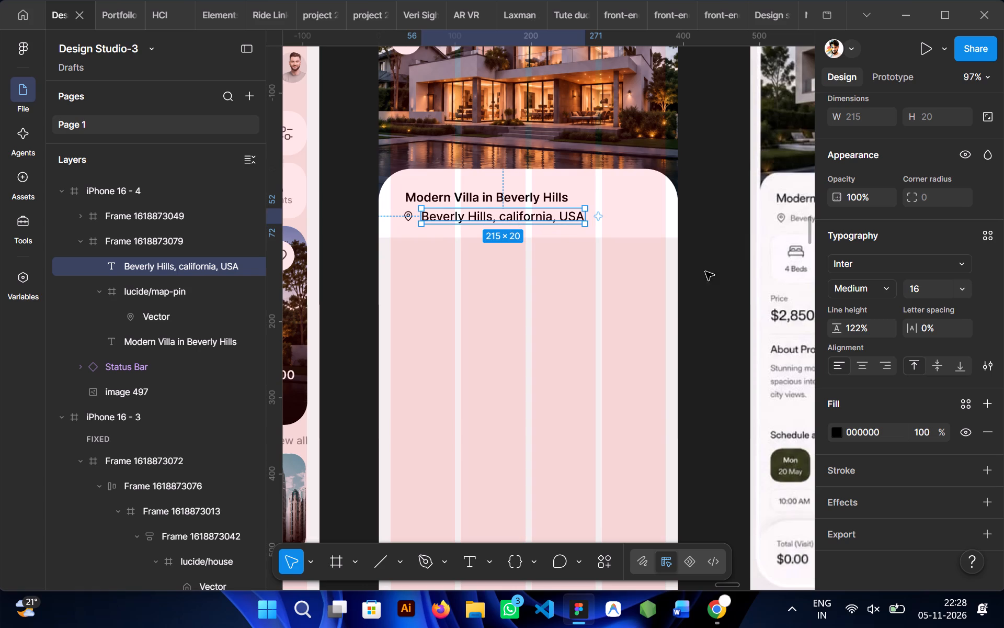
# Set the location text's font size to 12.
pyautogui.click(965, 295)
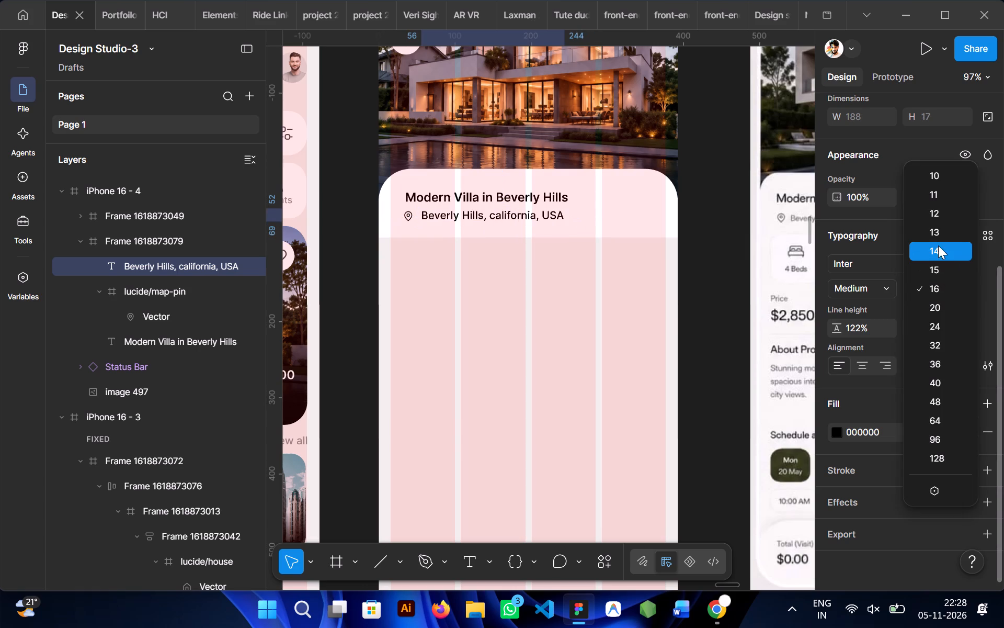
pyautogui.click(931, 219)
# Shift the location text to X 53, Y 55 so it sits closer to and level with the map-pin icon.
pyautogui.hscroll(1, 478, 327)
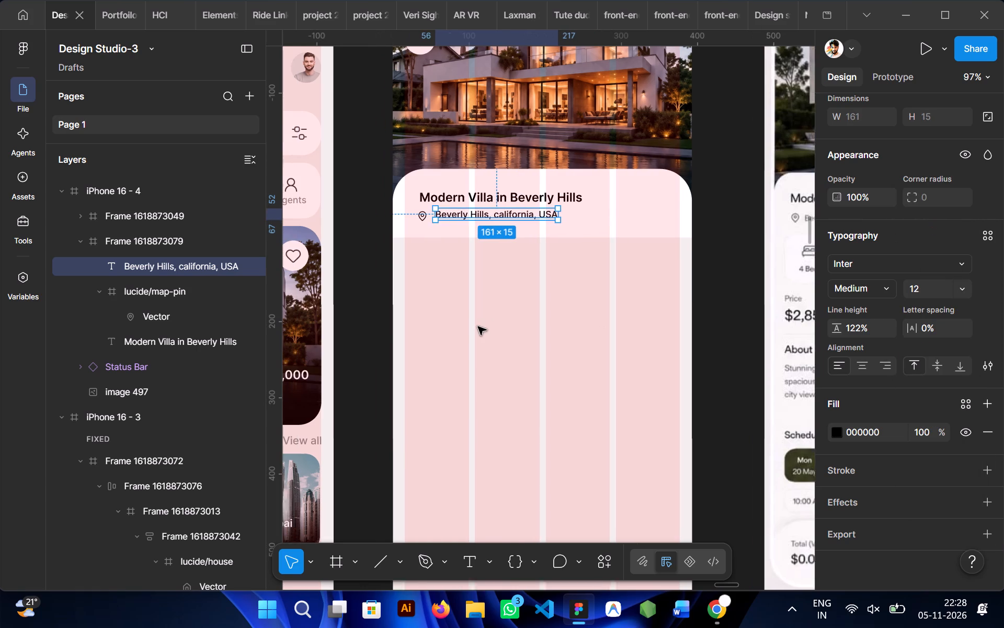
pyautogui.hscroll(1, 478, 327)
pyautogui.hscroll(-1, 518, 292)
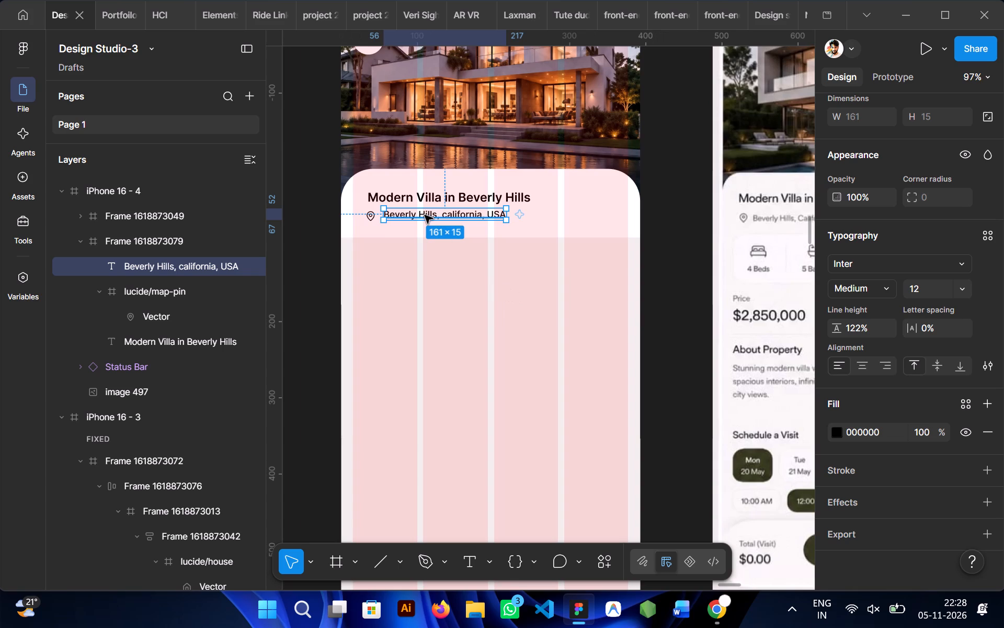
pyautogui.click(425, 215)
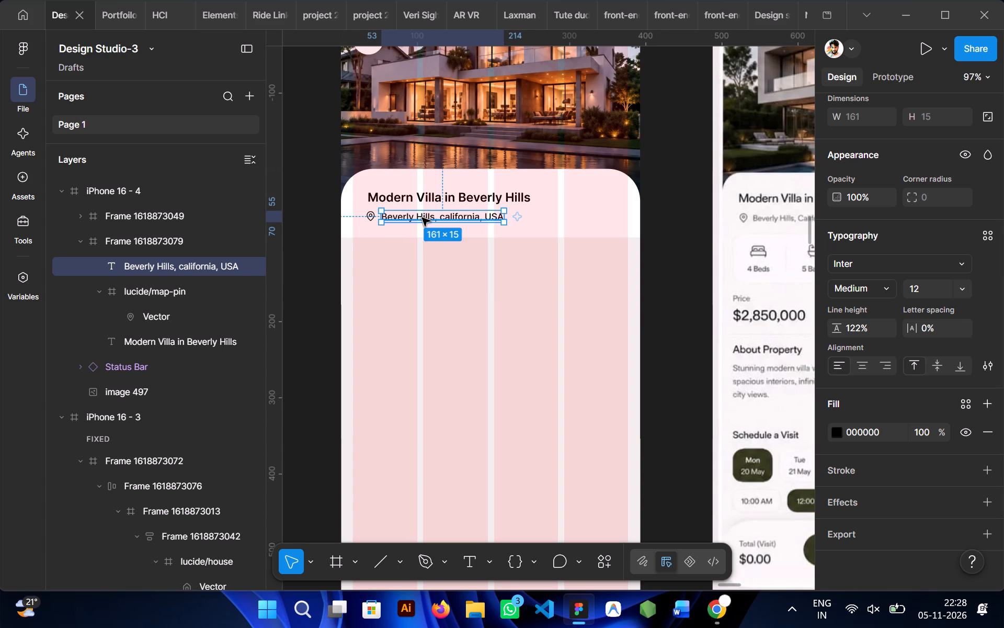
# Preview the iPhone 16 - 4 screen and compare its title and location panel with the reference mockup.
pyautogui.hotkey('shift', 'space')
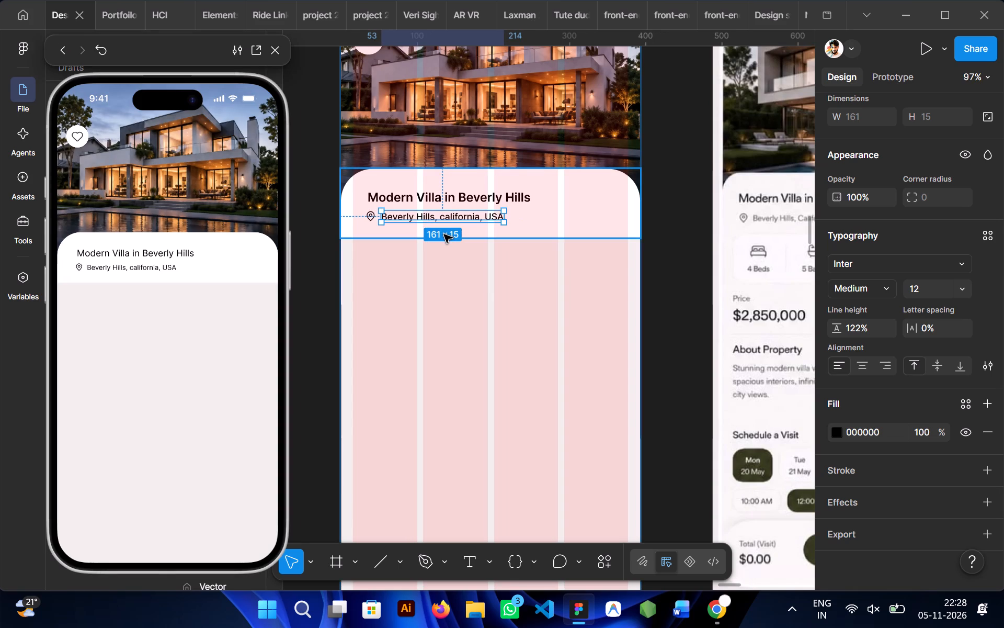
pyautogui.hscroll(1, 357, 298)
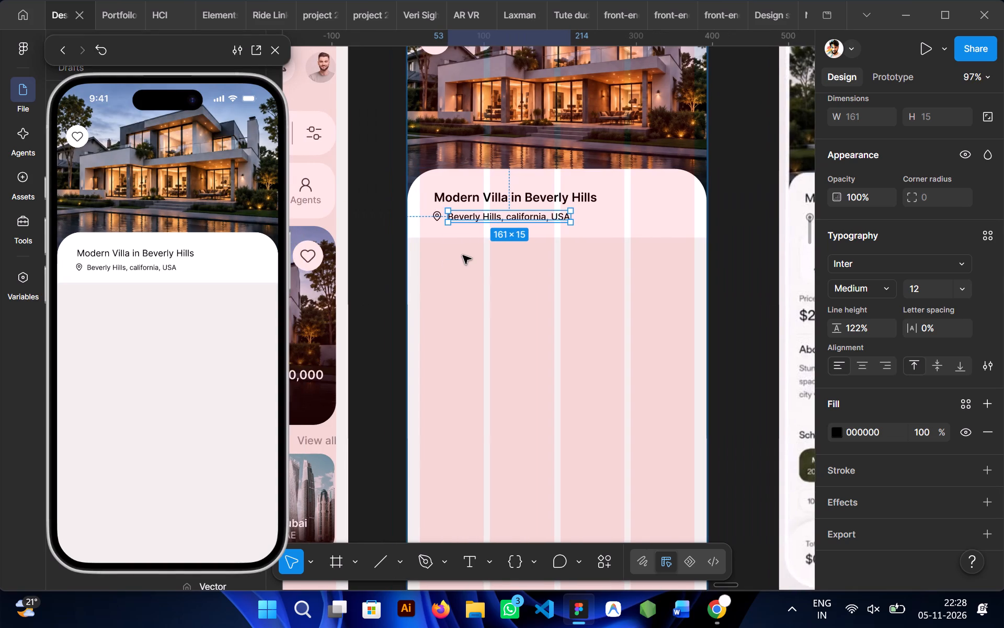
pyautogui.hscroll(-1, 463, 255)
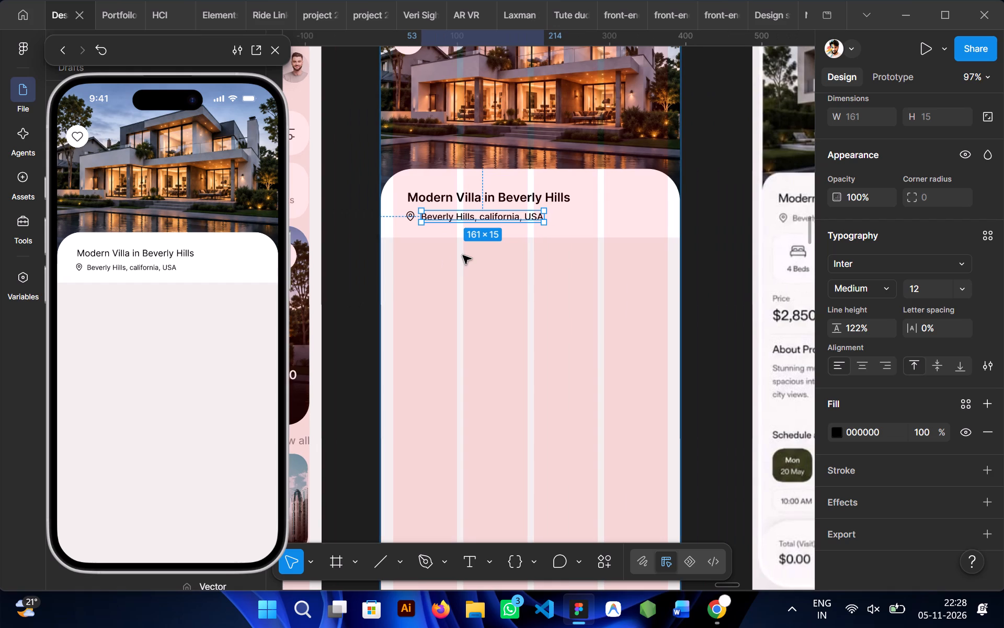
pyautogui.click(436, 335)
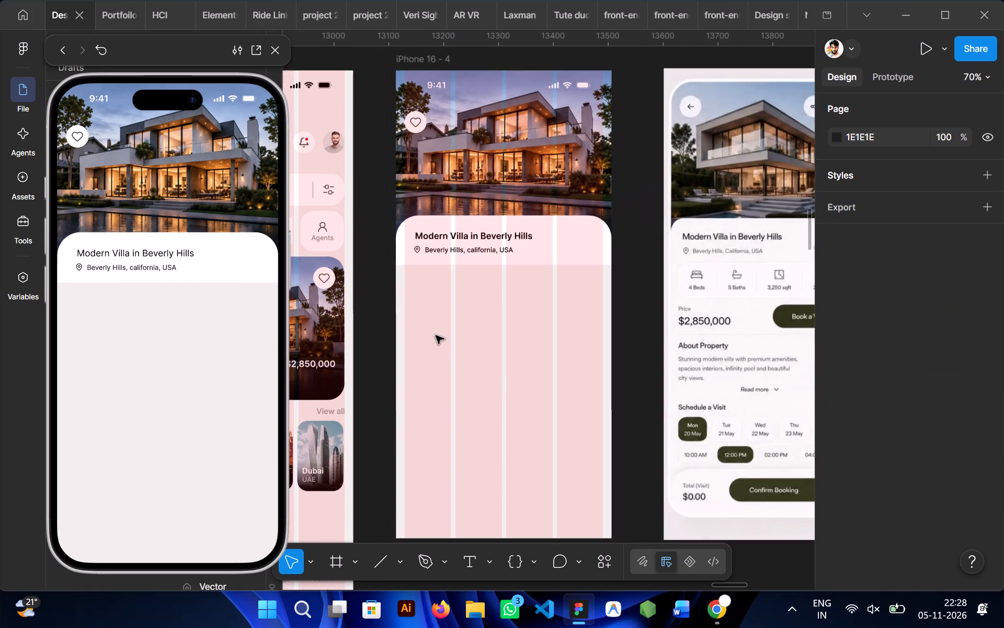
pyautogui.hscroll(-1, 436, 335)
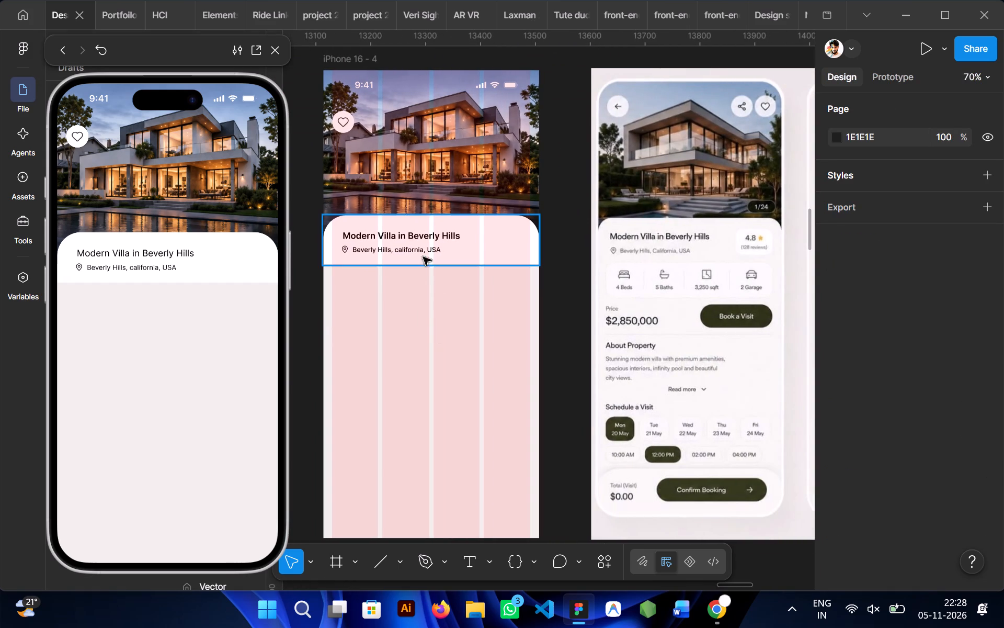
# Duplicate the villa title below the white panel, at about X 44, Y 410, and change its text to 4.8.
pyautogui.keyDown('ctrl'); pyautogui.click(408, 239); pyautogui.keyUp('ctrl')
pyautogui.keyDown('alt'); pyautogui.moveTo(410, 239); pyautogui.dragTo(415, 305); pyautogui.keyUp('alt')
pyautogui.doubleClick(415, 305)
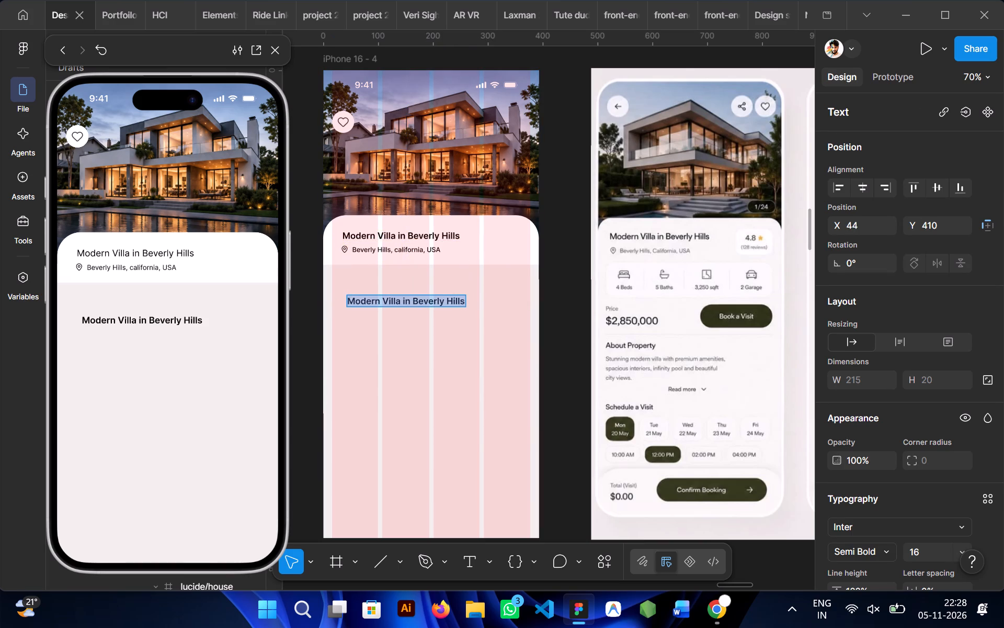
pyautogui.hotkey('shift', '$')
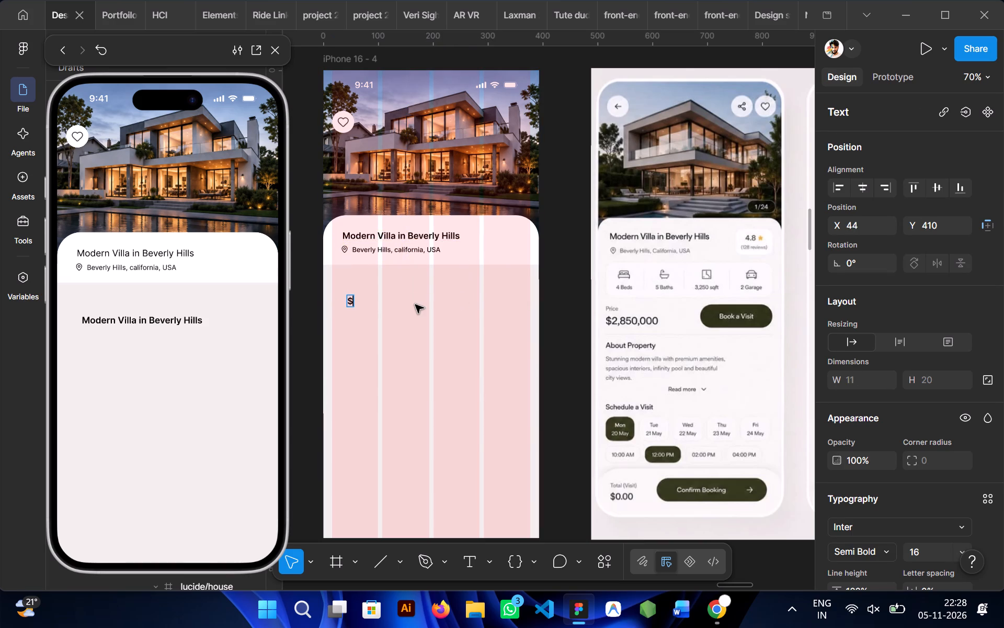
pyautogui.press('BackSpace')
pyautogui.press('4')
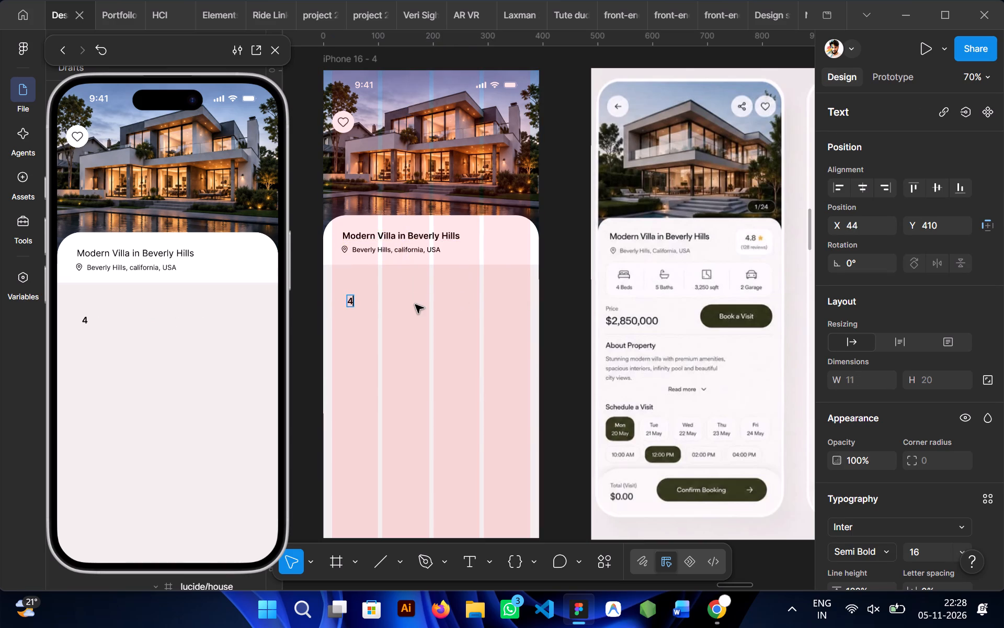
pyautogui.write('.8')
pyautogui.click(415, 305)
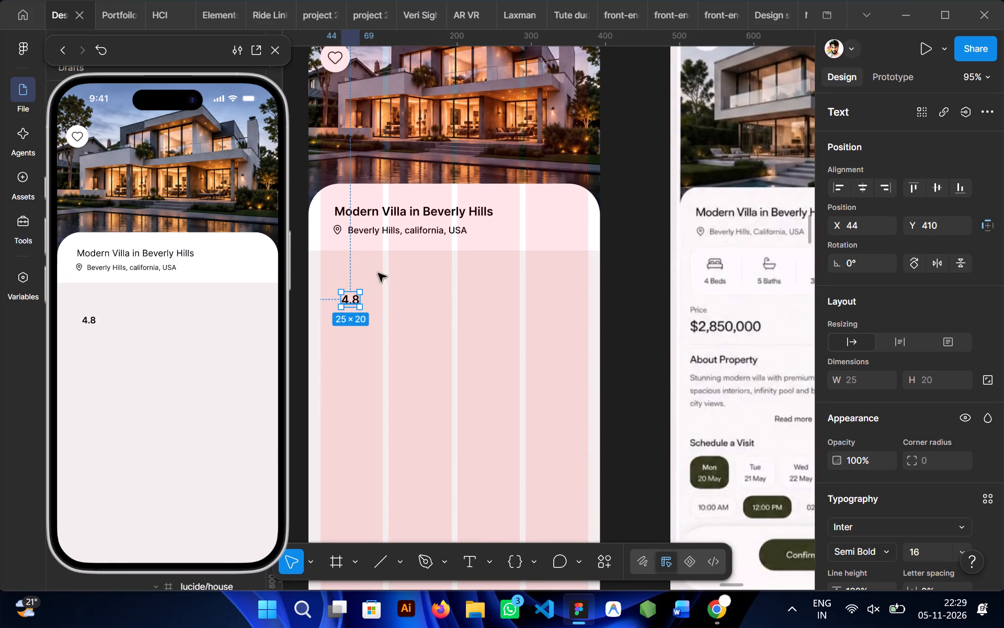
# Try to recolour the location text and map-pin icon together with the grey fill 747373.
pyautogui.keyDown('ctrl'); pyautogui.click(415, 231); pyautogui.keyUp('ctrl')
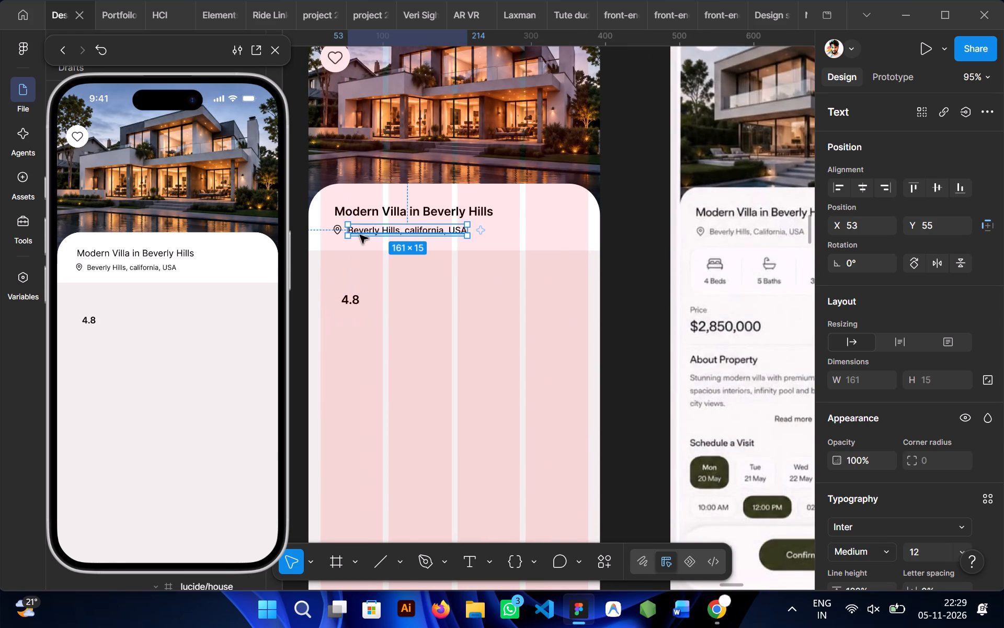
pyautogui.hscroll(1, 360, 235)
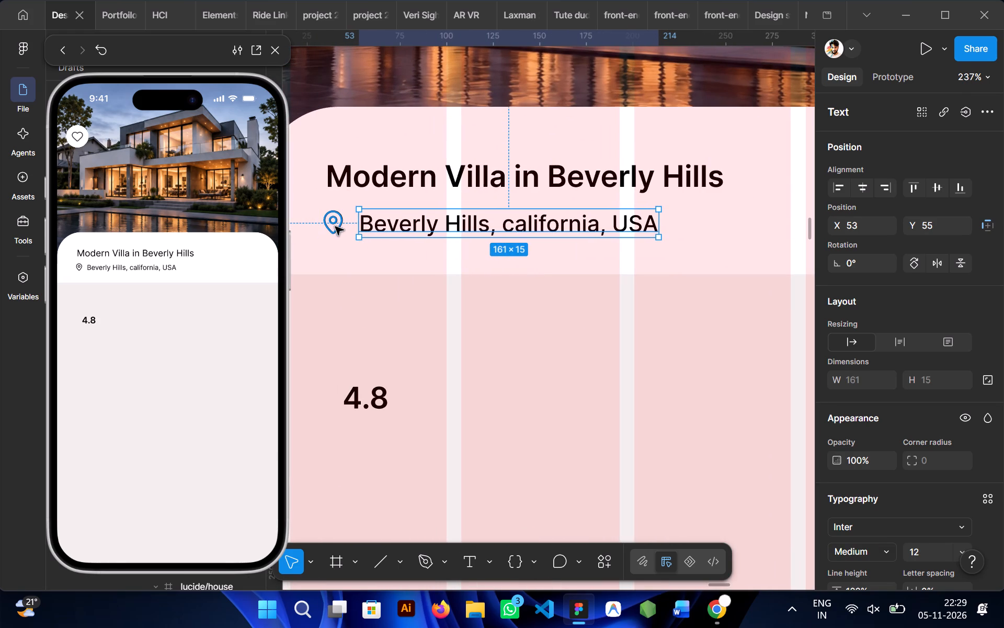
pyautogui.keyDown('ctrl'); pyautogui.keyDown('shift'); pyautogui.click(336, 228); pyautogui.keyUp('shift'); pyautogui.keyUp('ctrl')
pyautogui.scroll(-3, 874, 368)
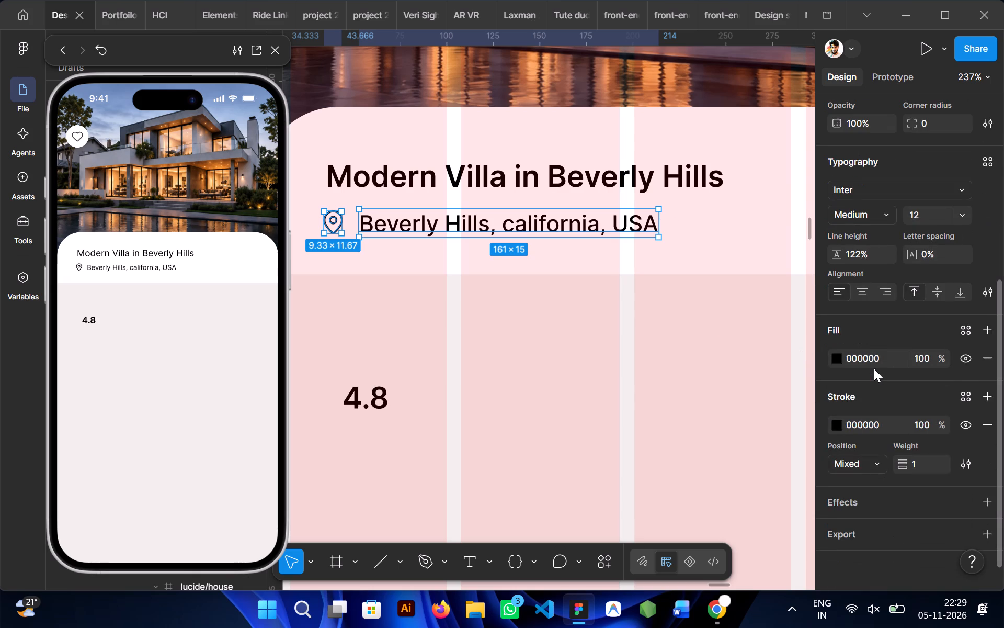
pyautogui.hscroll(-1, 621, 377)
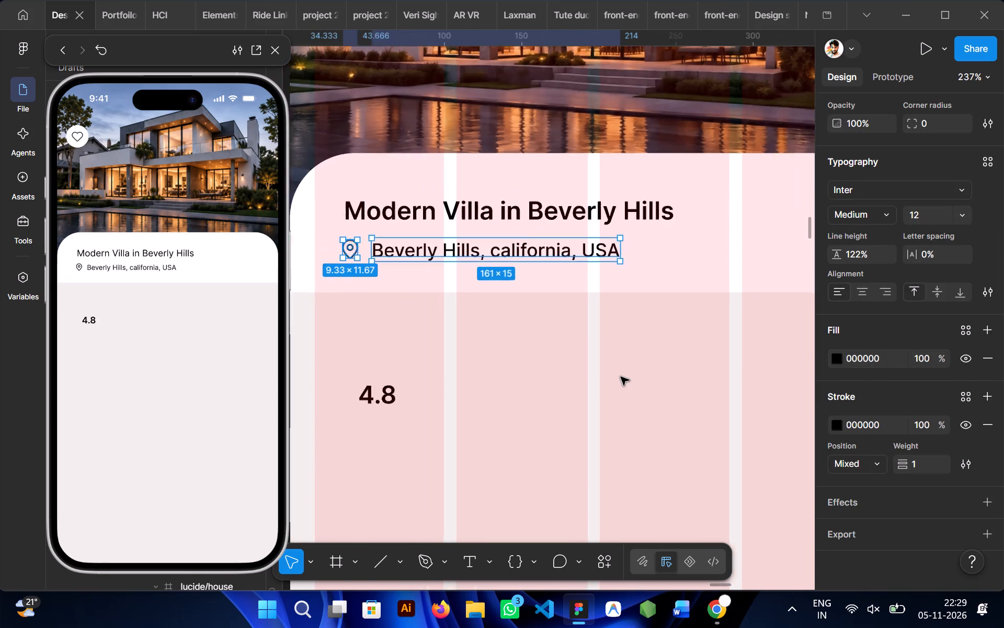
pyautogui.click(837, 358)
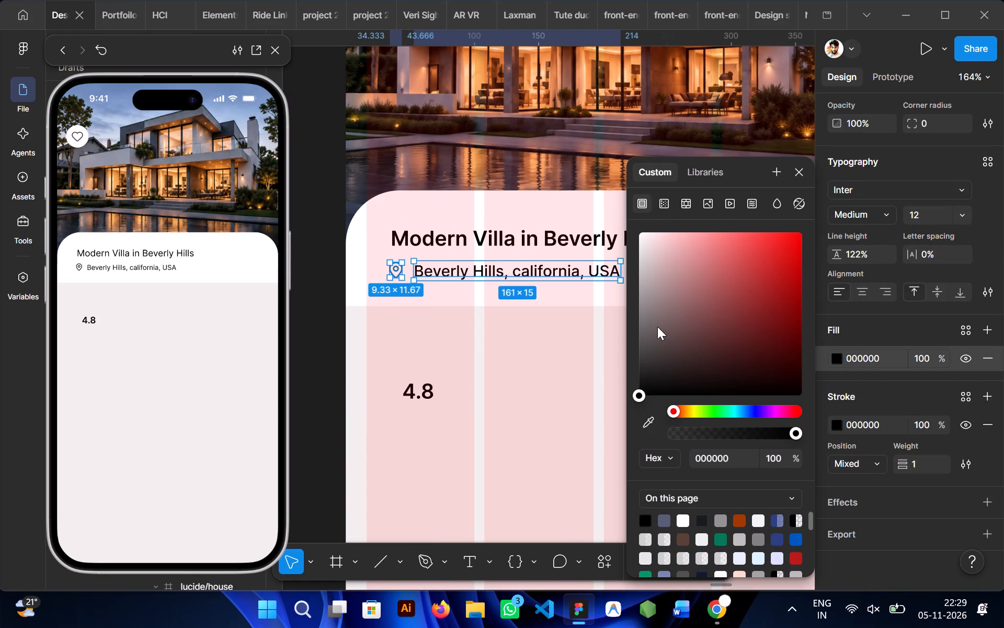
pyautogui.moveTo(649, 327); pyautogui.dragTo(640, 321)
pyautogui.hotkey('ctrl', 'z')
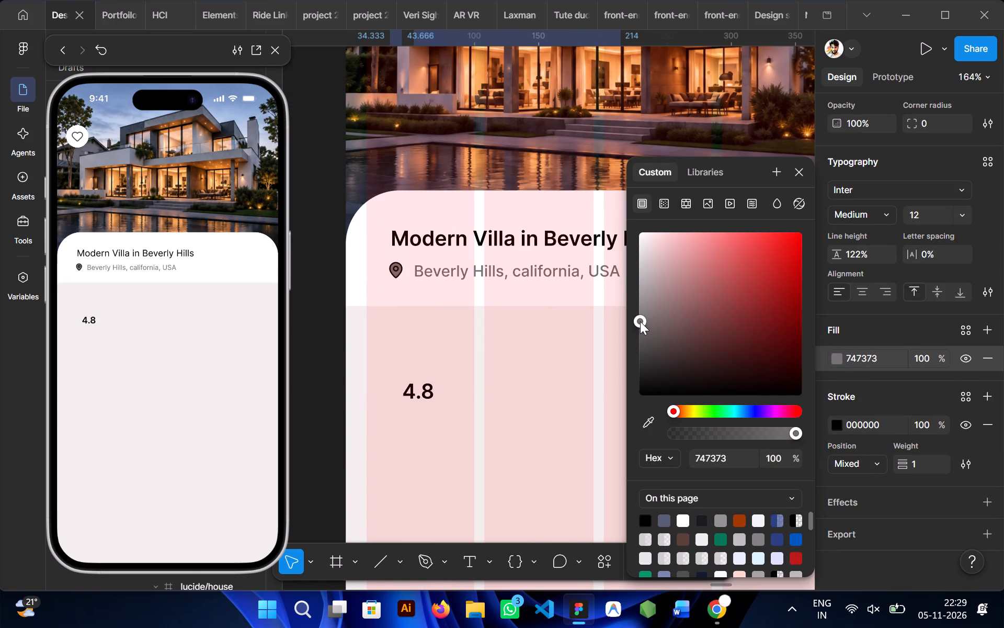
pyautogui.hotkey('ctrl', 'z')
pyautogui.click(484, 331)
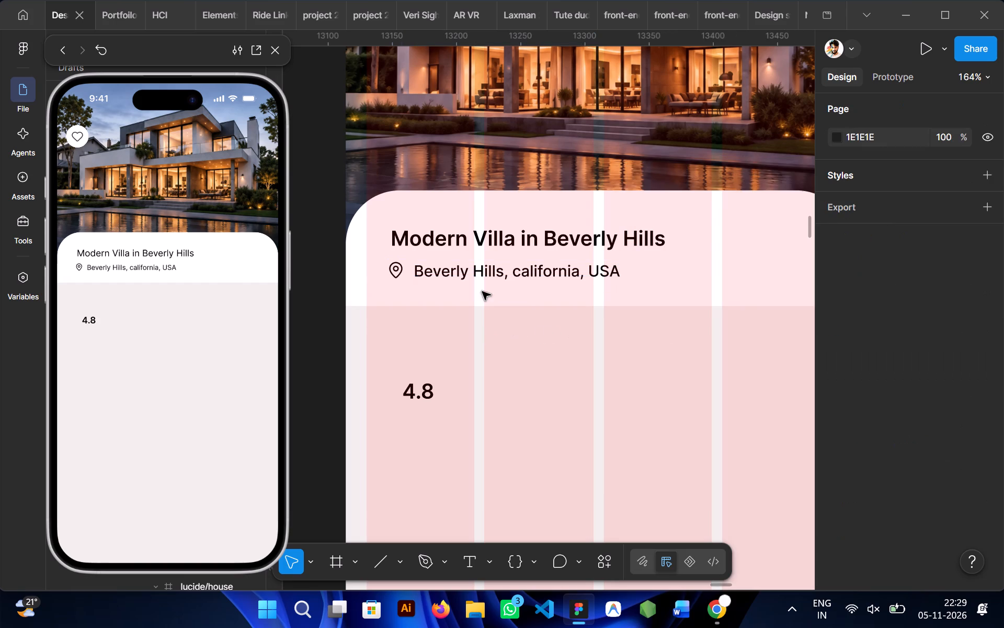
# Set the fill of the Beverly Hills location text to grey 8D8D8D.
pyautogui.keyDown('ctrl'); pyautogui.click(470, 276); pyautogui.keyUp('ctrl')
pyautogui.scroll(-2, 895, 405)
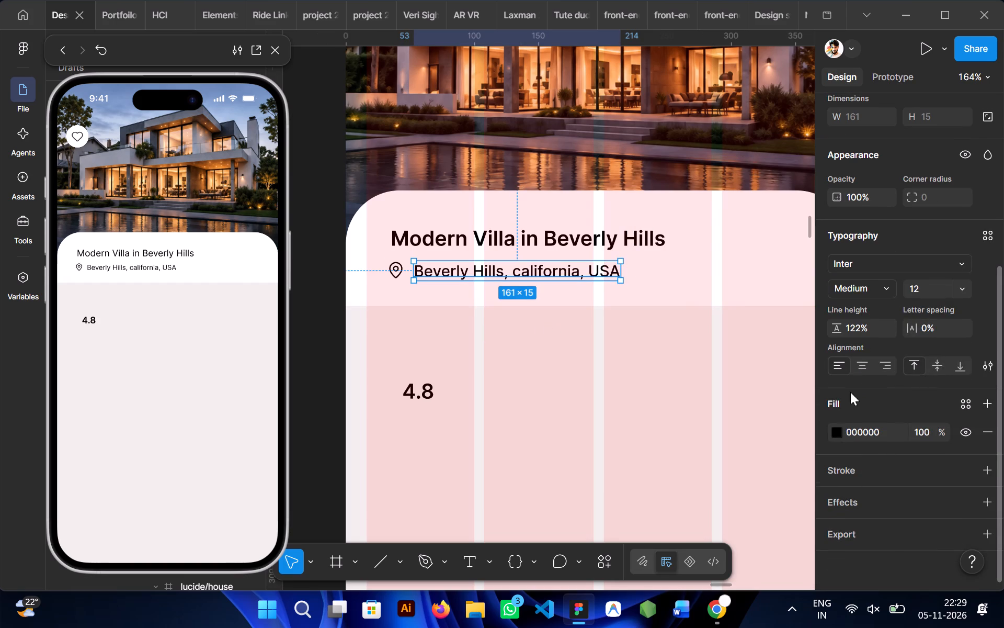
pyautogui.click(836, 431)
pyautogui.moveTo(644, 318); pyautogui.dragTo(634, 314)
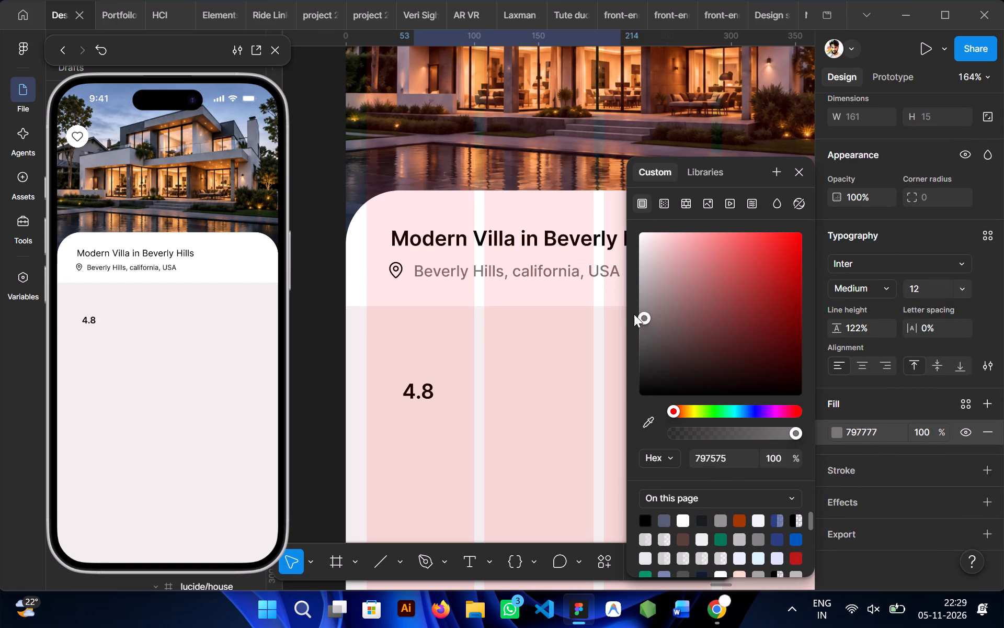
pyautogui.moveTo(634, 314); pyautogui.dragTo(618, 305)
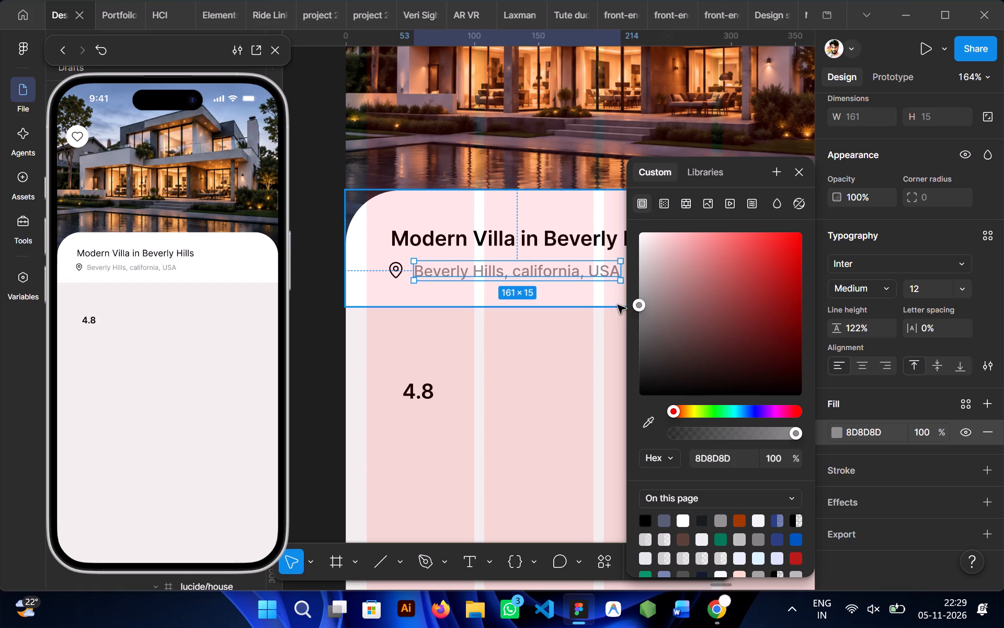
pyautogui.click(488, 354)
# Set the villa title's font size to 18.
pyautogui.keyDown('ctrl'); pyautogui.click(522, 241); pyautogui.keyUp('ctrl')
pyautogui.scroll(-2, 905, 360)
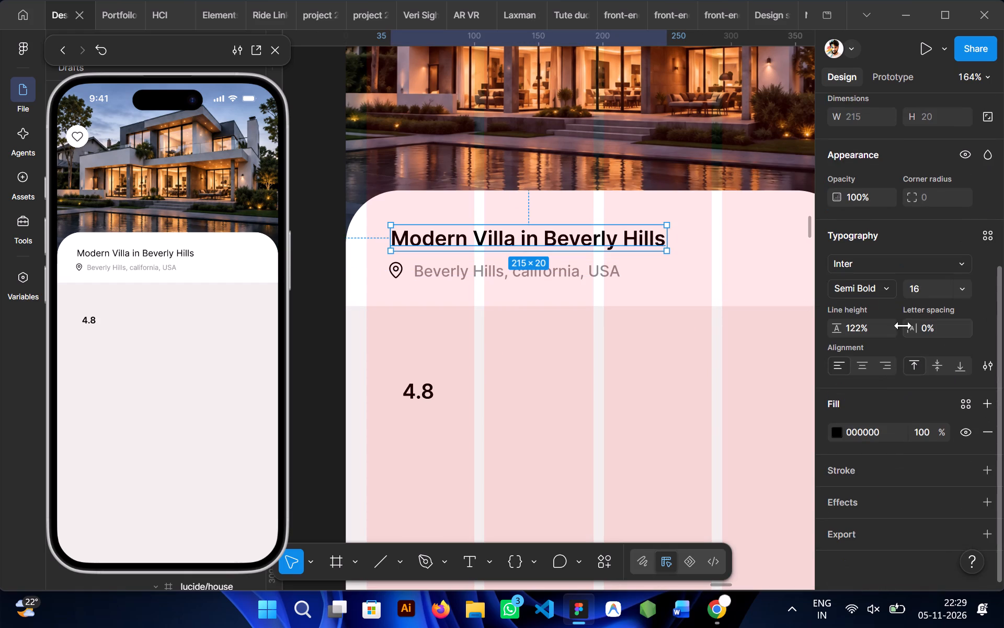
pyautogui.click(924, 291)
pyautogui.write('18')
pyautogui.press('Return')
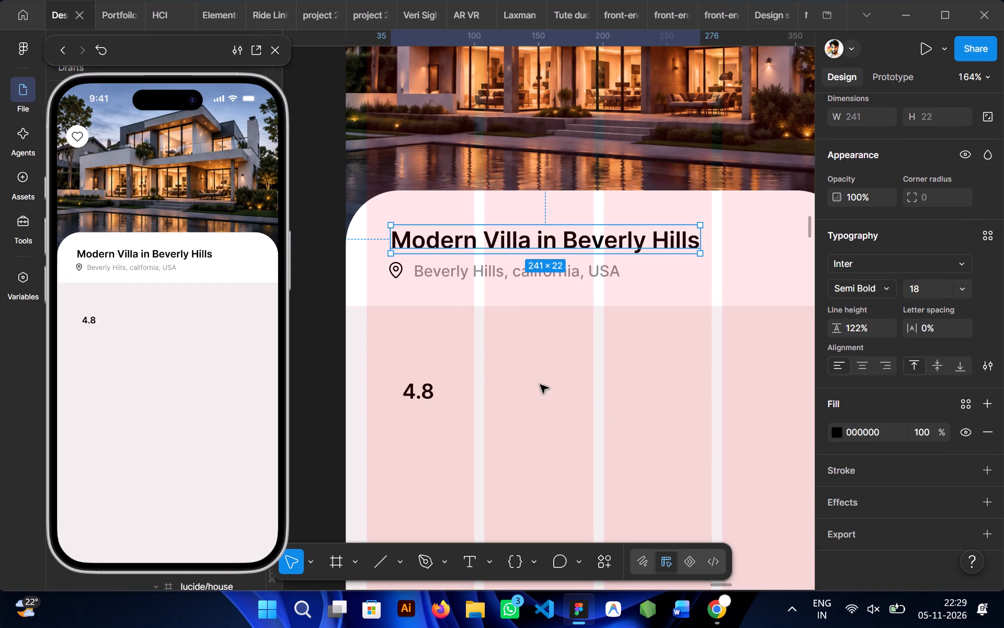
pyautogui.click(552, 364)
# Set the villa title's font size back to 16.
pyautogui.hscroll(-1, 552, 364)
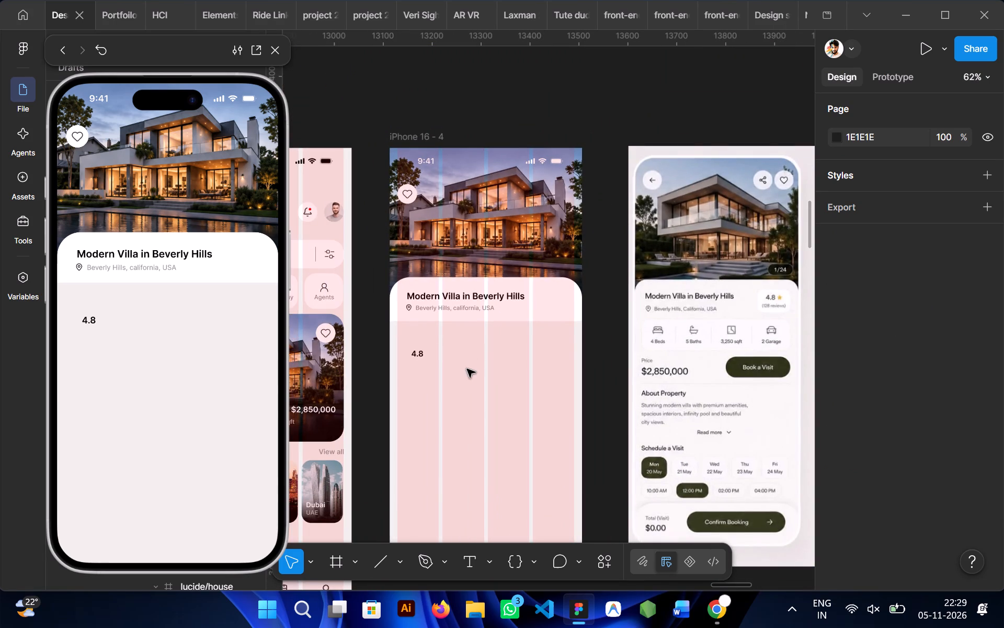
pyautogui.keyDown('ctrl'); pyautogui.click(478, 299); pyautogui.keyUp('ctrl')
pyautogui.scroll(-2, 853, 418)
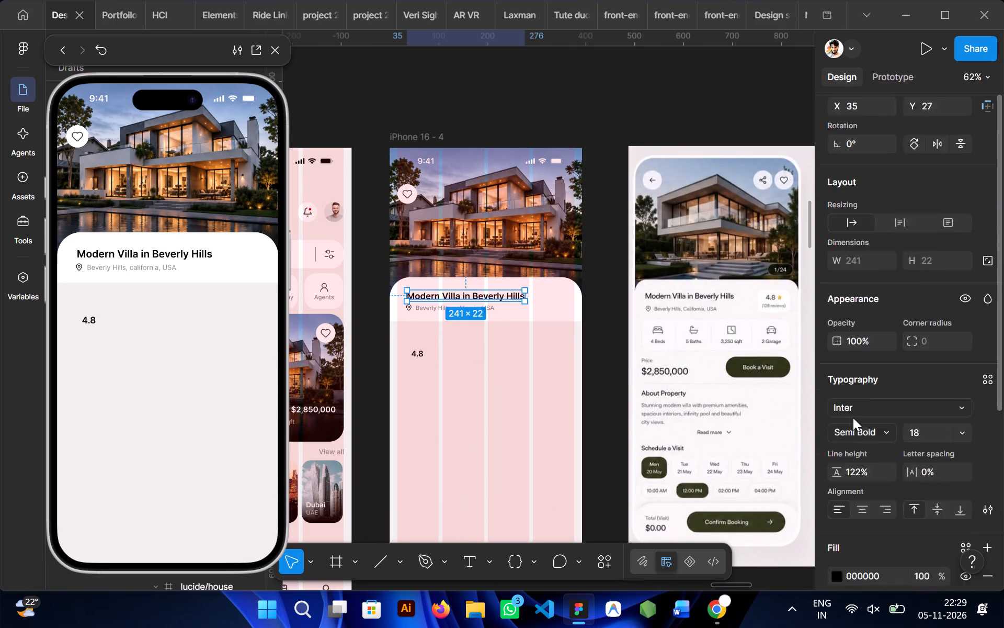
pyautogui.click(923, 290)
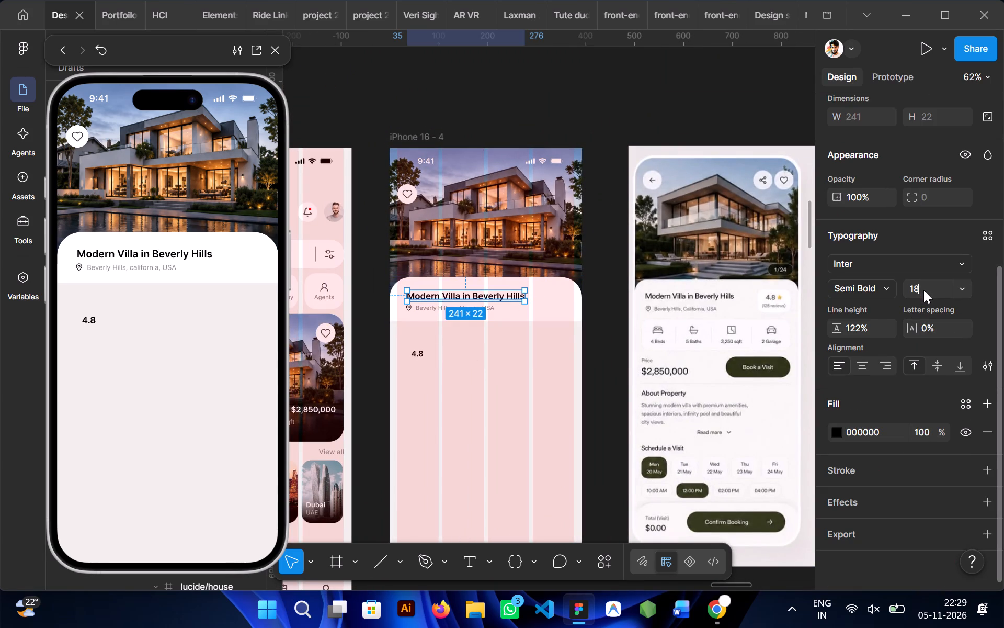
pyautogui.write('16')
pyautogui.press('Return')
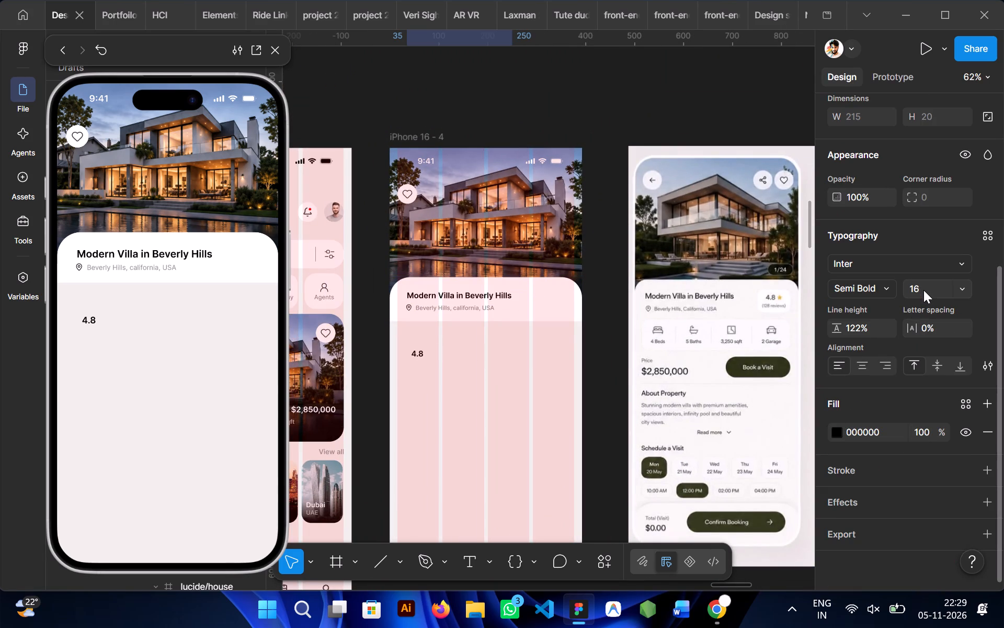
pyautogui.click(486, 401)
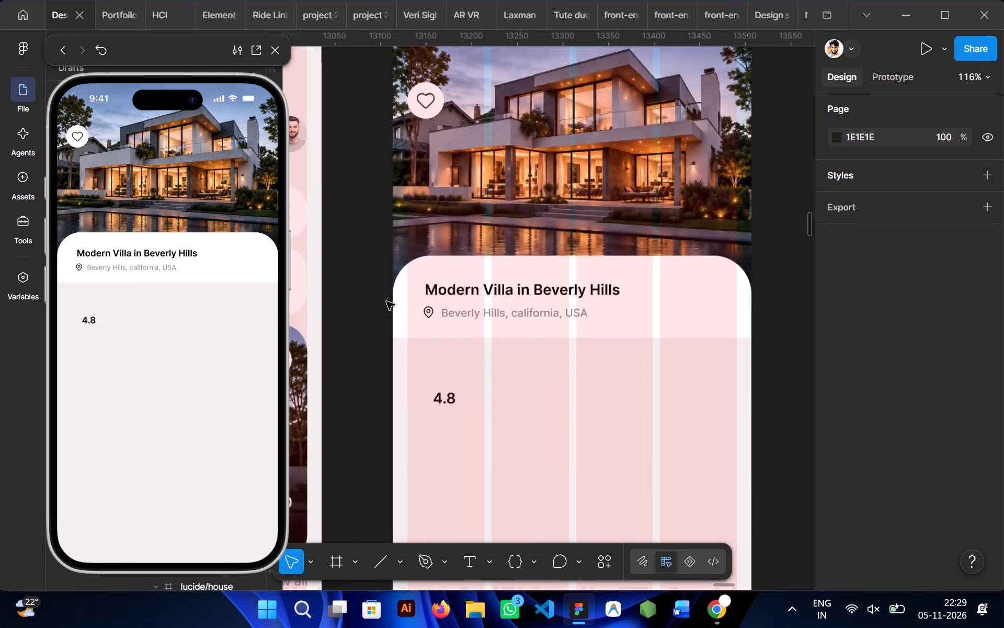
# Recolour the map-pin icon's stroke with the location text's grey, 8D8D8D, using the colour sampler.
pyautogui.keyDown('ctrl'); pyautogui.click(570, 350); pyautogui.keyUp('ctrl')
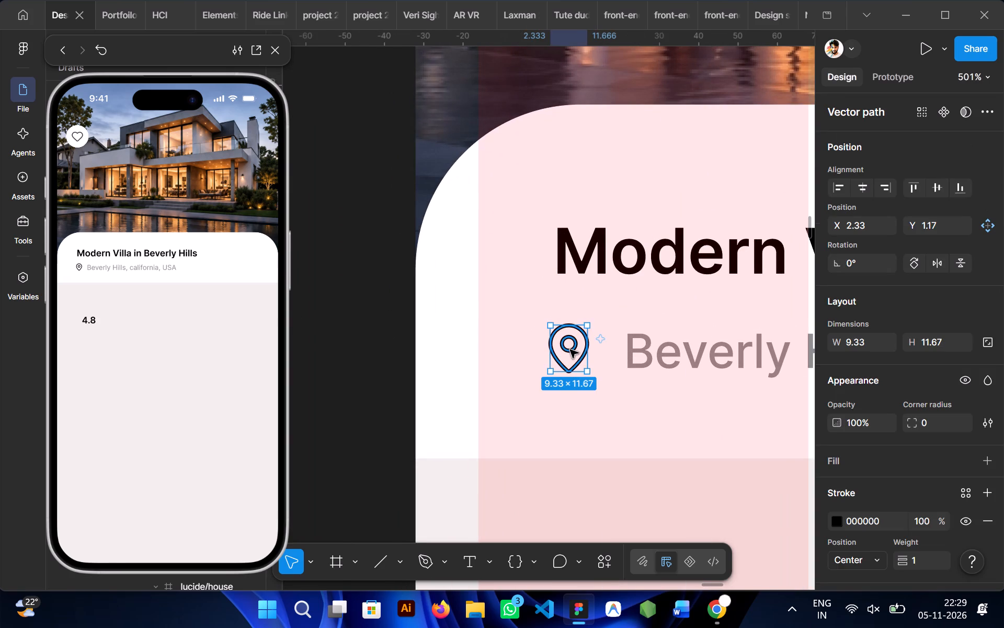
pyautogui.hscroll(-1, 570, 350)
pyautogui.press('i')
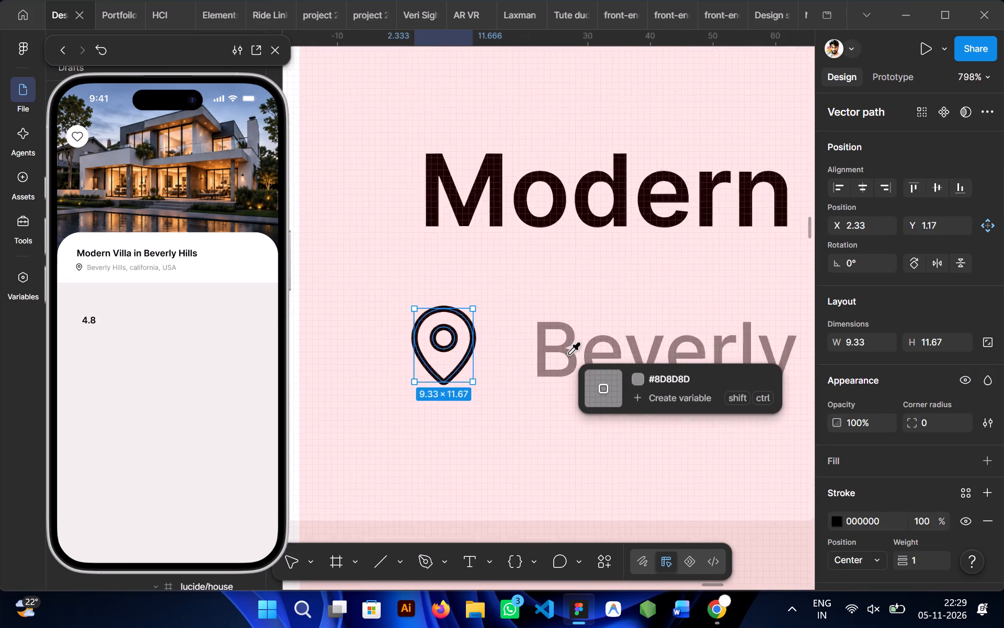
pyautogui.click(570, 355)
pyautogui.scroll(-1, 570, 355)
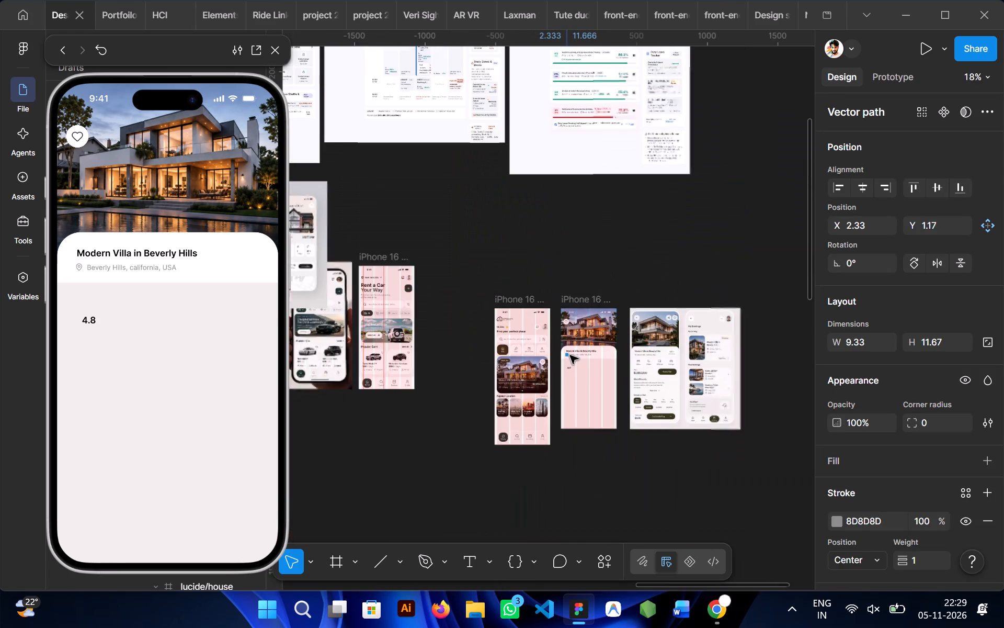
pyautogui.click(621, 424)
# Move the 4.8 rating text into the white panel, level with the villa title, at about X 316, Y 27.
pyautogui.hscroll(-1, 621, 424)
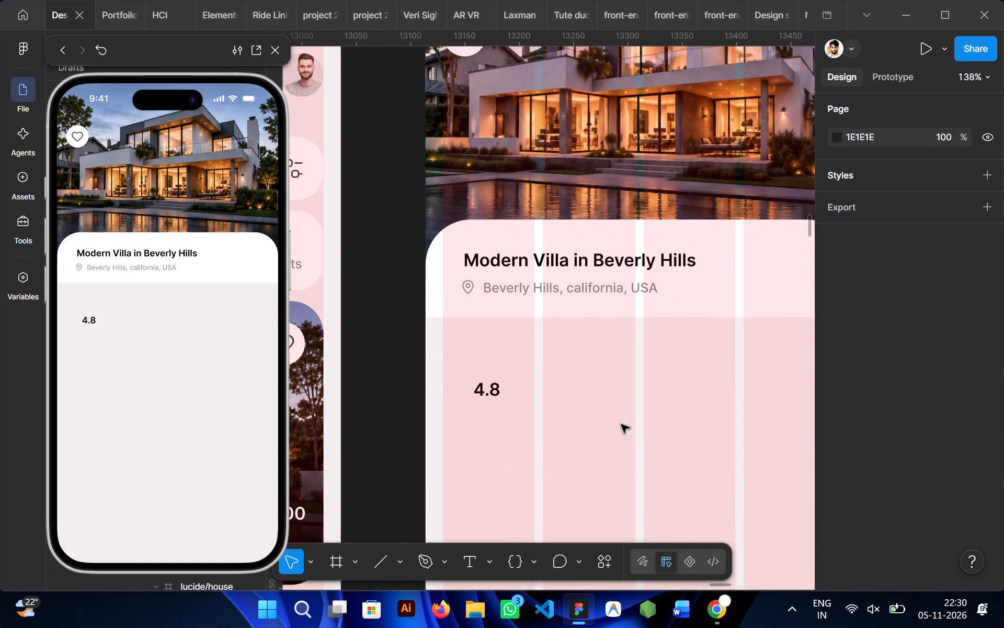
pyautogui.click(475, 369)
pyautogui.hscroll(-1, 475, 369)
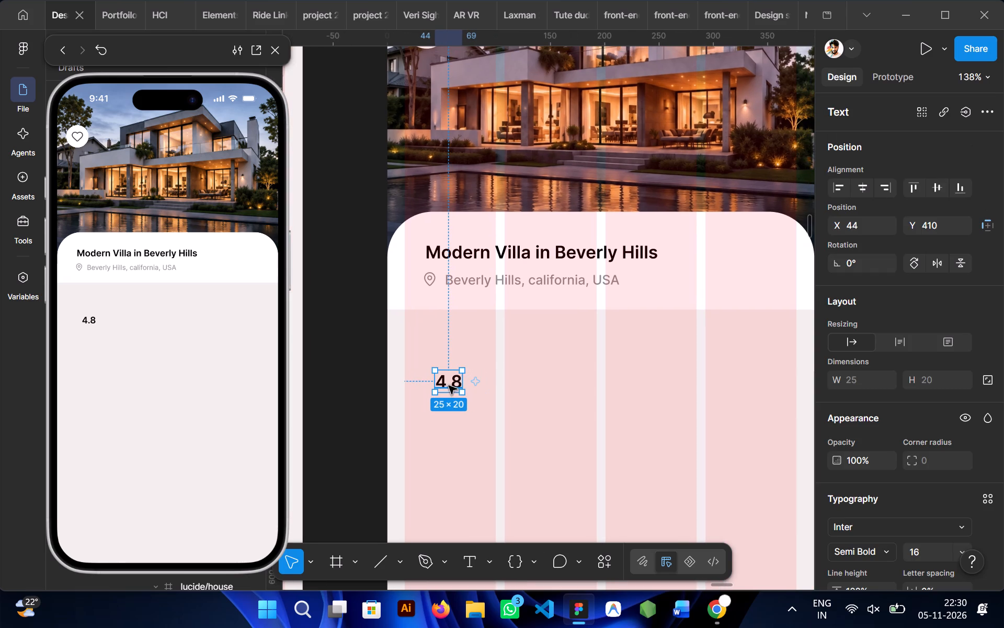
pyautogui.moveTo(449, 386); pyautogui.dragTo(744, 256)
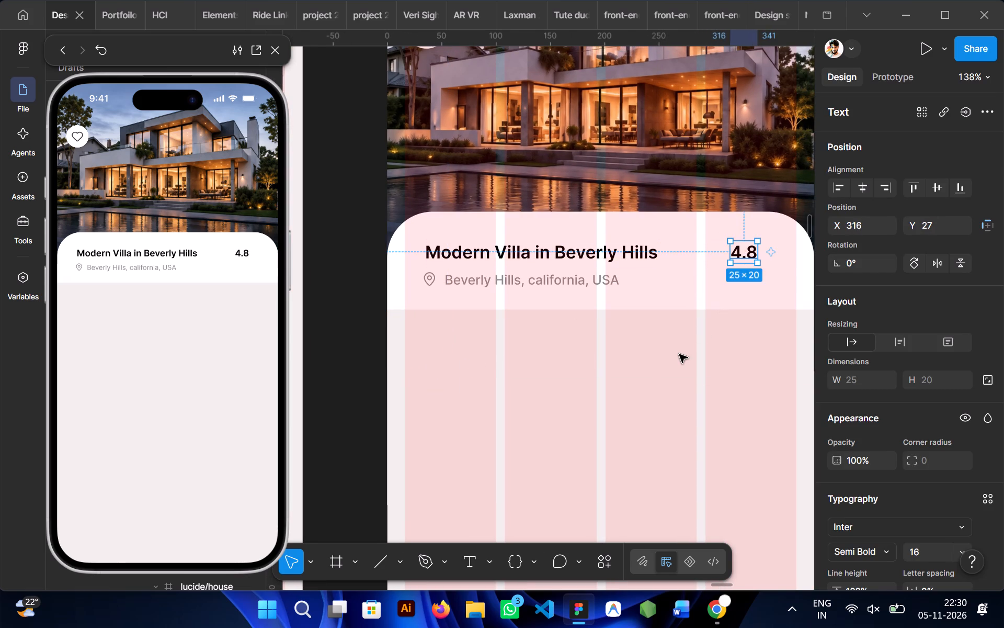
pyautogui.click(679, 354)
# Open the Lucide Icons plugin and move the phone preview away so the icon search is accessible.
pyautogui.hscroll(-3, 679, 354)
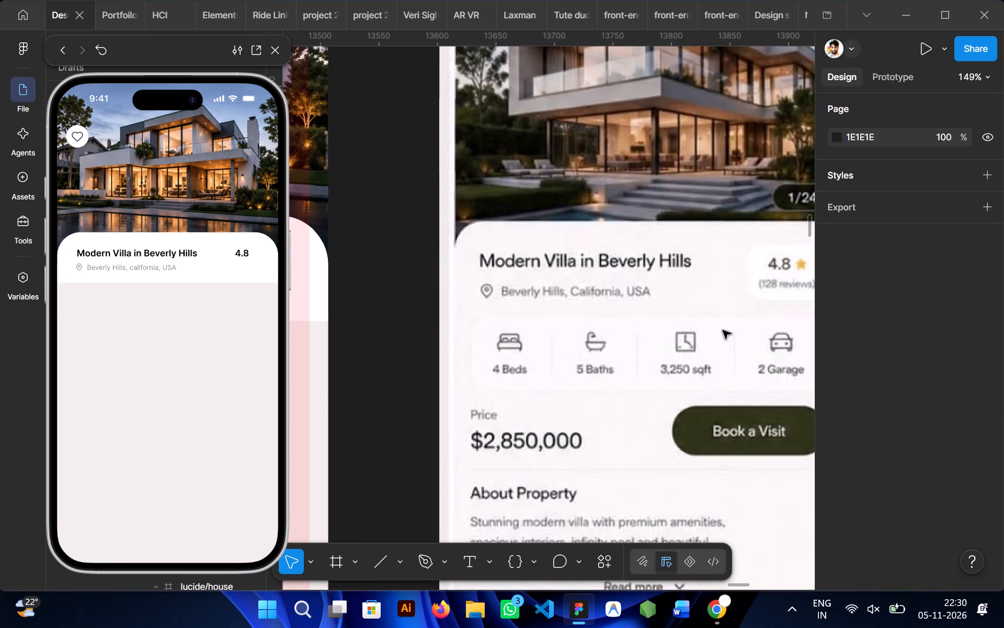
pyautogui.click(430, 356)
pyautogui.hscroll(1, 430, 356)
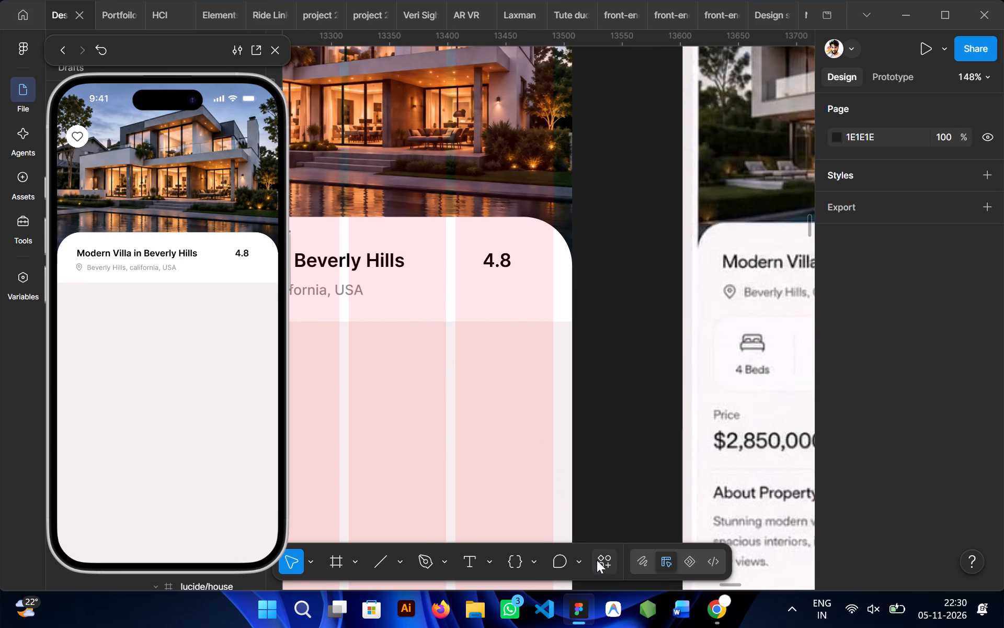
pyautogui.click(600, 563)
pyautogui.click(339, 357)
pyautogui.moveTo(186, 40); pyautogui.dragTo(622, 92)
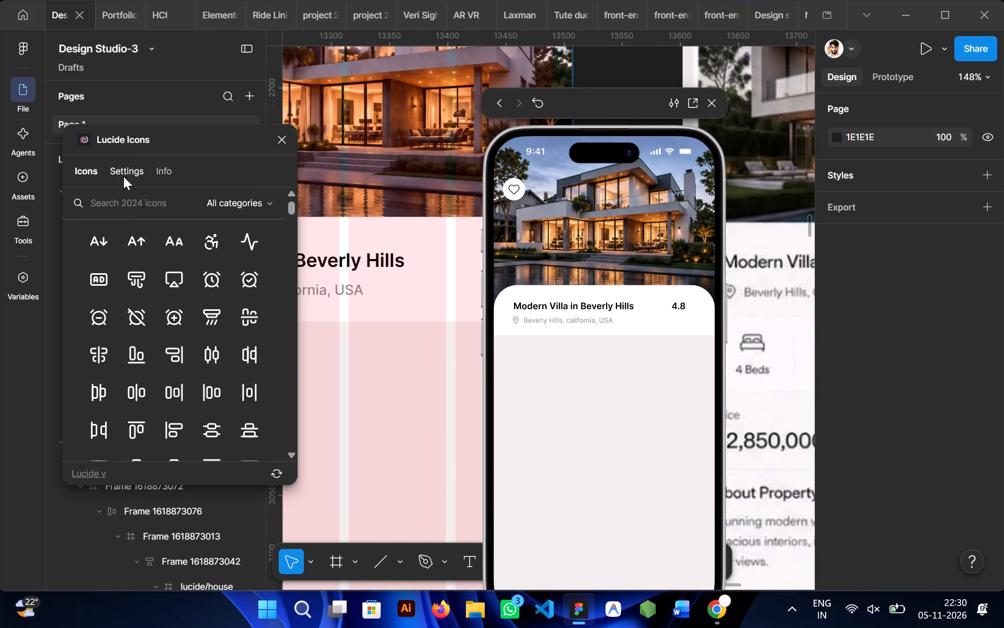
pyautogui.click(118, 211)
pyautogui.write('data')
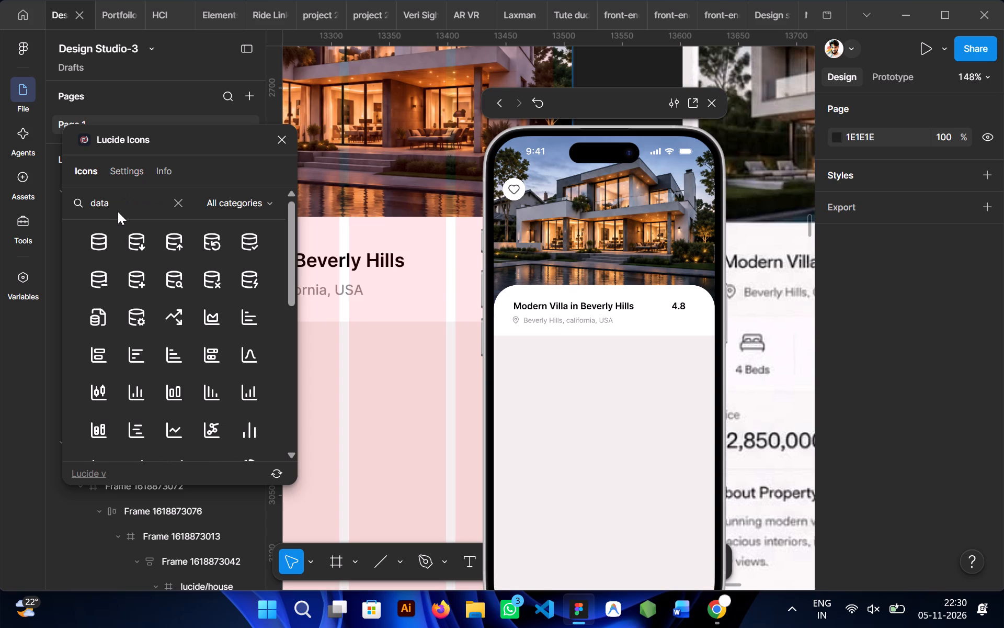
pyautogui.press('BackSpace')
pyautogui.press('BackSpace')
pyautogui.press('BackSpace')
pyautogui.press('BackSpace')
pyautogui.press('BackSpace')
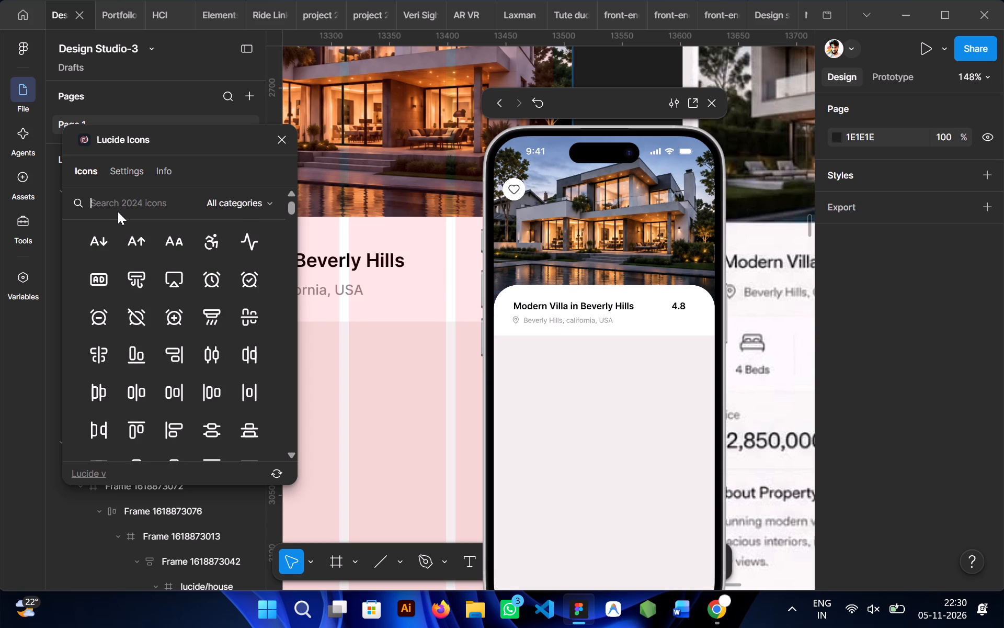
# Search the Lucide icons for star and insert the plain outlined star icon.
pyautogui.write('star')
pyautogui.click(101, 246)
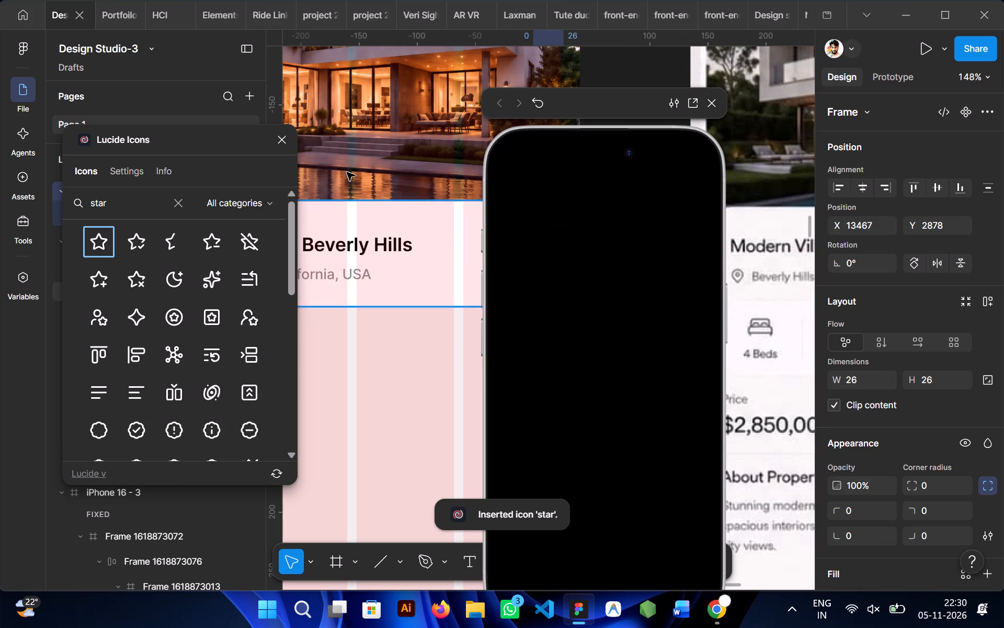
# Close the phone preview and move the star icon into the white panel, below and before the 4.8 rating, at about X 272, Y 47.
pyautogui.click(706, 102)
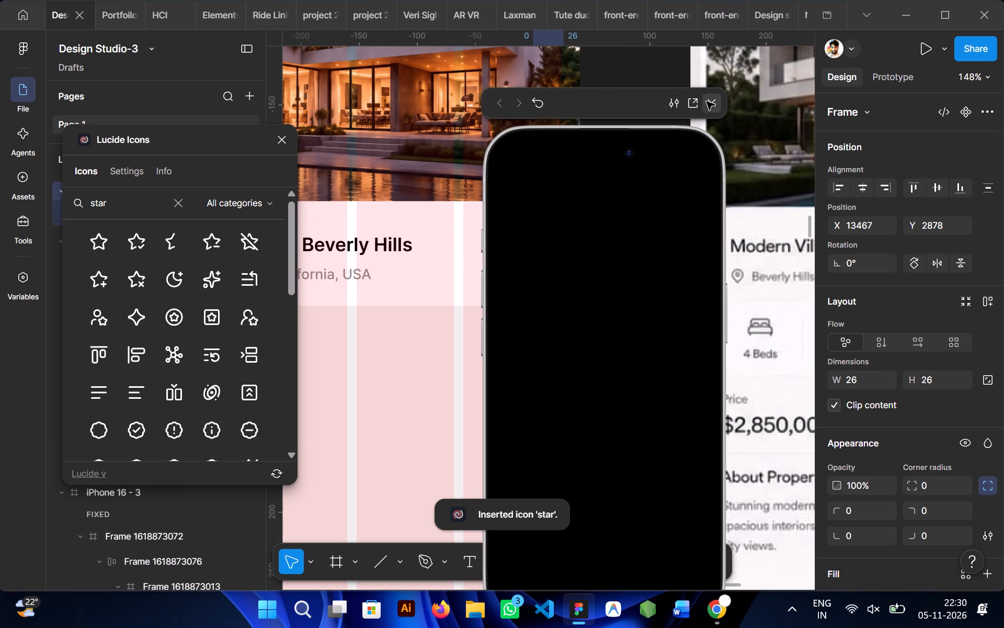
pyautogui.moveTo(546, 285); pyautogui.dragTo(512, 274)
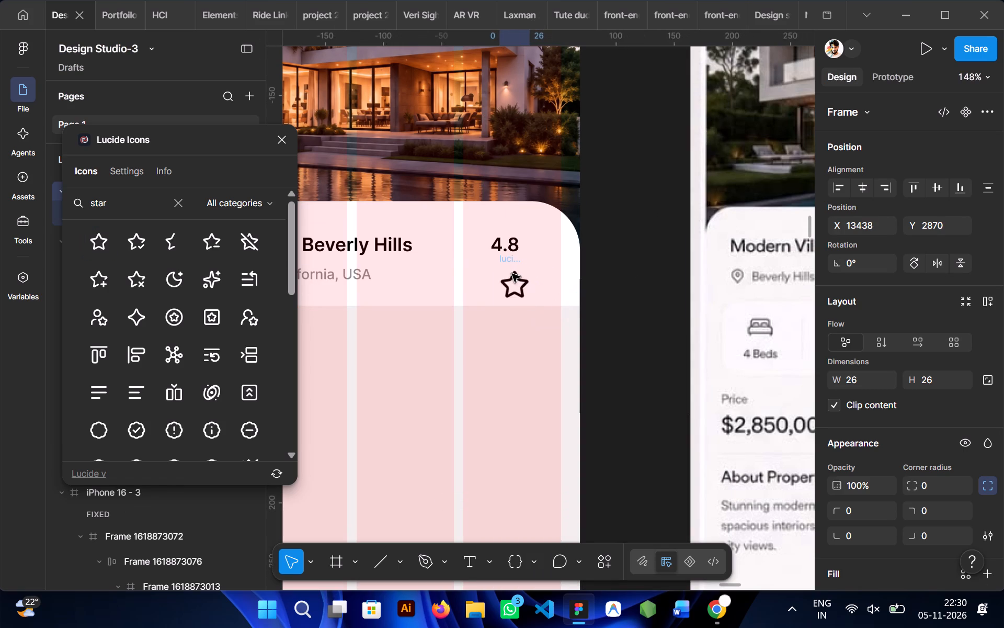
pyautogui.moveTo(512, 274); pyautogui.dragTo(507, 270)
pyautogui.moveTo(507, 270); pyautogui.dragTo(475, 349)
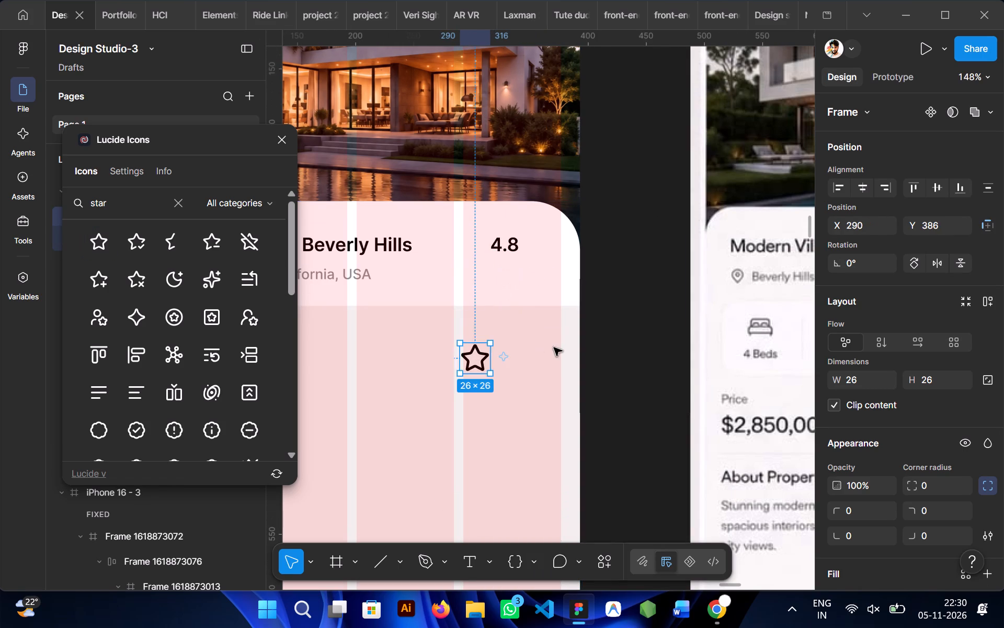
pyautogui.click(558, 352)
pyautogui.moveTo(479, 365); pyautogui.dragTo(453, 318)
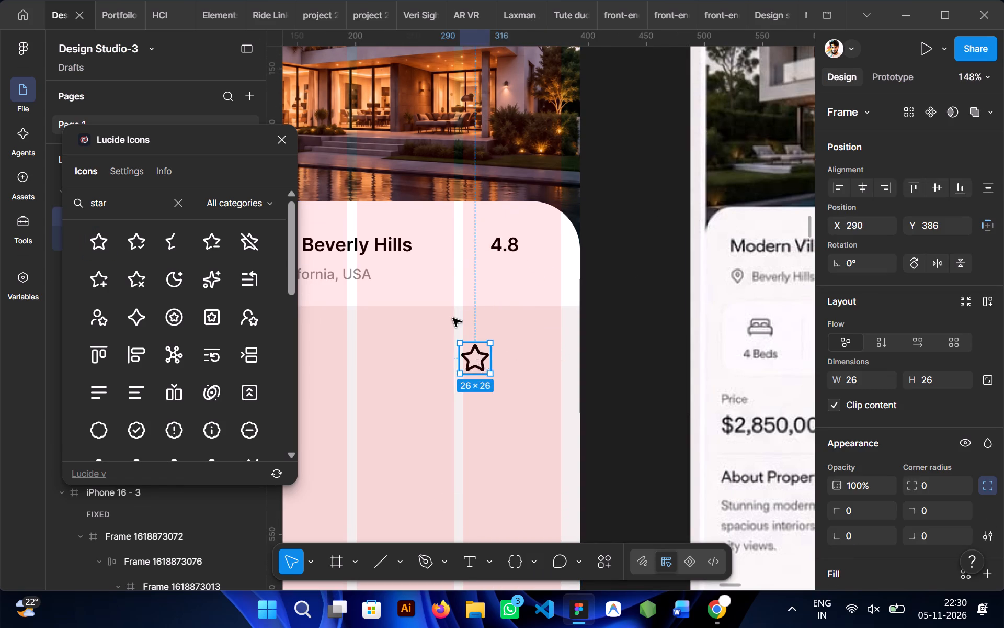
pyautogui.moveTo(453, 318); pyautogui.dragTo(459, 279)
# Recolour the star icon's stroke with the page's orange swatch, lightened to FCB949.
pyautogui.scroll(-2, 955, 360)
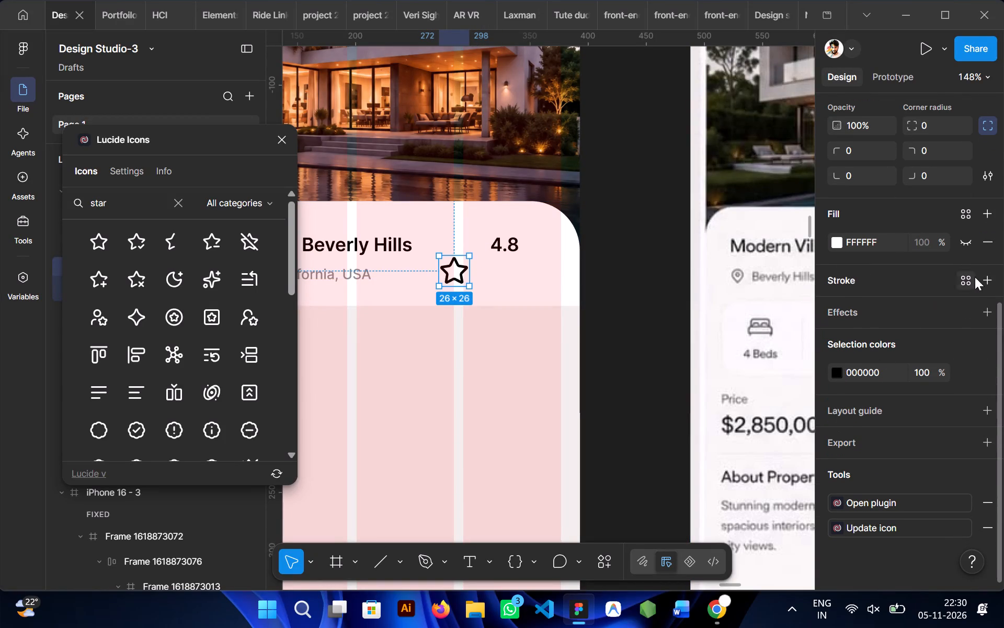
pyautogui.keyDown('ctrl'); pyautogui.click(450, 282); pyautogui.keyUp('ctrl')
pyautogui.scroll(-1, 871, 368)
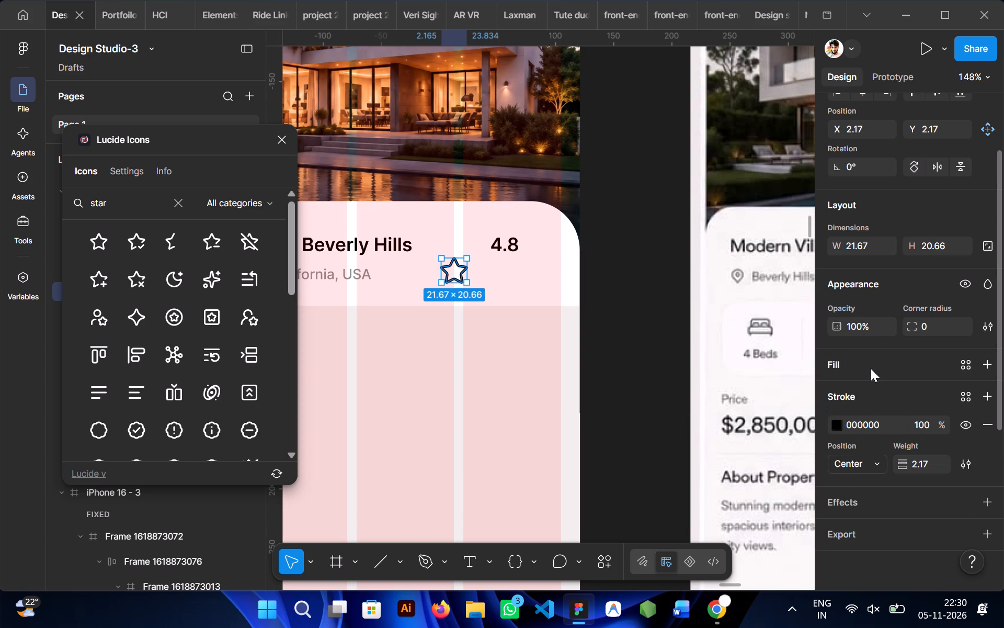
pyautogui.click(840, 430)
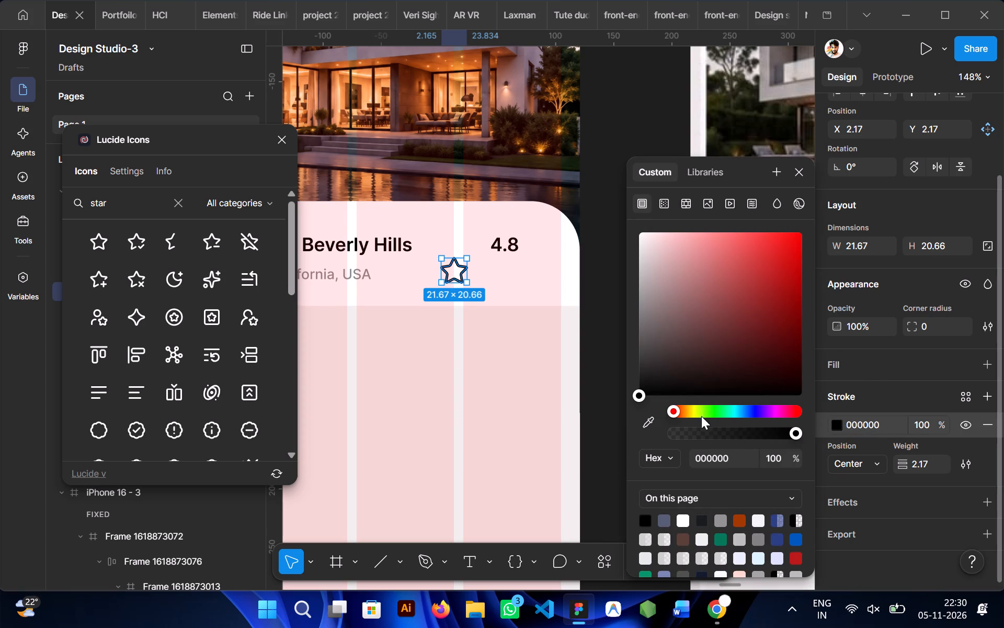
pyautogui.scroll(-2, 717, 454)
pyautogui.scroll(-1, 718, 553)
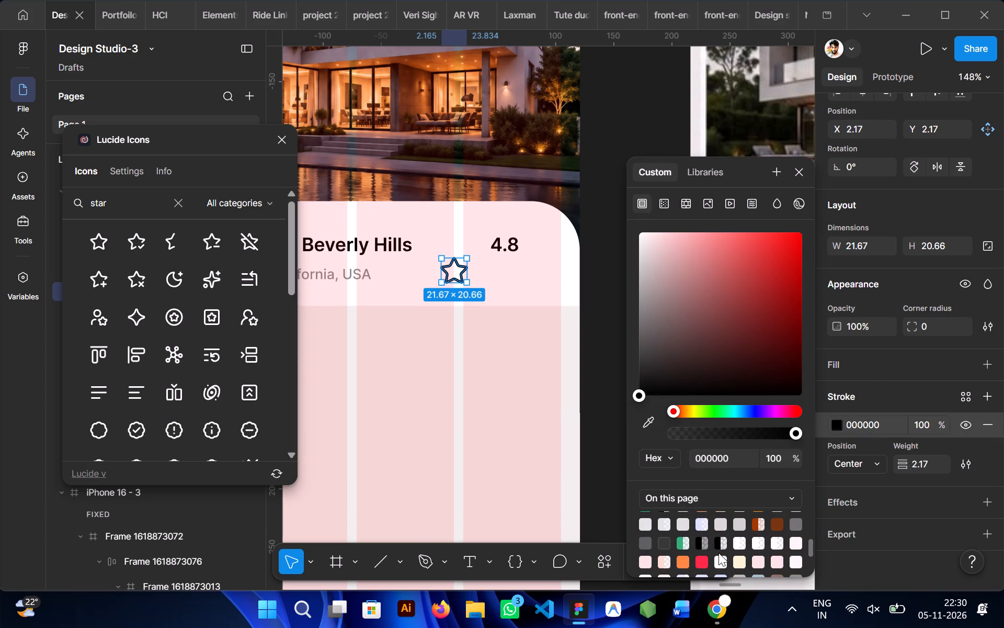
pyautogui.scroll(1, 718, 553)
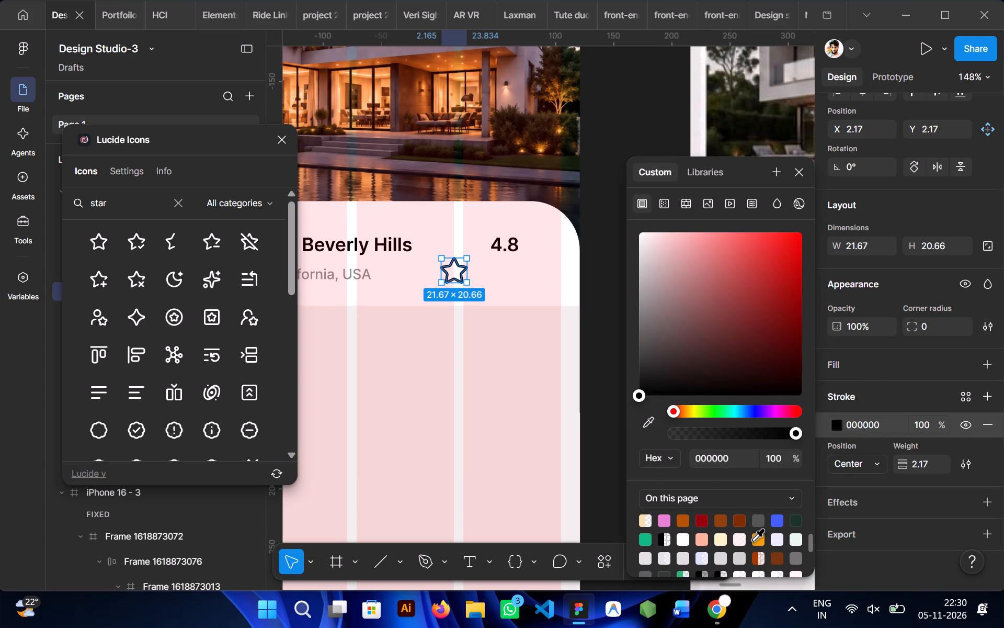
pyautogui.click(755, 542)
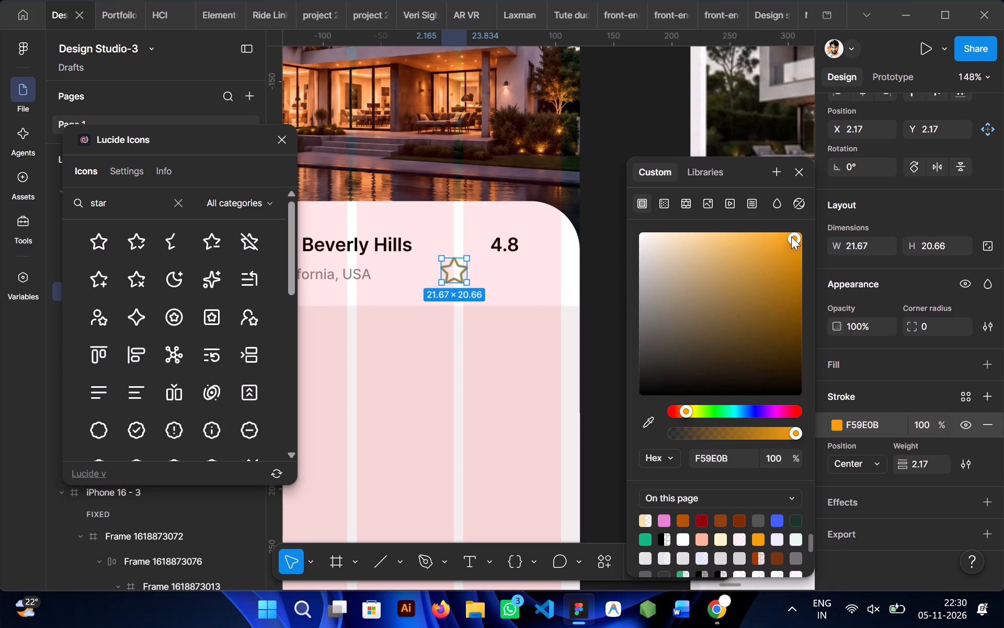
pyautogui.moveTo(791, 237); pyautogui.dragTo(755, 234)
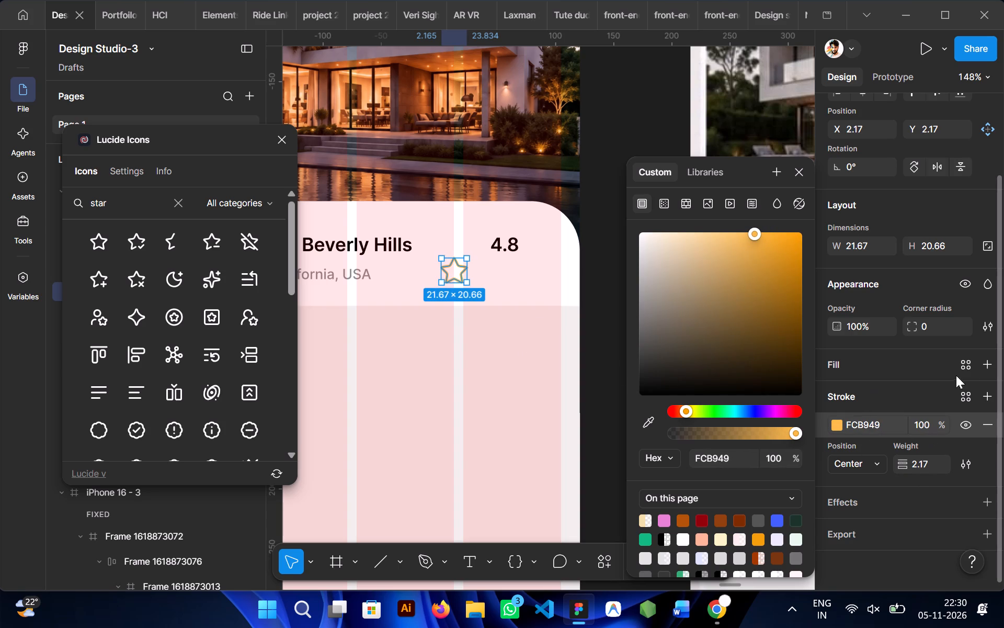
# Add a fill to the star shape using its stroke colour, FCB949.
pyautogui.click(984, 371)
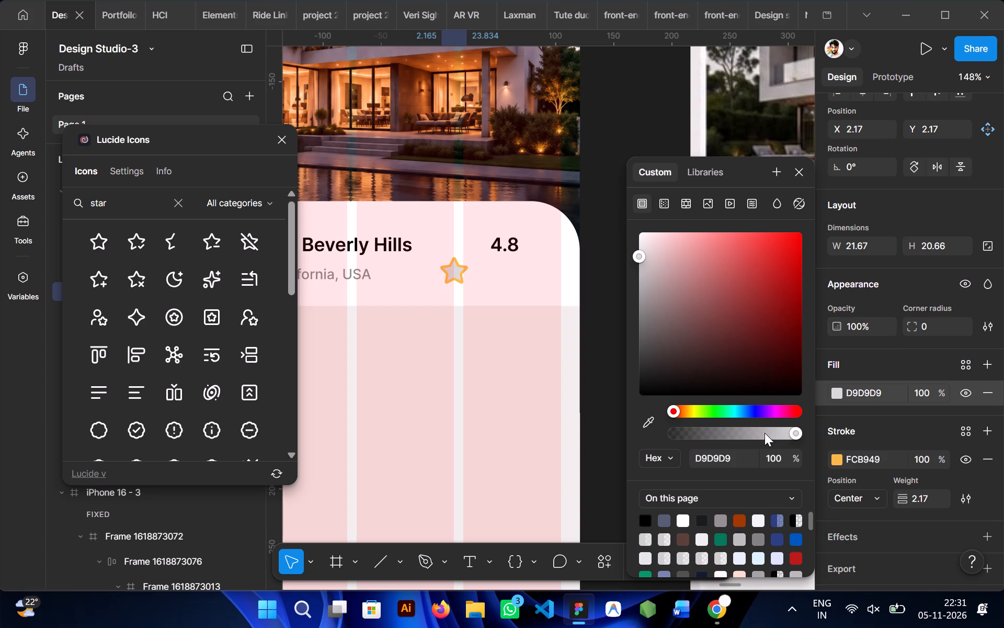
pyautogui.click(885, 463)
pyautogui.hotkey('ctrl', 'c')
pyautogui.hotkey('ctrl', 'c')
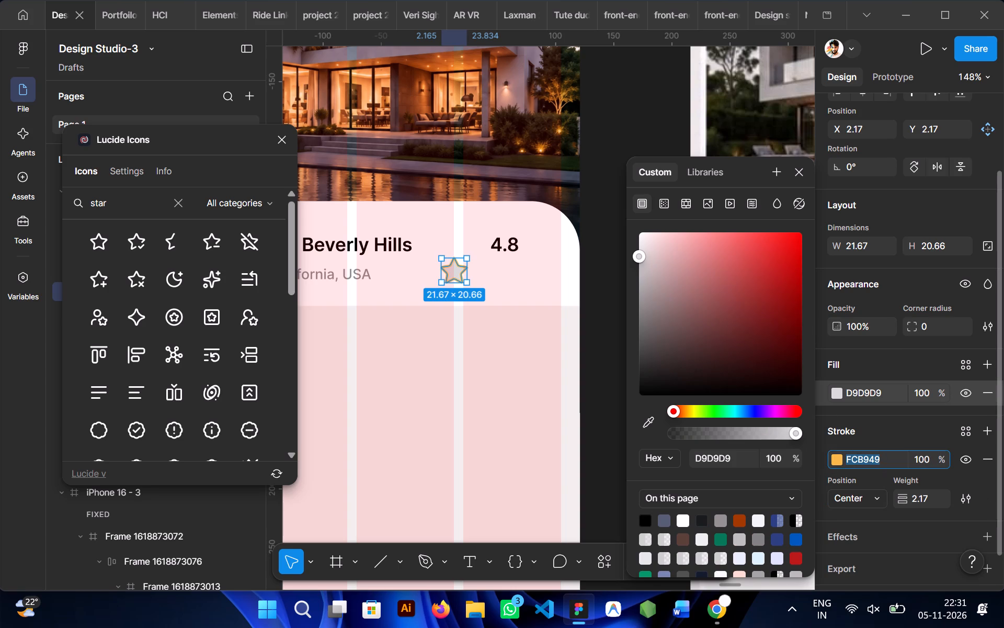
pyautogui.click(872, 392)
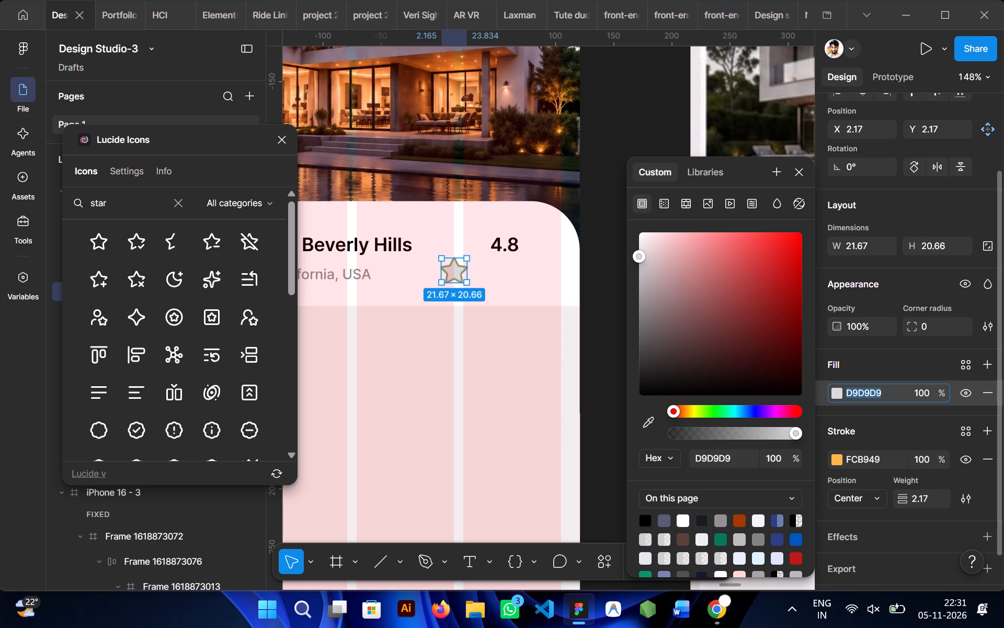
pyautogui.hotkey('ctrl', 'v')
pyautogui.click(482, 397)
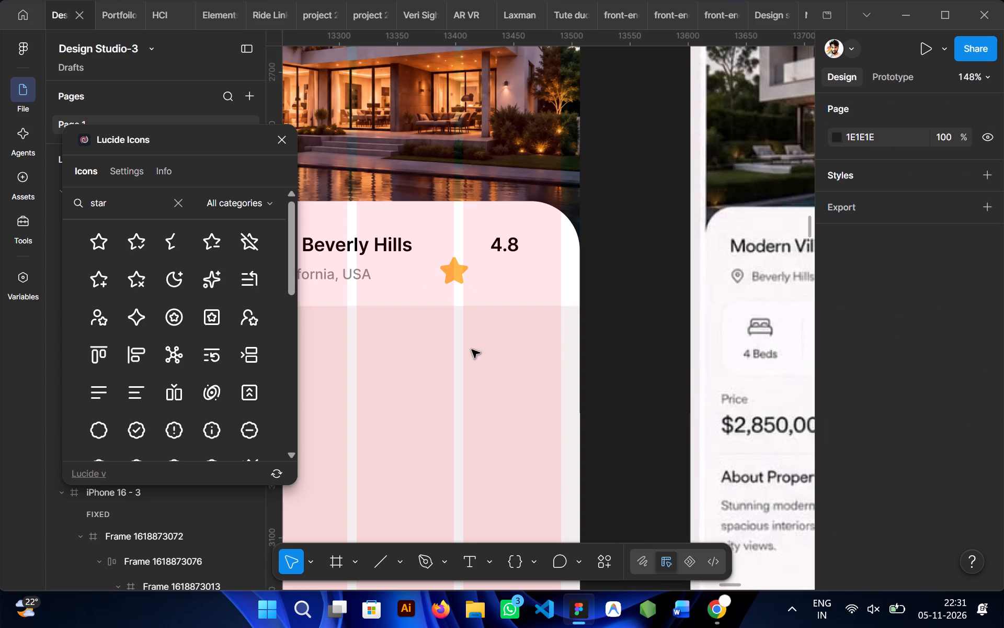
# Move the whole star icon below the white panel, lock its aspect ratio and set its size to 14 × 14.
pyautogui.click(471, 351)
pyautogui.doubleClick(449, 276)
pyautogui.click(460, 316)
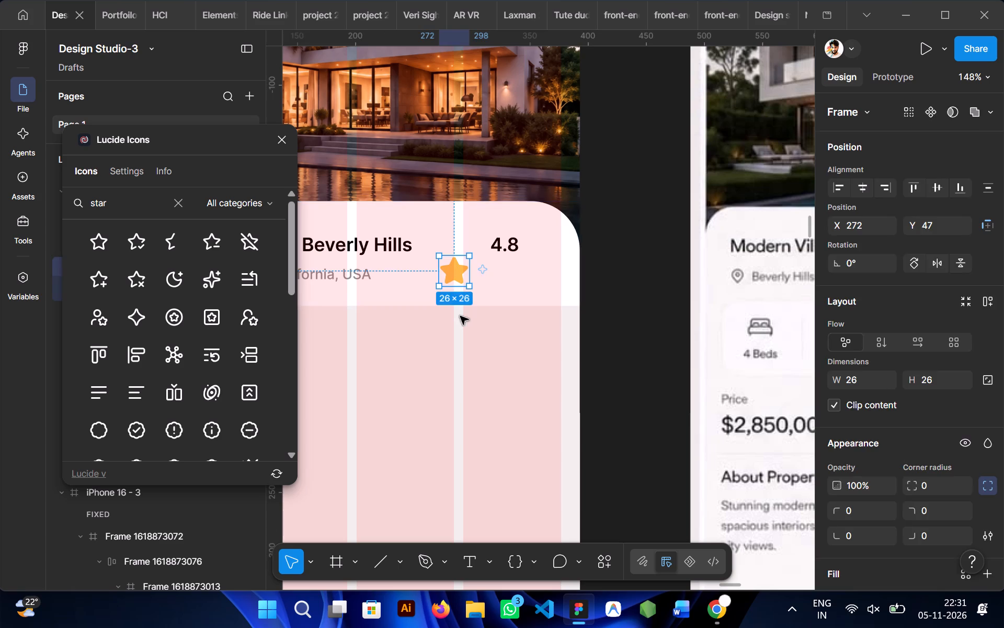
pyautogui.doubleClick(455, 261)
pyautogui.moveTo(455, 268); pyautogui.dragTo(460, 338)
pyautogui.hscroll(1, 460, 338)
pyautogui.scroll(-2, 911, 403)
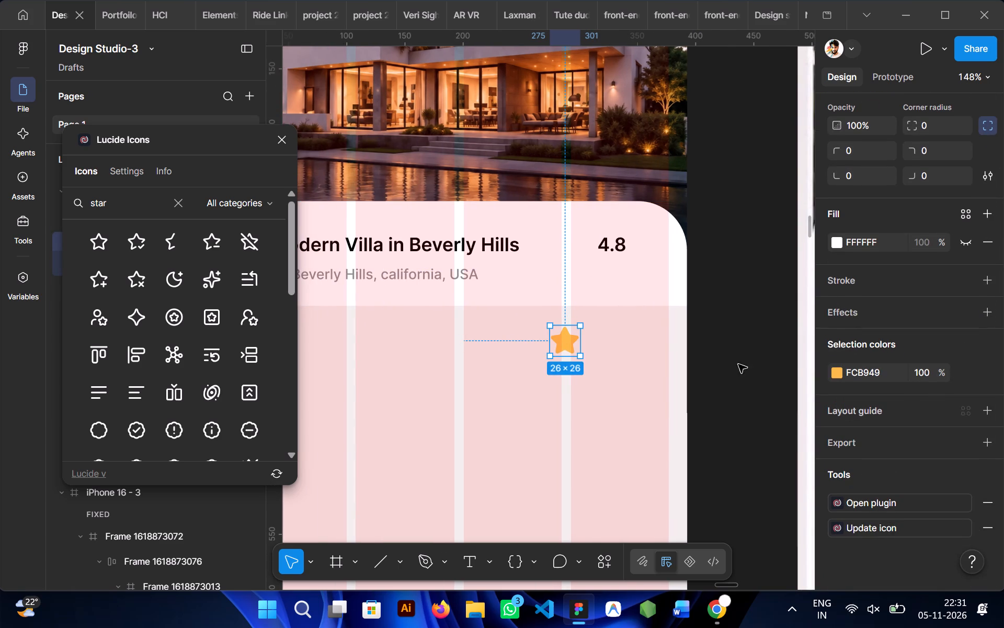
pyautogui.hscroll(-1, 788, 363)
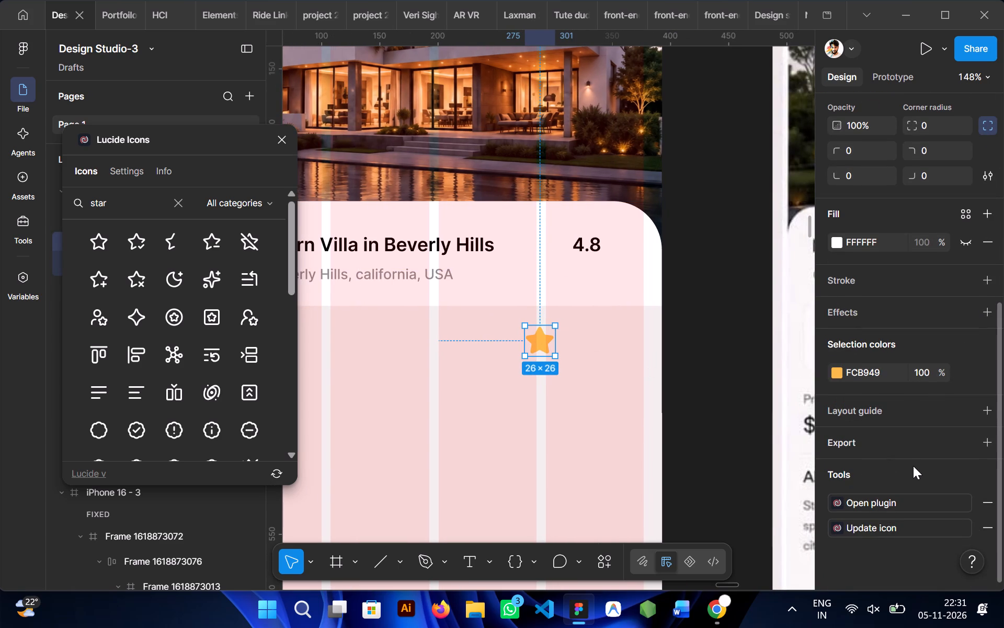
pyautogui.scroll(-1, 913, 466)
pyautogui.scroll(1, 913, 466)
pyautogui.scroll(1, 905, 375)
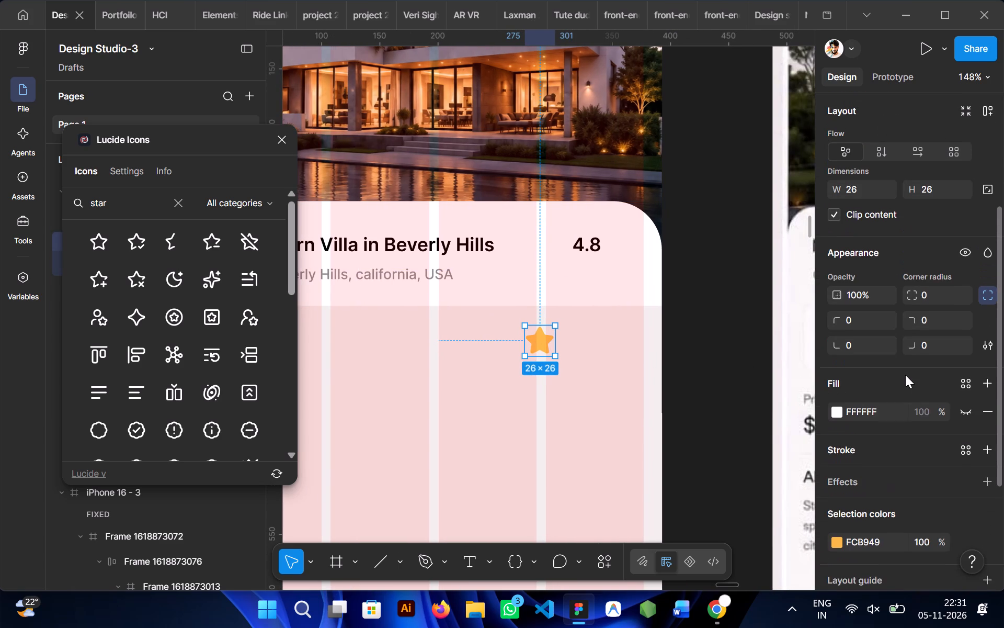
pyautogui.scroll(1, 905, 375)
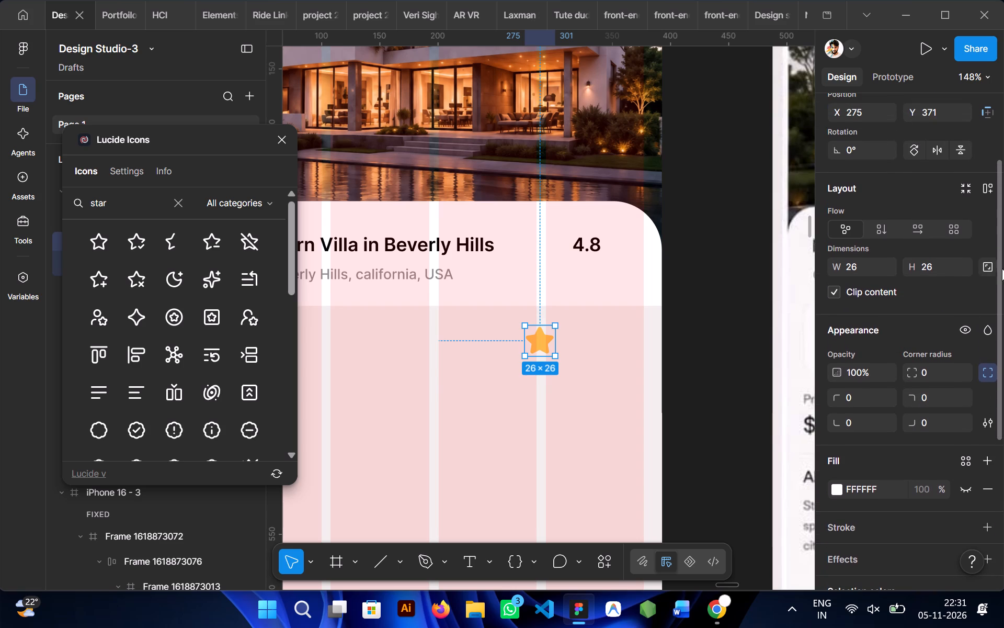
pyautogui.click(989, 268)
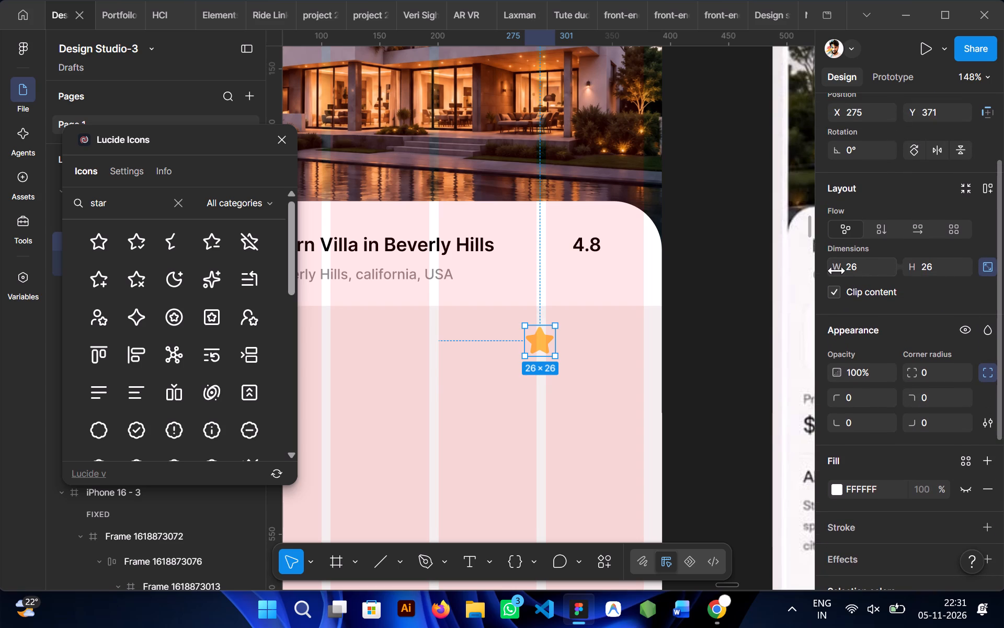
pyautogui.moveTo(837, 271); pyautogui.dragTo(817, 271)
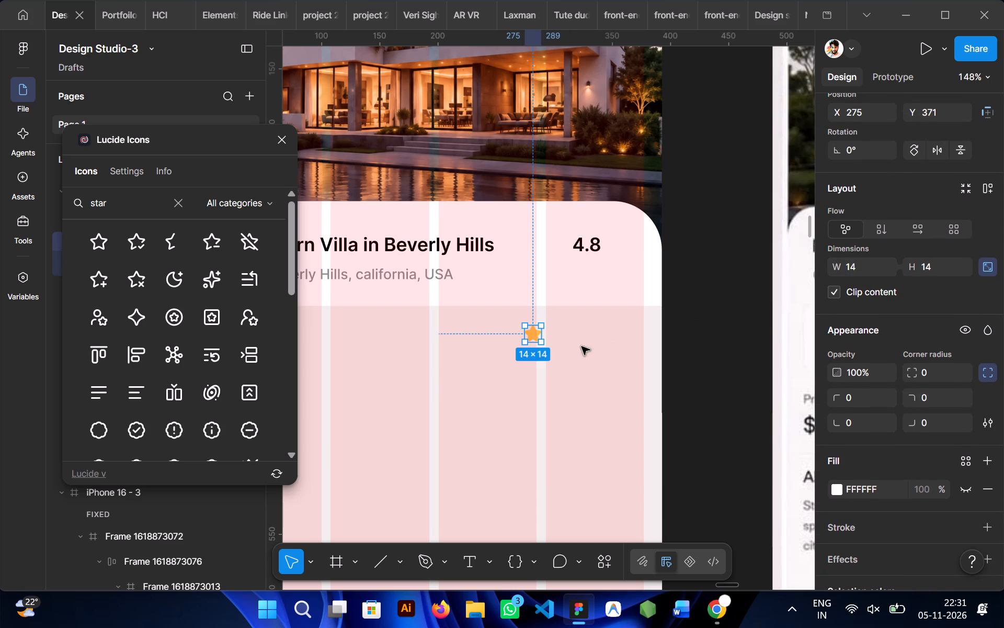
# Place the star icon just after the 4.8 rating text, at about X 345, Y 30.
pyautogui.moveTo(528, 335); pyautogui.dragTo(611, 246)
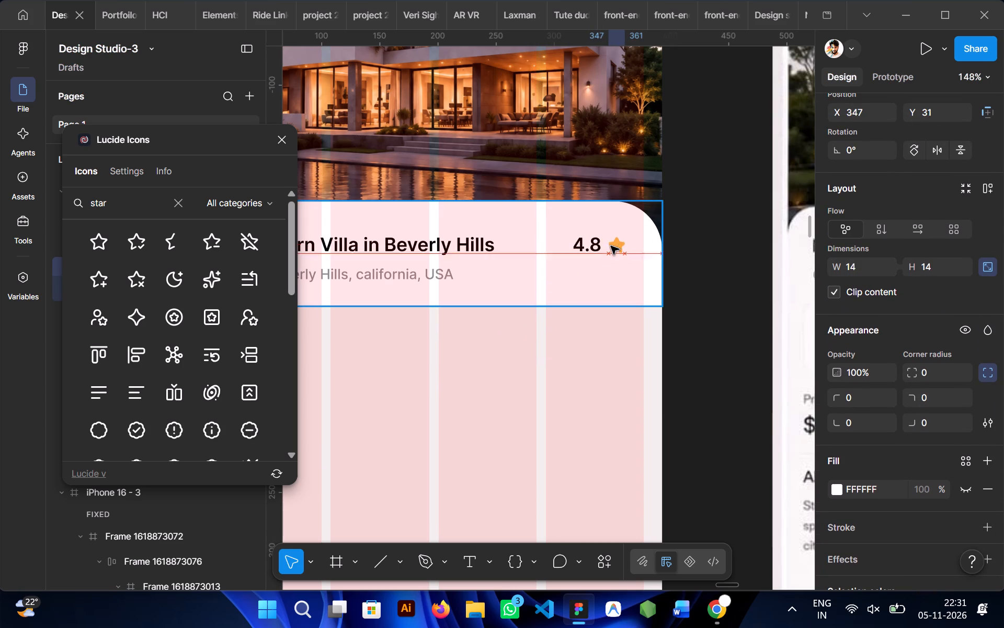
pyautogui.moveTo(611, 246); pyautogui.dragTo(608, 246)
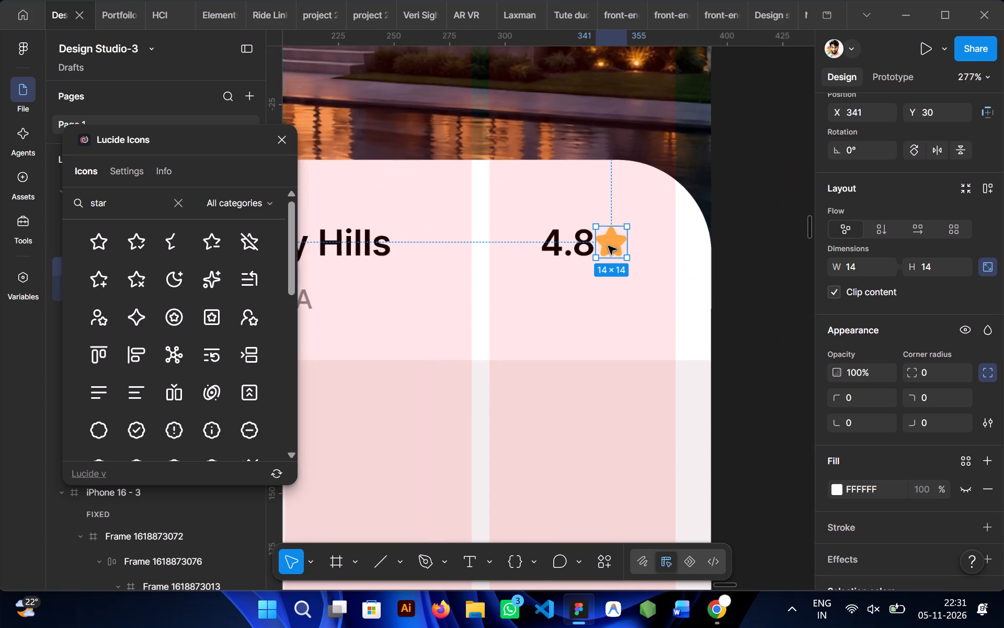
pyautogui.moveTo(608, 246); pyautogui.dragTo(617, 246)
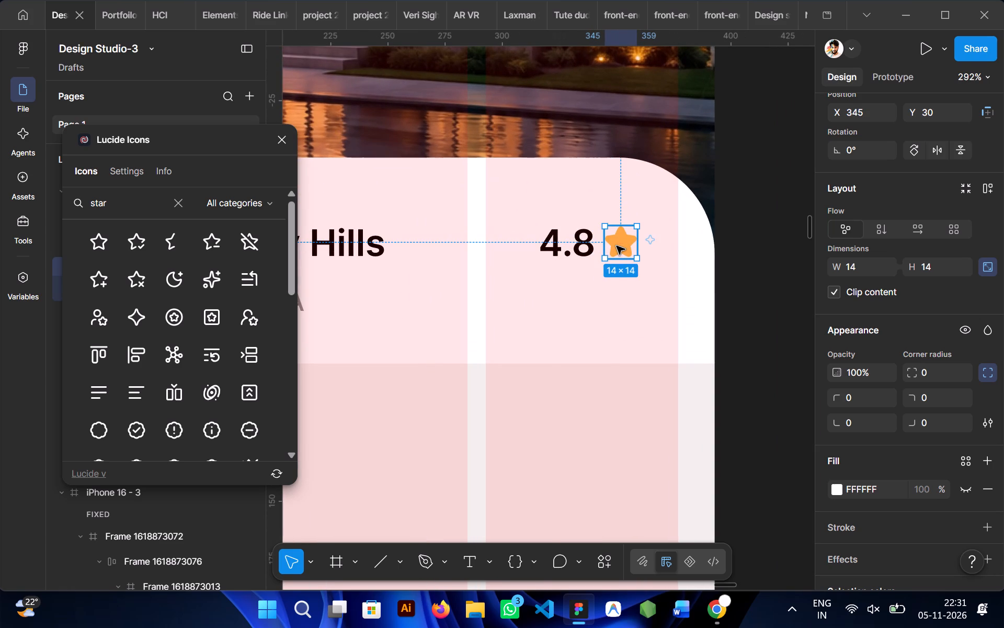
# Compare with the mockup, resize the star icon to 13 × 13 and align it beside the 4.8 text at X 344, Y 32.
pyautogui.hscroll(-2, 617, 246)
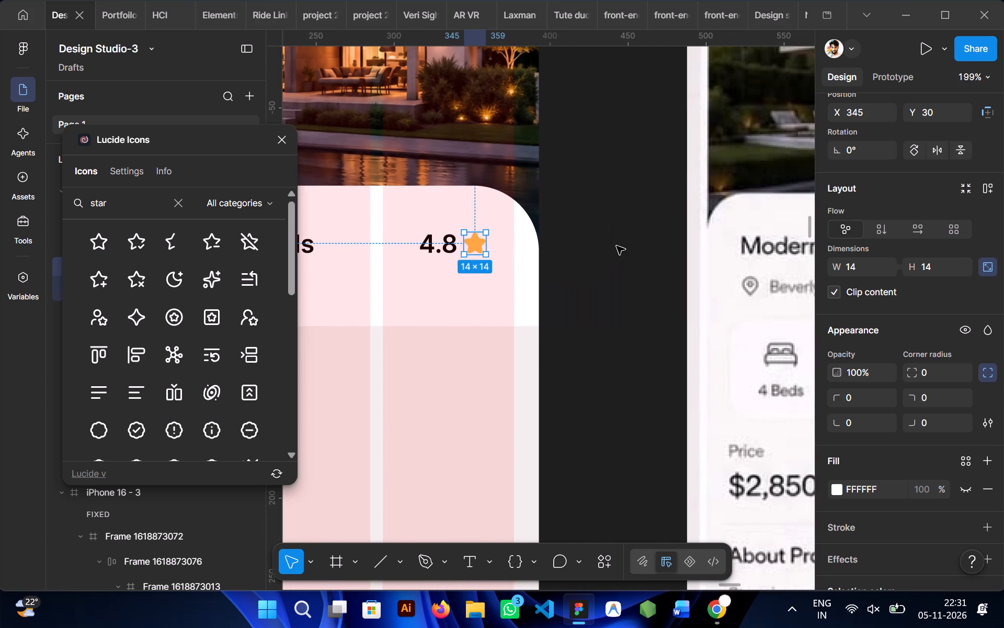
pyautogui.hscroll(-1, 617, 246)
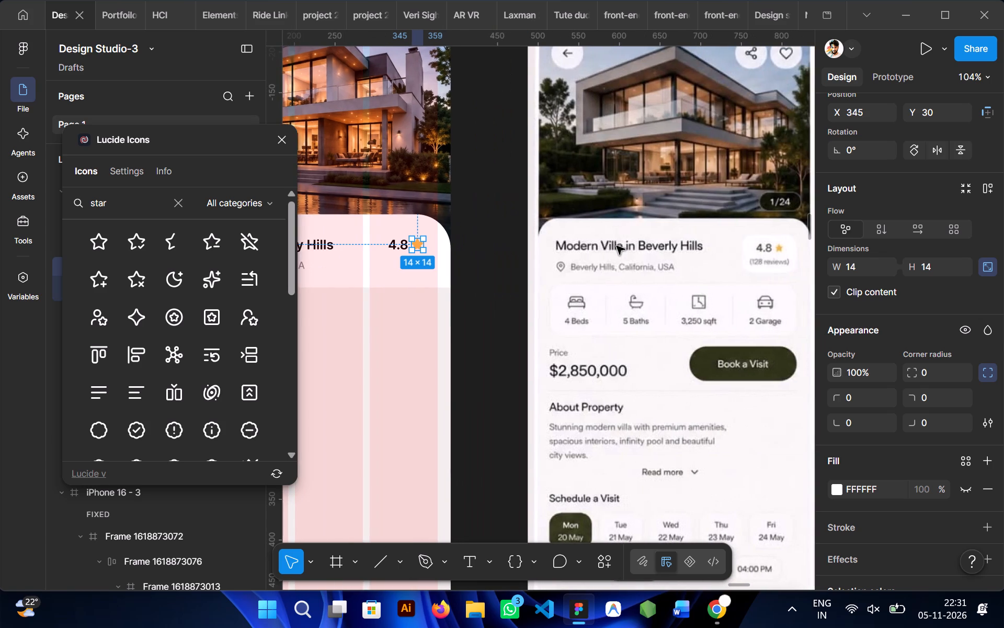
pyautogui.hscroll(1, 534, 250)
pyautogui.hscroll(1, 482, 256)
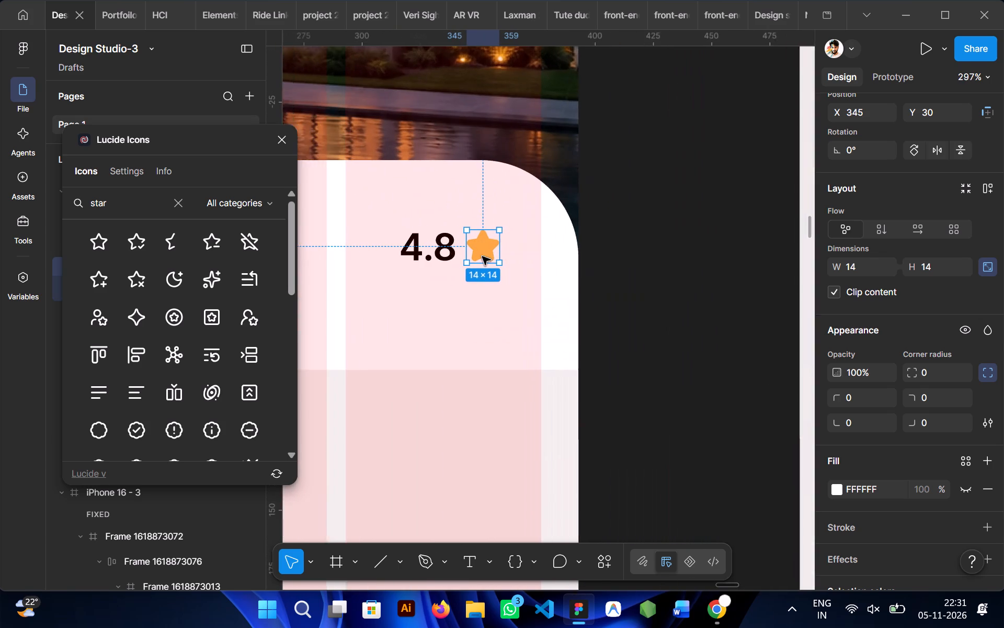
pyautogui.hscroll(1, 482, 256)
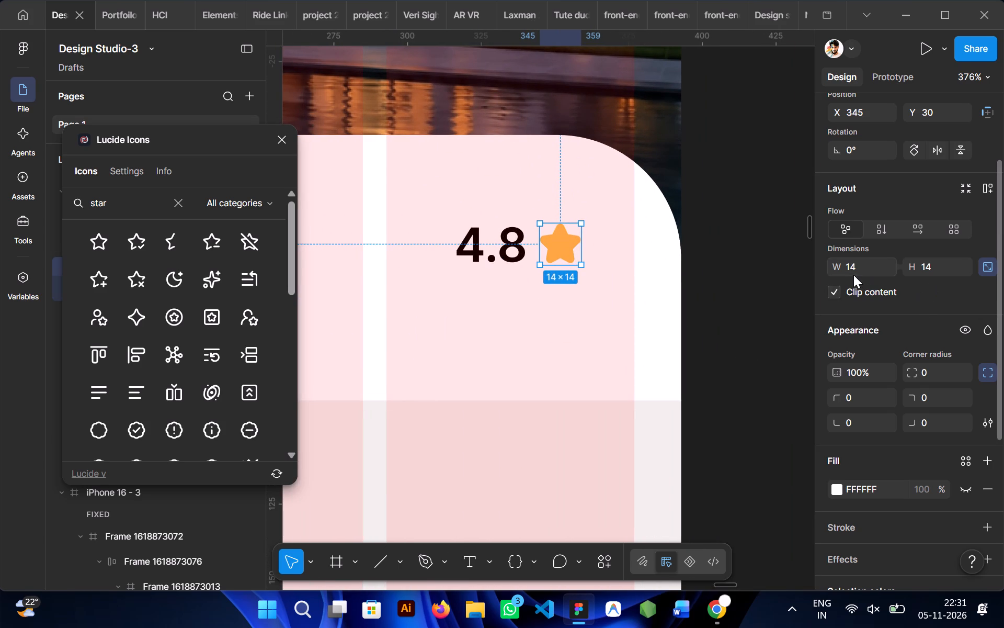
pyautogui.moveTo(842, 271); pyautogui.dragTo(835, 271)
pyautogui.click(558, 248)
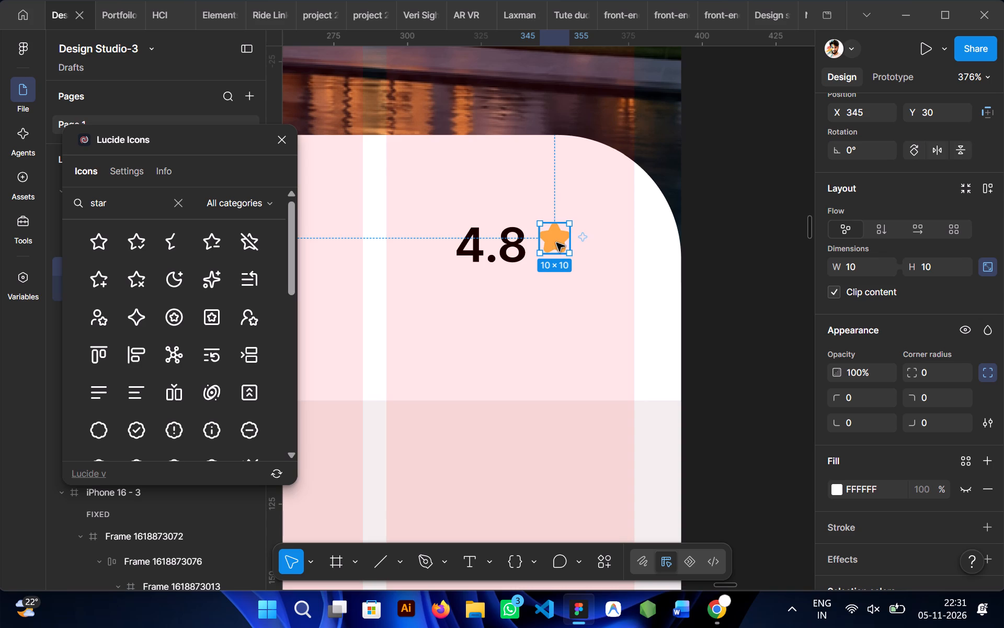
pyautogui.moveTo(556, 243); pyautogui.dragTo(555, 251)
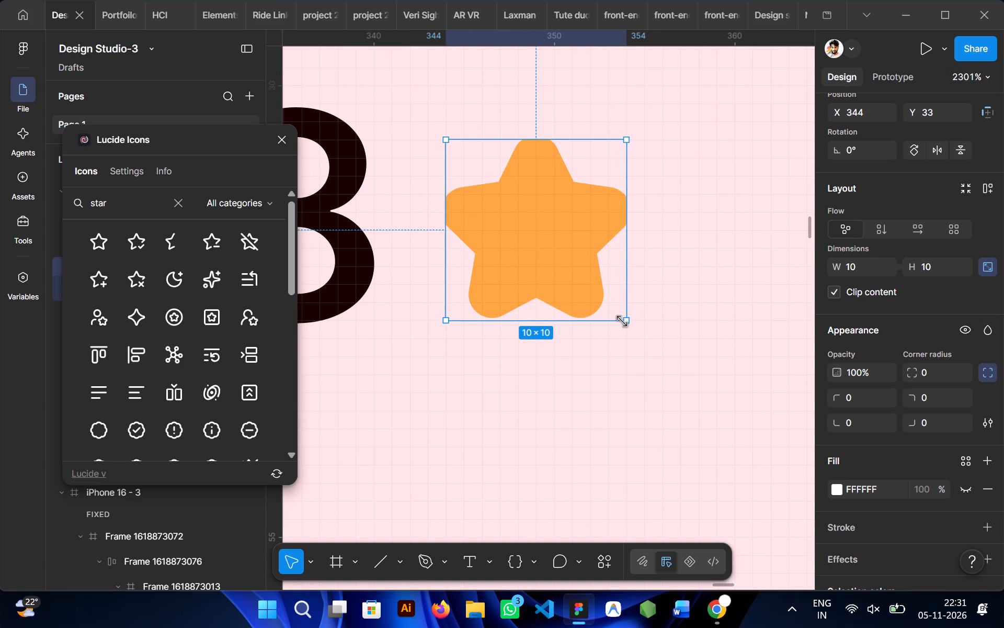
pyautogui.keyDown('shift'); pyautogui.moveTo(622, 321); pyautogui.dragTo(640, 331); pyautogui.keyUp('shift')
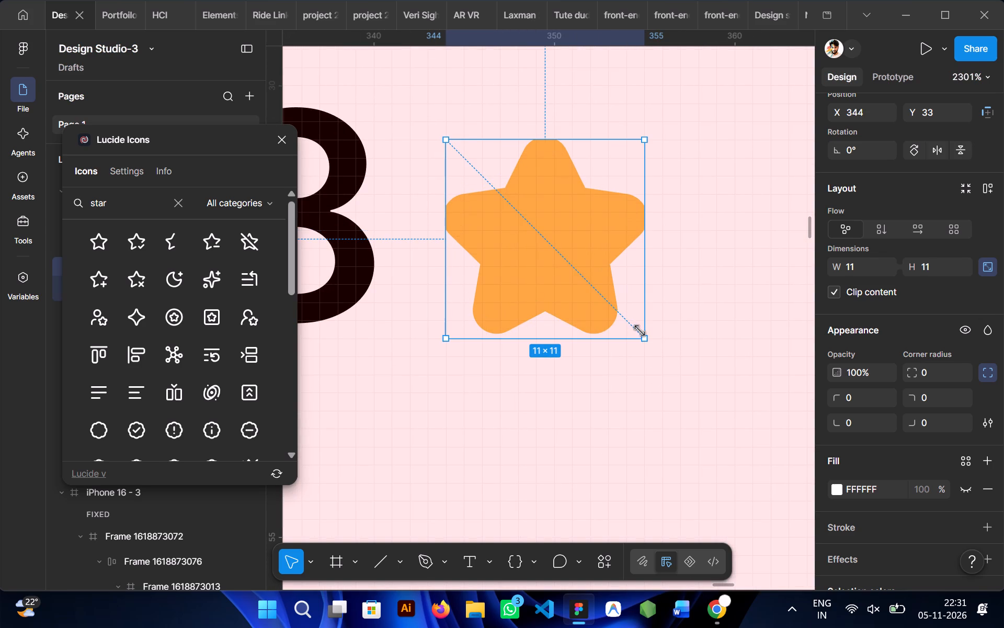
pyautogui.keyDown('shift'); pyautogui.moveTo(640, 331); pyautogui.dragTo(664, 351); pyautogui.keyUp('shift')
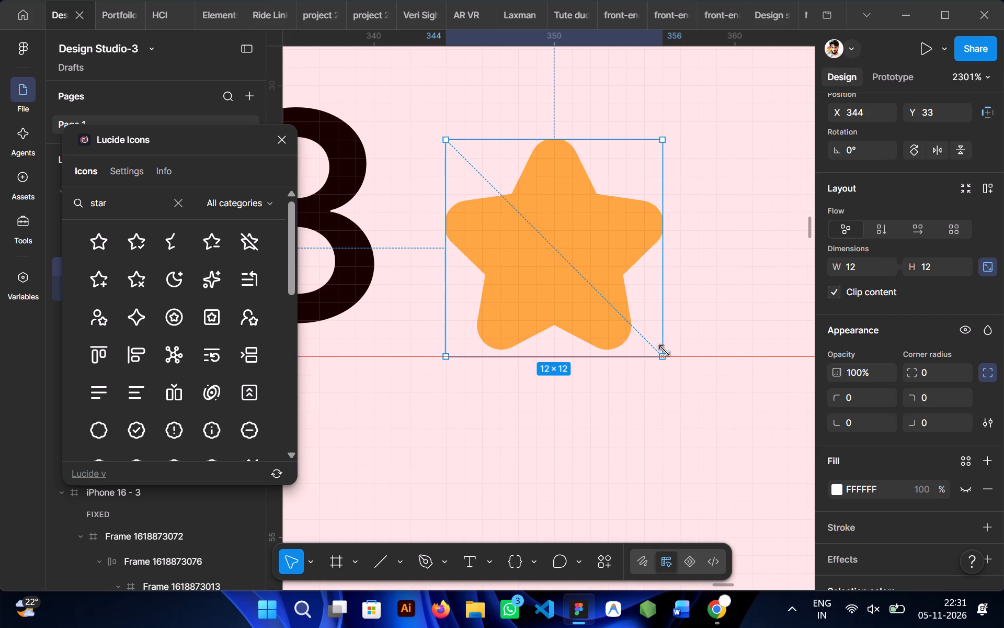
pyautogui.keyDown('shift'); pyautogui.moveTo(664, 351); pyautogui.dragTo(686, 364); pyautogui.keyUp('shift')
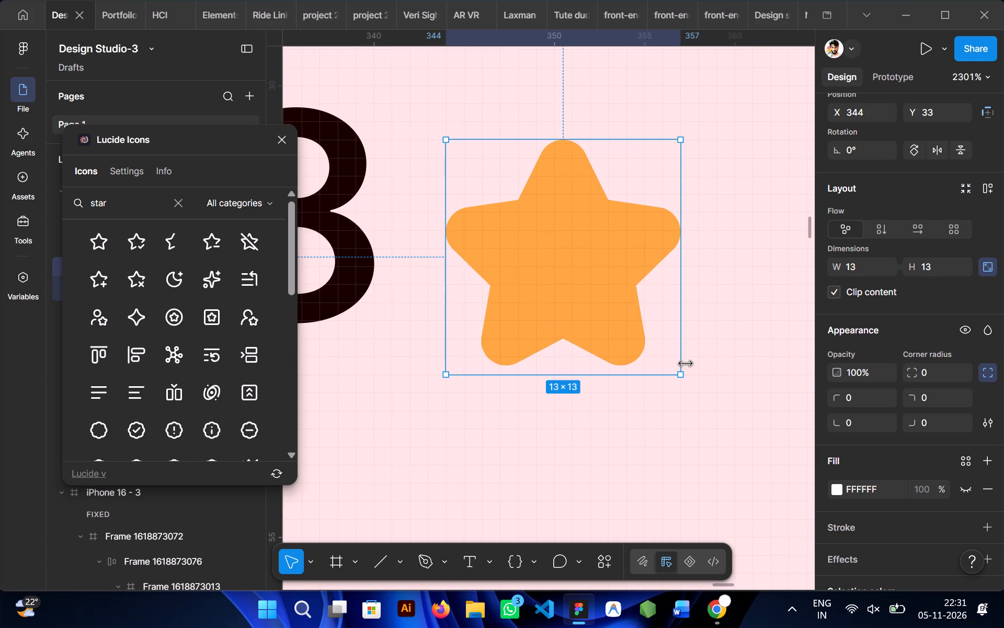
pyautogui.moveTo(582, 268); pyautogui.dragTo(581, 259)
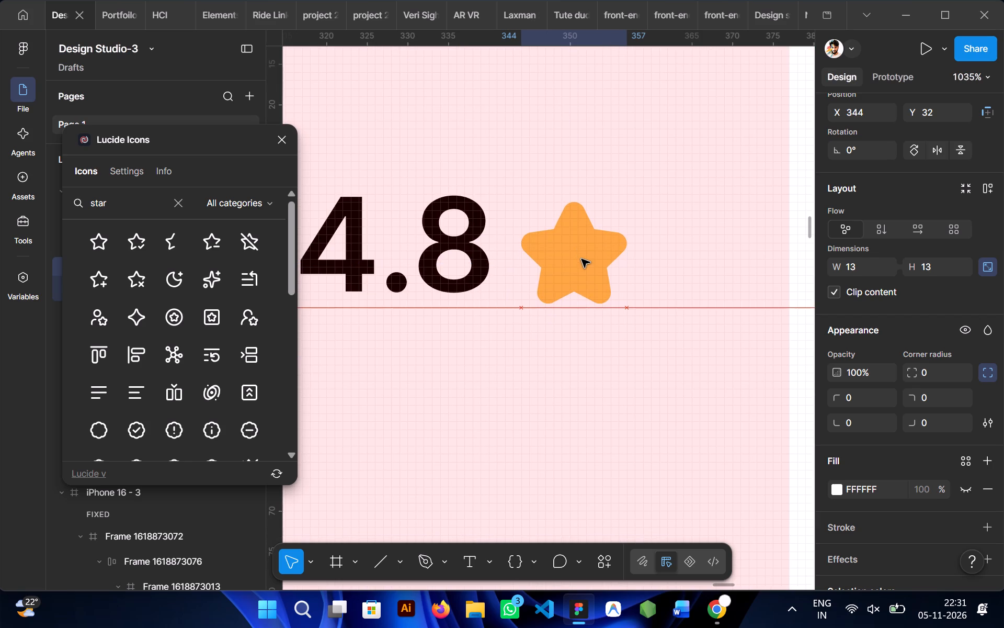
# Compare the rating with the mockup and set the star shape's stroke weight to 1.
pyautogui.moveTo(581, 259); pyautogui.dragTo(581, 258)
pyautogui.click(680, 271)
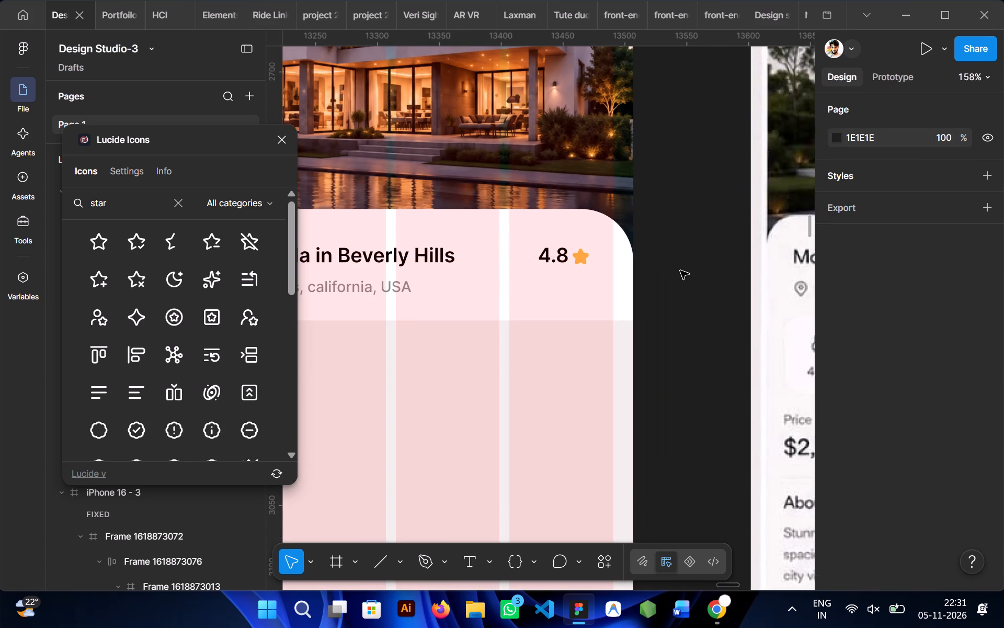
pyautogui.hscroll(-2, 680, 271)
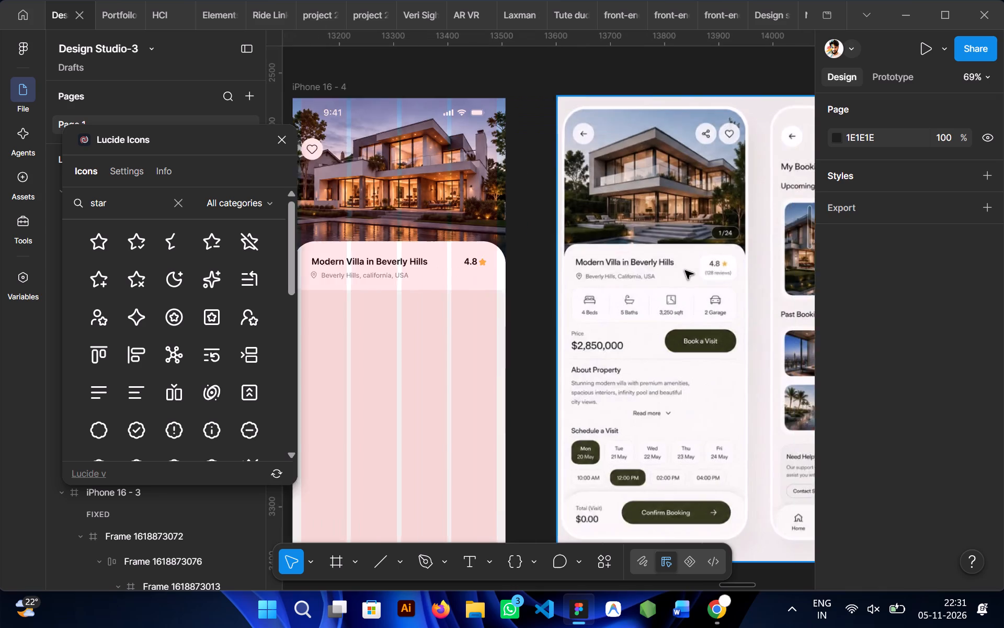
pyautogui.hscroll(2, 685, 271)
pyautogui.moveTo(531, 317); pyautogui.dragTo(497, 297)
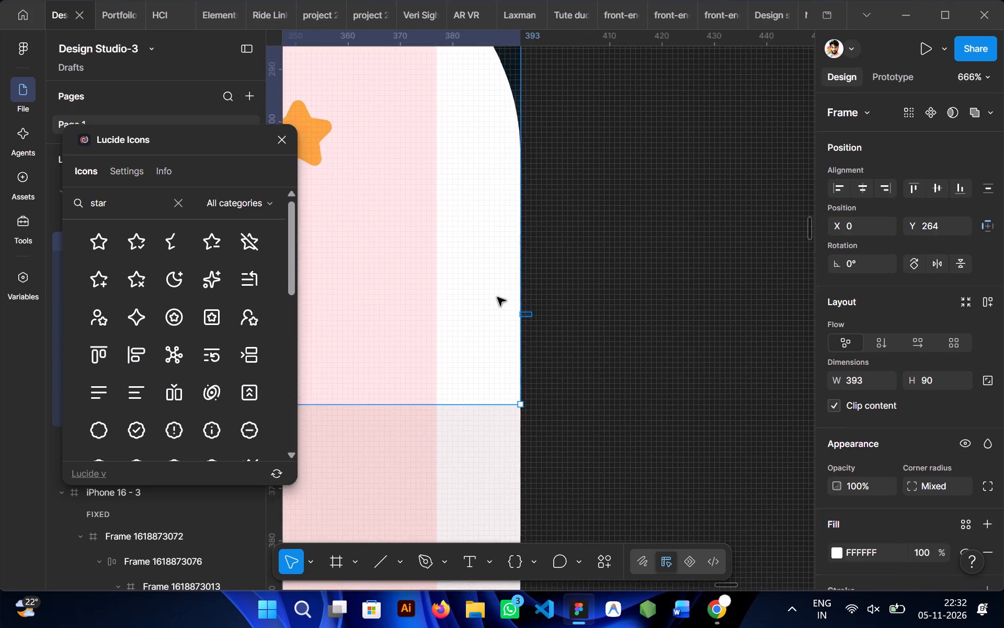
pyautogui.hscroll(2, 497, 297)
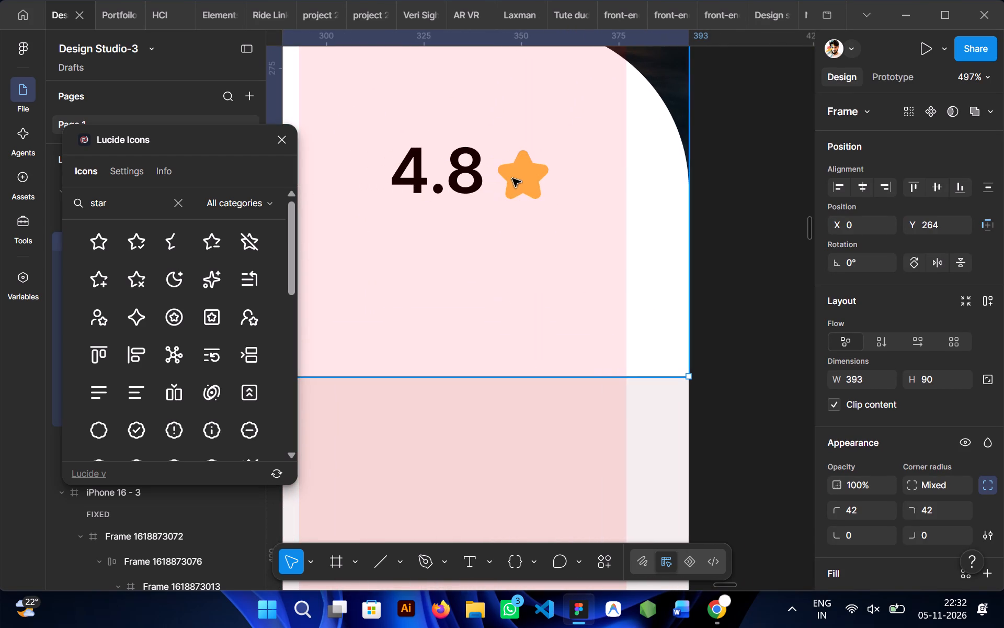
pyautogui.keyDown('ctrl'); pyautogui.click(521, 179); pyautogui.keyUp('ctrl')
pyautogui.scroll(-2, 977, 418)
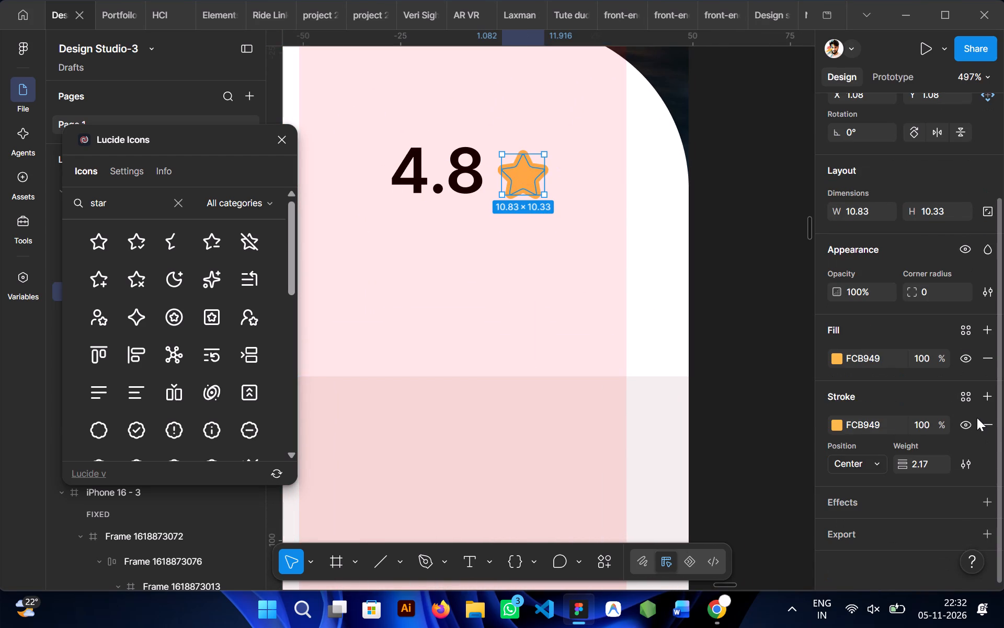
pyautogui.click(916, 466)
pyautogui.press('1')
pyautogui.press('Return')
pyautogui.click(714, 281)
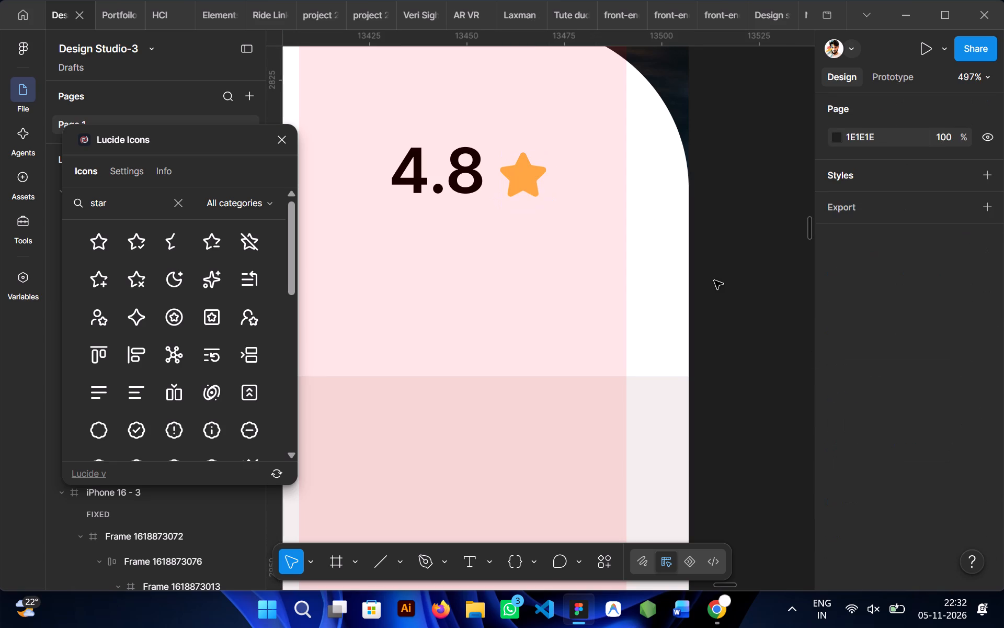
# Resize the star icon to 10 × 10 and align it with the 4.8 text on their vertical centres.
pyautogui.doubleClick(508, 170)
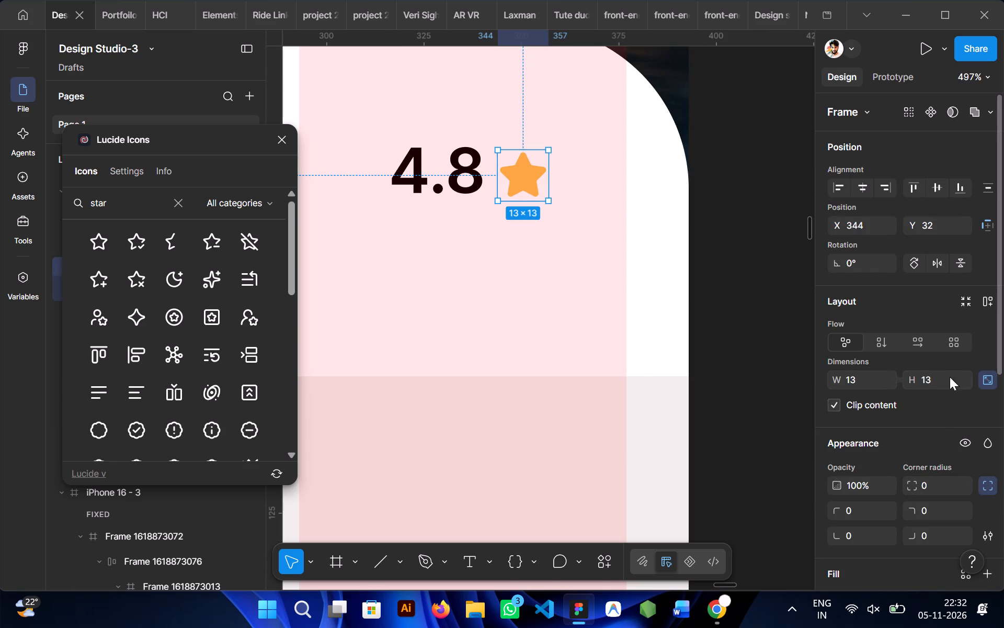
pyautogui.moveTo(839, 386); pyautogui.dragTo(835, 386)
pyautogui.scroll(1, 829, 256)
pyautogui.moveTo(528, 166); pyautogui.dragTo(529, 176)
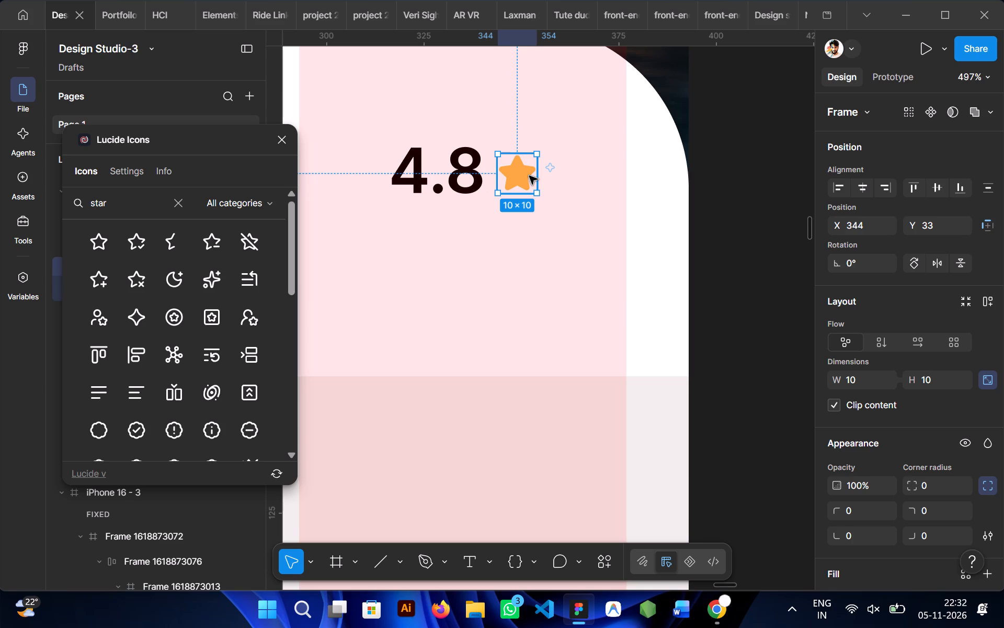
pyautogui.keyDown('shift'); pyautogui.click(440, 150); pyautogui.keyUp('shift')
pyautogui.click(942, 188)
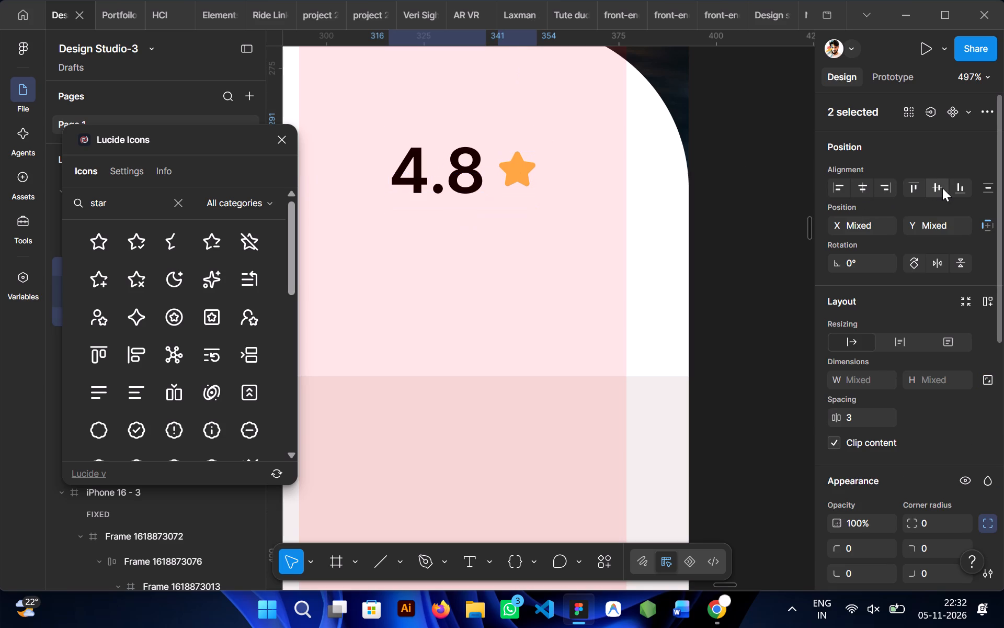
pyautogui.click(760, 219)
pyautogui.hscroll(-1, 760, 219)
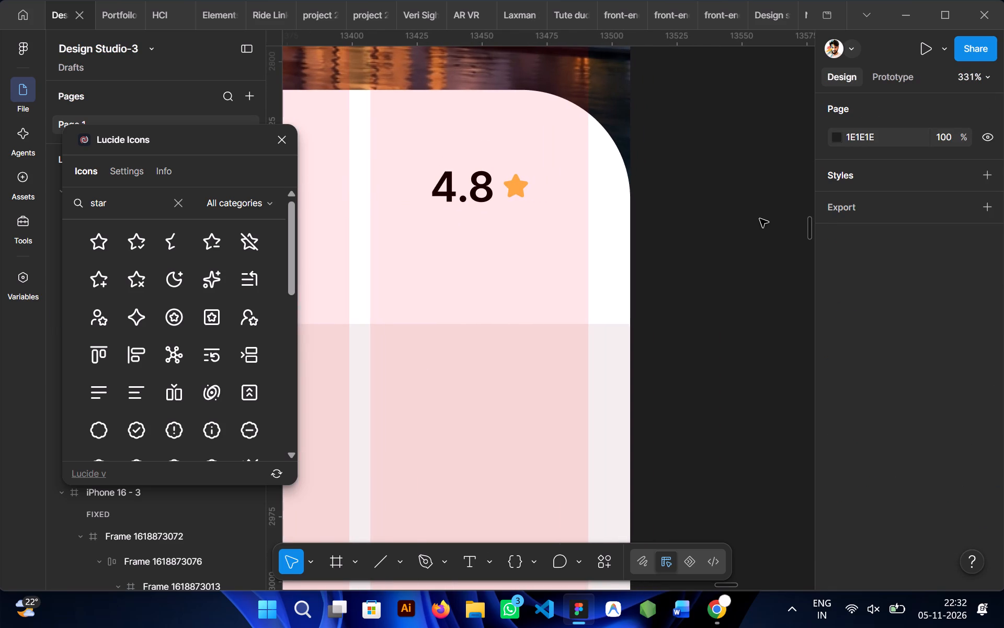
# Set the star icon's size to 12 × 12 and compare it with the mockup.
pyautogui.doubleClick(512, 183)
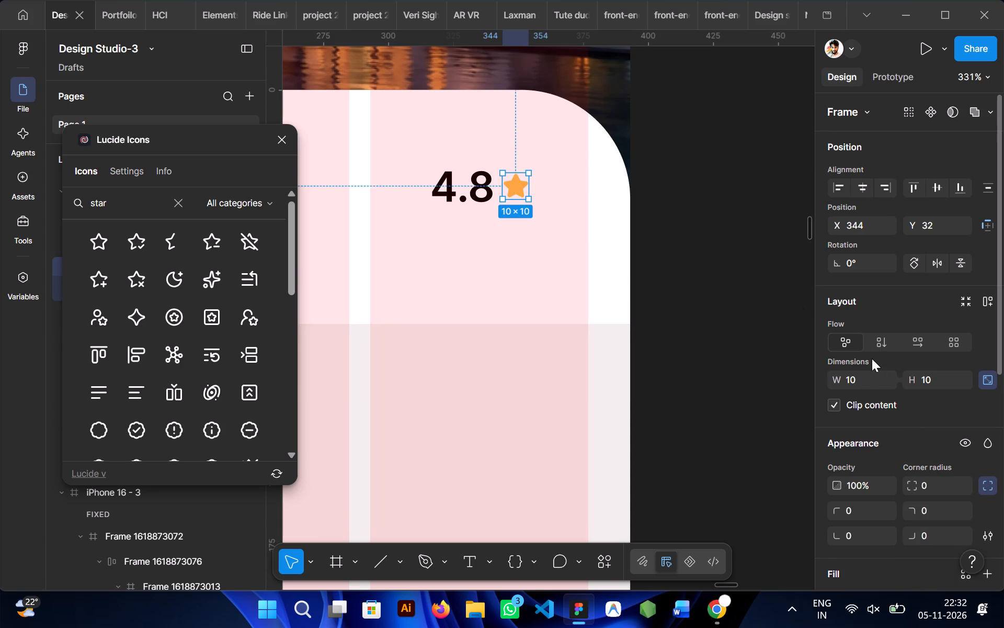
pyautogui.click(834, 383)
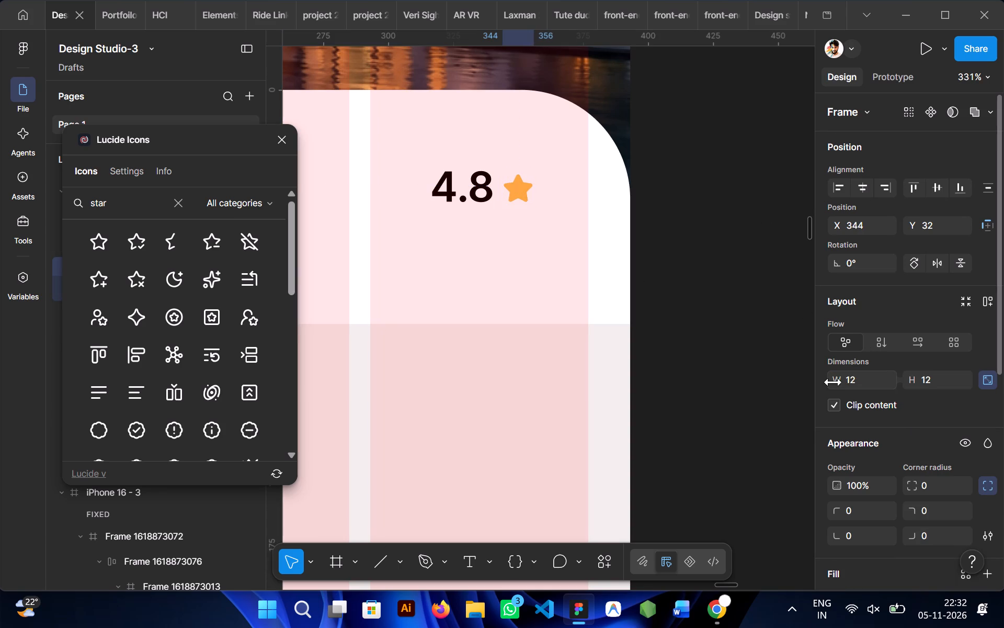
pyautogui.click(676, 293)
pyautogui.hscroll(-1, 676, 293)
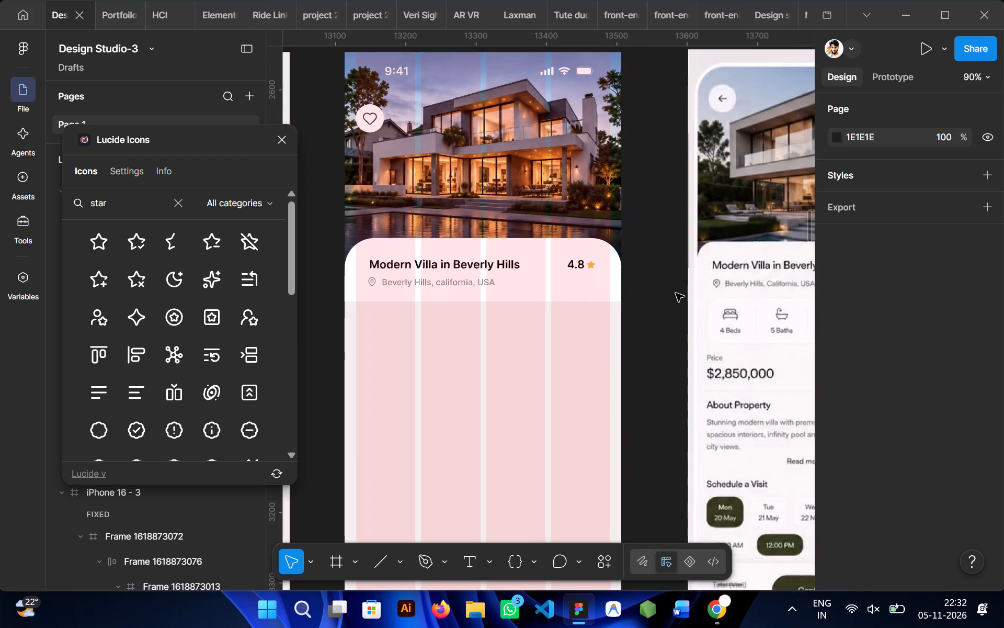
# Duplicate the grey "Beverly Hills, california, USA" text into the area below the white panel, at about X 151, Y 426.
pyautogui.hscroll(1, 552, 293)
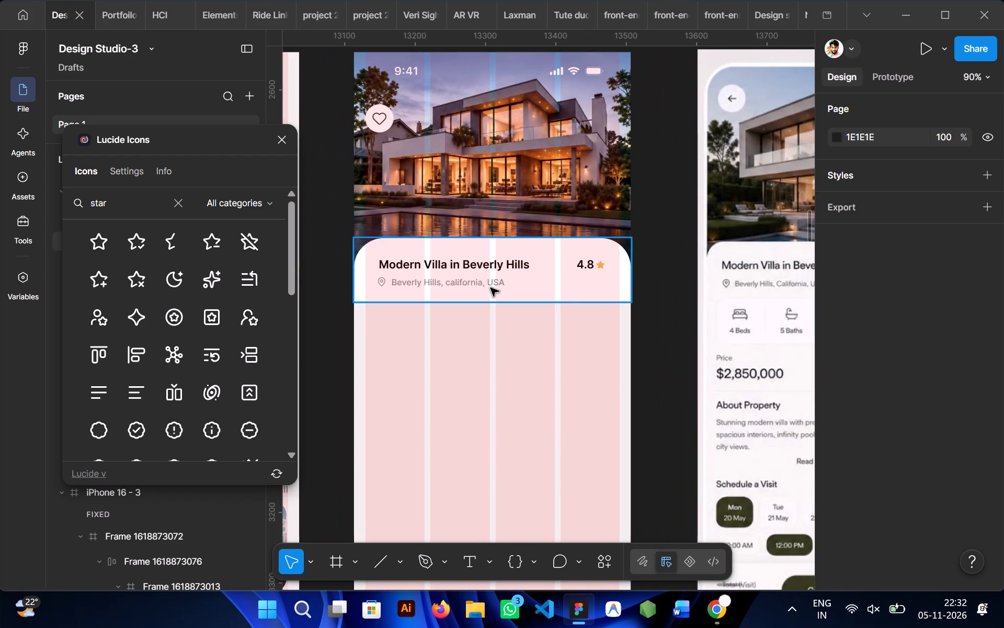
pyautogui.keyDown('ctrl'); pyautogui.click(473, 279); pyautogui.keyUp('ctrl')
pyautogui.keyDown('alt'); pyautogui.moveTo(464, 281); pyautogui.dragTo(533, 356); pyautogui.keyUp('alt')
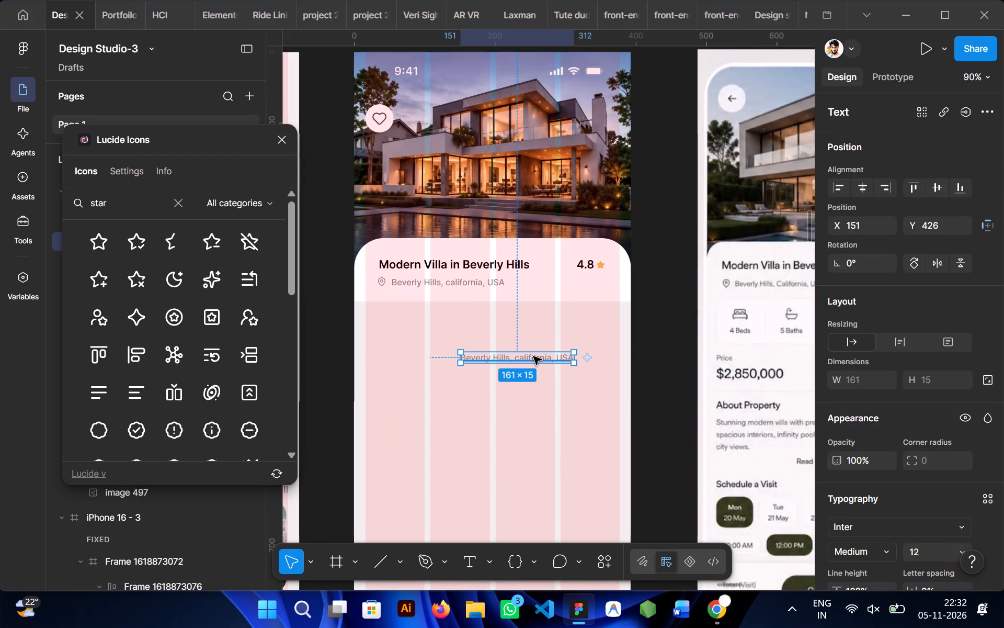
# Change the duplicated location text to "(128 reviewes)", following the mockup's review count.
pyautogui.doubleClick(533, 356)
pyautogui.hscroll(-1, 533, 356)
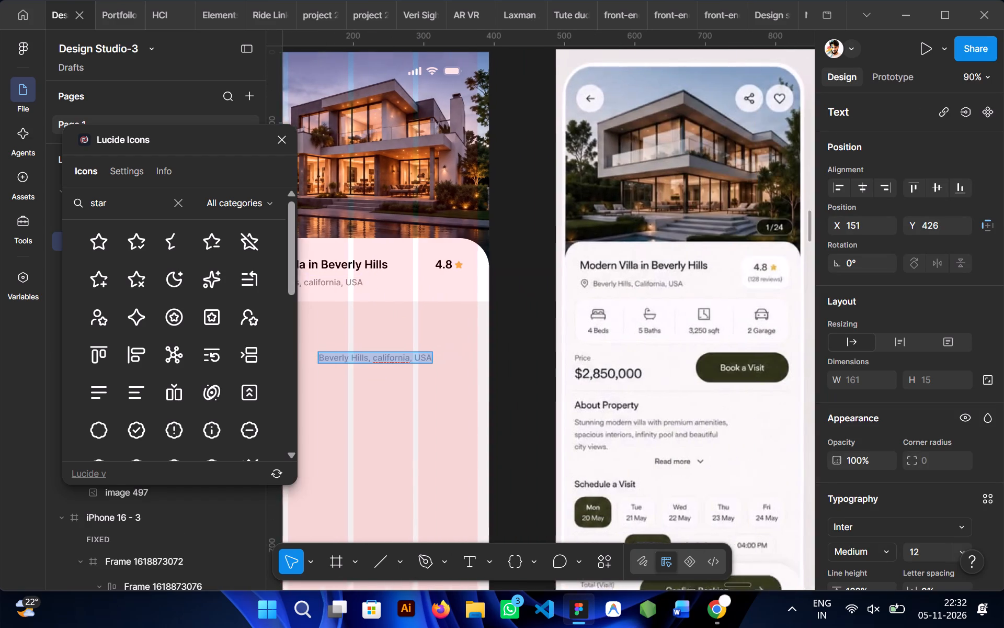
pyautogui.hotkey('shift', '(')
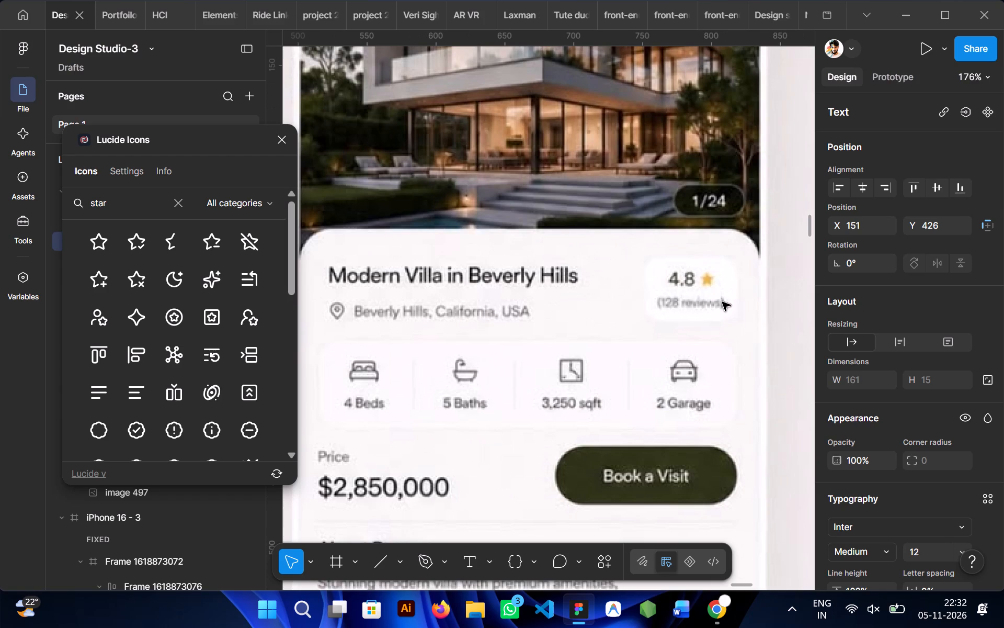
pyautogui.write('128')
pyautogui.press('space')
pyautogui.write('re')
pyautogui.write('viewe')
pyautogui.press('s')
pyautogui.hscroll(4, 646, 401)
pyautogui.click(477, 432)
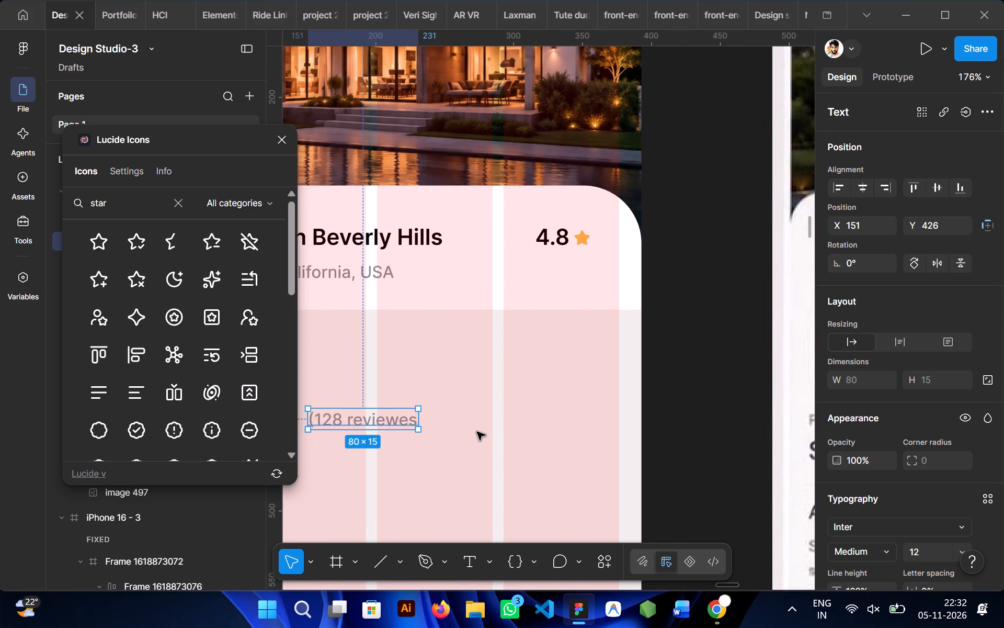
pyautogui.hscroll(1, 477, 432)
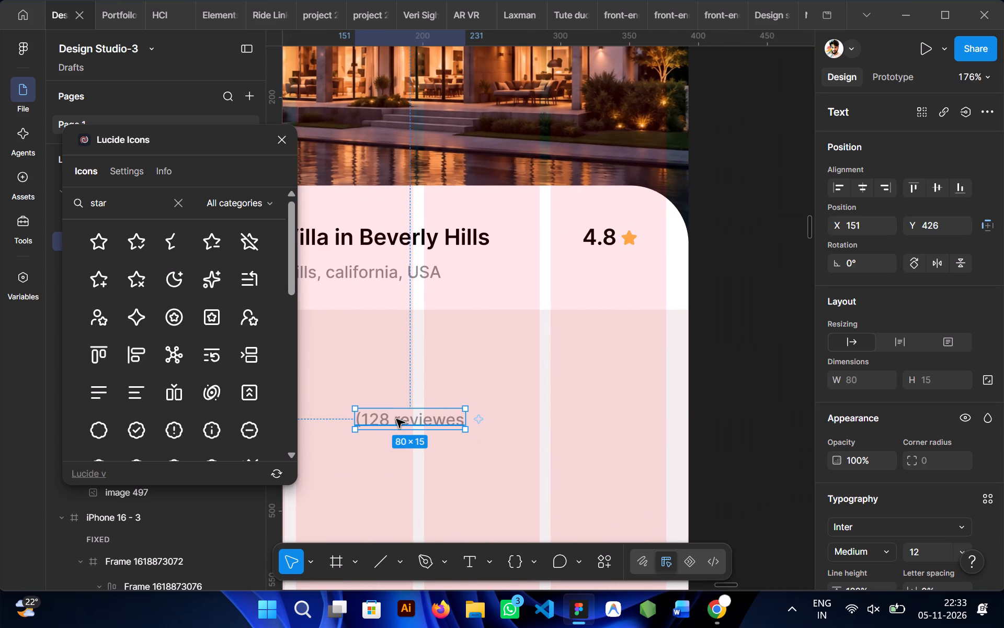
pyautogui.doubleClick(437, 421)
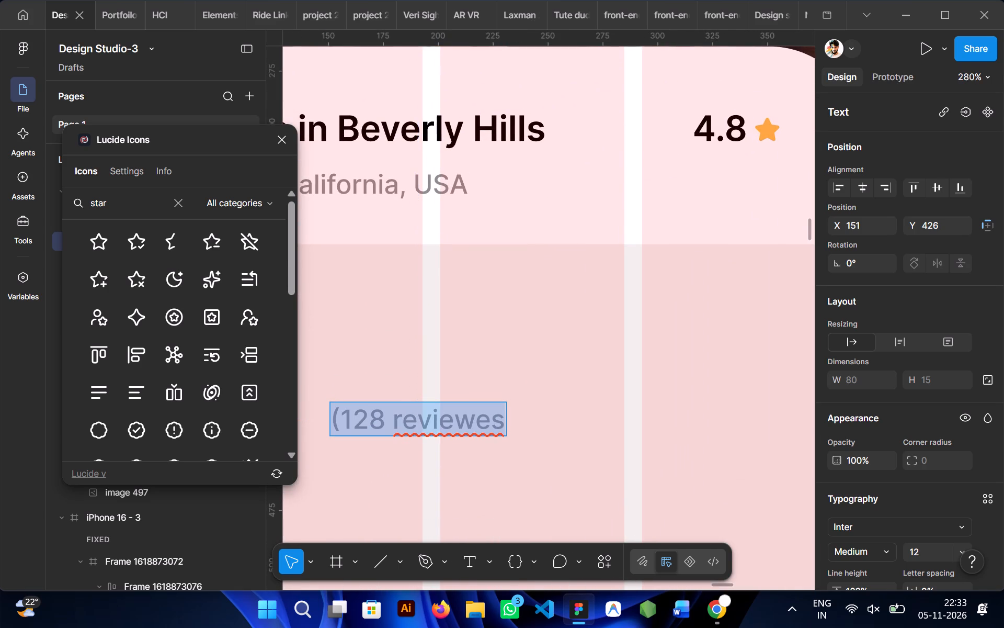
pyautogui.click(500, 421)
pyautogui.hotkey('shift', ')')
pyautogui.click(505, 443)
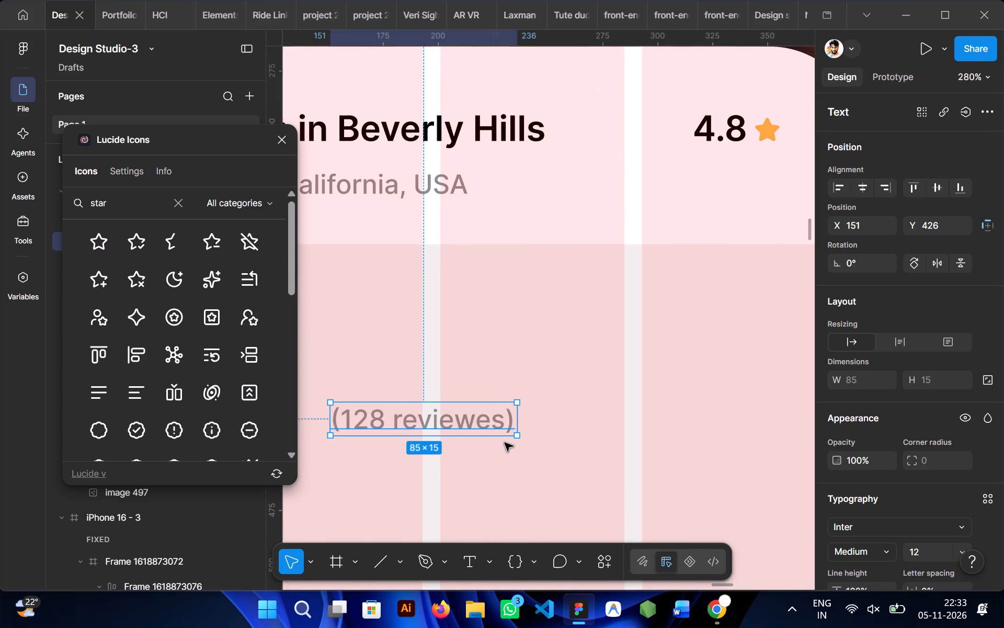
pyautogui.click(569, 413)
# Move the review count text into the white panel under the 4.8 rating, at about X 286.
pyautogui.moveTo(514, 418); pyautogui.dragTo(678, 283)
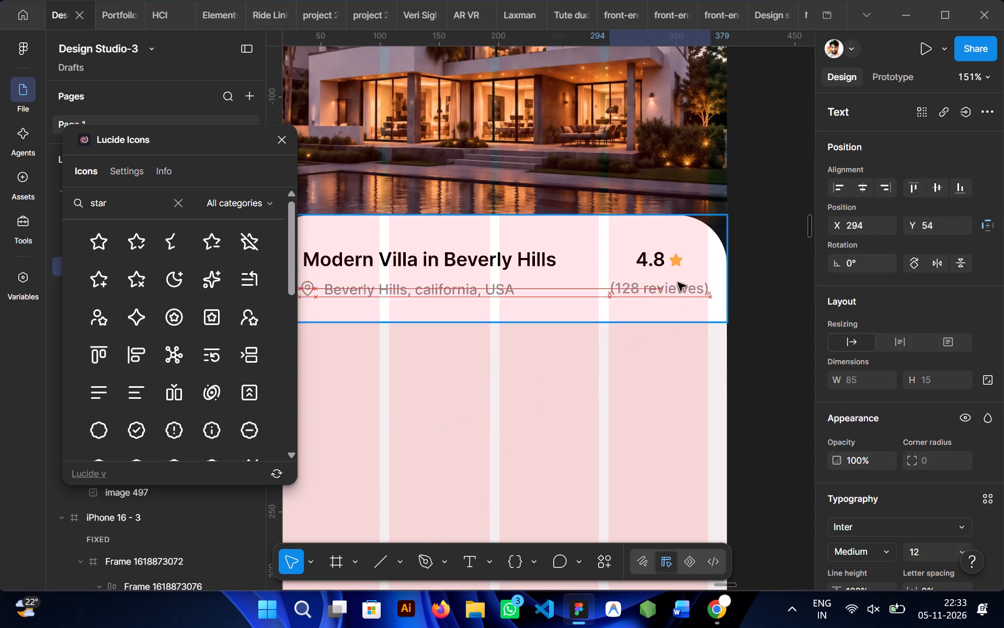
pyautogui.moveTo(678, 283); pyautogui.dragTo(671, 283)
pyautogui.hscroll(-1, 671, 284)
# Set the review count text's font size to 10 and centre it beneath the 4.8 rating and star, at about X 305.
pyautogui.scroll(-3, 938, 418)
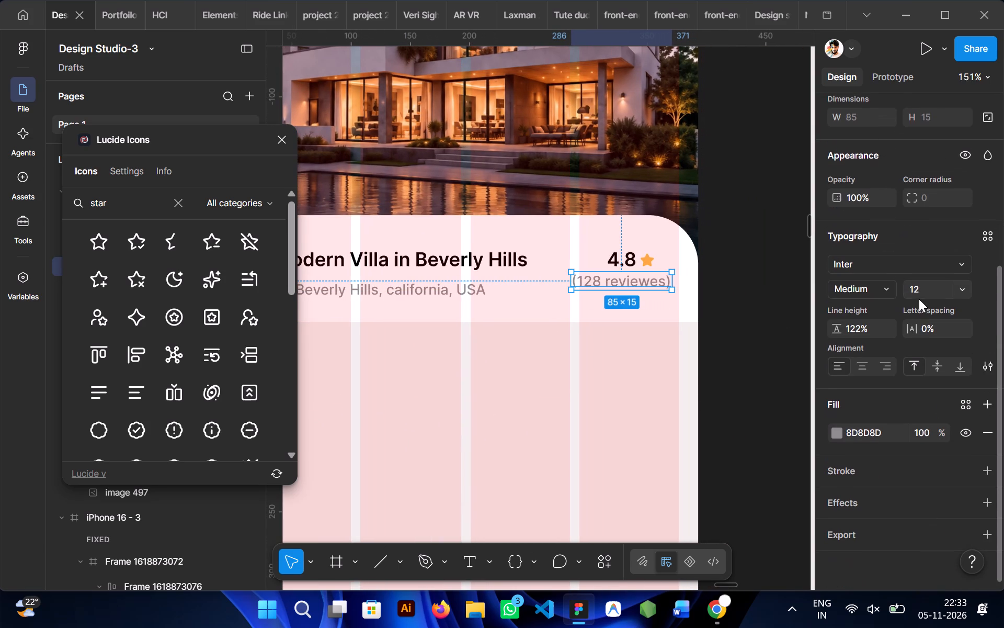
pyautogui.click(921, 295)
pyautogui.write('10')
pyautogui.press('Return')
pyautogui.hscroll(-1, 641, 293)
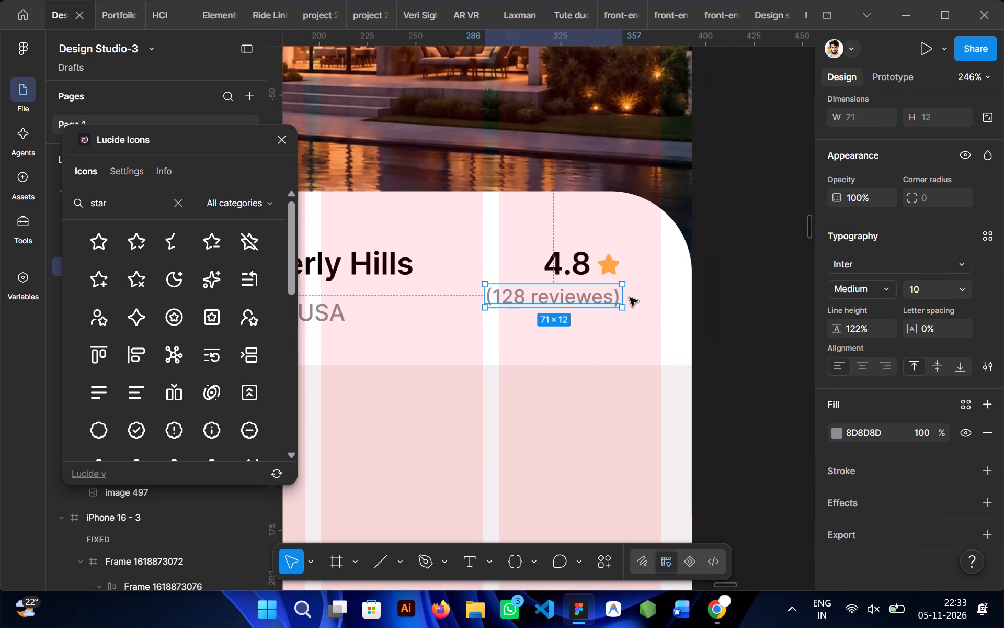
pyautogui.moveTo(555, 299); pyautogui.dragTo(591, 301)
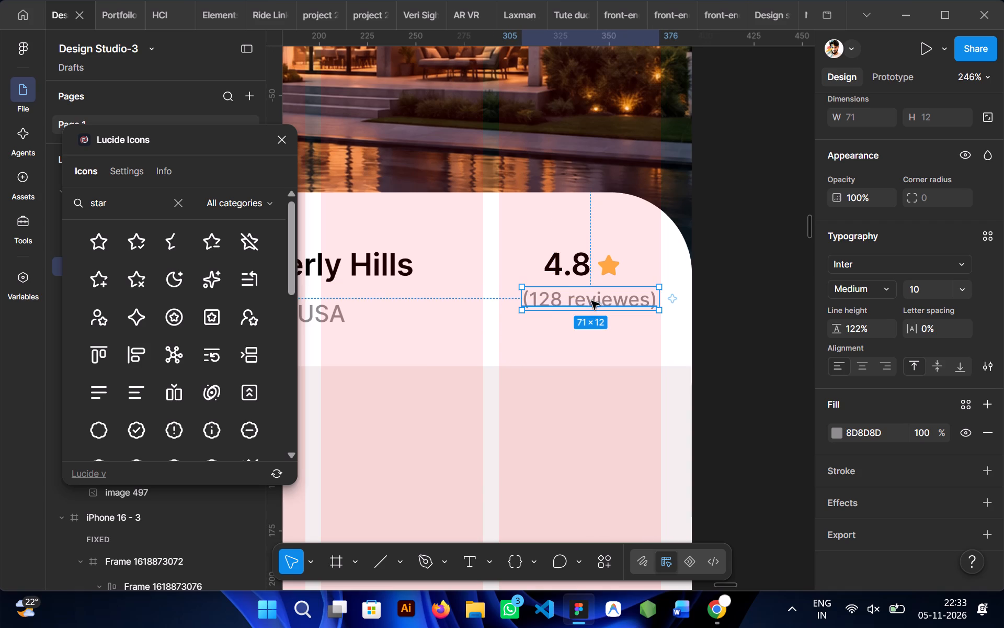
# Wrap the 4.8 text and the star icon together in an auto layout.
pyautogui.click(571, 257)
pyautogui.keyDown('shift'); pyautogui.click(608, 268); pyautogui.keyUp('shift')
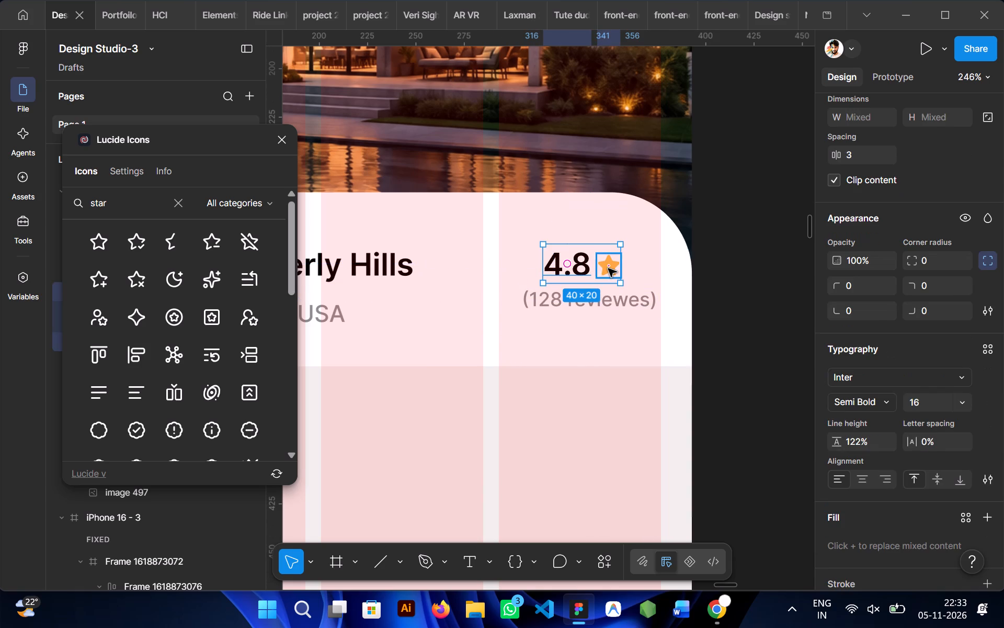
pyautogui.hotkey('shift', 'a')
# Stack the 4.8 rating row and the review count text in a vertical auto layout.
pyautogui.click(603, 305)
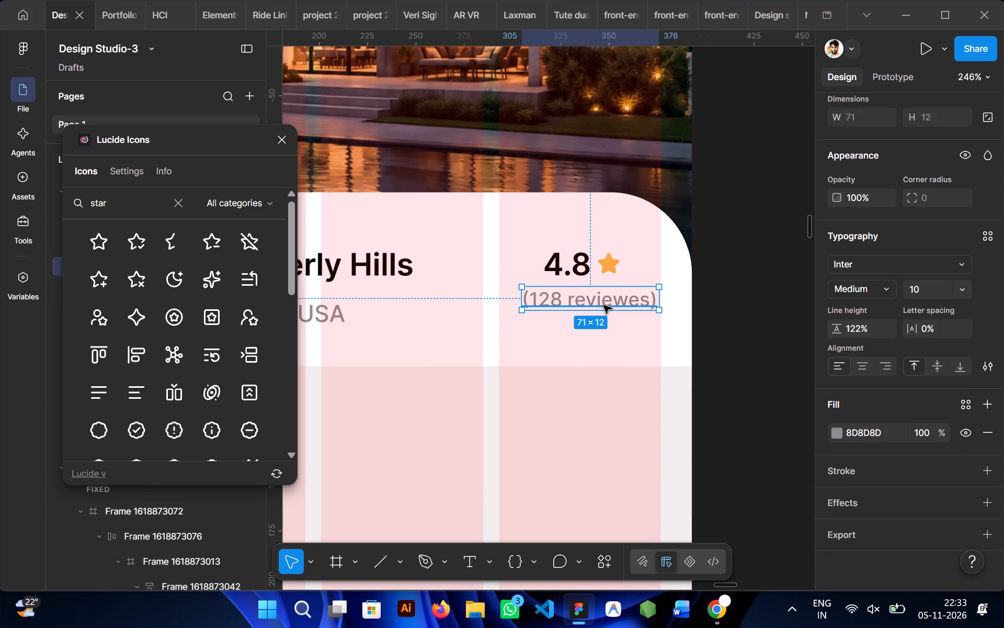
pyautogui.keyDown('shift'); pyautogui.click(579, 270); pyautogui.keyUp('shift')
pyautogui.hotkey('shift', 'a')
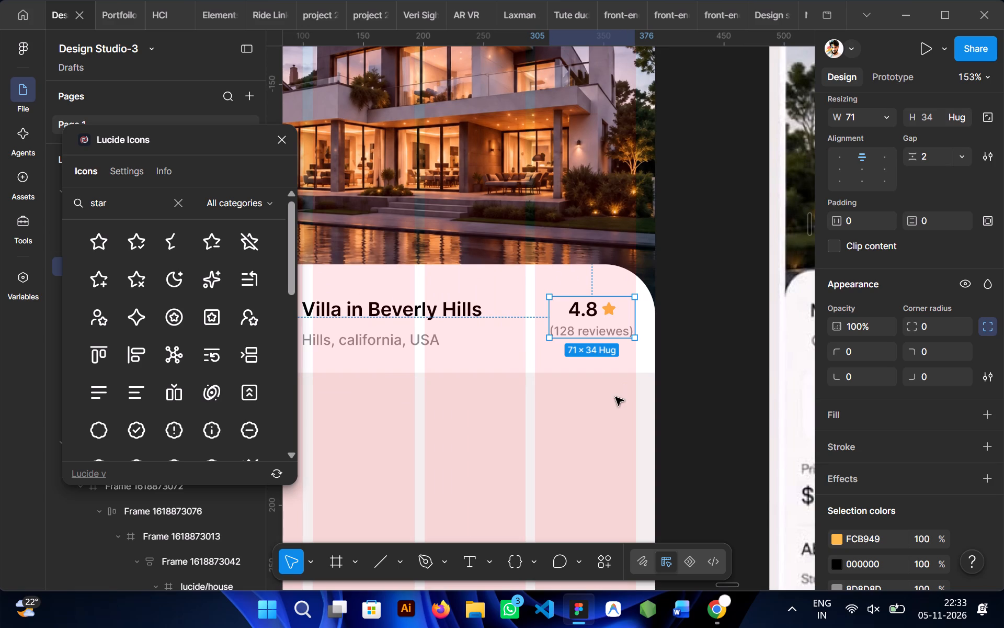
# Nudge the rating block down about 2 px so its bottom edge lines up with the location text.
pyautogui.press('Down')
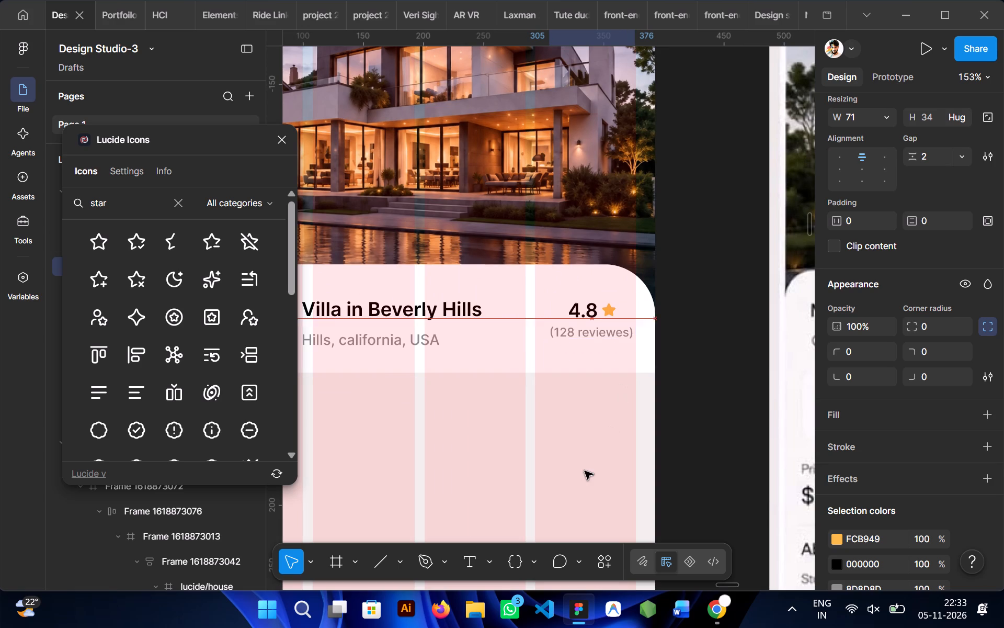
pyautogui.press('Down')
pyautogui.press('Down')
pyautogui.press('Down')
pyautogui.press('Down')
pyautogui.press('Up')
pyautogui.press('Down')
pyautogui.press('Up')
pyautogui.press('Up')
pyautogui.press('Up')
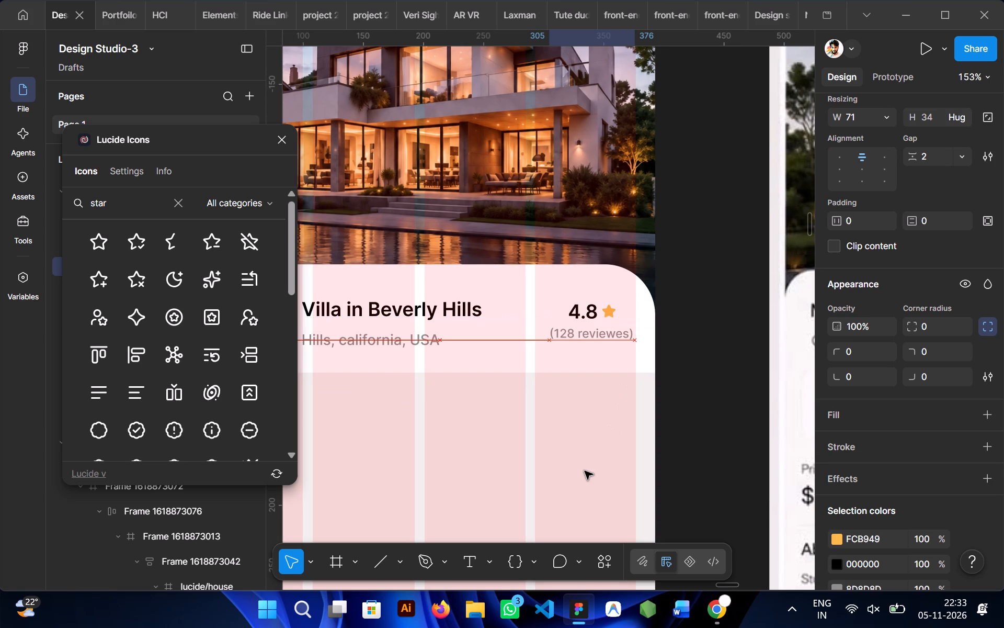
# Nudge the rating block down 1 px.
pyautogui.press('Down')
pyautogui.click(574, 452)
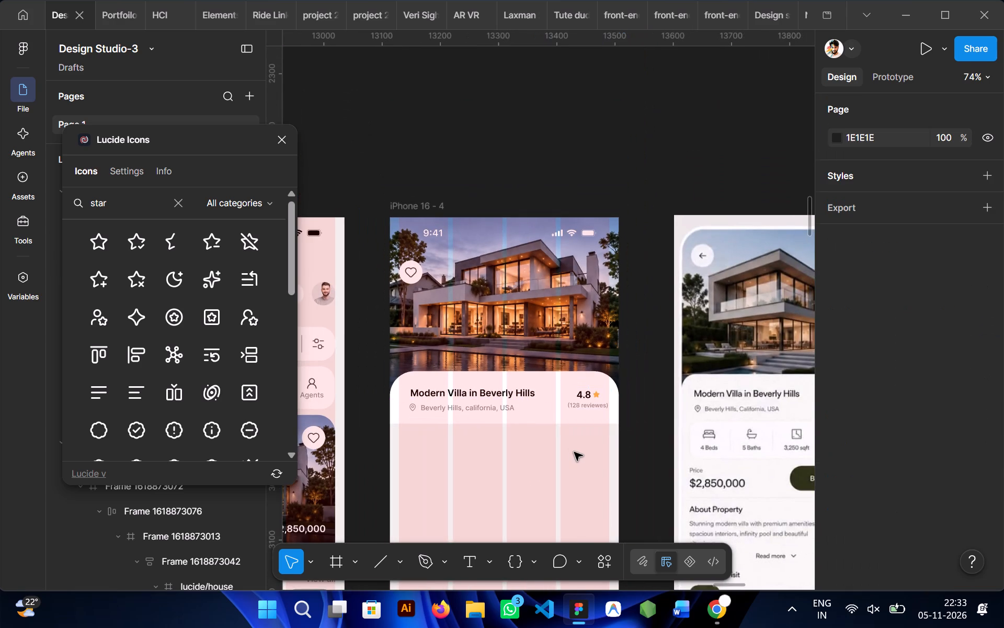
# Preview the property details screen in a phone mockup and place the preview clear of the design frames.
pyautogui.hscroll(-1, 574, 452)
pyautogui.click(446, 324)
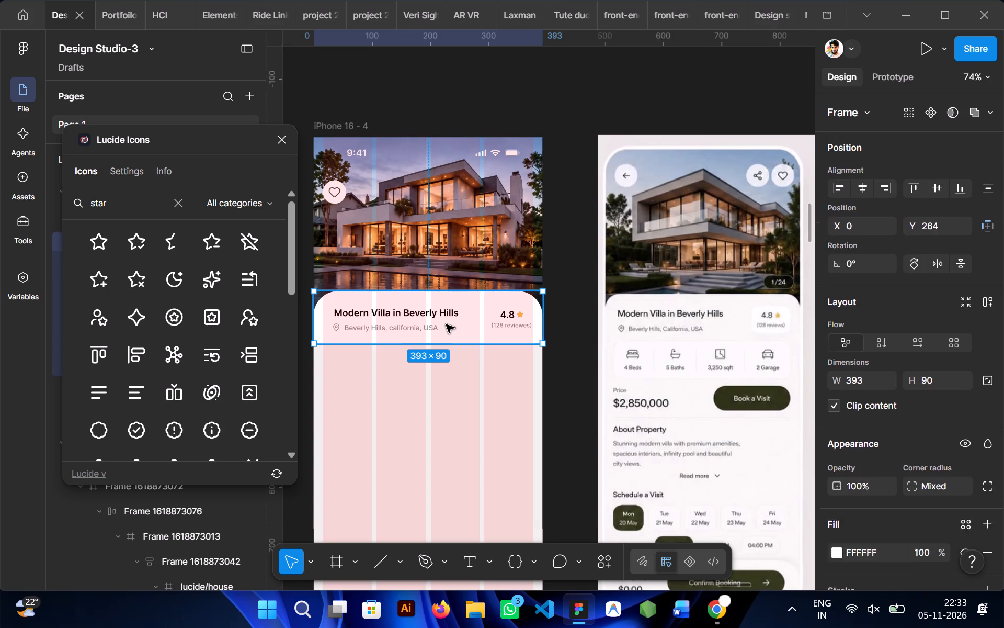
pyautogui.hotkey('shift', 'space')
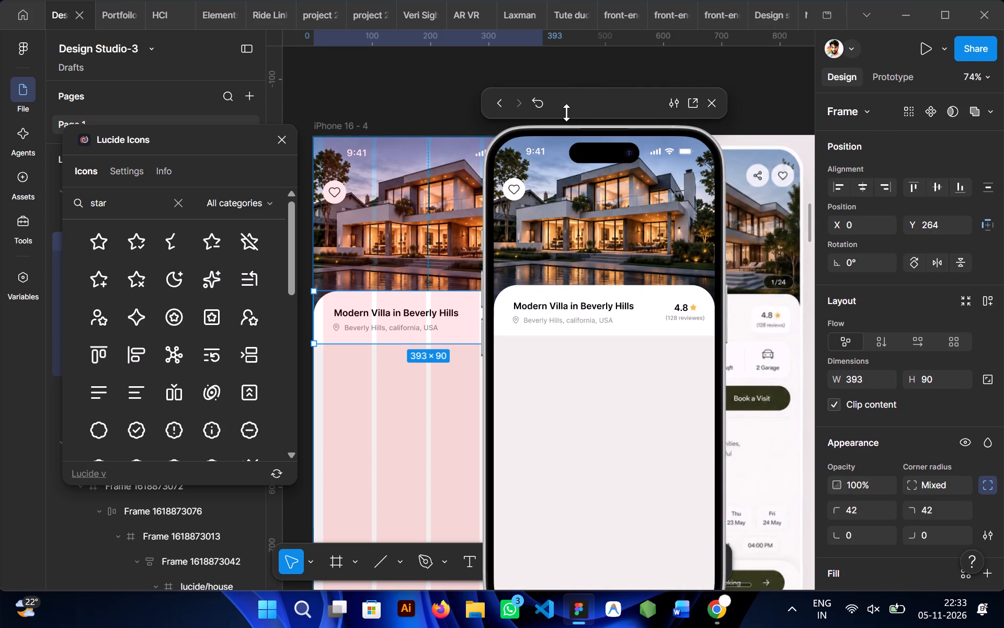
pyautogui.moveTo(584, 104); pyautogui.dragTo(109, 92)
# Fill the rounded title card with the iPhone 16 - 4 screen's background colour #F2EEEB, sampled from just below the card.
pyautogui.hscroll(1, 365, 235)
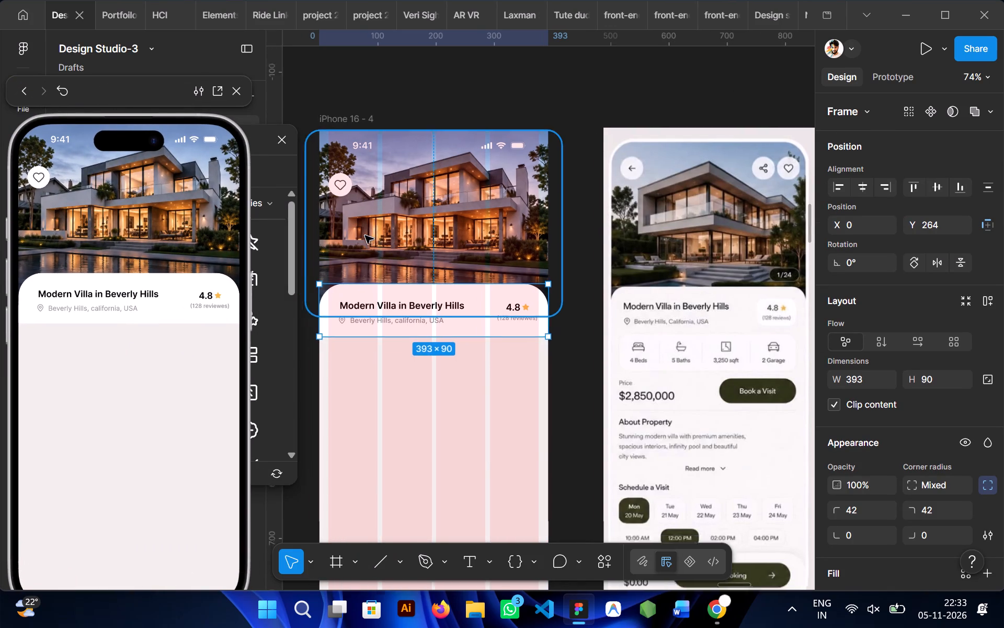
pyautogui.hscroll(1, 365, 235)
pyautogui.press('i')
pyautogui.click(537, 367)
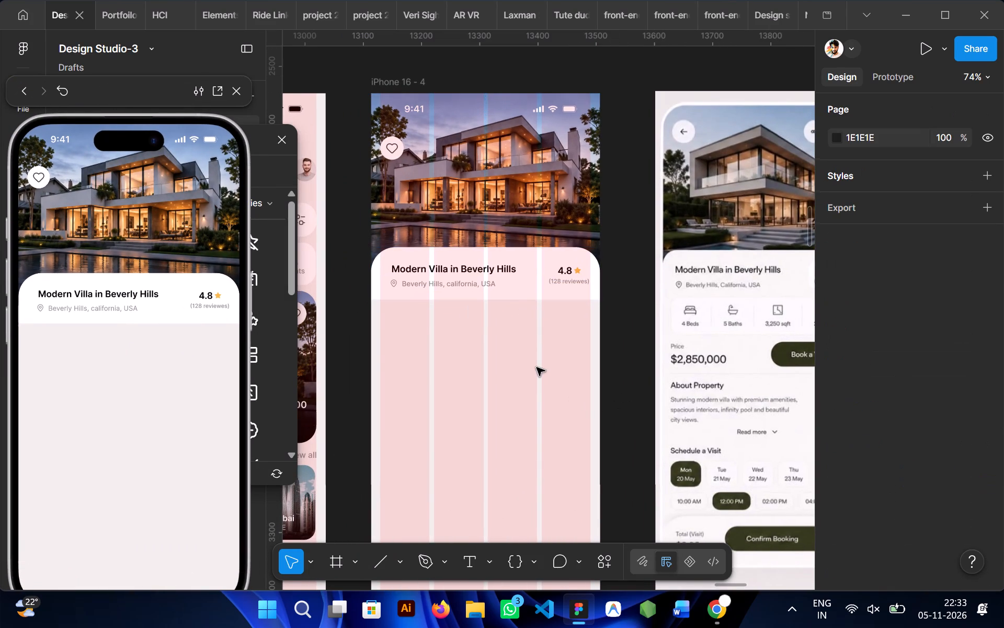
pyautogui.click(544, 289)
pyautogui.press('i')
pyautogui.click(564, 358)
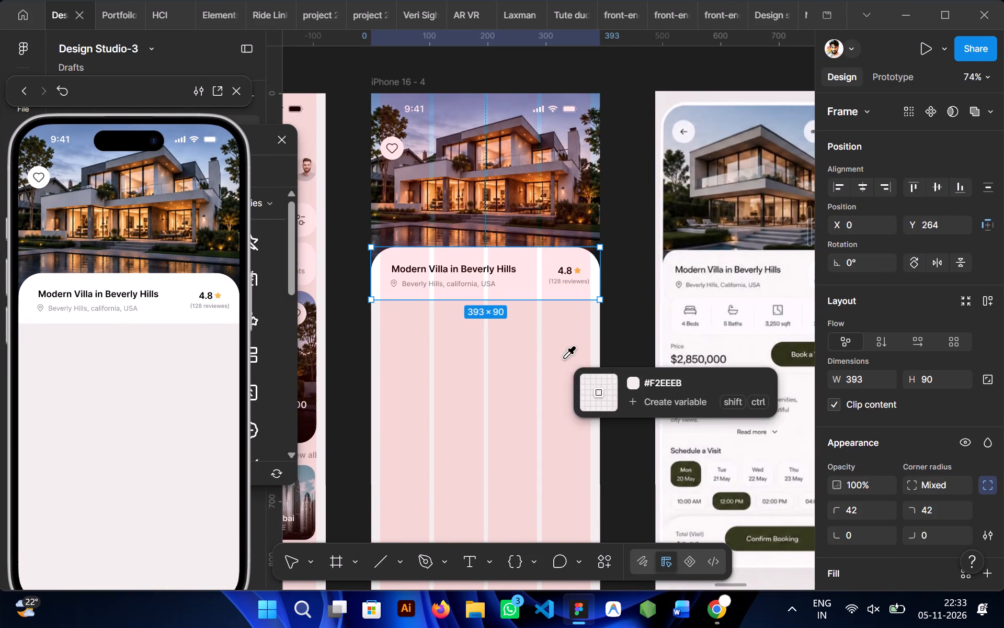
pyautogui.click(636, 260)
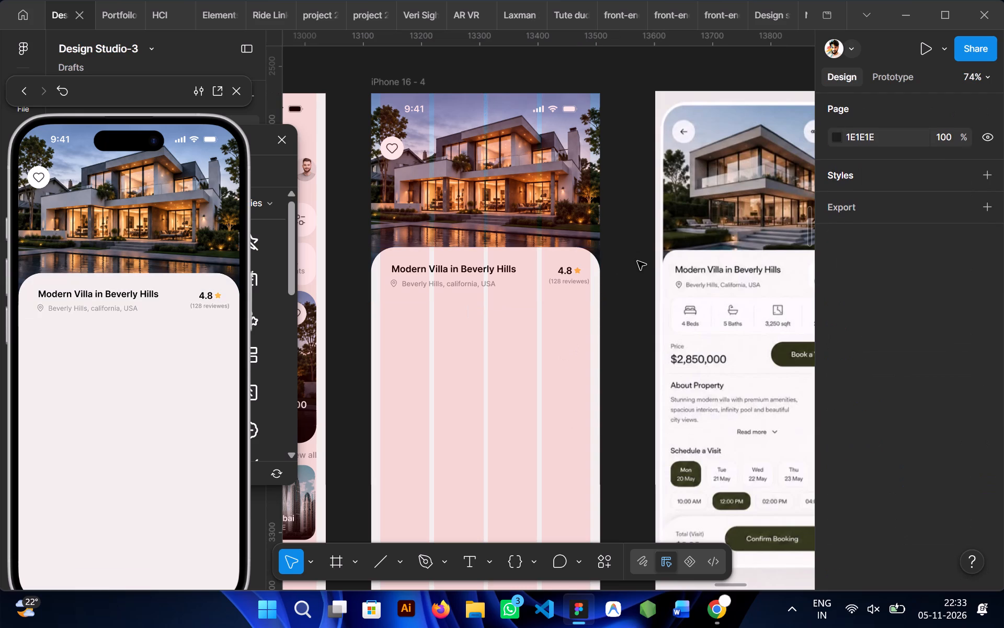
# Copy the 4 Beds, 5 Baths, 3,250 sqft row from iPhone 16 - 3's featured villa card into iPhone 16 - 4, below the title card.
pyautogui.scroll(-1, 516, 378)
pyautogui.hscroll(-1, 516, 378)
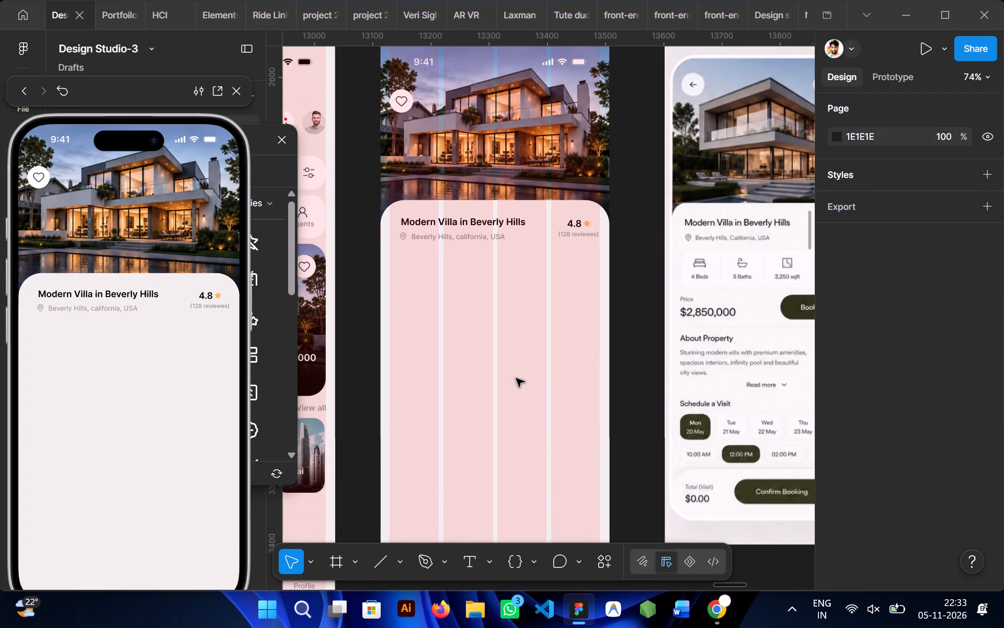
pyautogui.hscroll(-1, 516, 378)
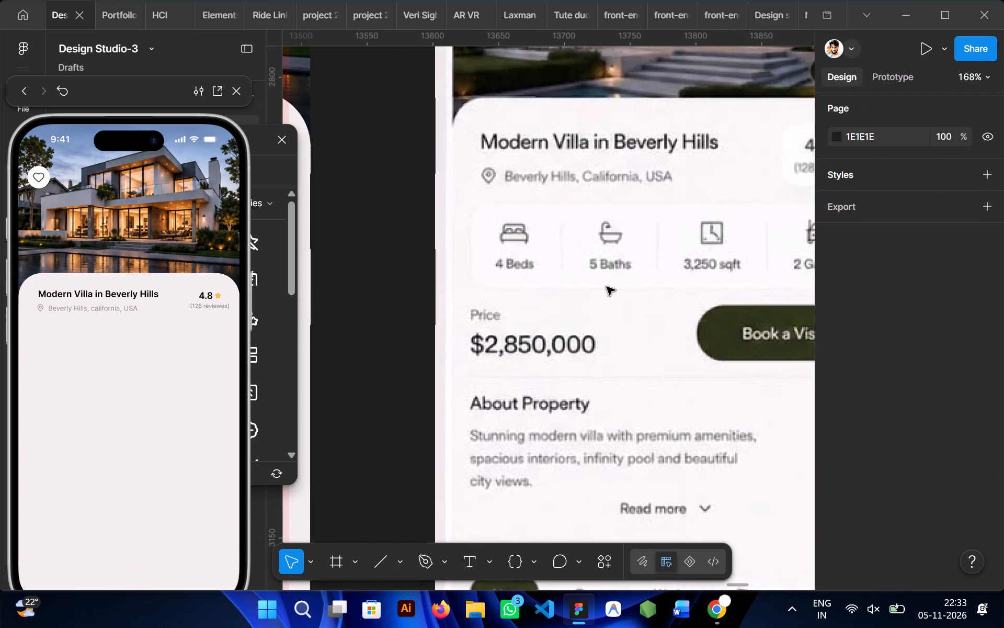
pyautogui.hscroll(1, 607, 287)
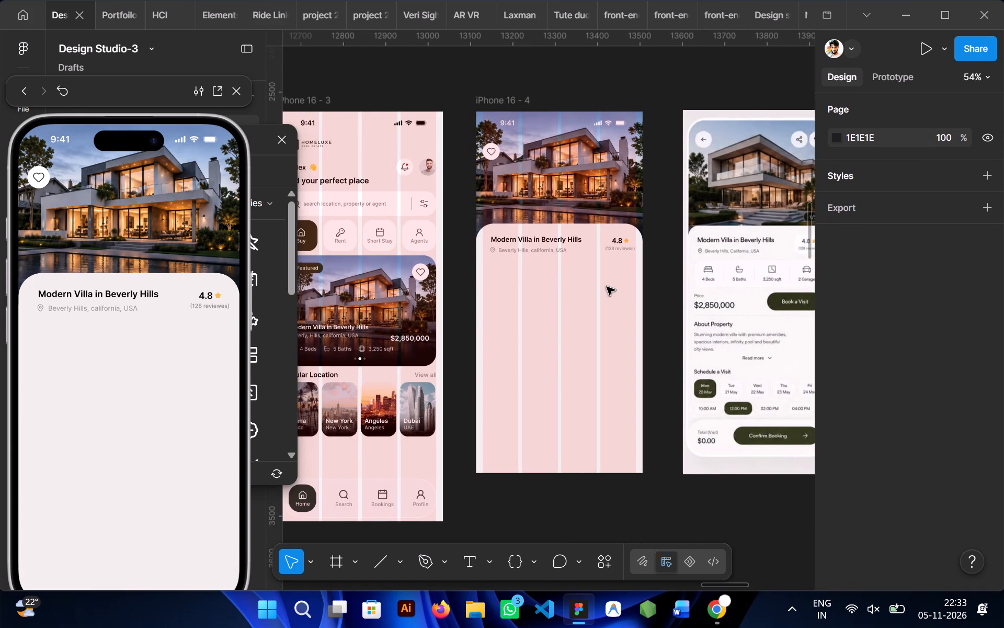
pyautogui.hscroll(1, 400, 286)
pyautogui.doubleClick(391, 341)
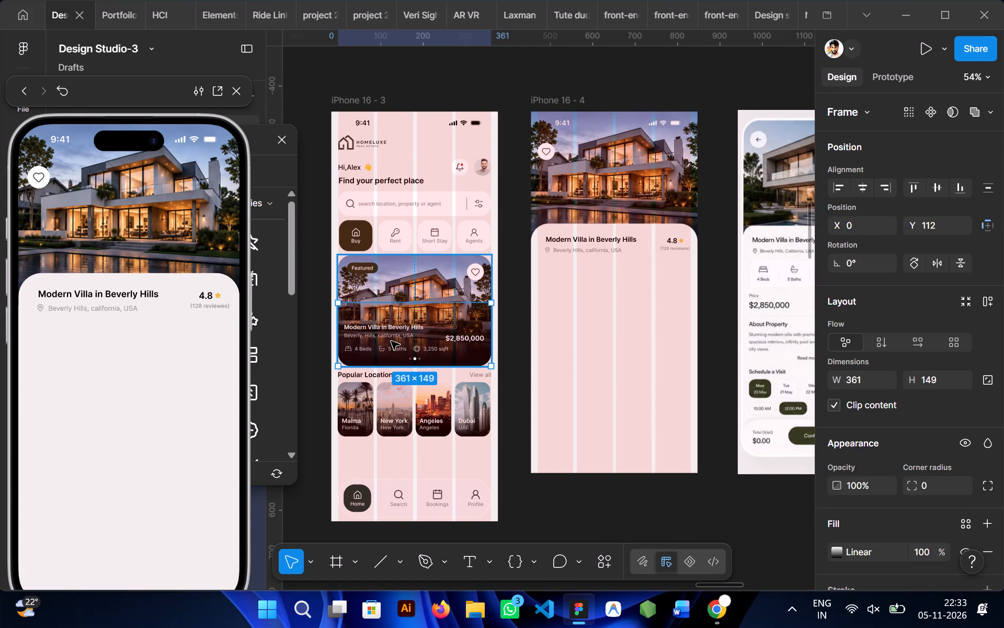
pyautogui.doubleClick(378, 337)
pyautogui.click(352, 347)
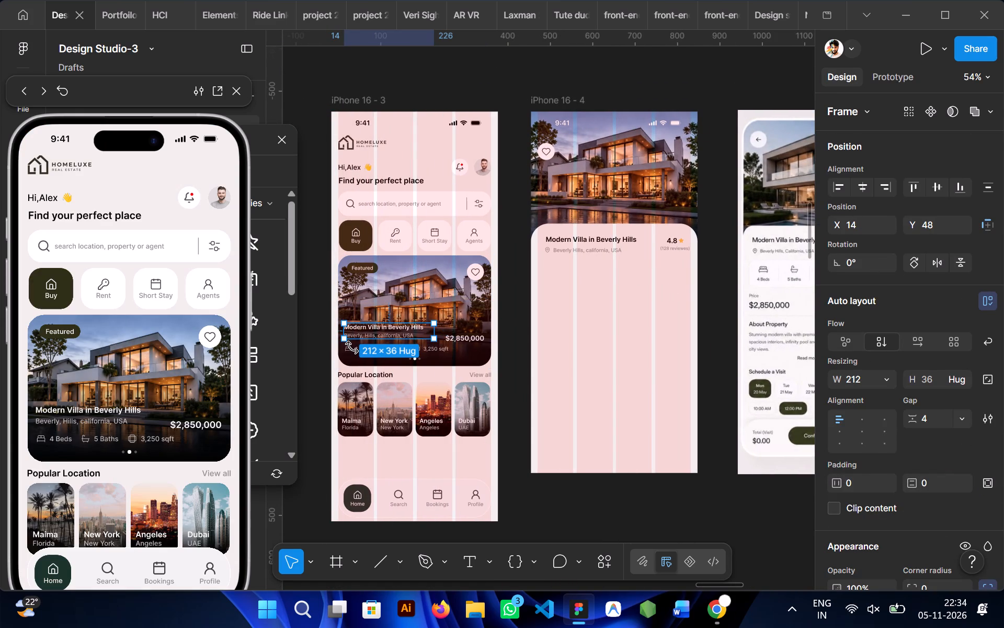
pyautogui.click(435, 351)
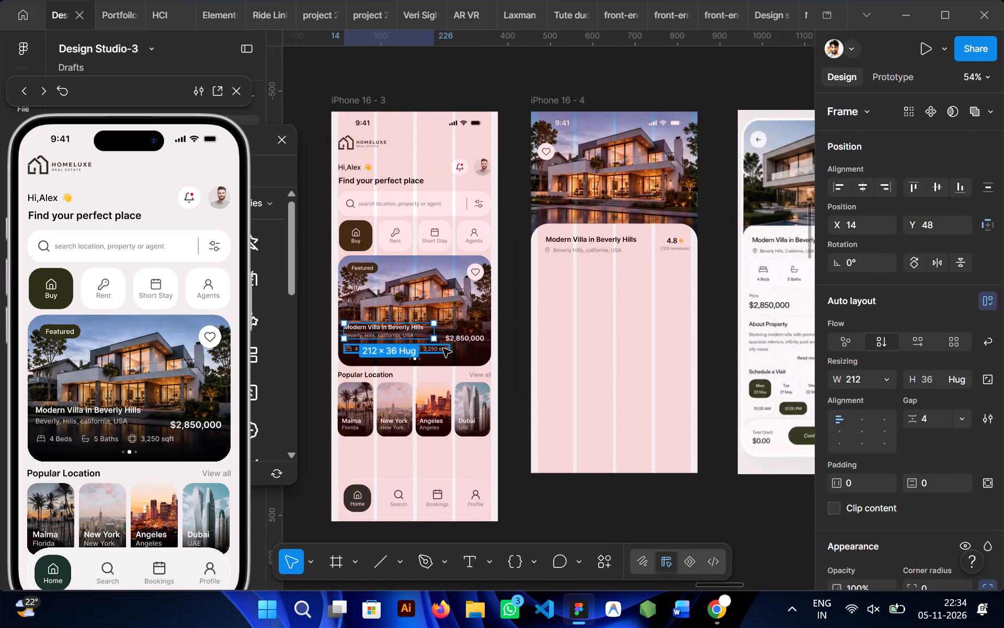
pyautogui.click(440, 352)
pyautogui.keyDown('alt'); pyautogui.moveTo(432, 350); pyautogui.dragTo(626, 272); pyautogui.keyUp('alt')
pyautogui.click(626, 330)
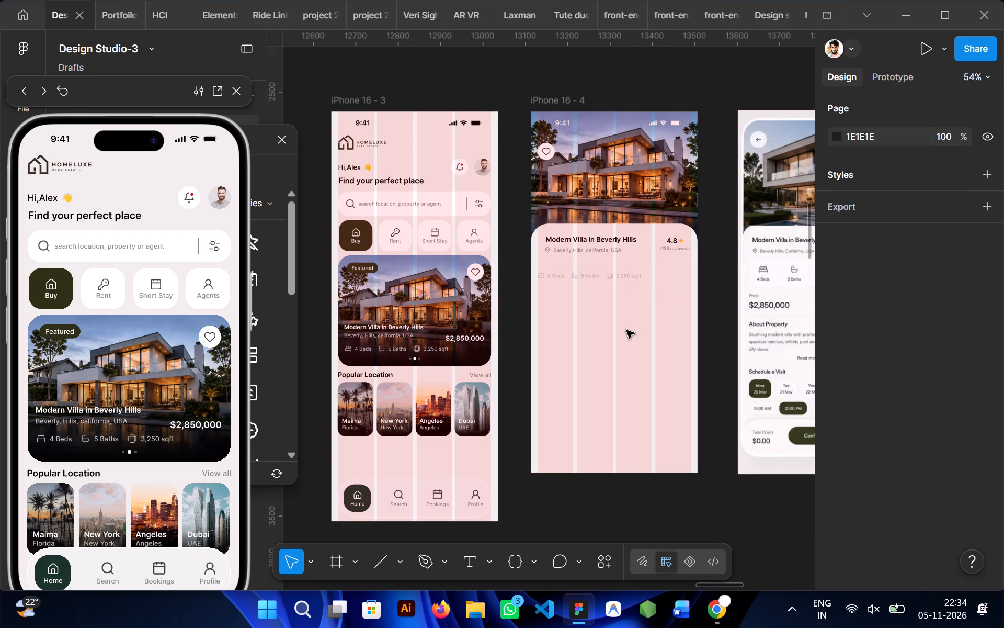
# Position the copied beds, baths and area row beneath the location text at about X 33, Y 366.
pyautogui.moveTo(587, 272); pyautogui.dragTo(598, 268)
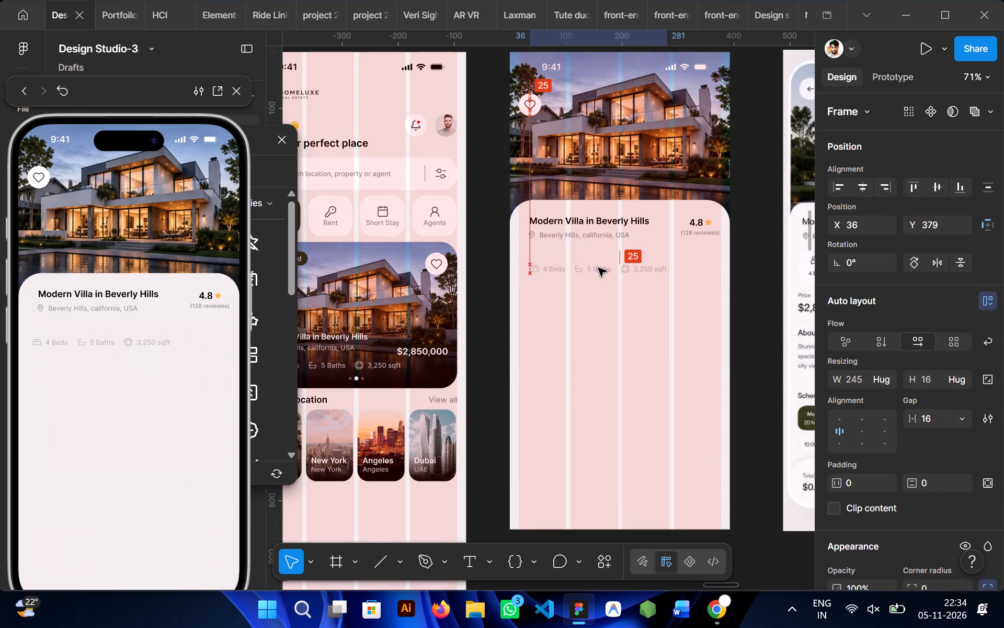
pyautogui.moveTo(598, 268); pyautogui.dragTo(597, 265)
pyautogui.click(593, 324)
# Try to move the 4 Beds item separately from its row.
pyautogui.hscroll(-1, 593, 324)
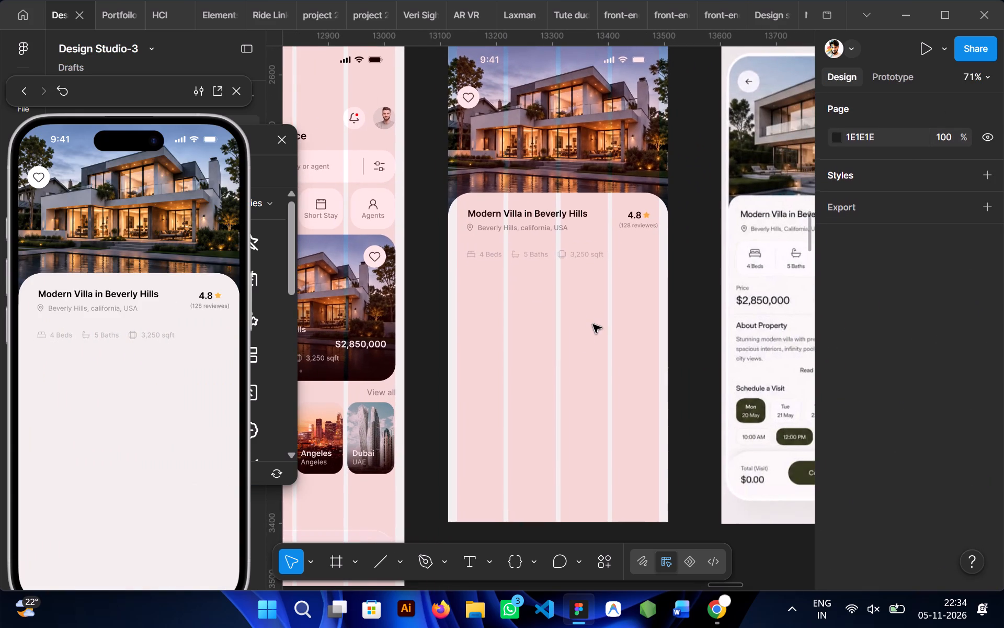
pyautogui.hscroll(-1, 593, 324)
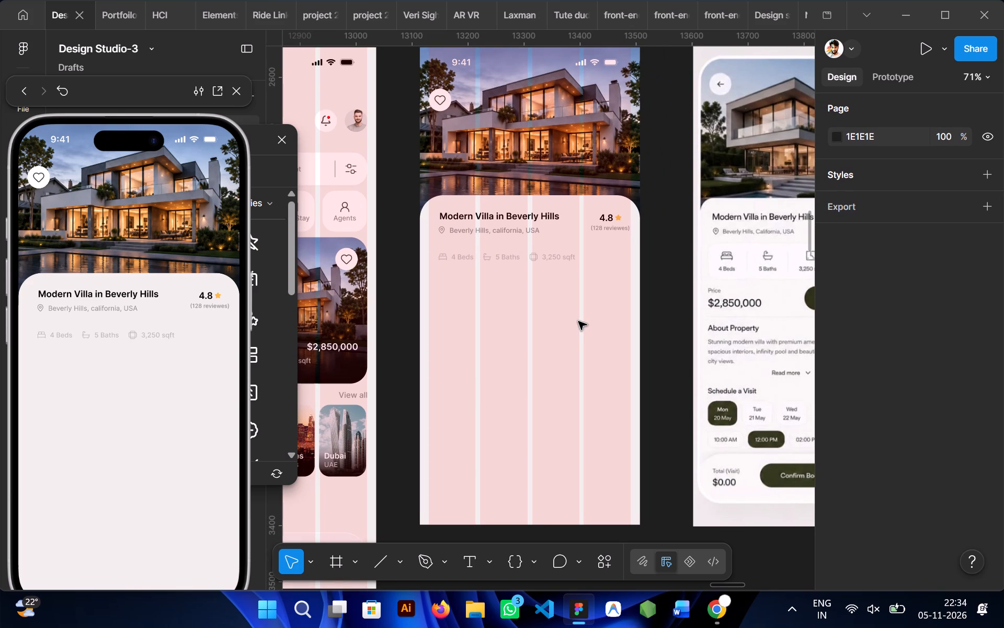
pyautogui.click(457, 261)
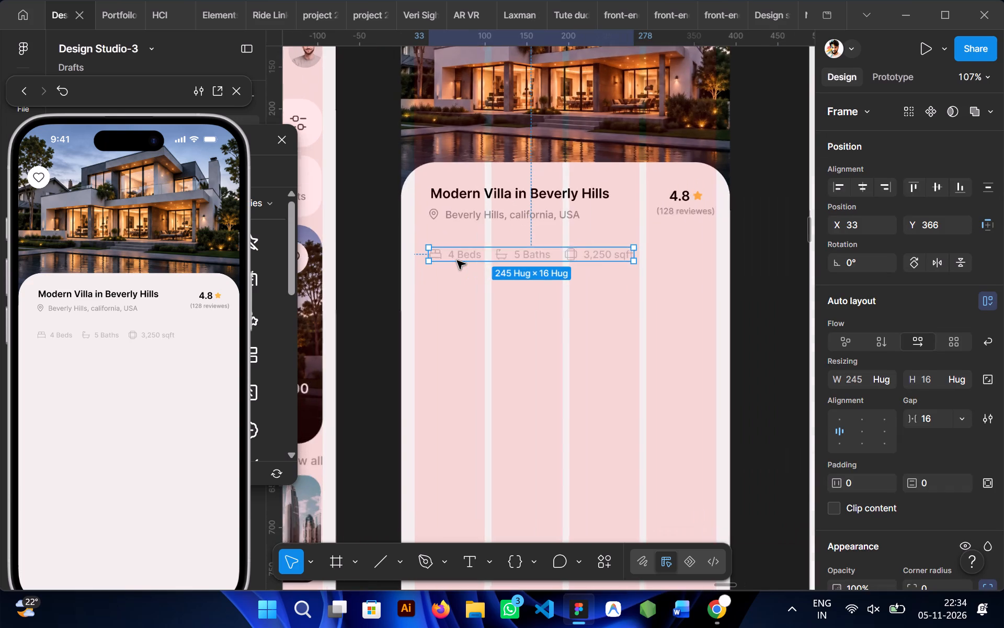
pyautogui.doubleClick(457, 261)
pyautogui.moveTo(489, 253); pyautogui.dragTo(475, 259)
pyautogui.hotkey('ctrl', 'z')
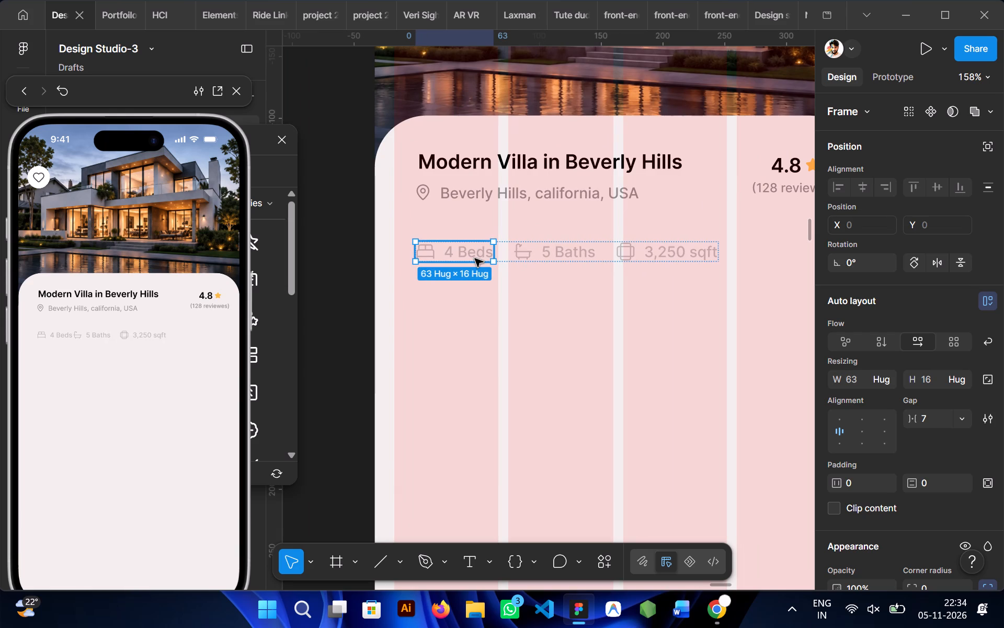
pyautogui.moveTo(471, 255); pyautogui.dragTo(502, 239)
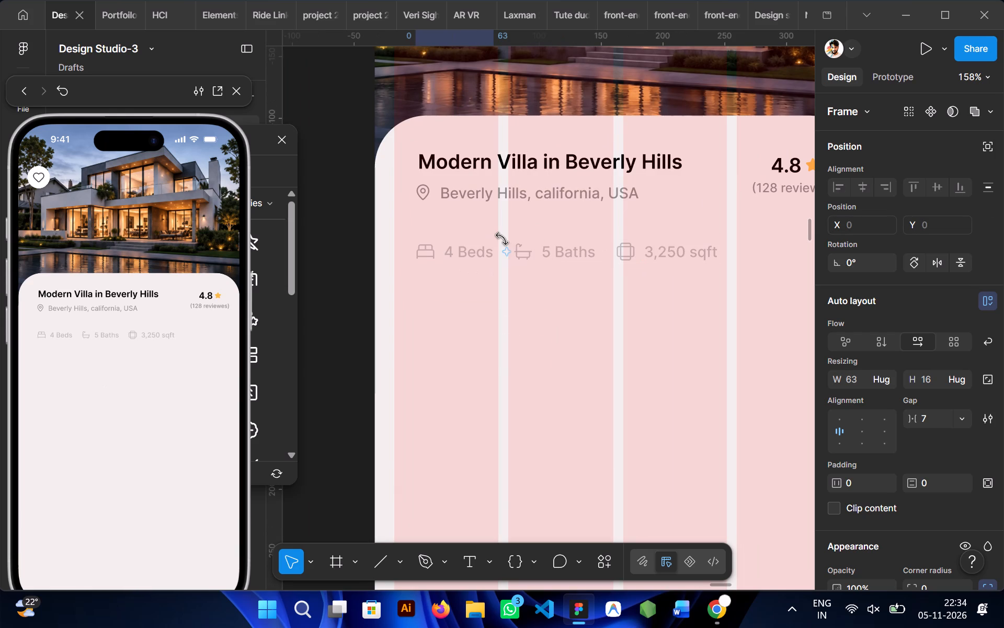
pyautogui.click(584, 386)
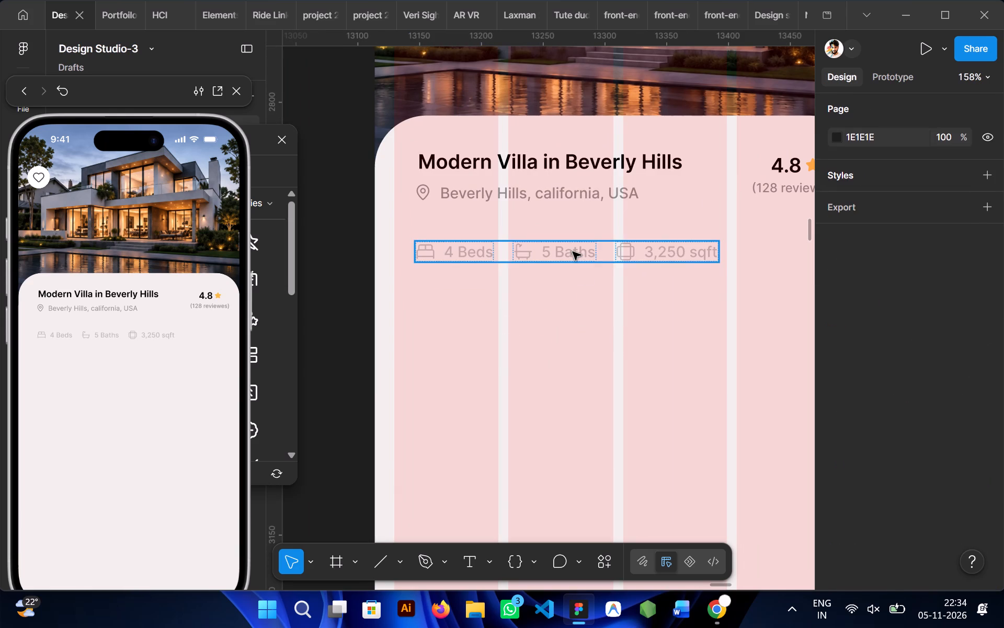
# Ungroup the beds, baths and area row into separate items.
pyautogui.click(573, 252)
pyautogui.hotkey('ctrl', 'shift', 'g')
pyautogui.click(585, 387)
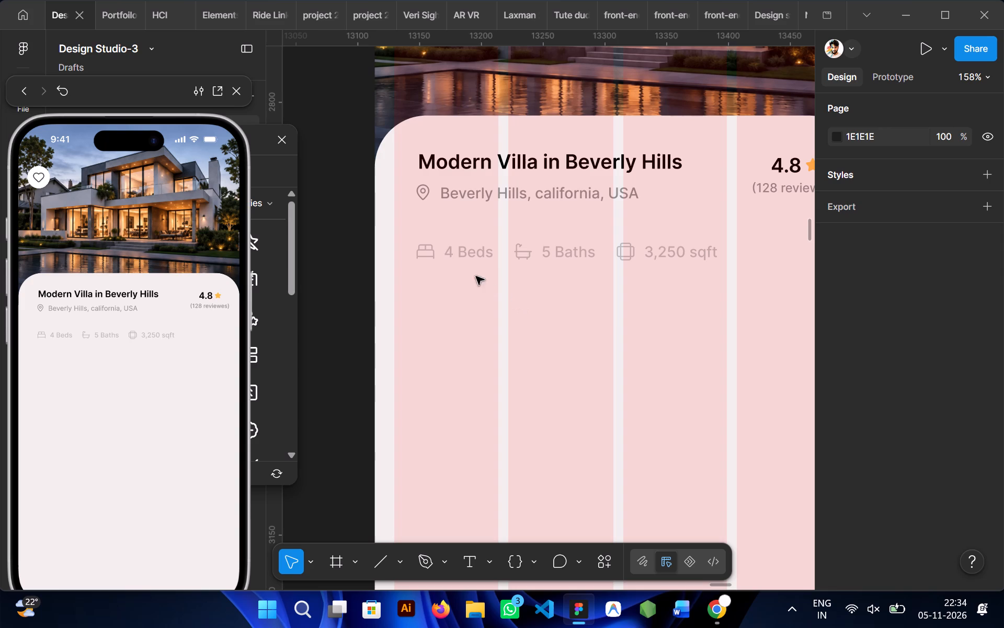
# Switch the 4 Beds, 5 Baths and 3,250 sqft items to vertical auto layouts with top-centre alignment, icon above text.
pyautogui.click(447, 251)
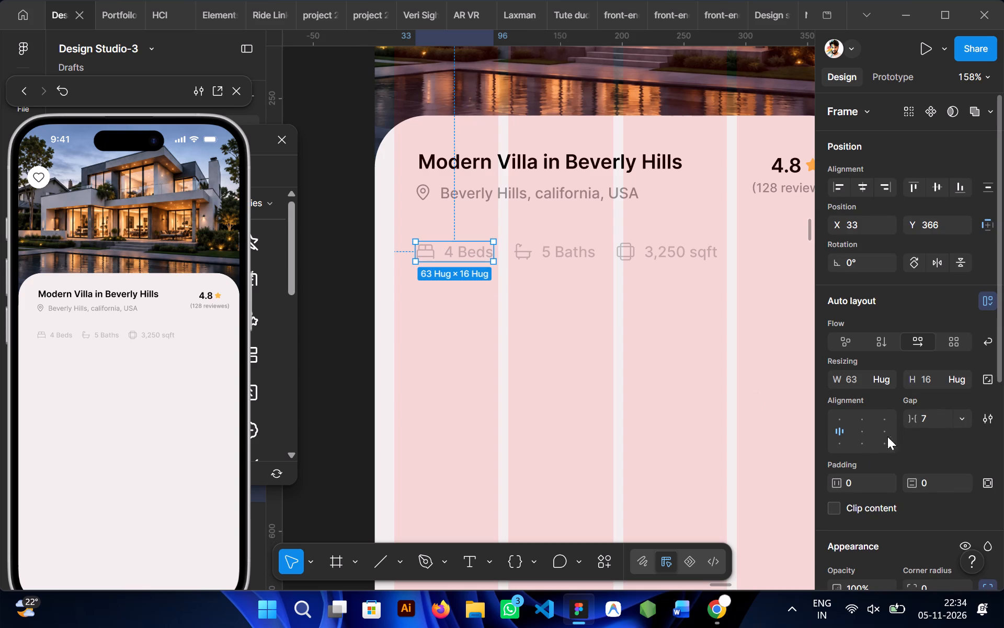
pyautogui.click(859, 423)
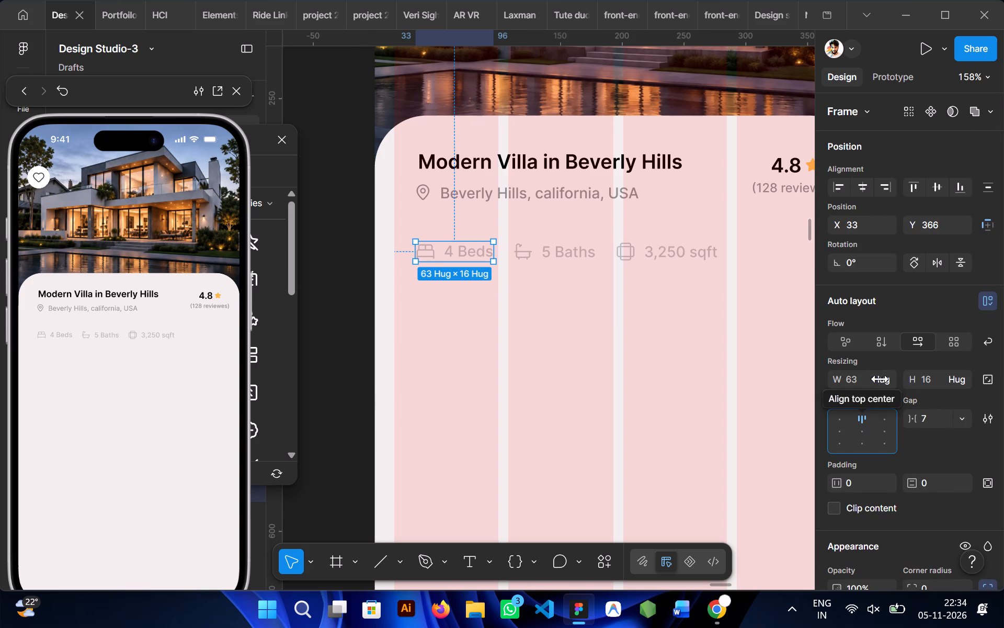
pyautogui.click(876, 346)
pyautogui.click(485, 333)
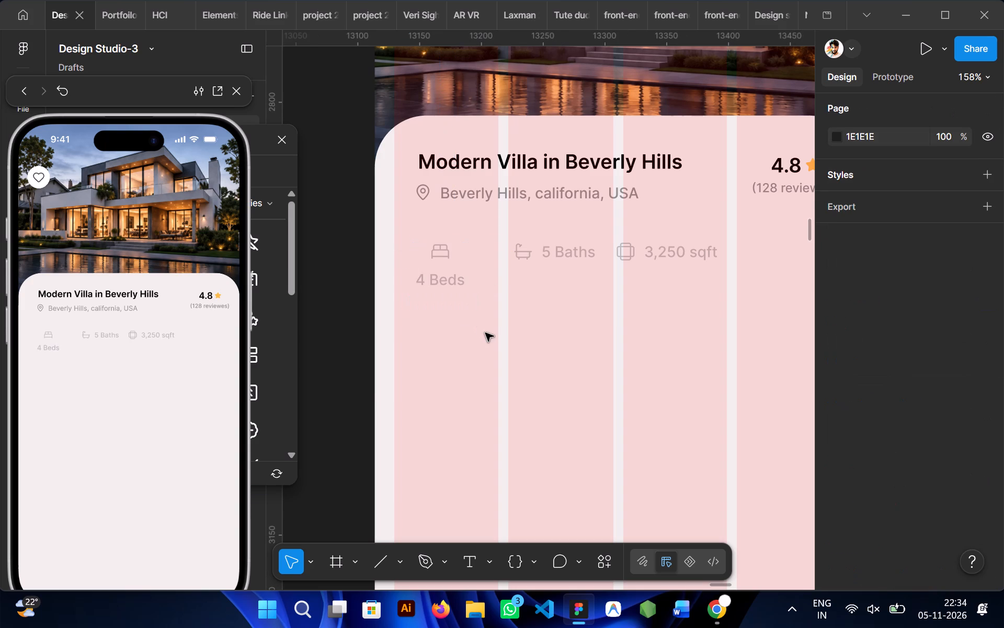
pyautogui.click(557, 248)
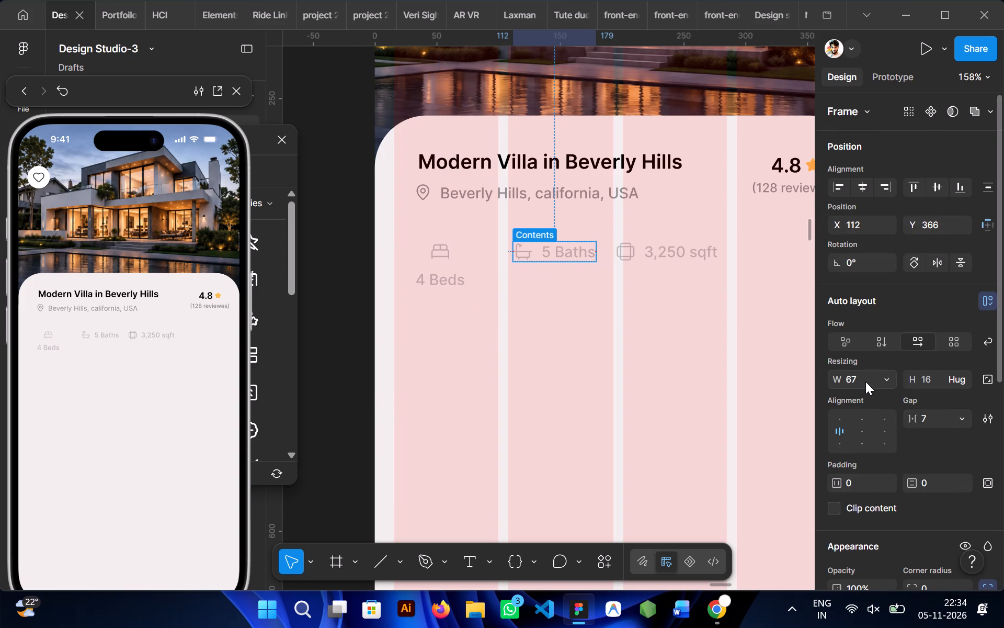
pyautogui.click(878, 348)
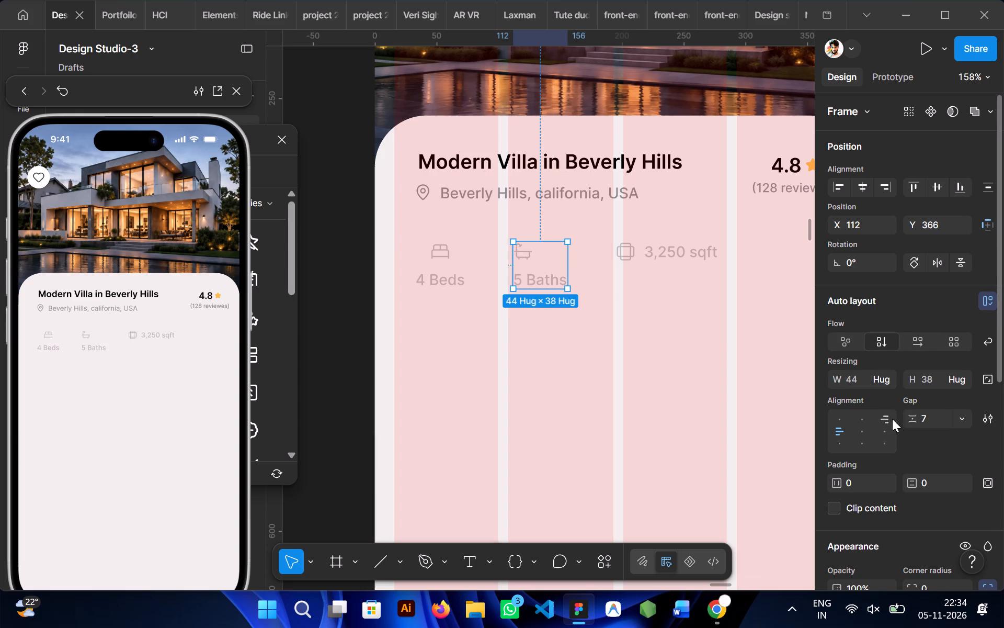
pyautogui.click(859, 420)
pyautogui.click(686, 252)
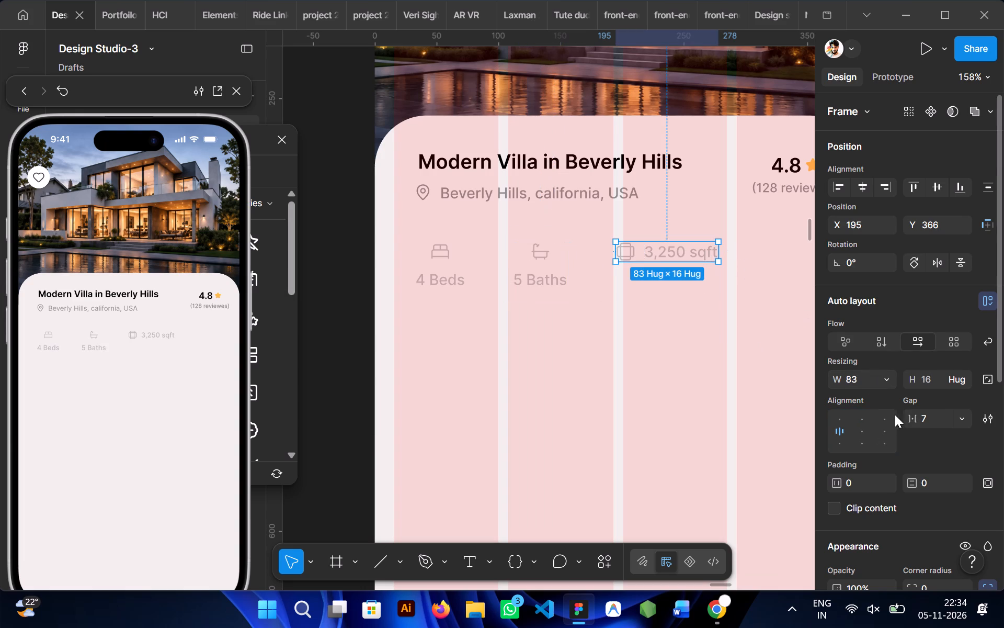
pyautogui.click(877, 341)
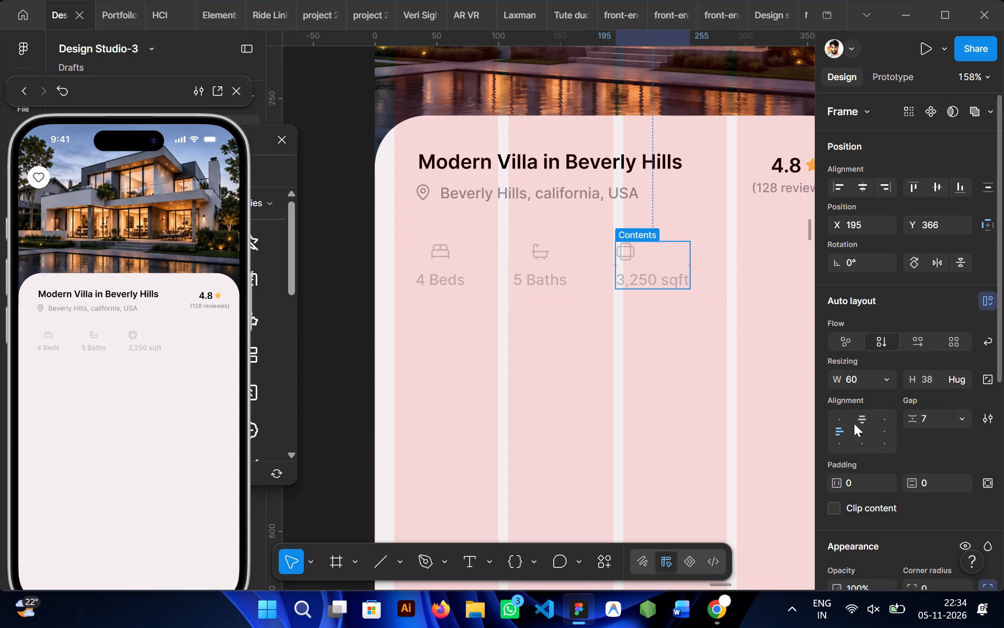
pyautogui.click(855, 419)
pyautogui.click(694, 381)
# Compare the beds, baths and area items with the mockup's property features row.
pyautogui.hscroll(-1, 694, 381)
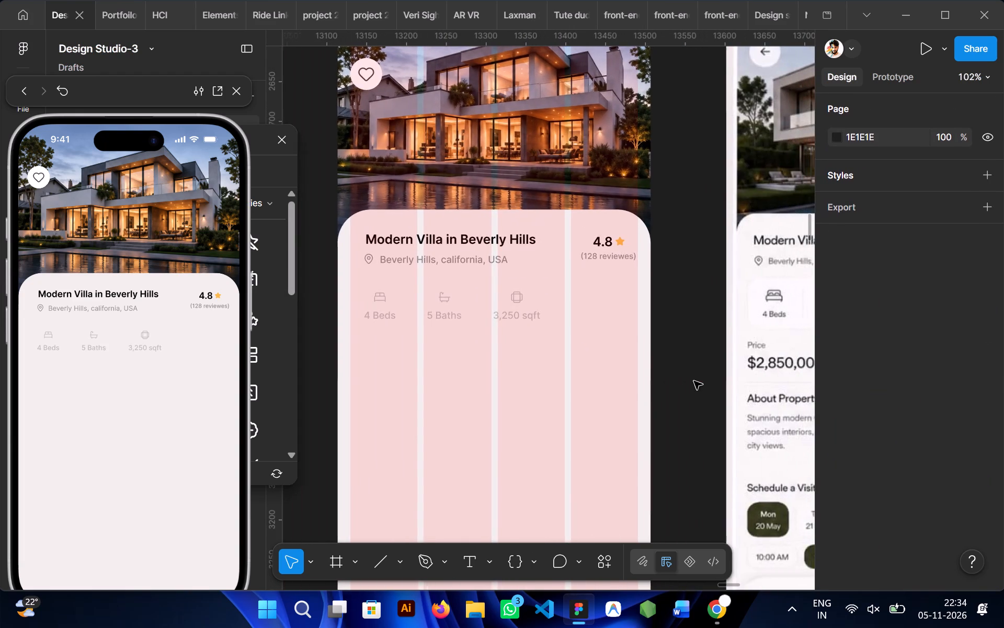
pyautogui.hscroll(-2, 646, 368)
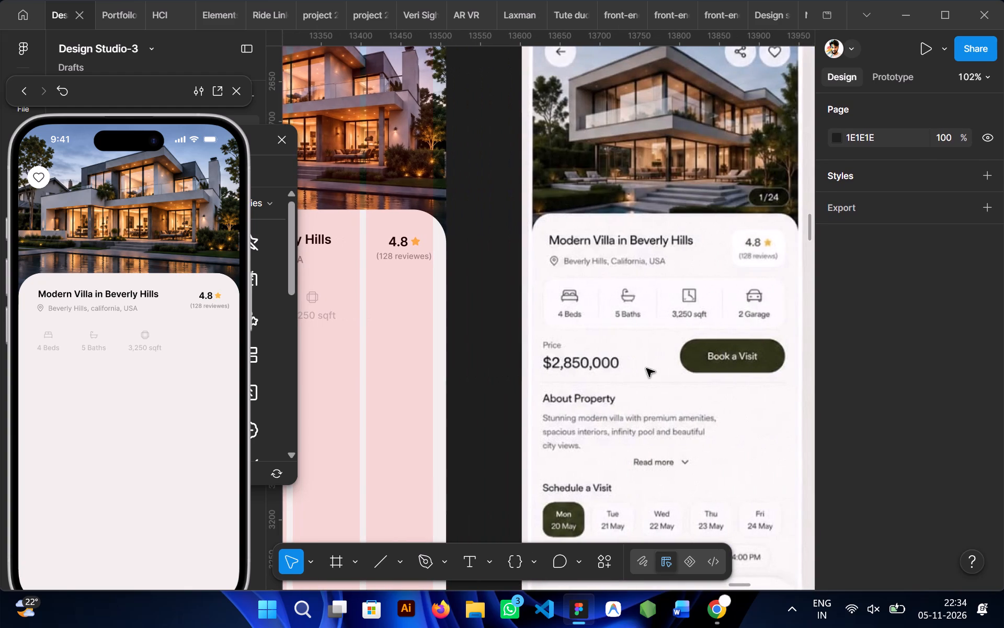
pyautogui.hscroll(1, 646, 368)
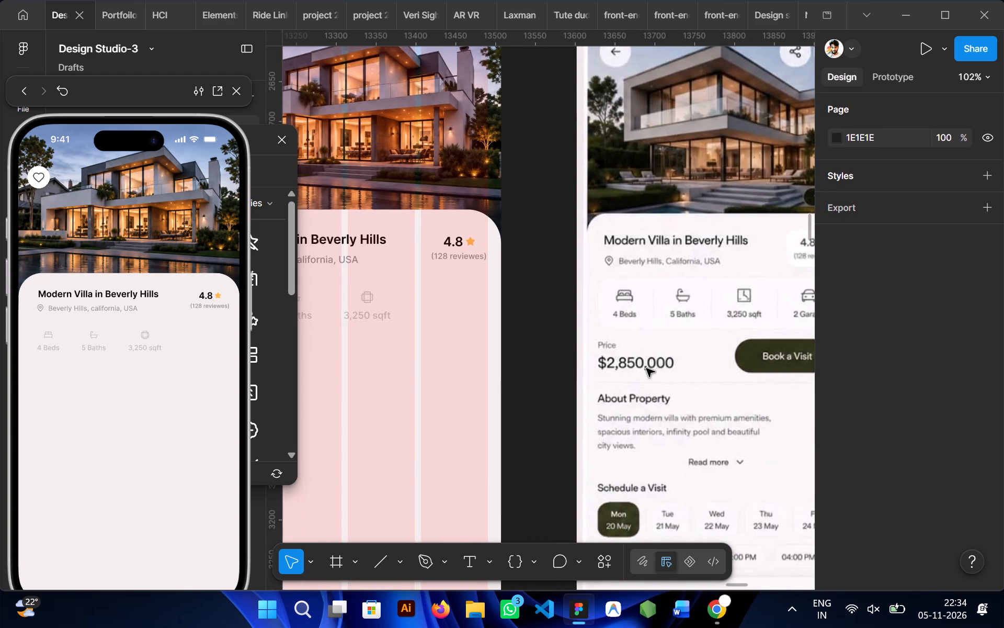
pyautogui.hscroll(1, 444, 328)
pyautogui.hscroll(1, 394, 316)
pyautogui.click(366, 306)
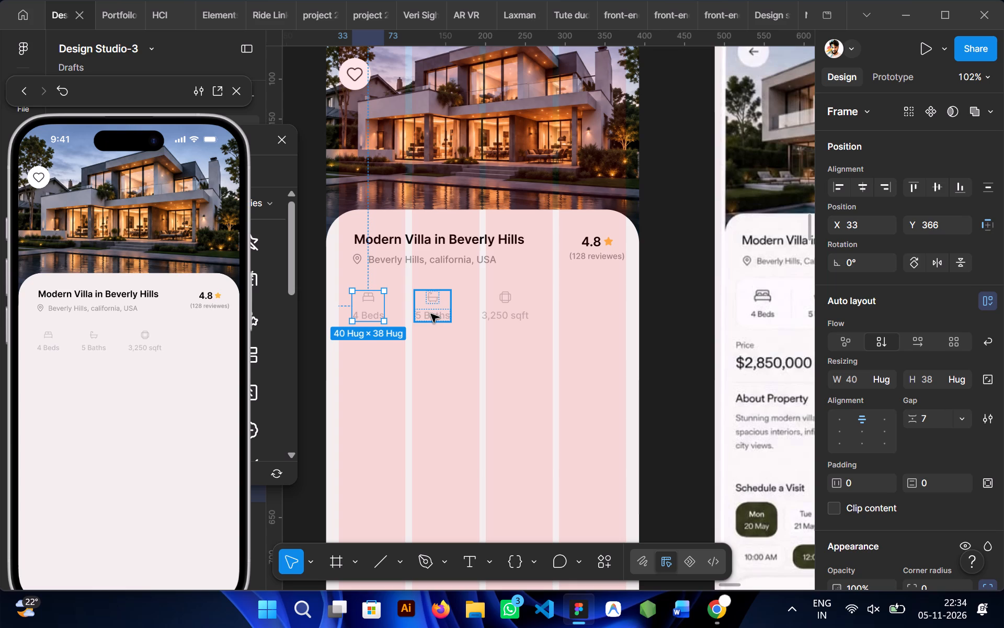
pyautogui.click(401, 353)
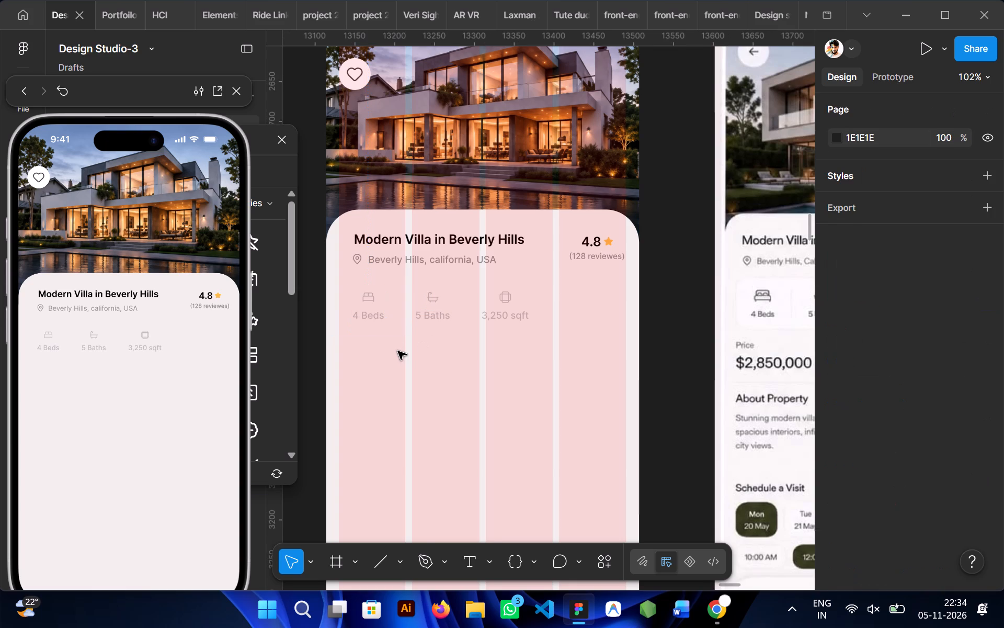
pyautogui.hscroll(-1, 398, 351)
pyautogui.hscroll(1, 398, 351)
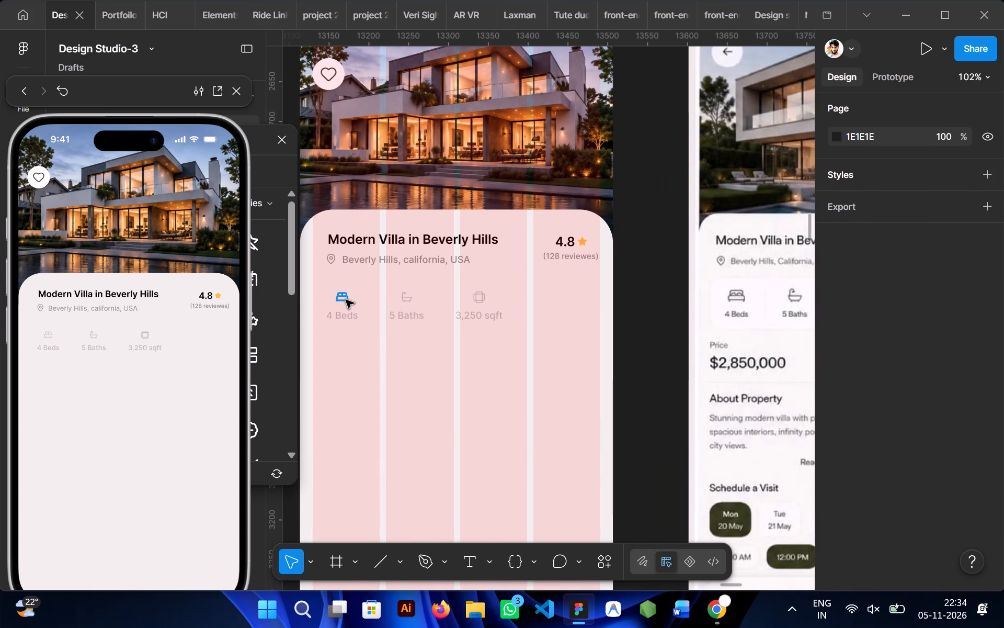
# Recolour the 4 Beds icon and label to dark grey 484848 and copy that colour value.
pyautogui.click(345, 318)
pyautogui.scroll(-2, 942, 459)
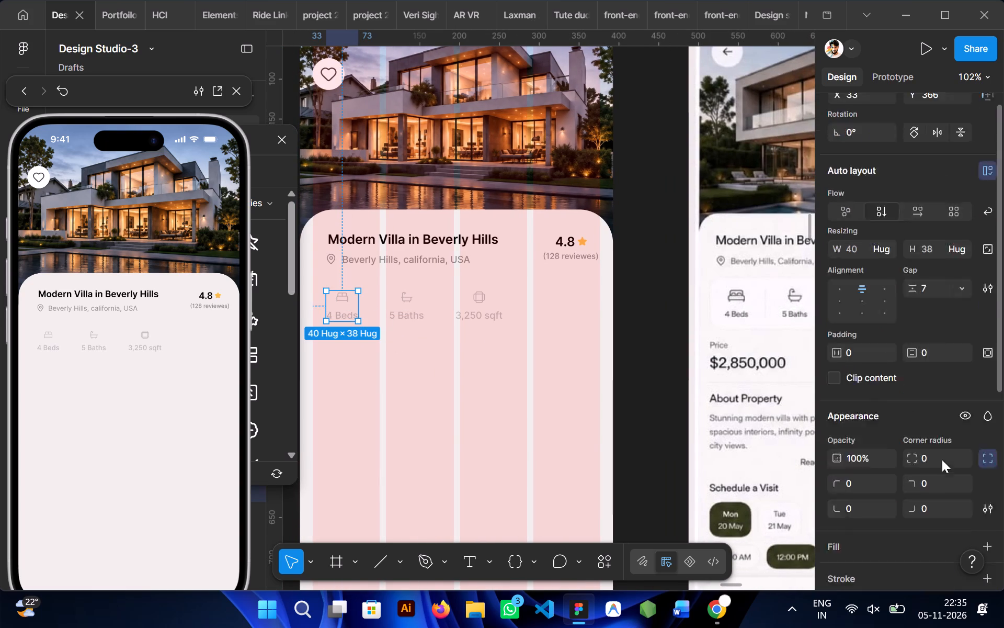
pyautogui.click(840, 463)
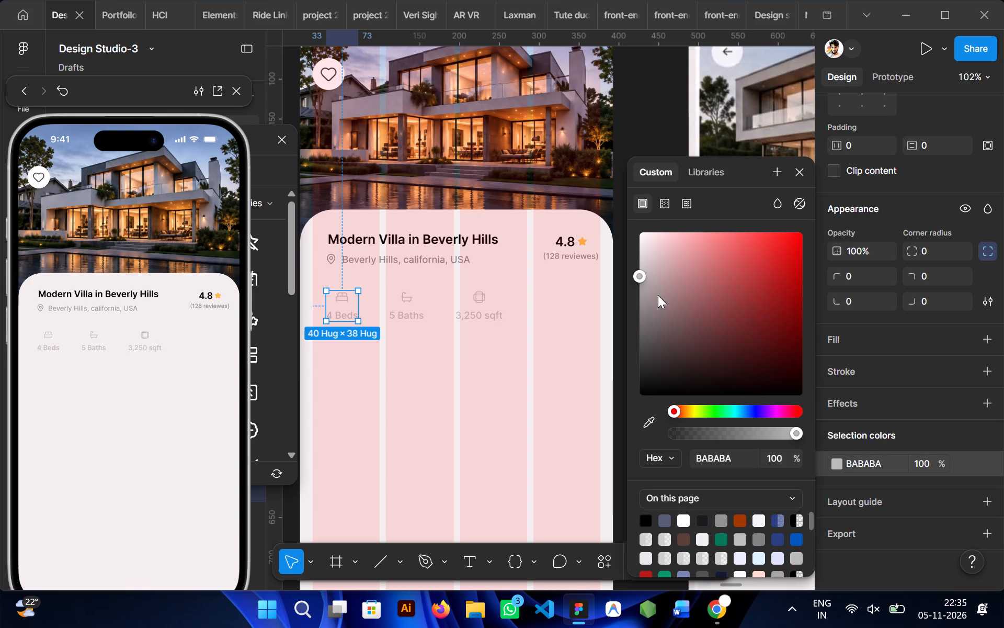
pyautogui.moveTo(643, 279); pyautogui.dragTo(645, 292)
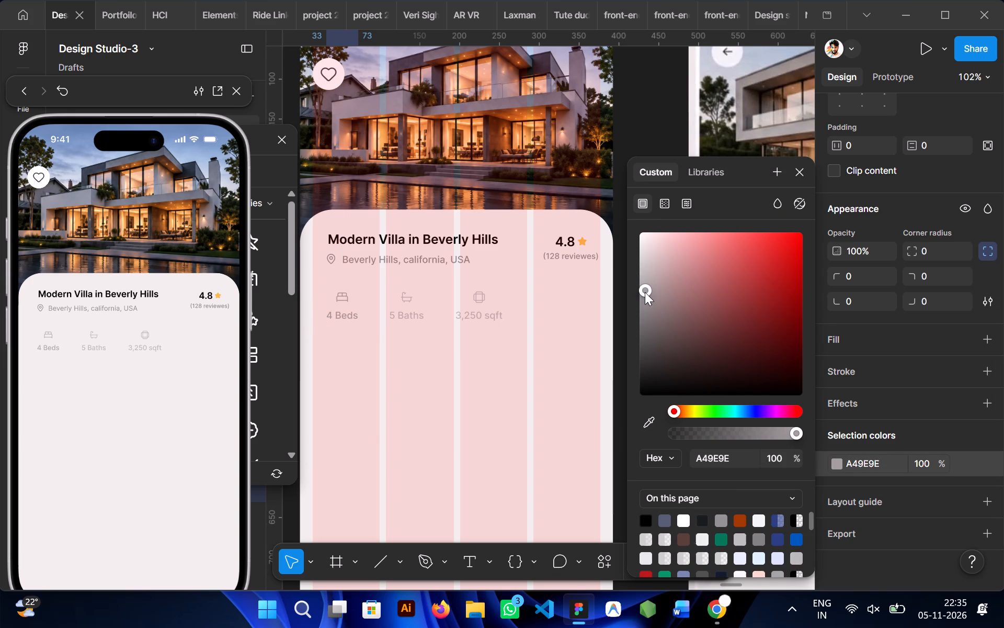
pyautogui.moveTo(645, 292); pyautogui.dragTo(643, 313)
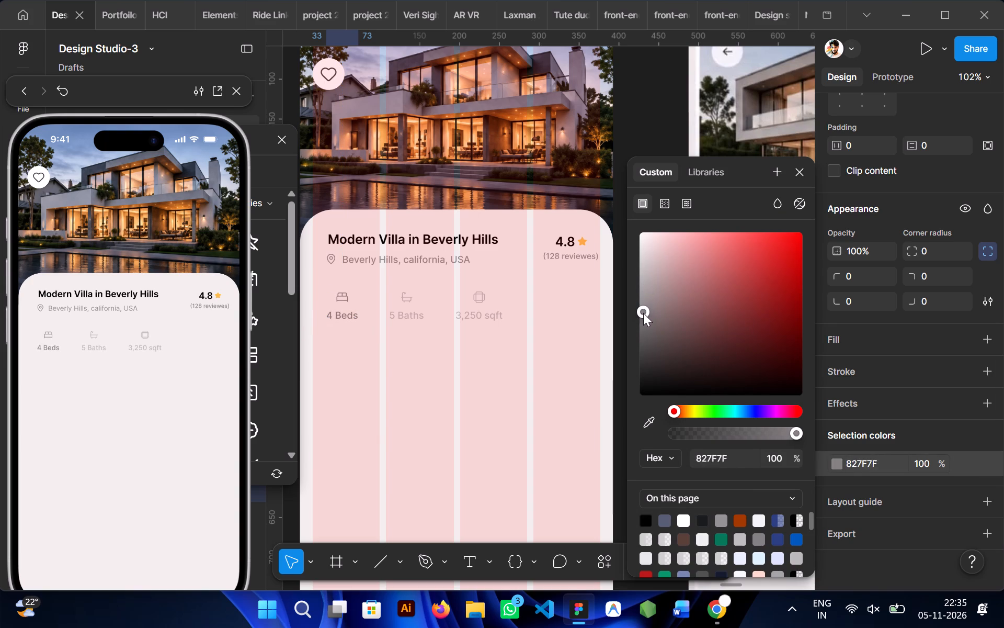
pyautogui.moveTo(643, 313); pyautogui.dragTo(621, 350)
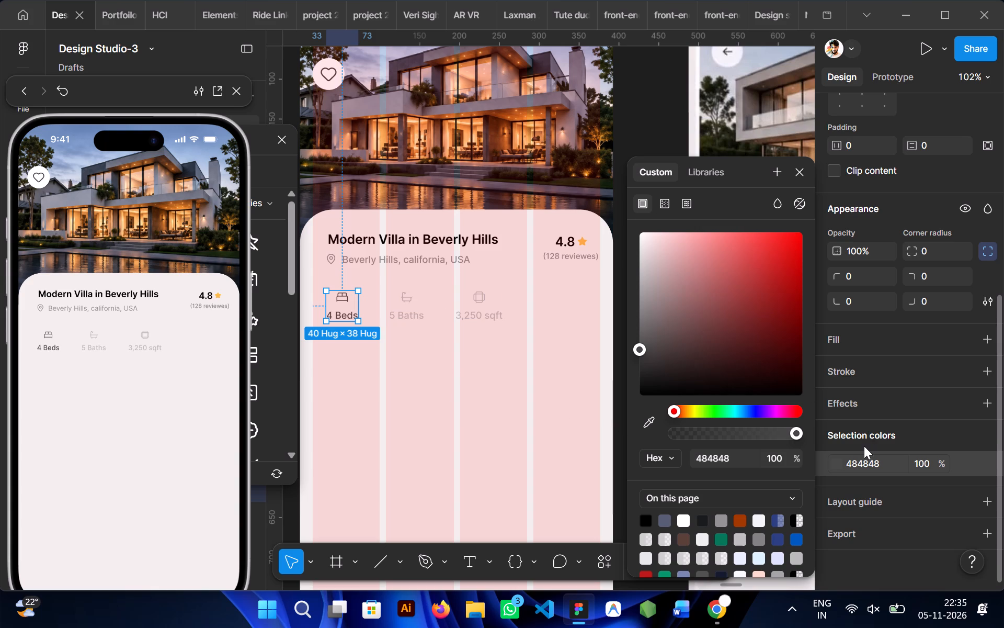
pyautogui.click(880, 467)
pyautogui.hotkey('ctrl', 'c')
pyautogui.hotkey('ctrl', 'c')
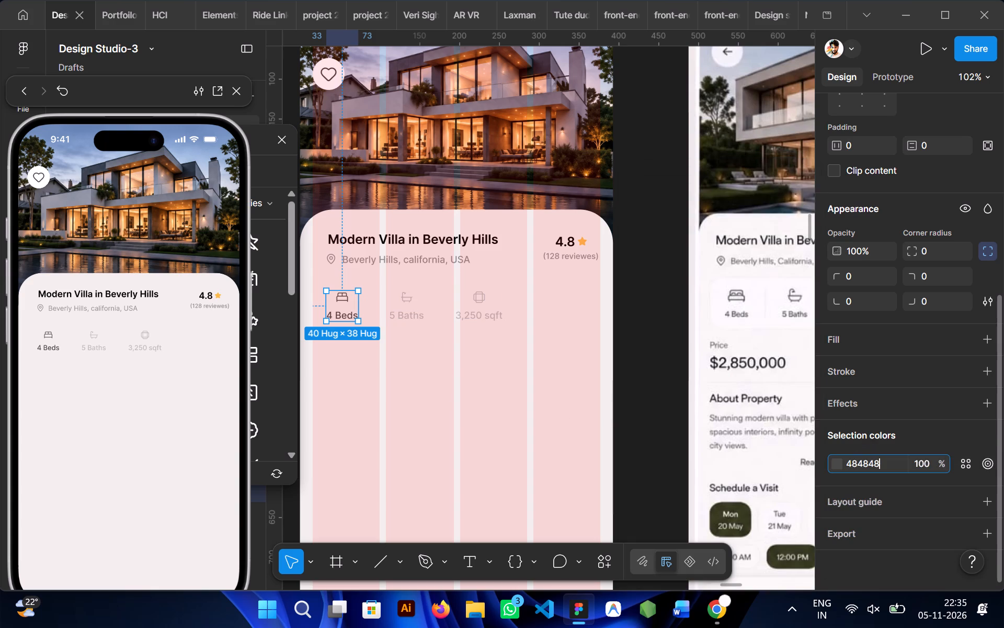
pyautogui.click(488, 401)
# Apply the copied colour 484848 to the 5 Baths and 3,250 sqft items together.
pyautogui.click(406, 297)
pyautogui.keyDown('shift'); pyautogui.click(526, 294); pyautogui.keyUp('shift')
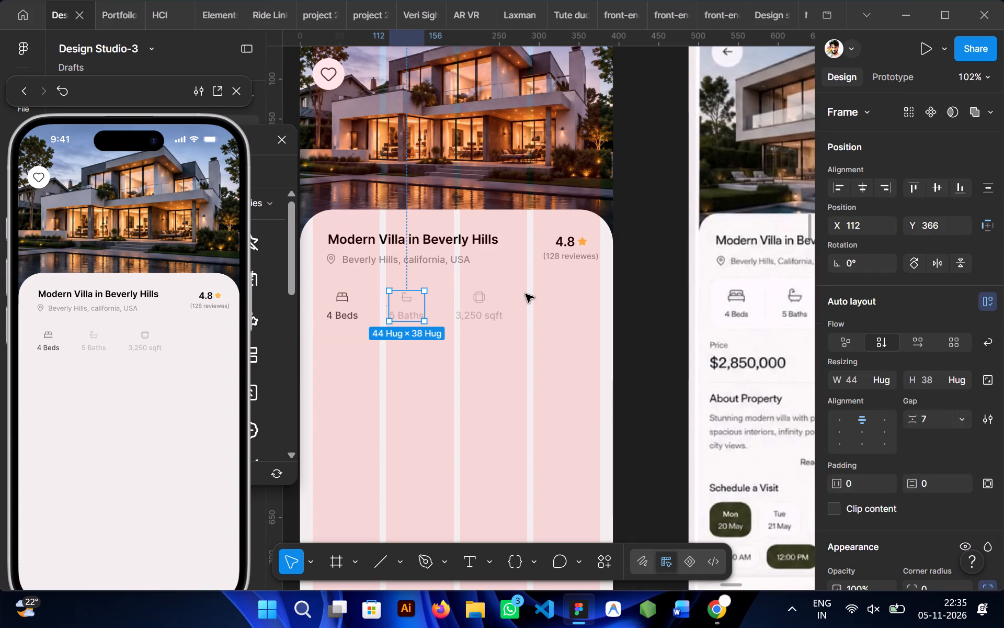
pyautogui.keyDown('shift'); pyautogui.click(463, 319); pyautogui.keyUp('shift')
pyautogui.scroll(-2, 877, 396)
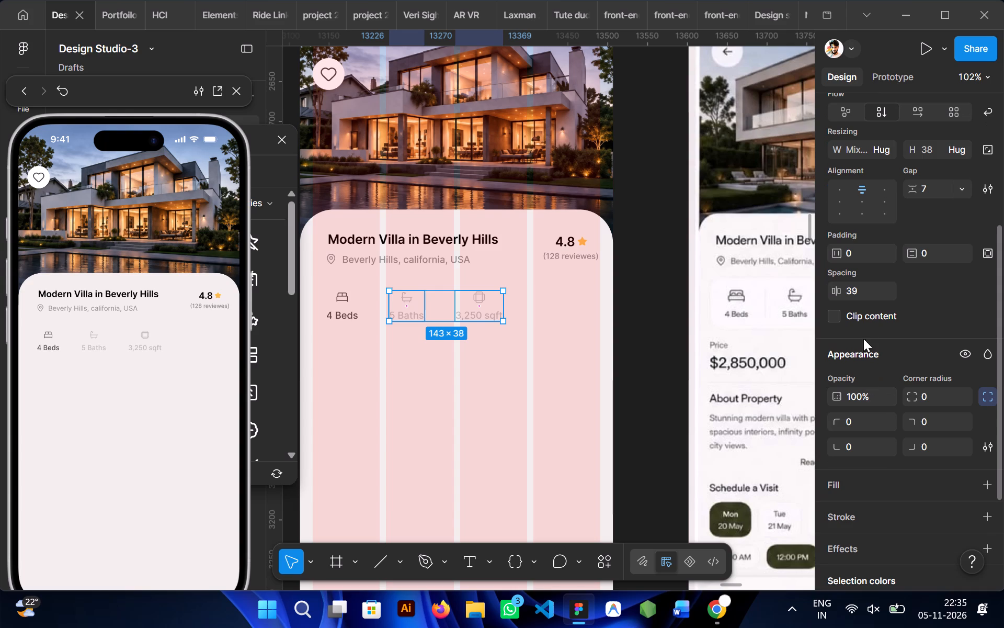
pyautogui.scroll(-3, 876, 362)
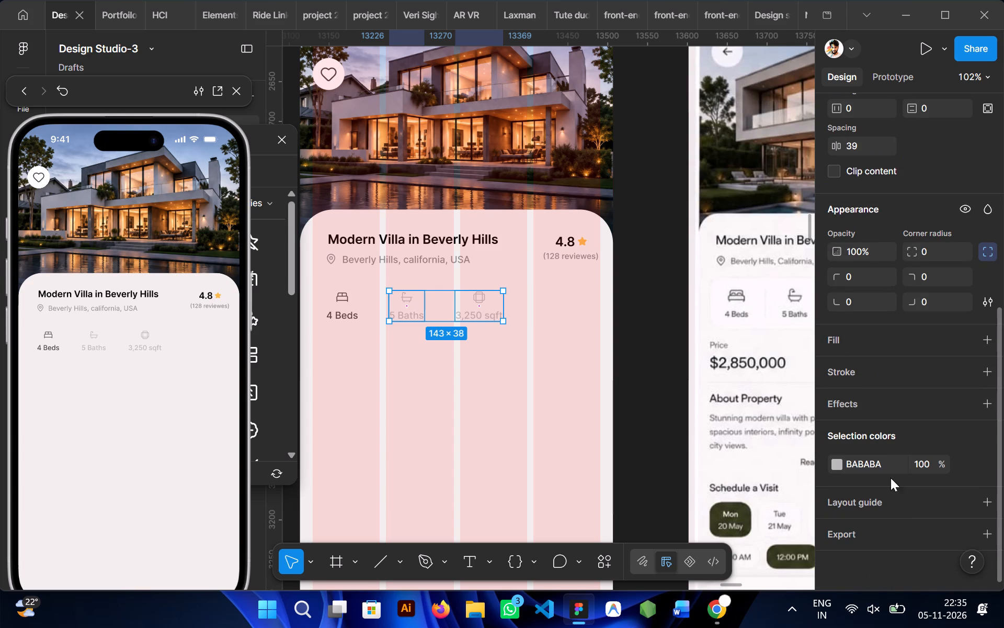
pyautogui.click(886, 467)
pyautogui.hotkey('ctrl', 'v')
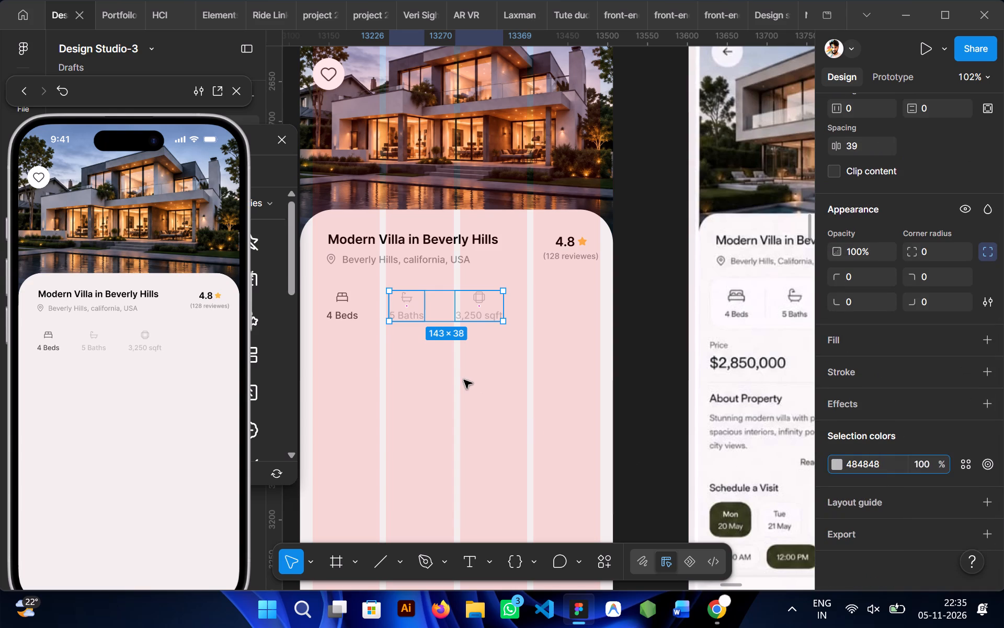
pyautogui.click(461, 378)
# Shift the 3,250 sqft item slightly away from 5 Baths, to X 201.
pyautogui.hscroll(1, 461, 378)
pyautogui.moveTo(509, 322); pyautogui.dragTo(517, 322)
pyautogui.hscroll(-1, 517, 322)
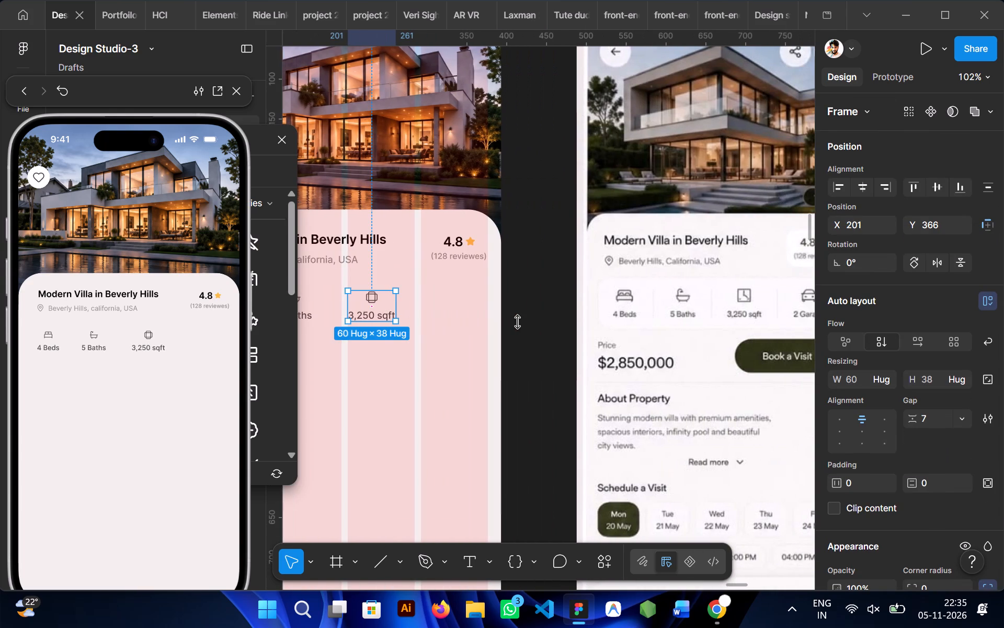
pyautogui.click(478, 388)
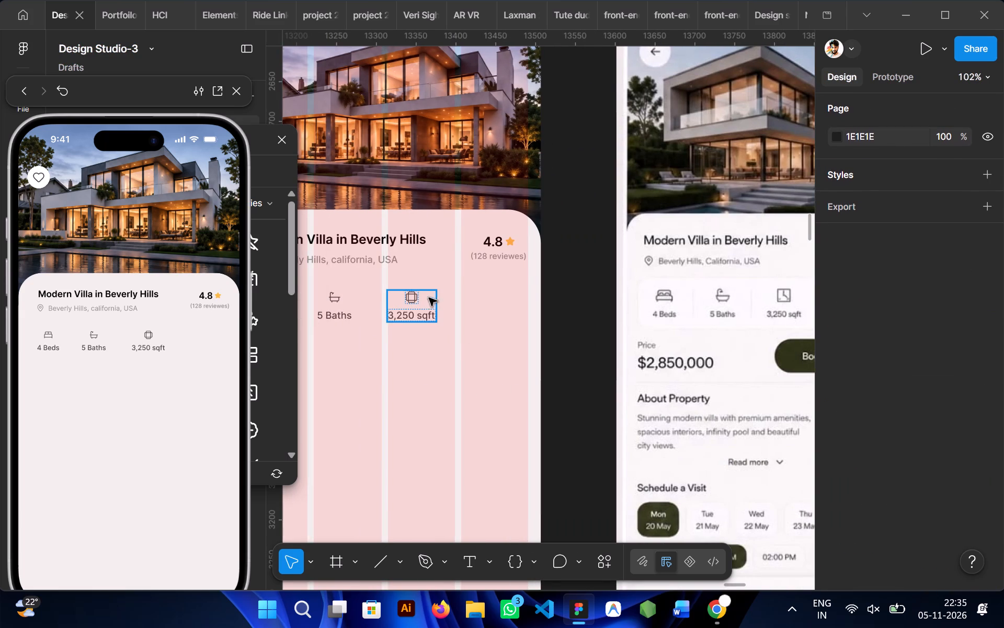
# Duplicate the 3,250 sqft item into the fourth column at about X 294, Y 374, for the mockup's garage item.
pyautogui.click(429, 298)
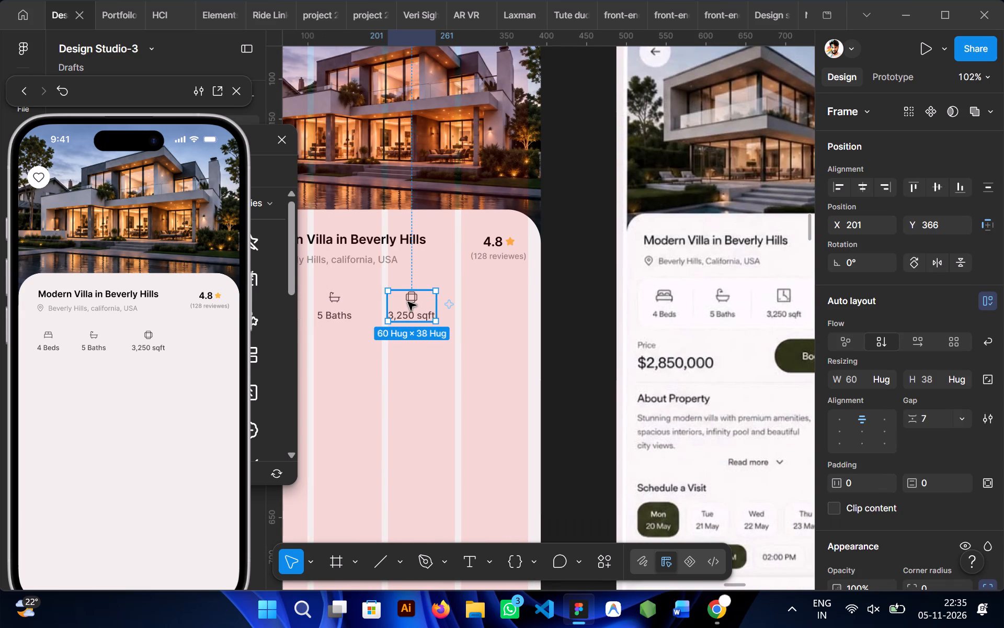
pyautogui.keyDown('alt'); pyautogui.moveTo(408, 302); pyautogui.dragTo(482, 307); pyautogui.keyUp('alt')
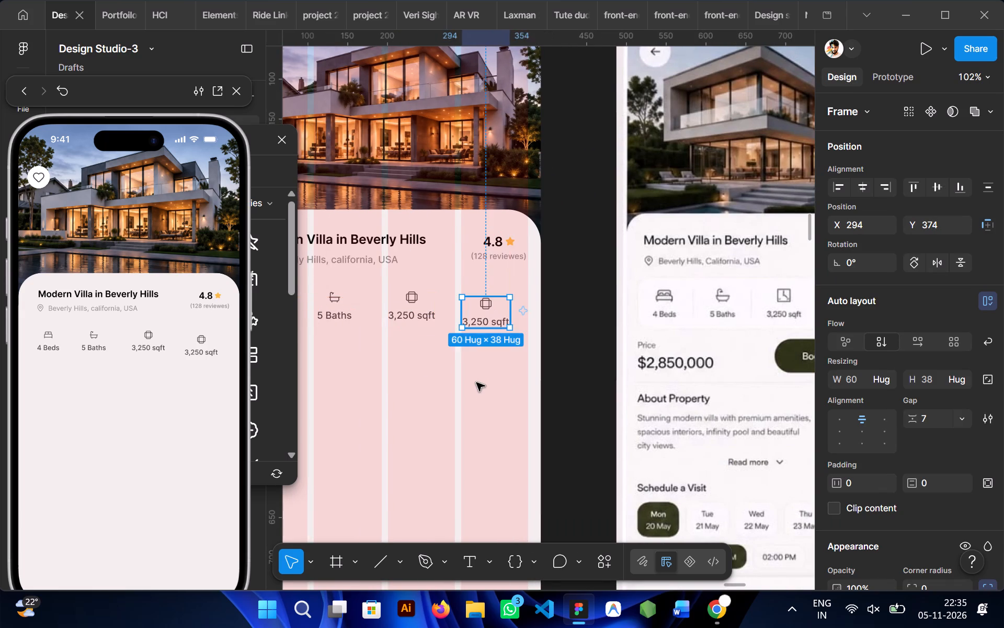
pyautogui.click(476, 388)
pyautogui.hscroll(-1, 476, 388)
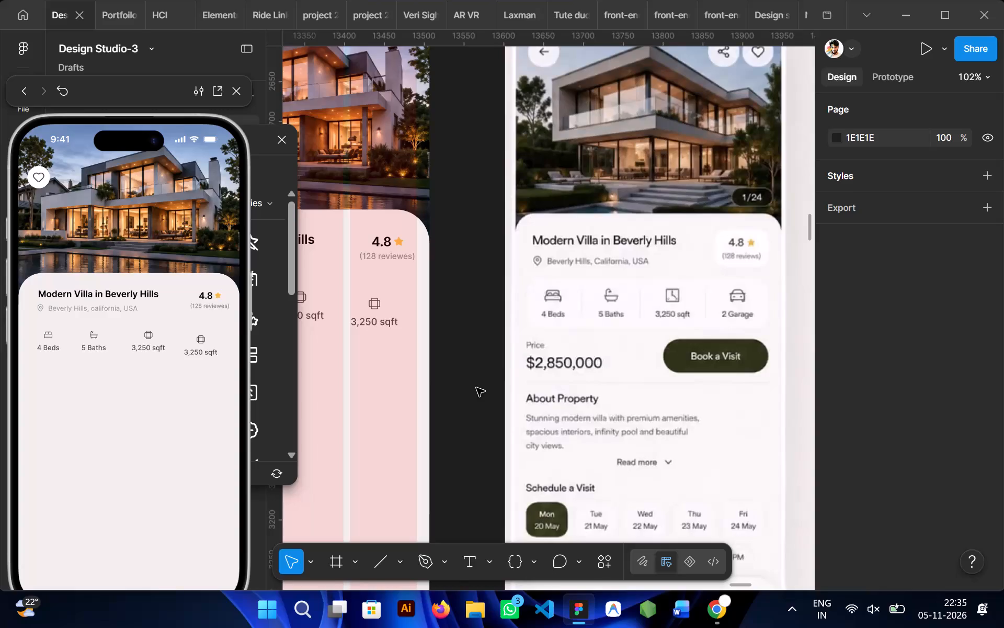
pyautogui.hscroll(1, 476, 388)
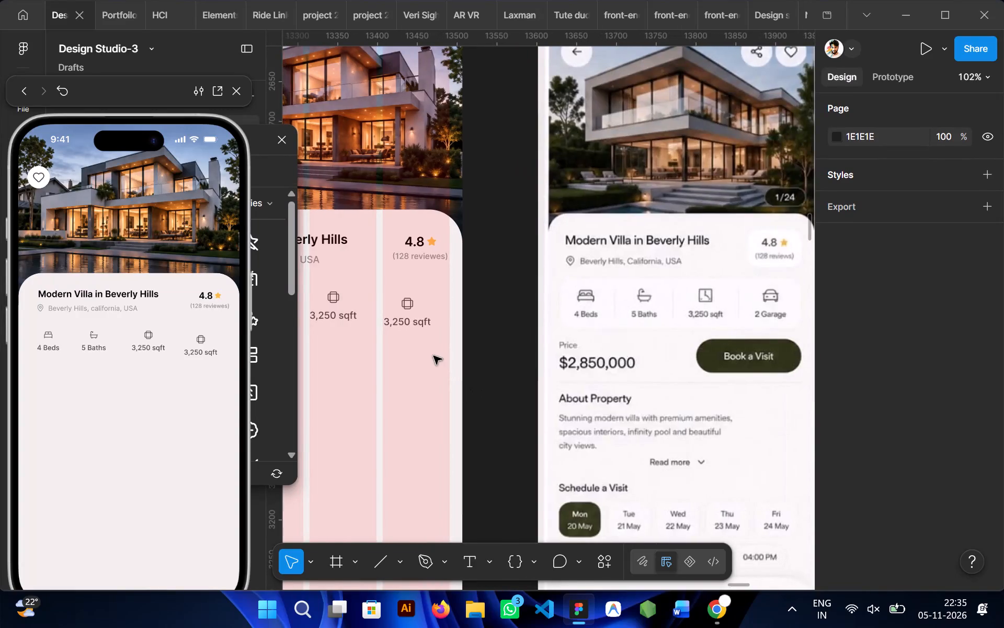
pyautogui.hscroll(1, 433, 356)
# Close the prototype preview, insert the car-front icon from Lucide Icons and place it below the features row at about X 275, Y 447.
pyautogui.click(235, 88)
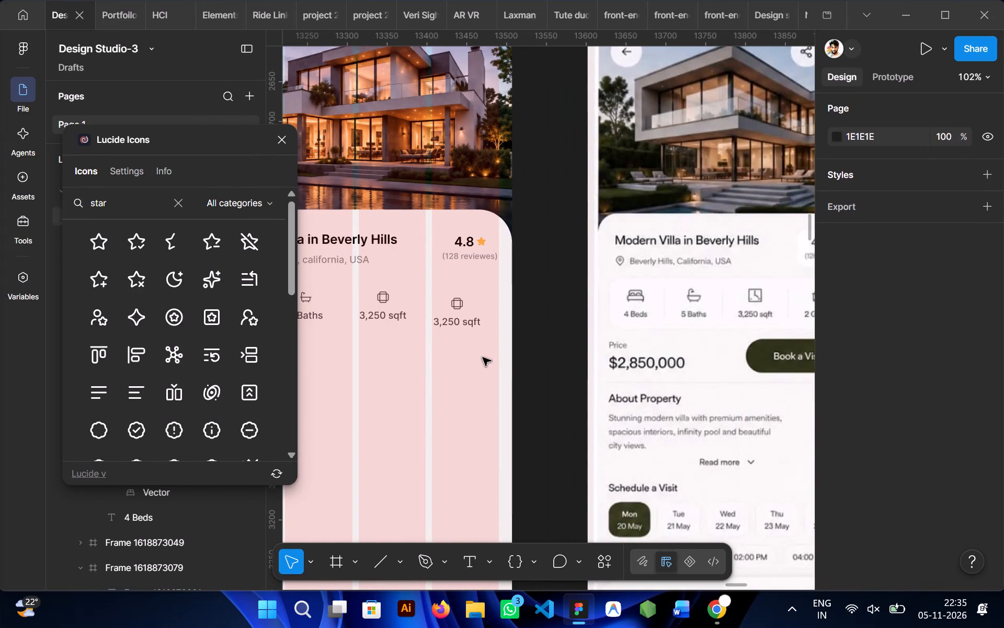
pyautogui.click(285, 141)
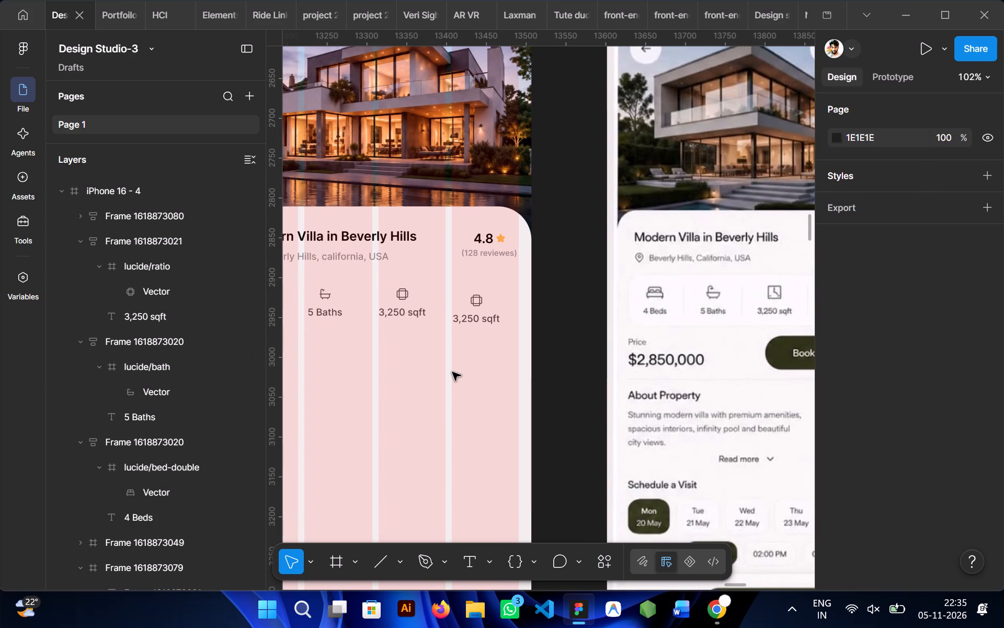
pyautogui.click(599, 570)
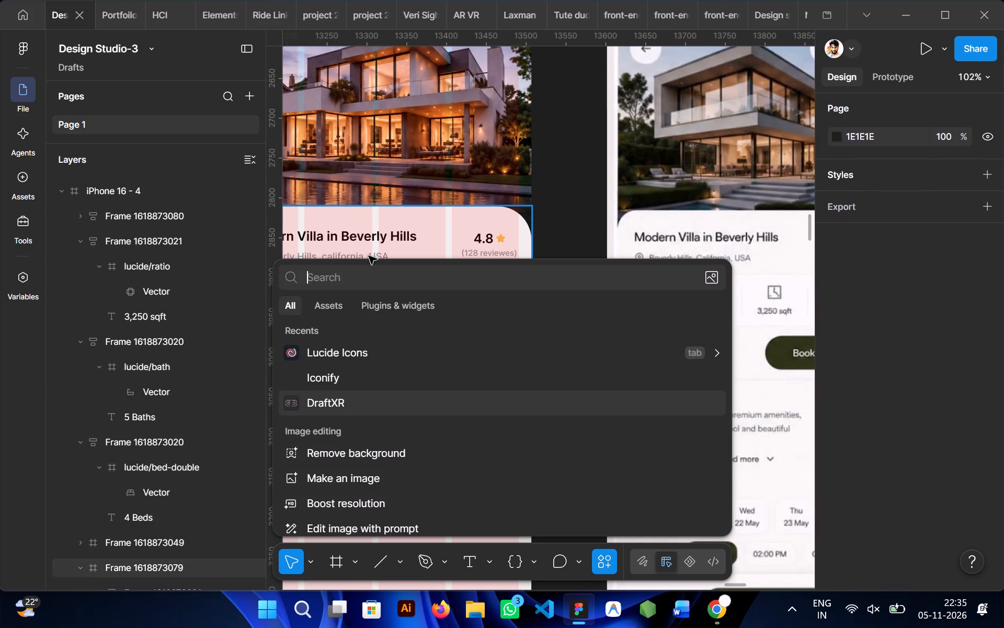
pyautogui.click(351, 349)
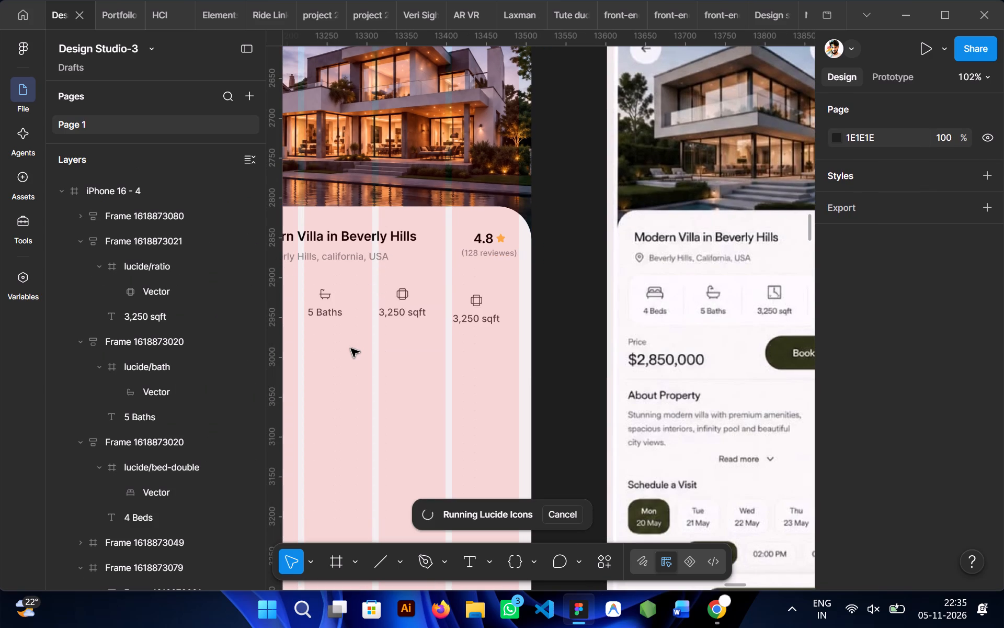
pyautogui.moveTo(199, 143); pyautogui.dragTo(161, 131)
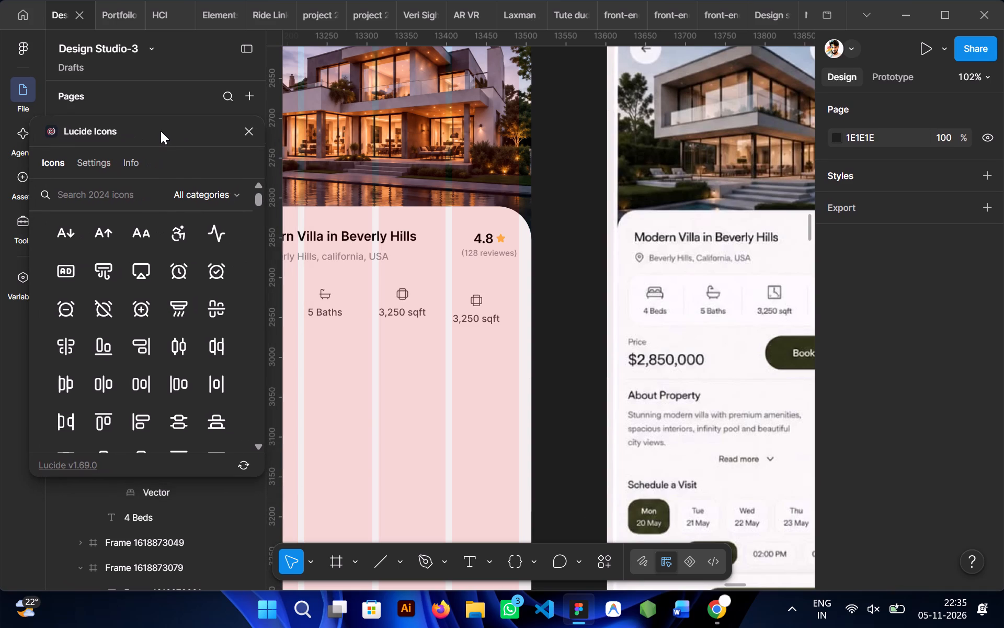
pyautogui.click(96, 199)
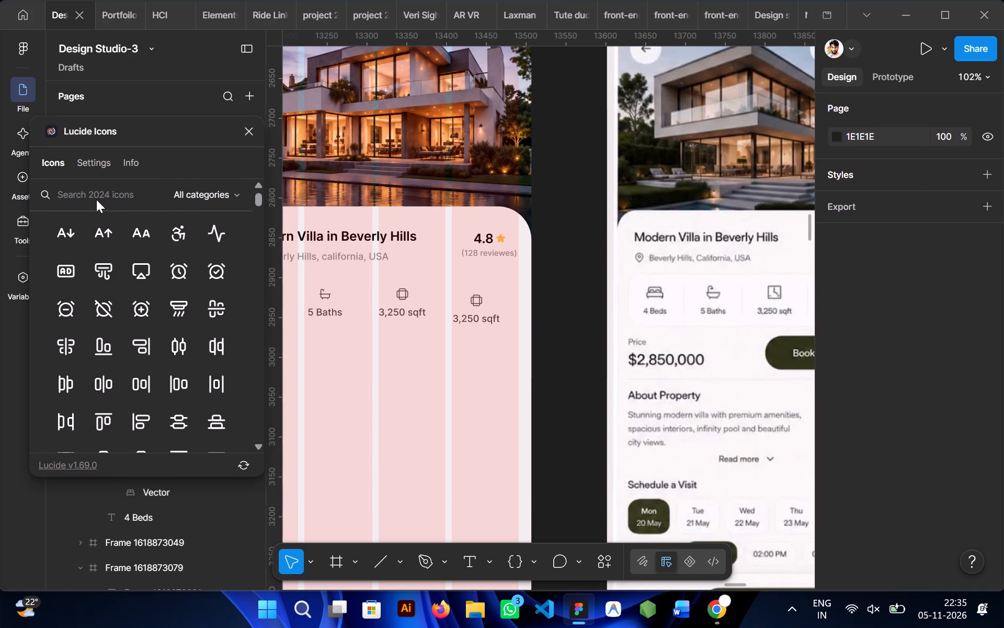
pyautogui.write('car')
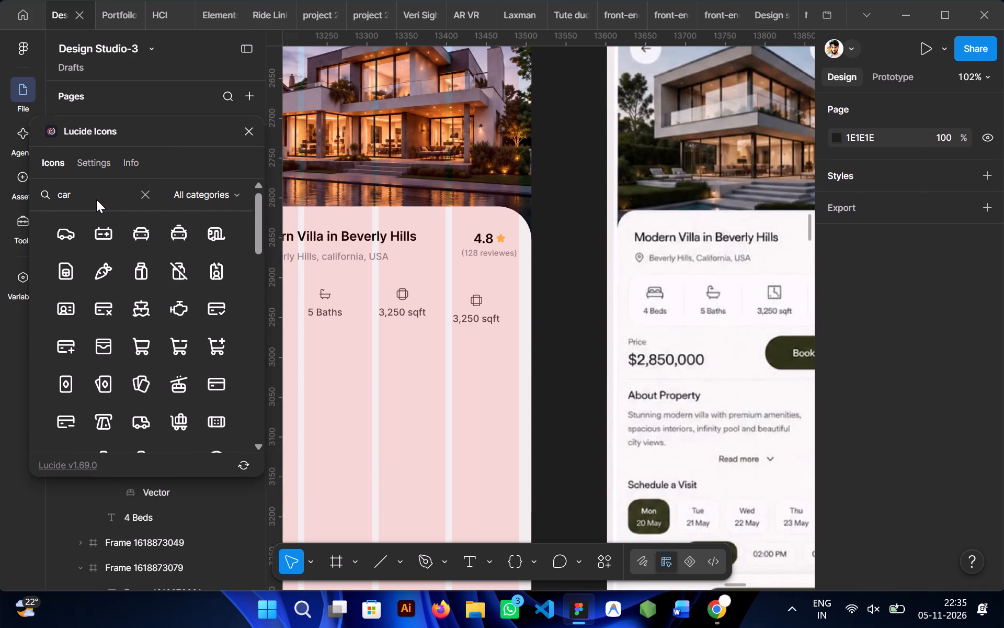
pyautogui.click(137, 230)
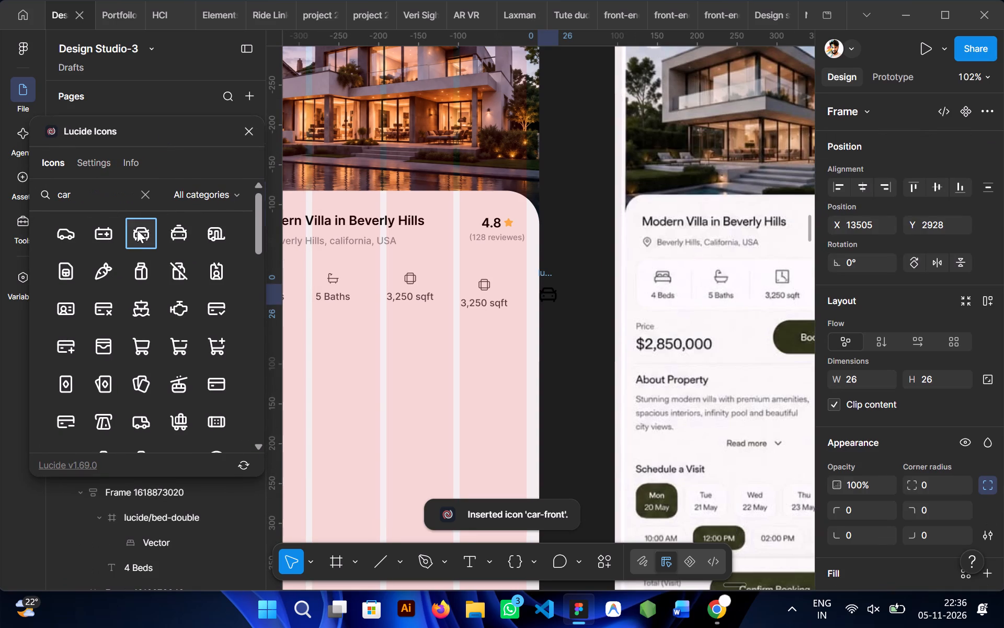
pyautogui.click(250, 137)
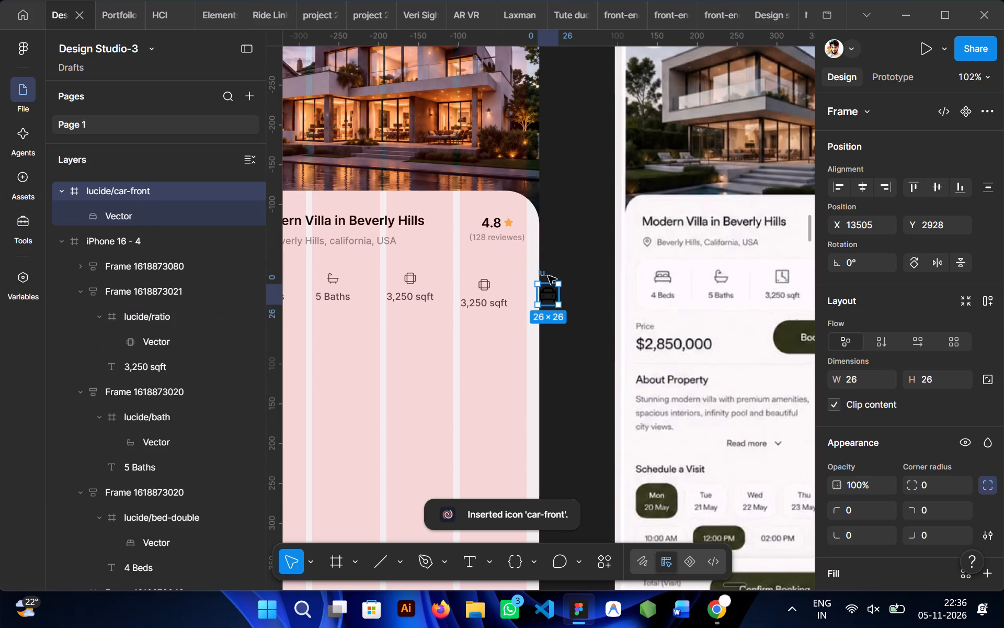
pyautogui.moveTo(548, 276); pyautogui.dragTo(456, 328)
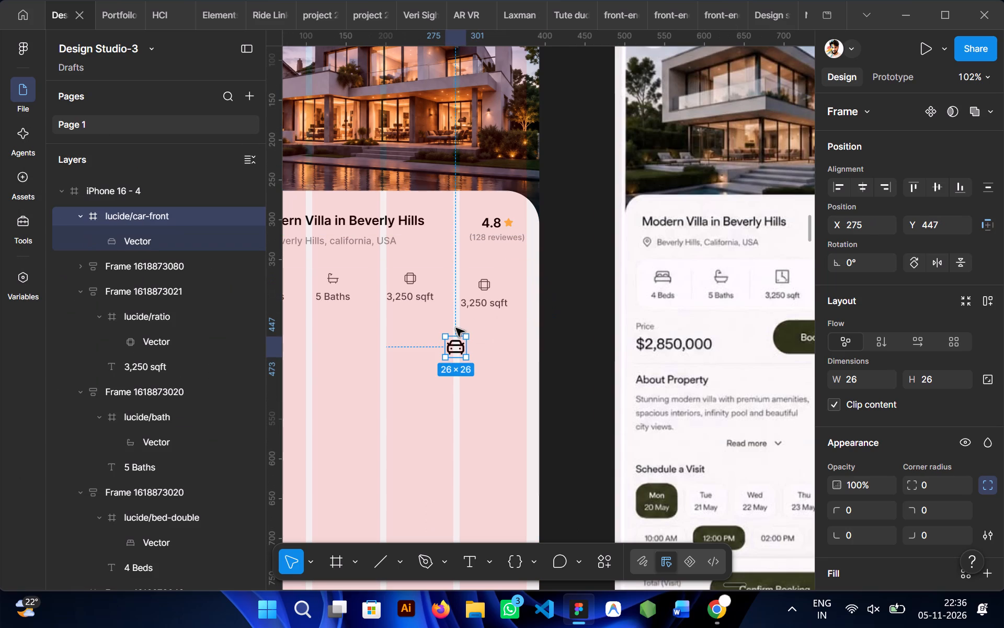
# Copy the car icon and check the dimensions of the icons in the two 3,250 sqft items.
pyautogui.keyDown('ctrl'); pyautogui.click(413, 283); pyautogui.keyUp('ctrl')
pyautogui.click(512, 362)
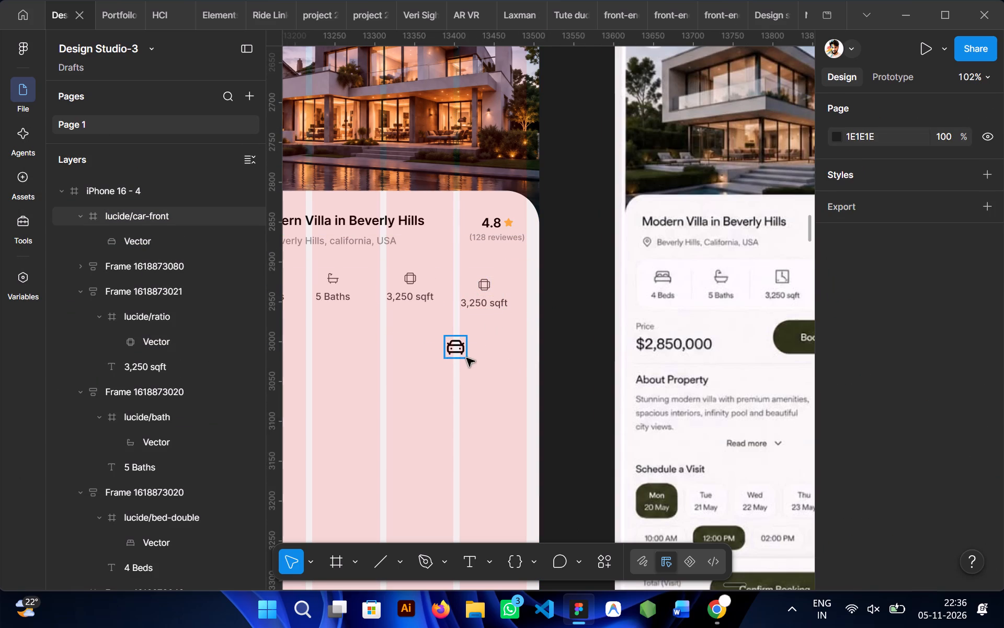
pyautogui.click(461, 352)
pyautogui.hotkey('ctrl', 'c')
pyautogui.hotkey('ctrl', 'c')
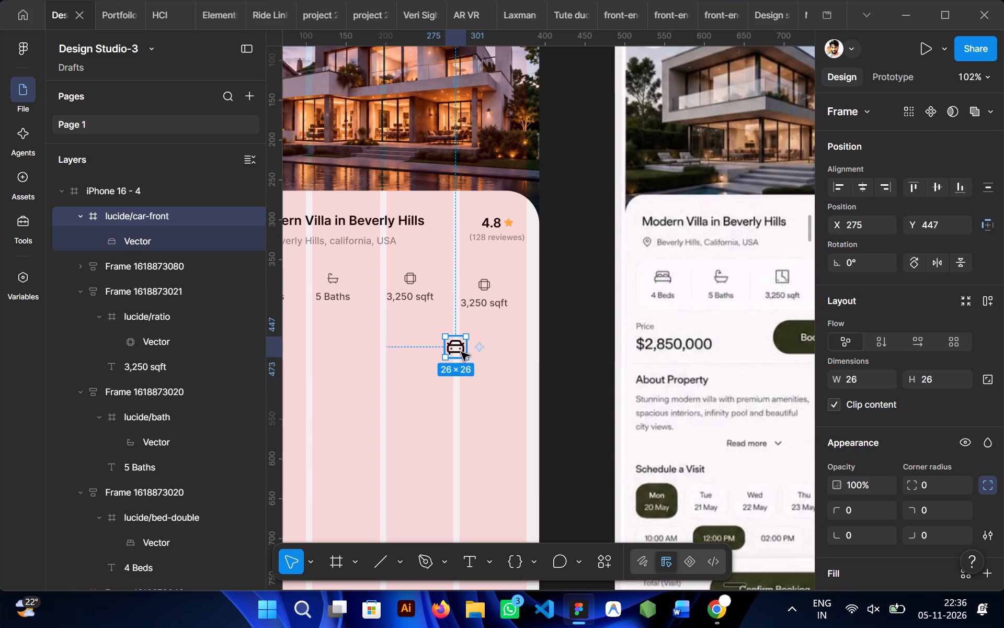
pyautogui.click(496, 349)
pyautogui.doubleClick(483, 286)
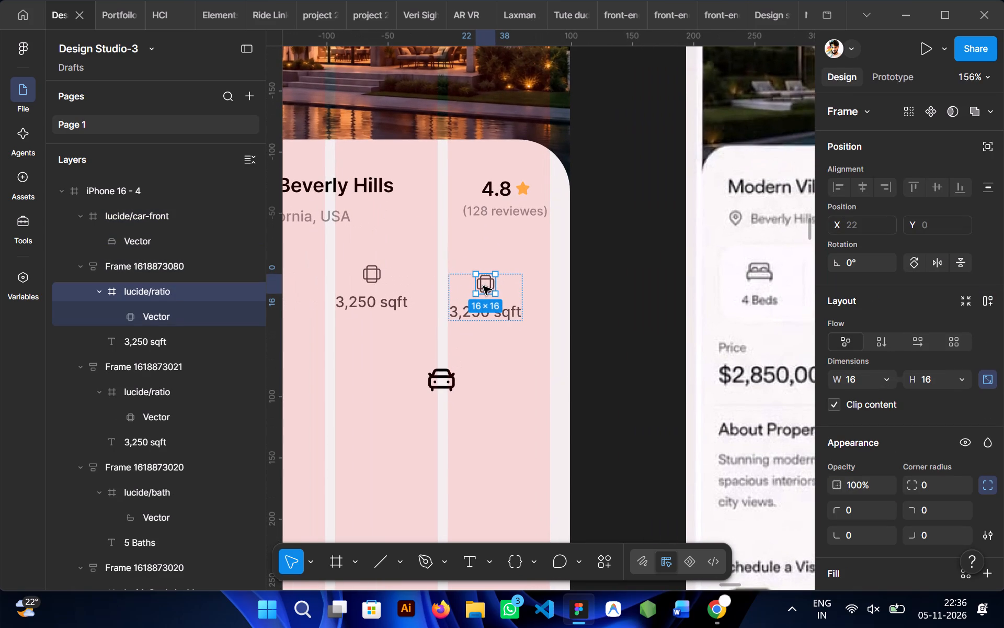
pyautogui.click(517, 376)
pyautogui.click(370, 278)
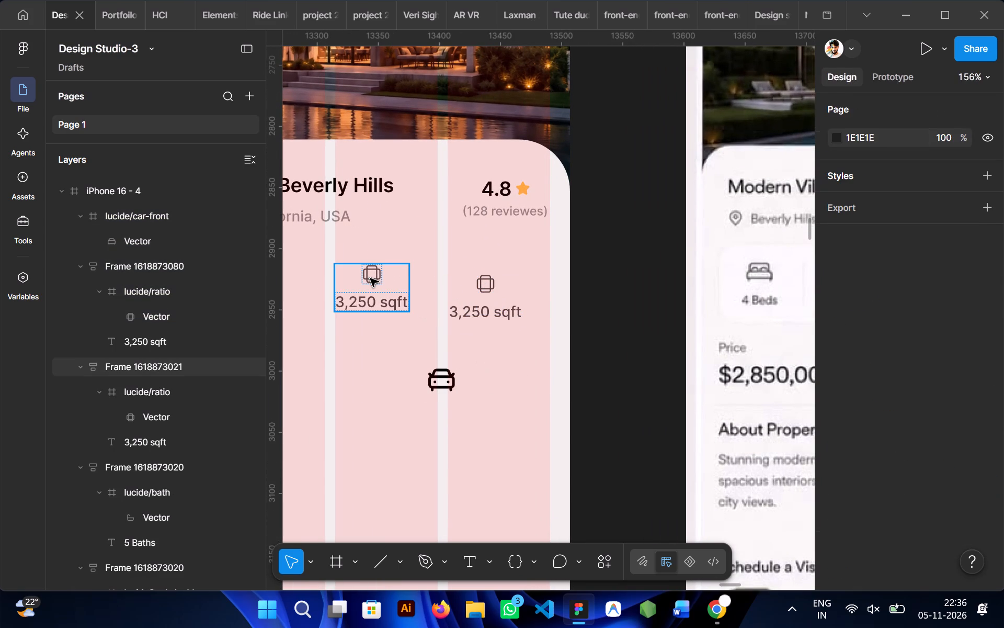
pyautogui.doubleClick(370, 278)
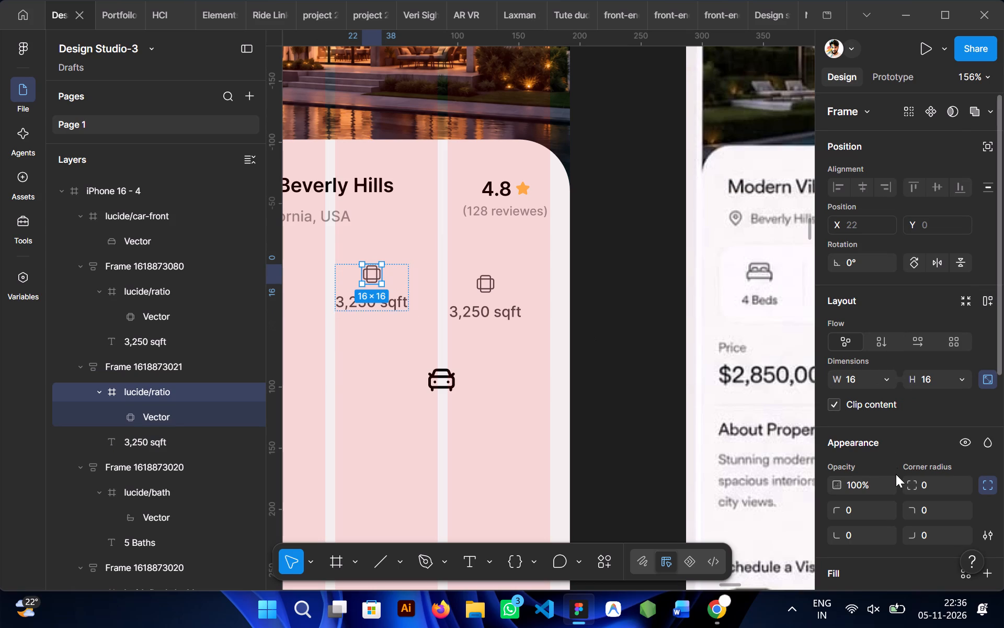
# Lock the car icon's aspect ratio and set its width to 16.
pyautogui.click(441, 383)
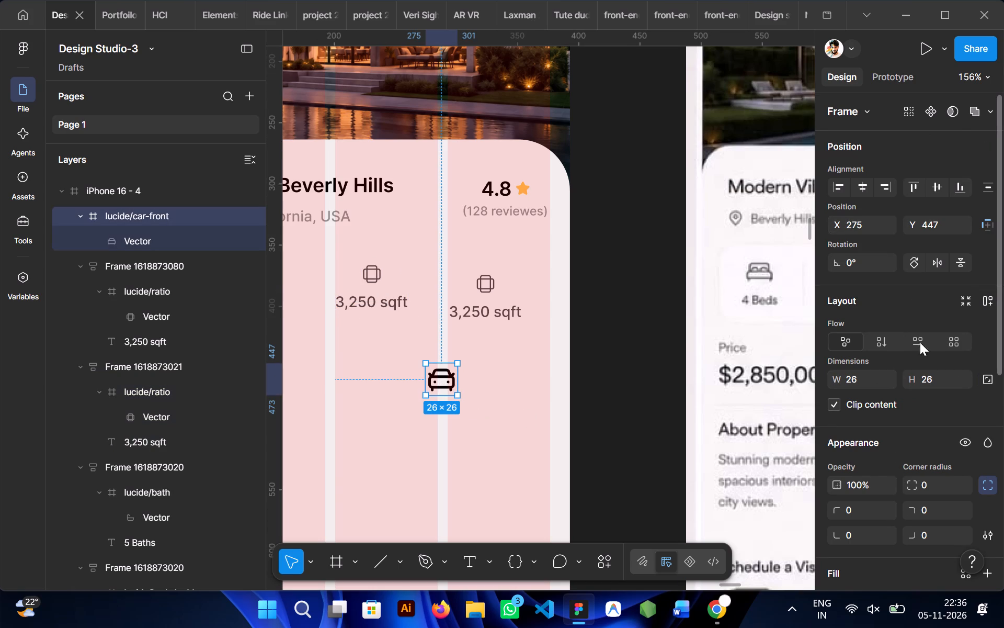
pyautogui.click(984, 379)
pyautogui.click(851, 386)
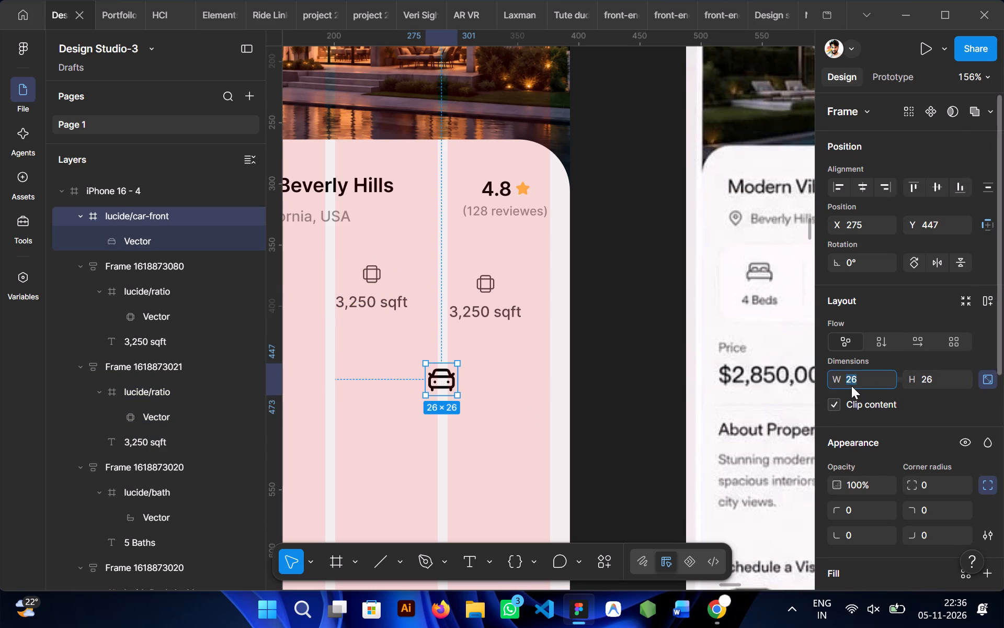
pyautogui.write('16')
pyautogui.click(533, 403)
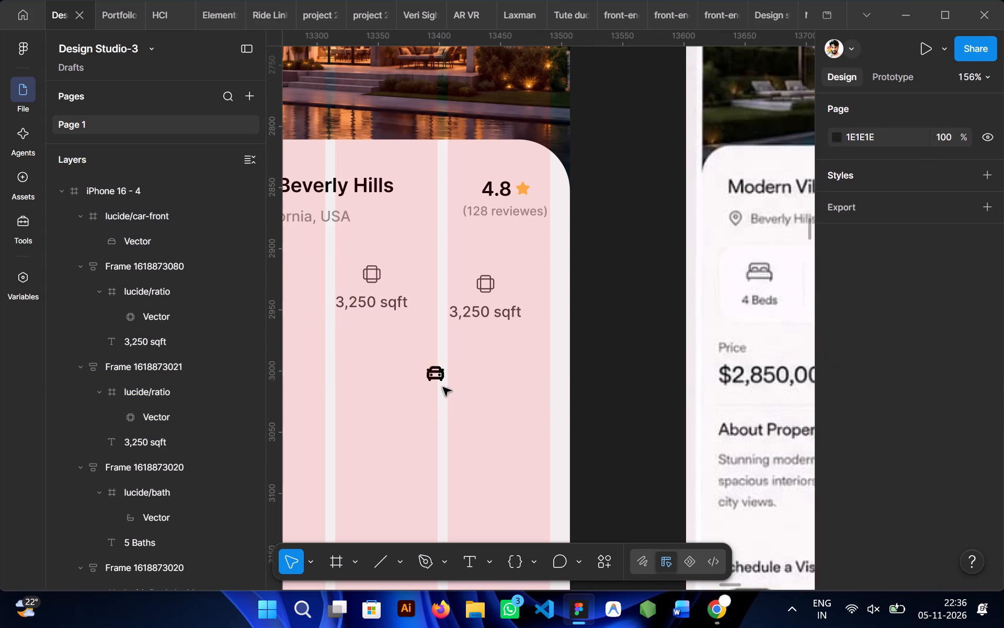
# Copy the stroke colour 484848 from the third-column 3,250 sqft icon and apply it to the loose car icon.
pyautogui.keyDown('ctrl'); pyautogui.click(375, 275); pyautogui.keyUp('ctrl')
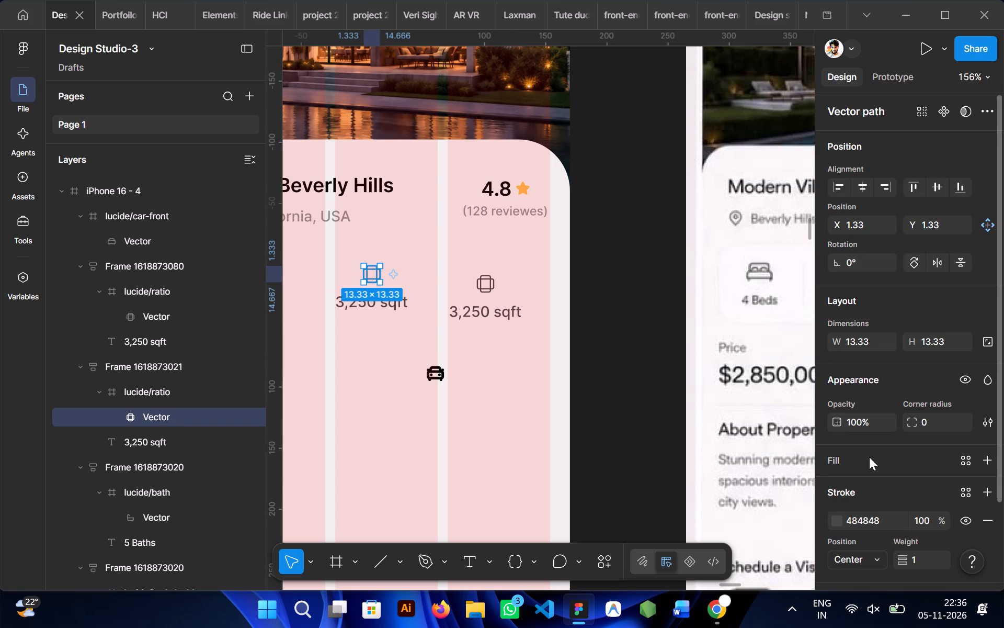
pyautogui.scroll(-1, 882, 476)
pyautogui.click(871, 431)
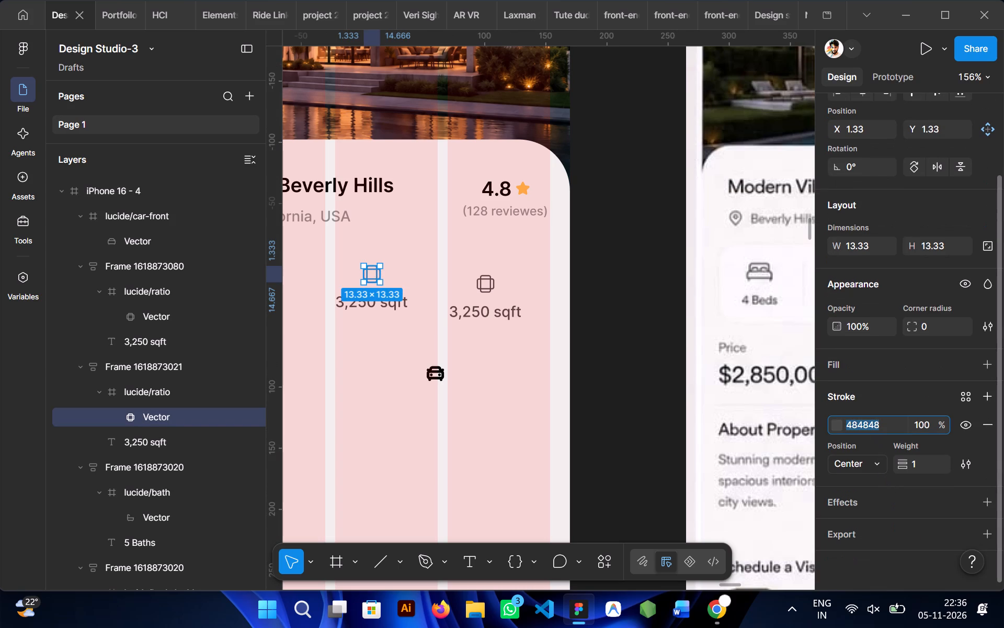
pyautogui.hotkey('ctrl', 'c')
pyautogui.hotkey('ctrl', 'c')
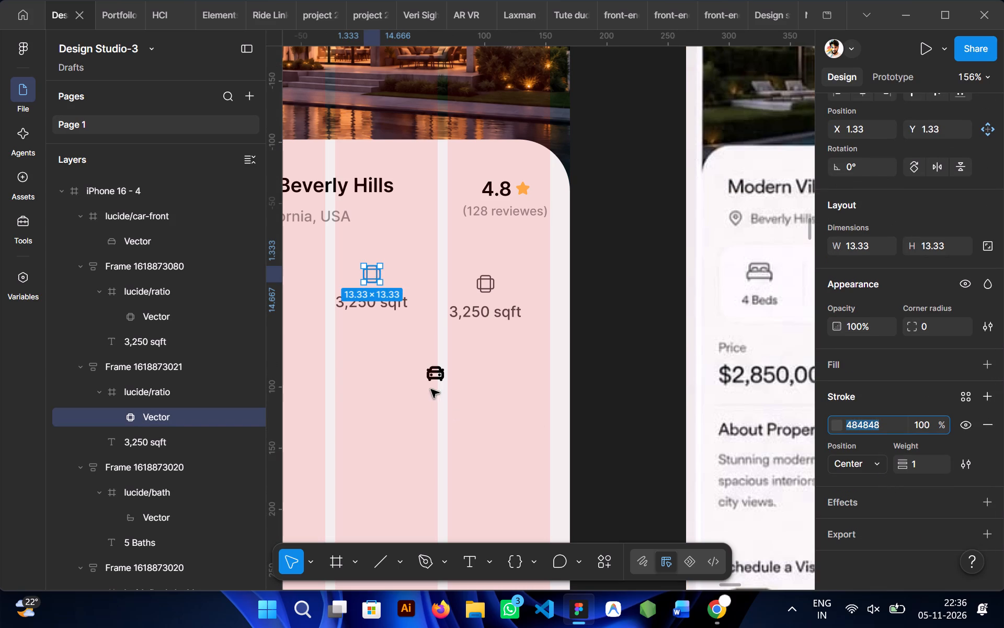
pyautogui.keyDown('ctrl'); pyautogui.click(432, 382); pyautogui.keyUp('ctrl')
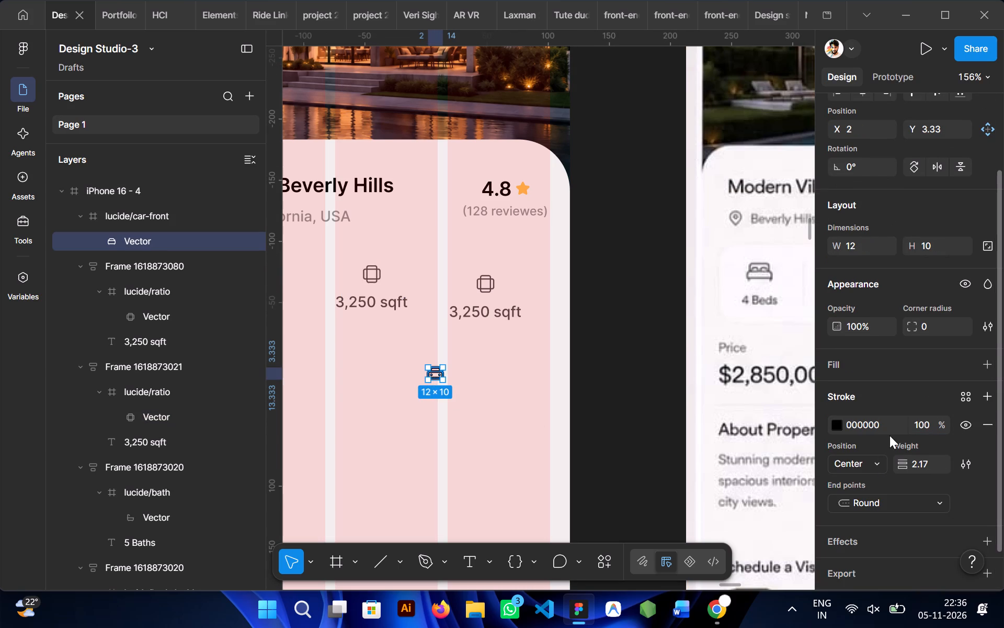
pyautogui.click(881, 425)
pyautogui.hotkey('ctrl', 'v')
pyautogui.click(509, 369)
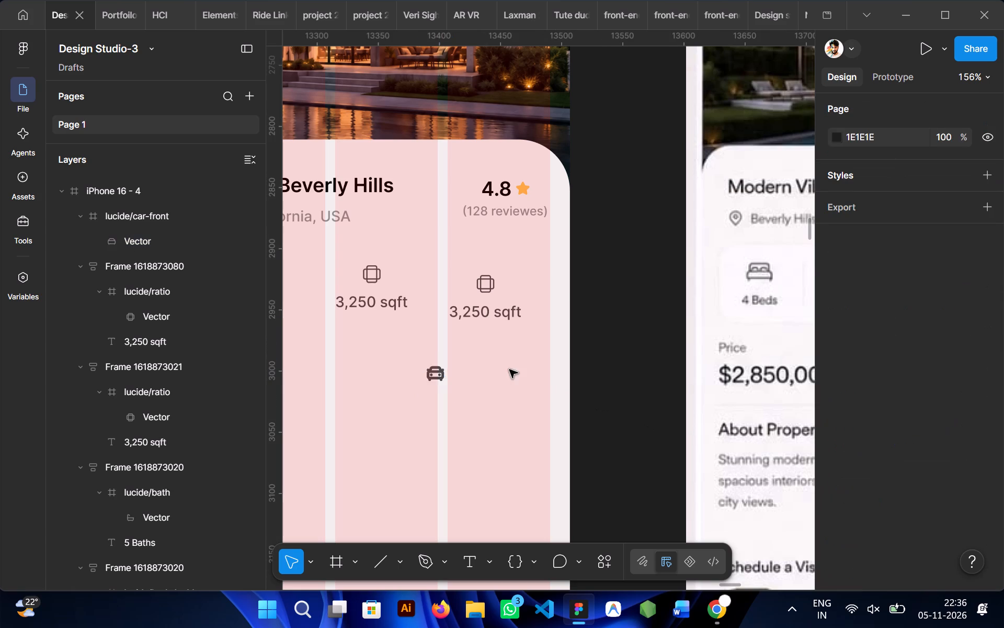
# Set the loose car icon's stroke weight to 1.
pyautogui.keyDown('ctrl'); pyautogui.click(430, 376); pyautogui.keyUp('ctrl')
pyautogui.scroll(-1, 907, 460)
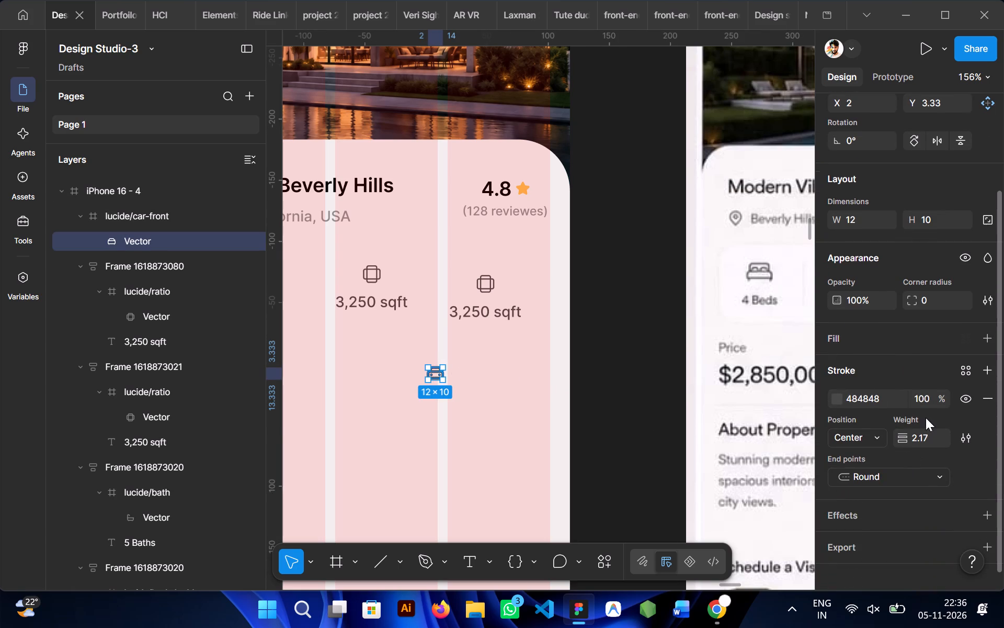
pyautogui.click(930, 438)
pyautogui.press('1')
pyautogui.press('Return')
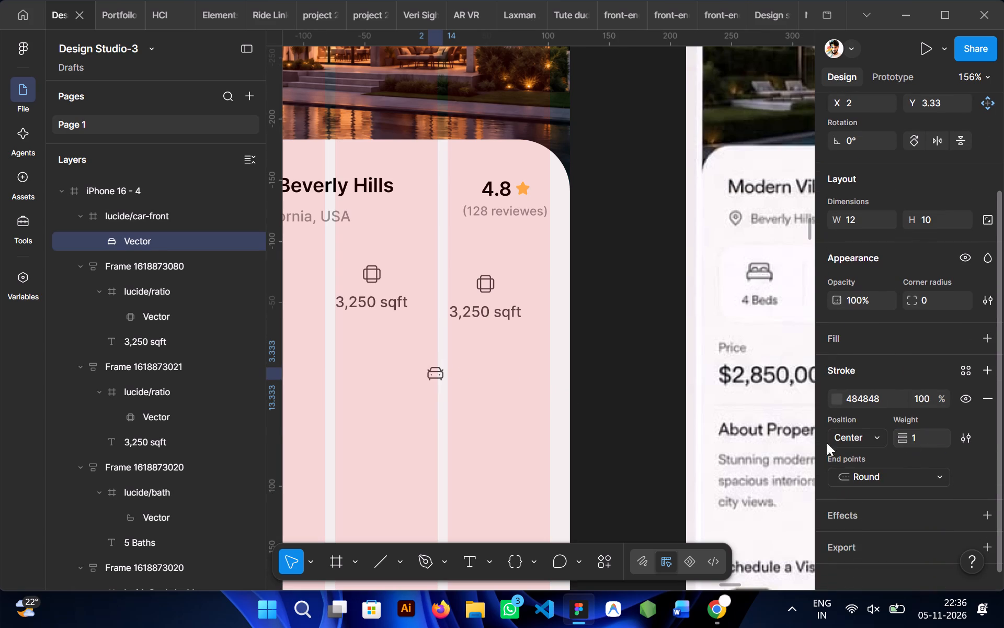
pyautogui.click(477, 385)
# Copy the restyled car icon and paste it to replace the ratio icon in the fourth feature item.
pyautogui.click(436, 375)
pyautogui.rightClick(436, 375)
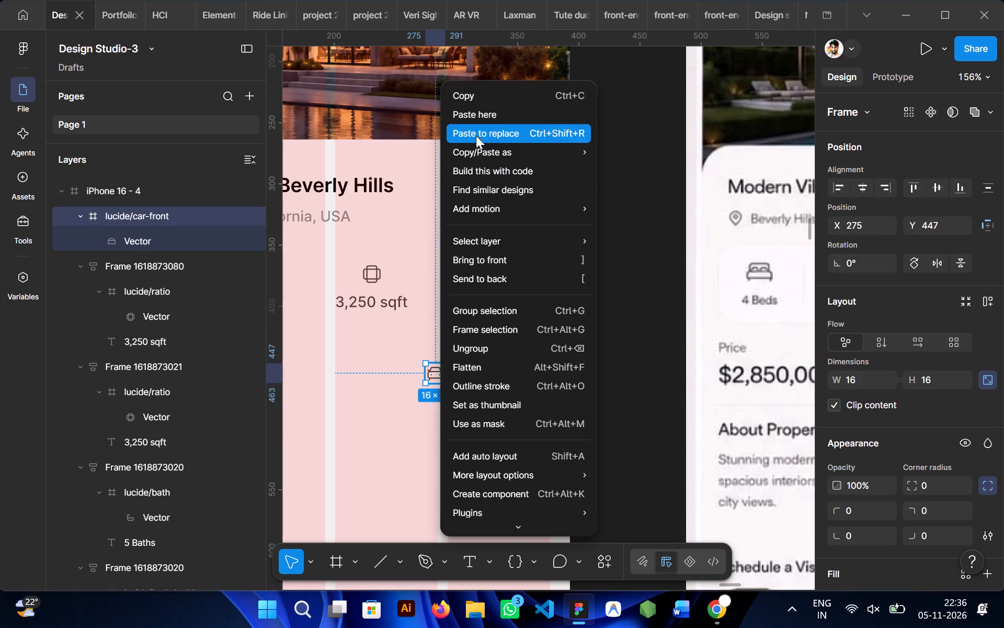
pyautogui.click(462, 101)
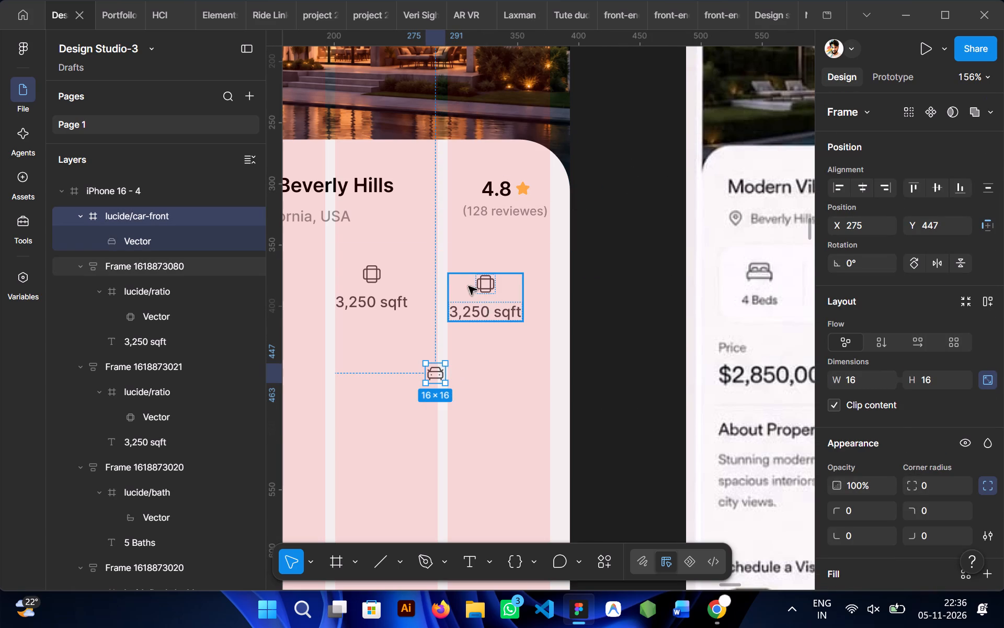
pyautogui.doubleClick(478, 283)
pyautogui.rightClick(478, 283)
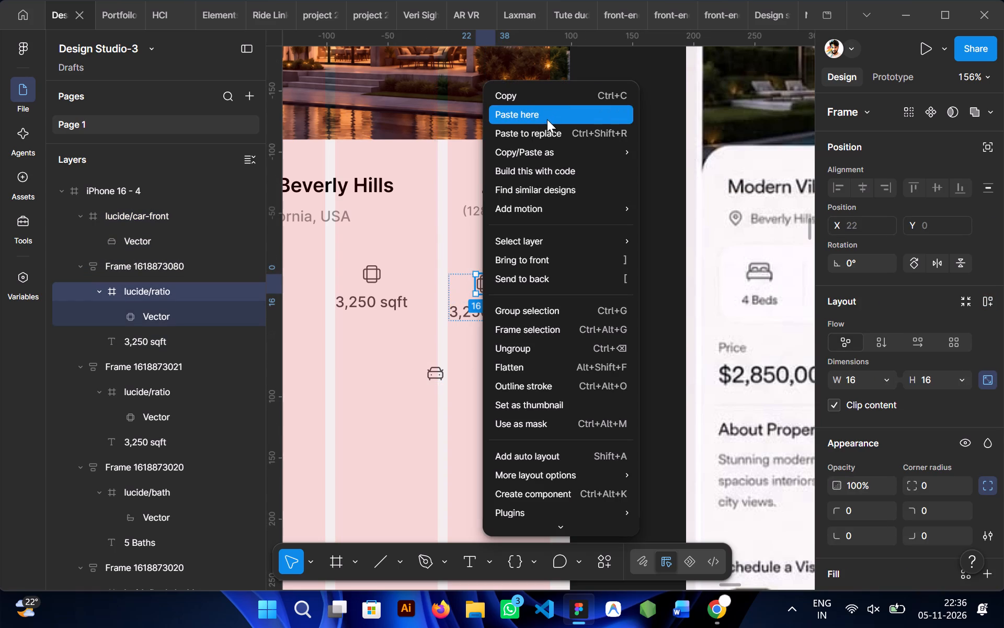
pyautogui.click(524, 133)
pyautogui.click(532, 374)
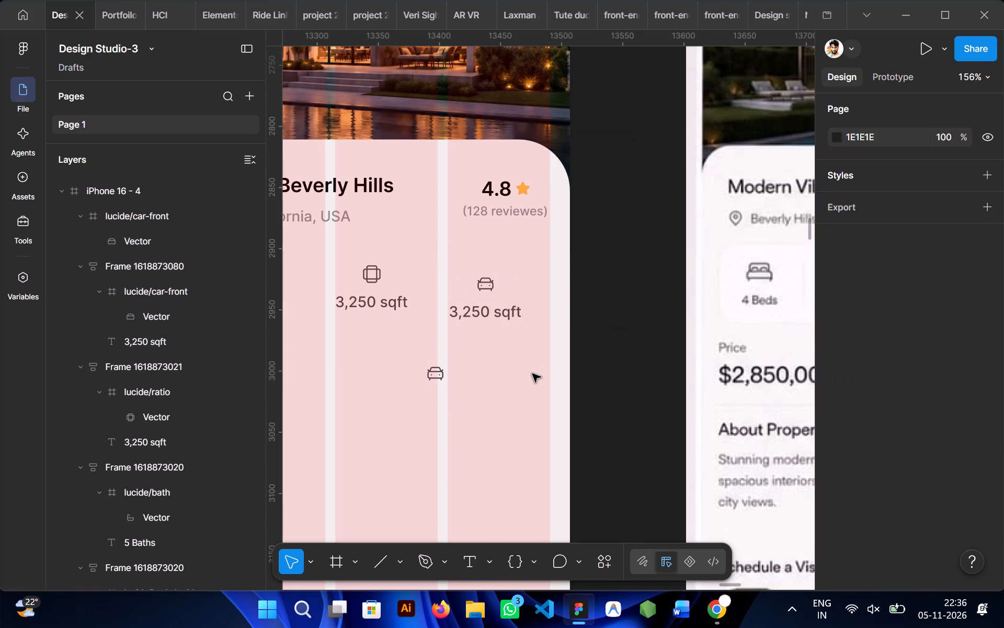
# Change the fourth feature item's label to "2 Garage", following the mockup.
pyautogui.hscroll(1, 532, 374)
pyautogui.keyDown('ctrl'); pyautogui.doubleClick(520, 323); pyautogui.keyUp('ctrl')
pyautogui.hscroll(-1, 520, 323)
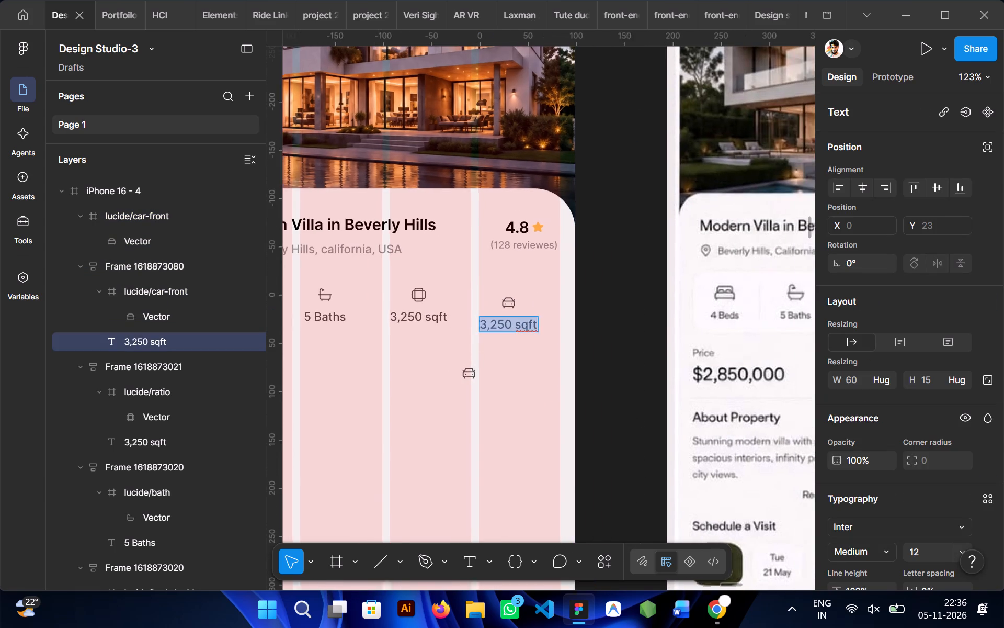
pyautogui.hscroll(-2, 520, 323)
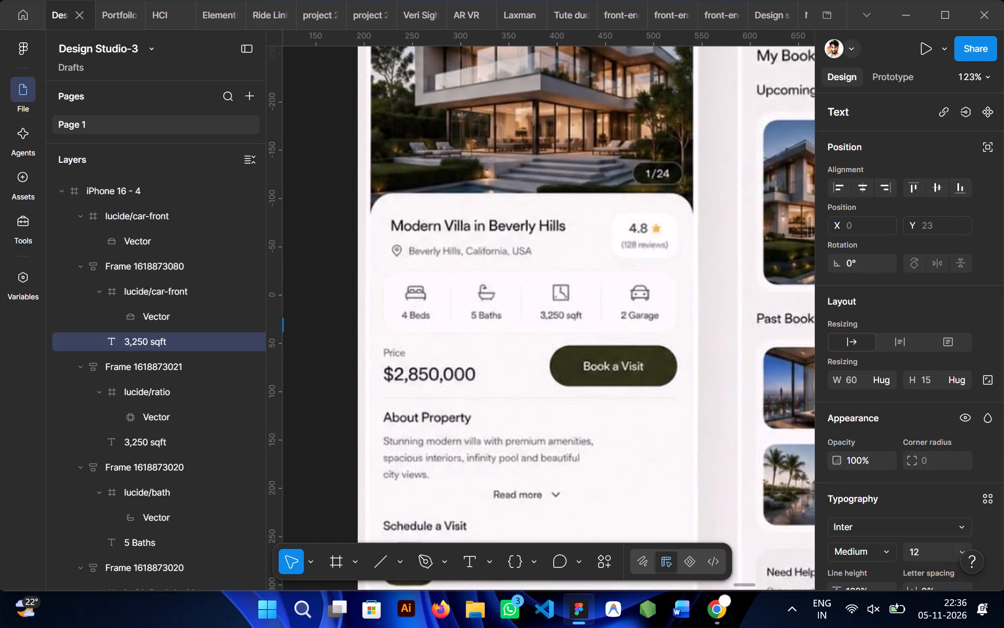
pyautogui.write('2 G')
pyautogui.write('ara')
pyautogui.write('ge')
pyautogui.hscroll(2, 509, 310)
pyautogui.click(489, 443)
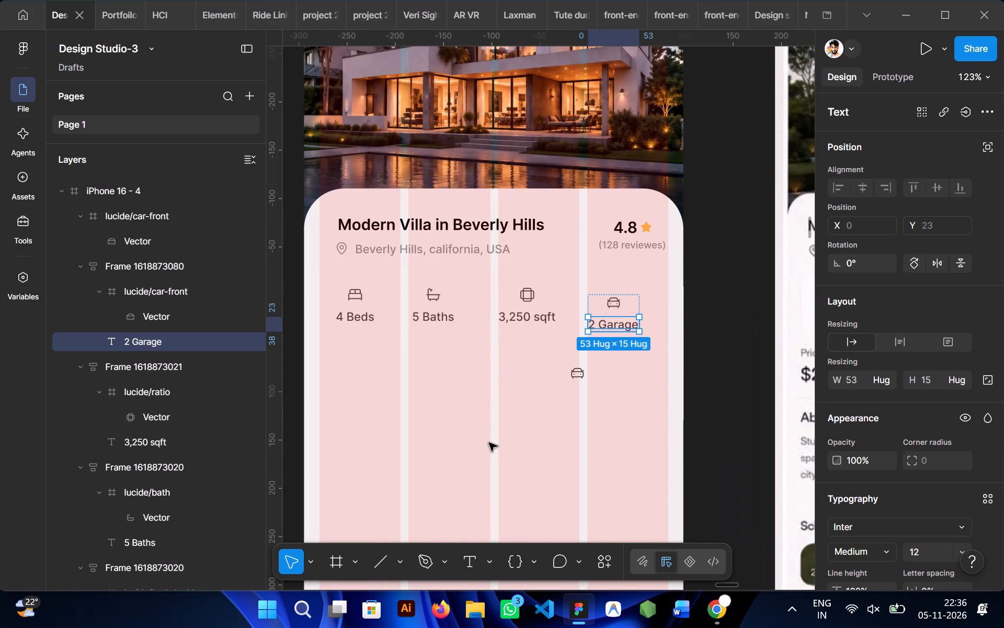
# Delete the spare car icon below the features row.
pyautogui.click(588, 368)
pyautogui.press('Delete')
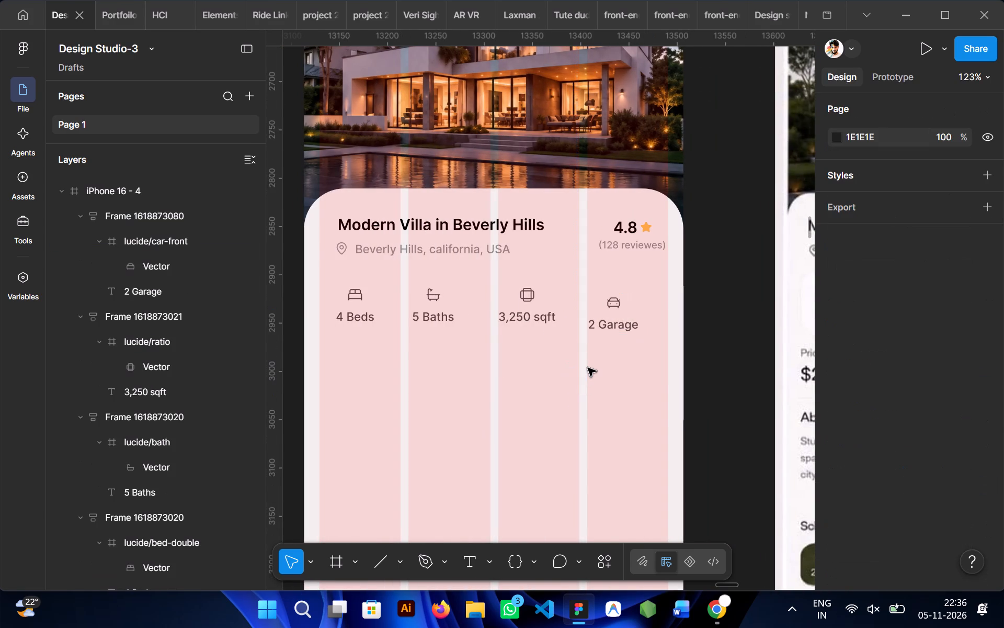
# Align the four feature items on their vertical centres.
pyautogui.moveTo(306, 303); pyautogui.dragTo(655, 305)
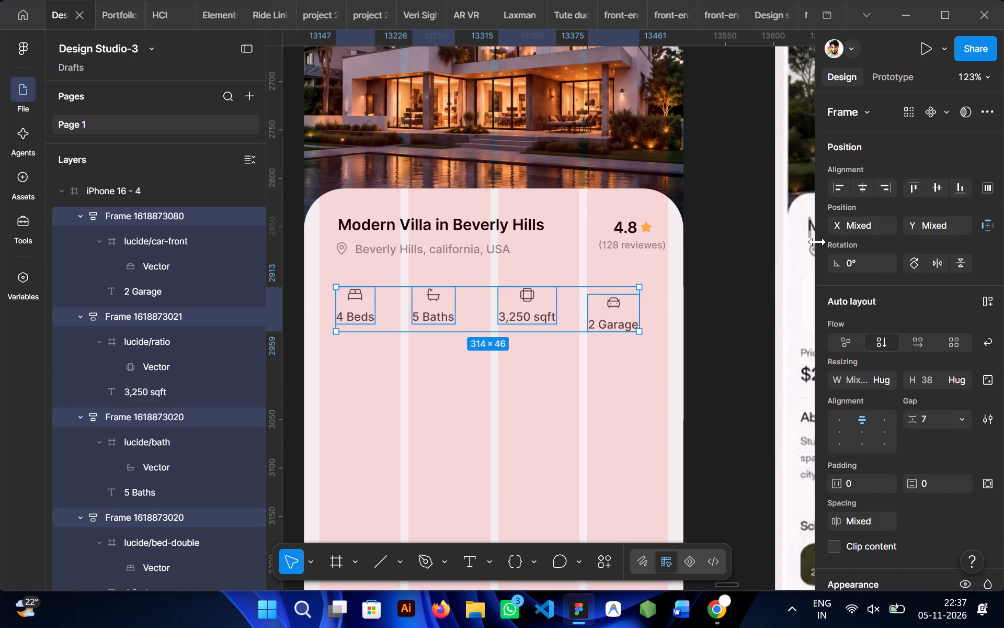
pyautogui.click(936, 189)
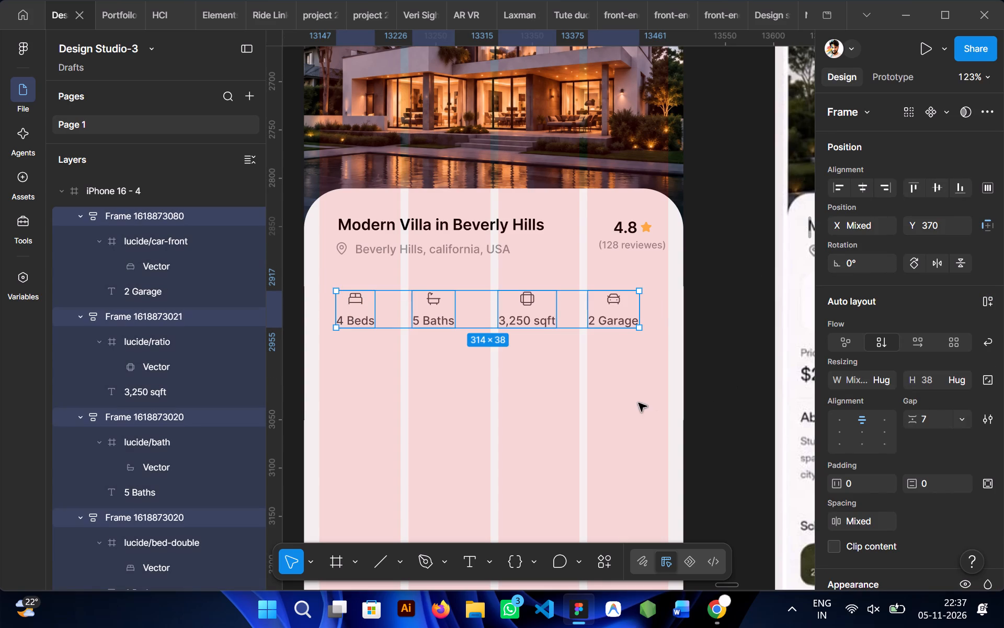
pyautogui.click(552, 375)
# Draw a 360 × 78 frame over the features row and give it an FFFFFF fill.
pyautogui.hscroll(-1, 552, 375)
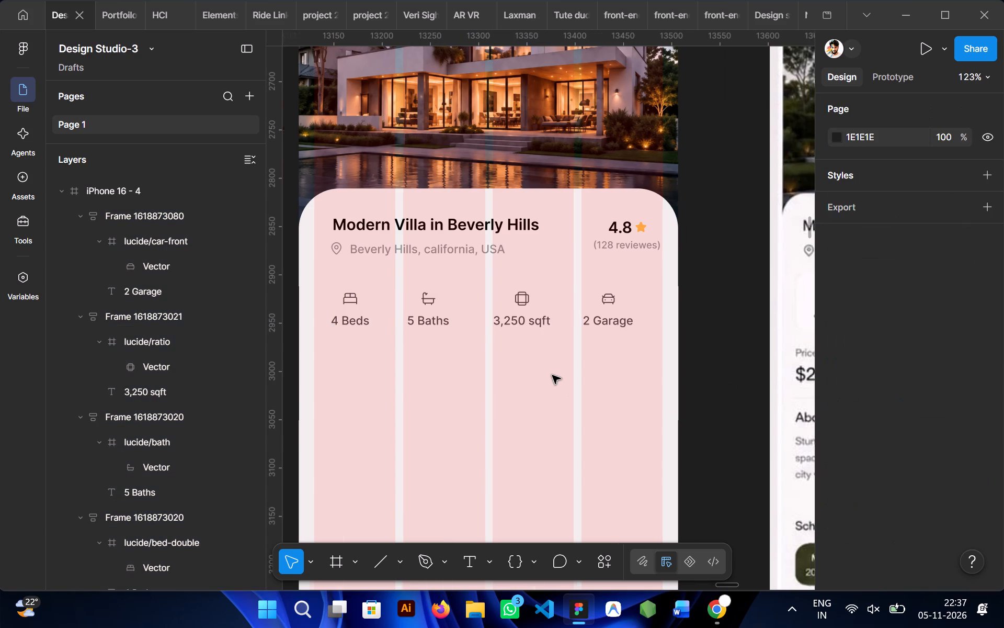
pyautogui.hscroll(-1, 552, 375)
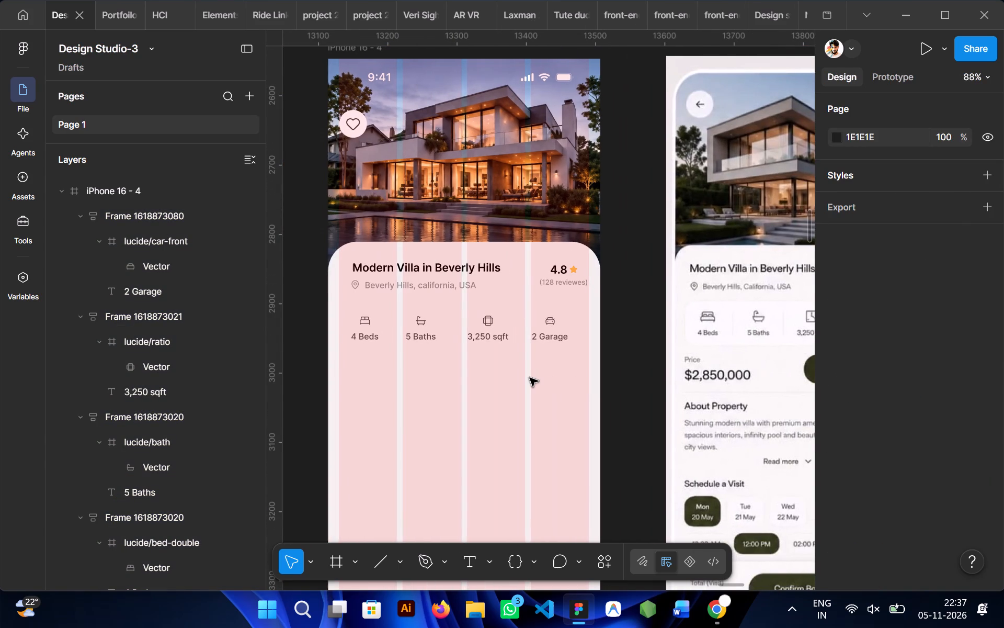
pyautogui.press('f')
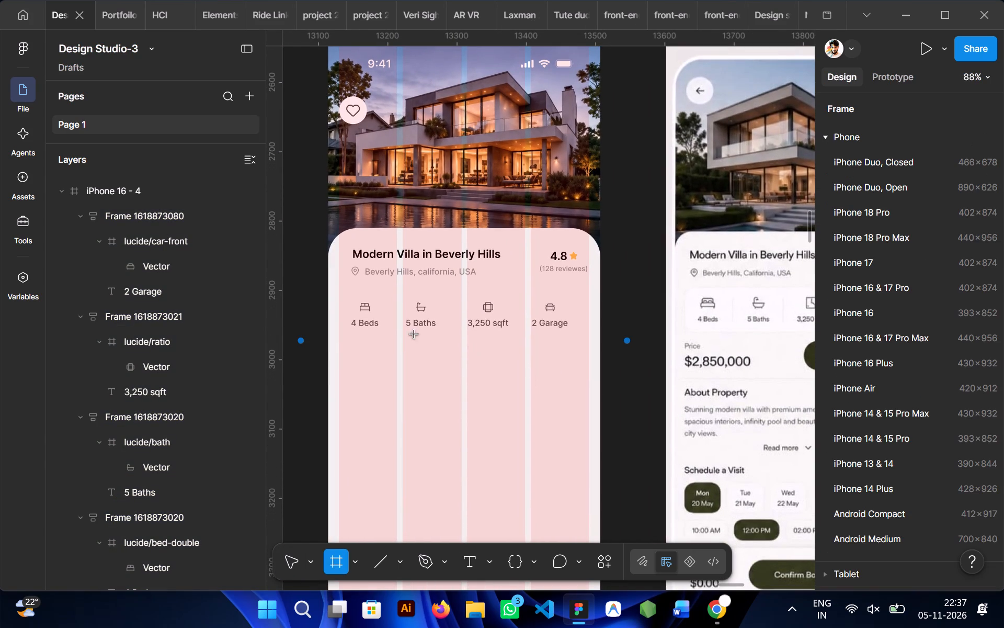
pyautogui.moveTo(341, 289); pyautogui.dragTo(563, 322)
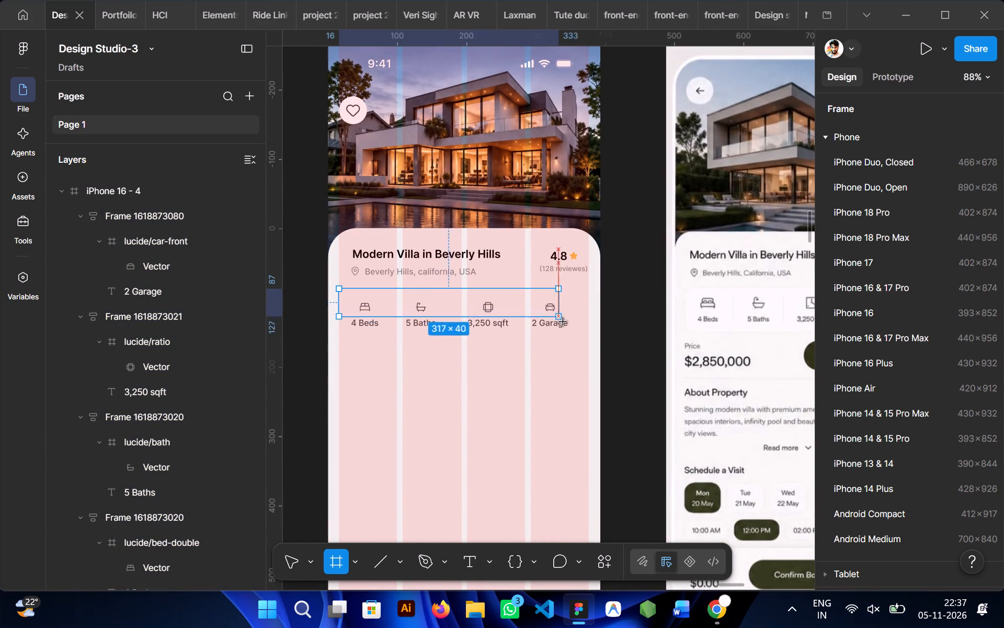
pyautogui.moveTo(563, 322); pyautogui.dragTo(591, 343)
pyautogui.click(591, 343)
pyautogui.scroll(-2, 899, 385)
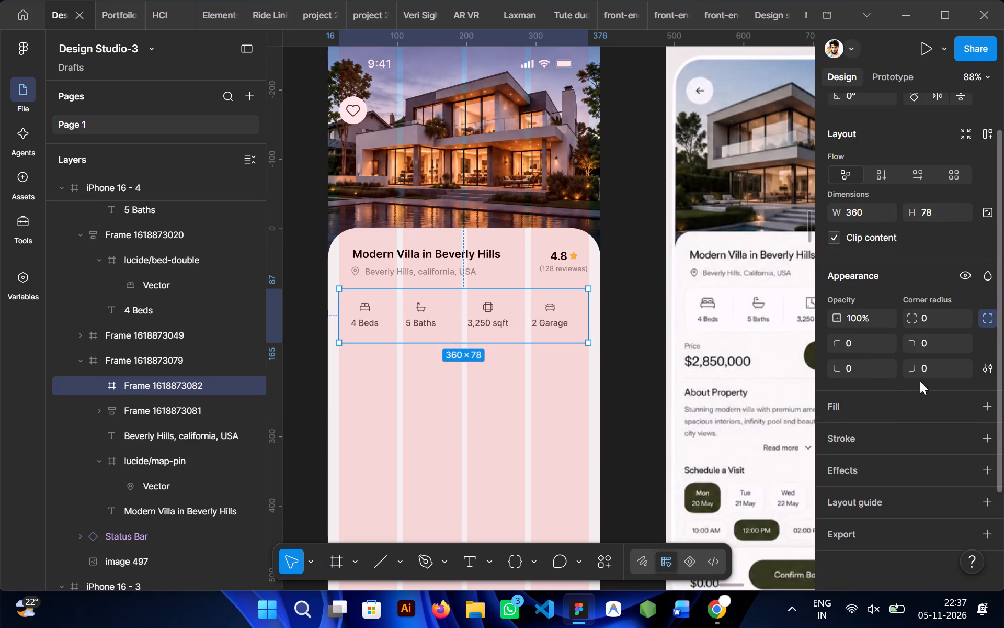
pyautogui.click(983, 411)
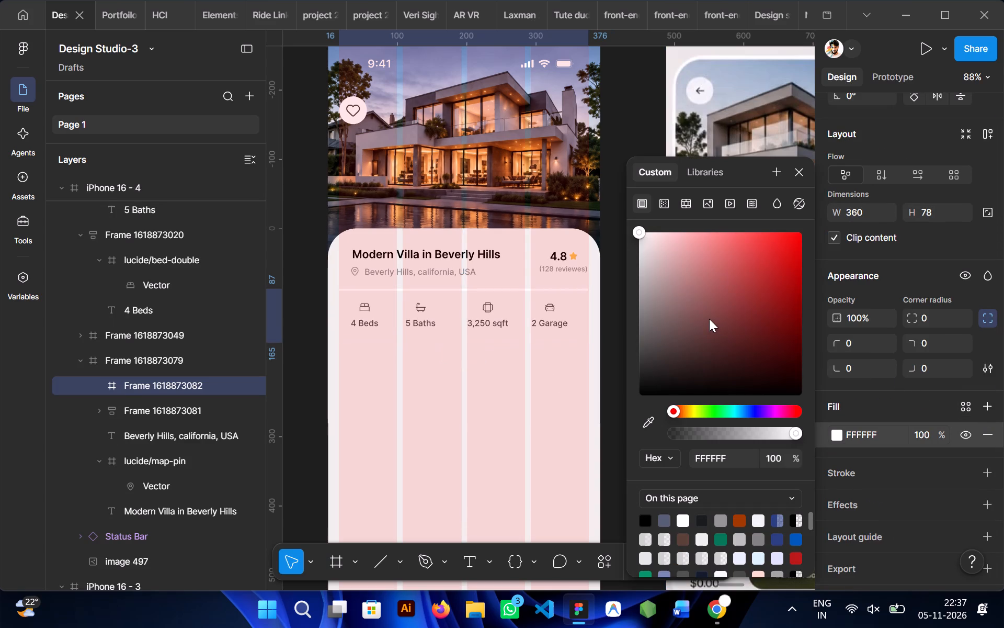
# Move the white frame out of the details card to below the features row at Y 442, centred horizontally in iPhone 16 - 4.
pyautogui.moveTo(519, 335); pyautogui.dragTo(530, 427)
pyautogui.moveTo(530, 427); pyautogui.dragTo(558, 0)
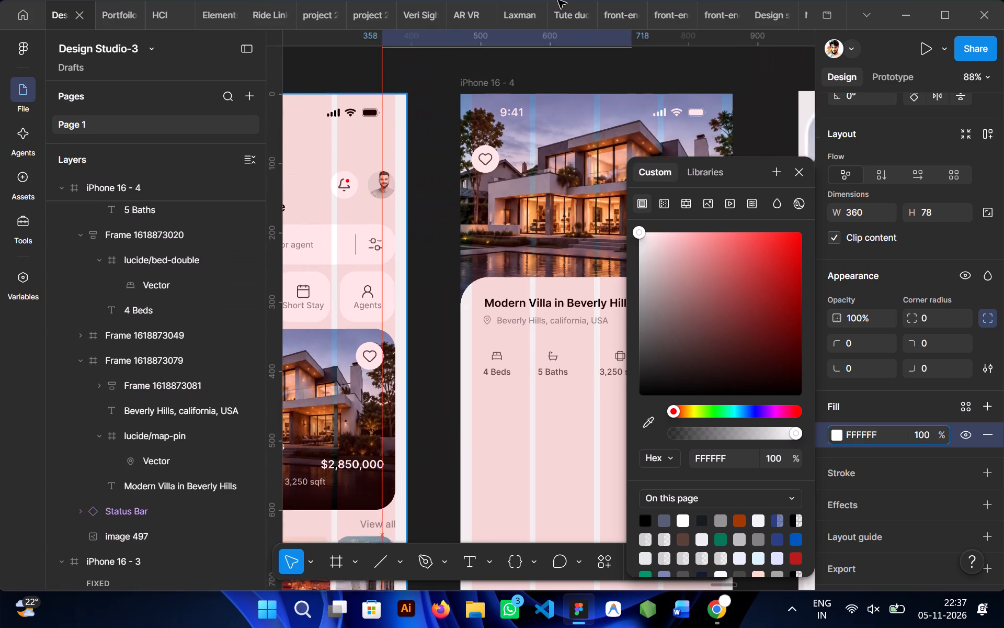
pyautogui.moveTo(558, 0); pyautogui.dragTo(567, 95)
pyautogui.click(618, 141)
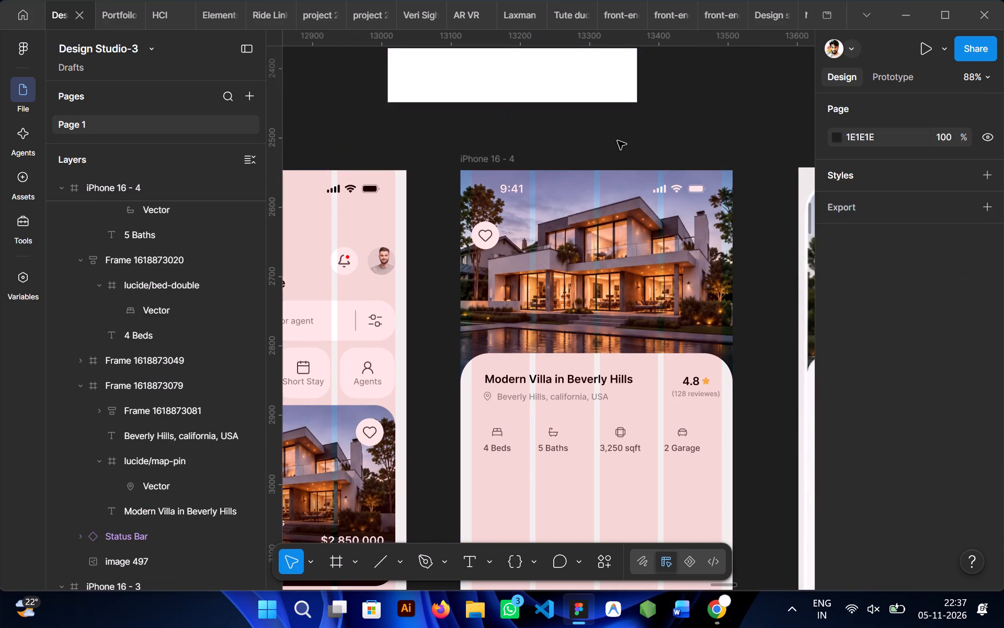
pyautogui.hscroll(-1, 618, 141)
pyautogui.moveTo(488, 93); pyautogui.dragTo(553, 390)
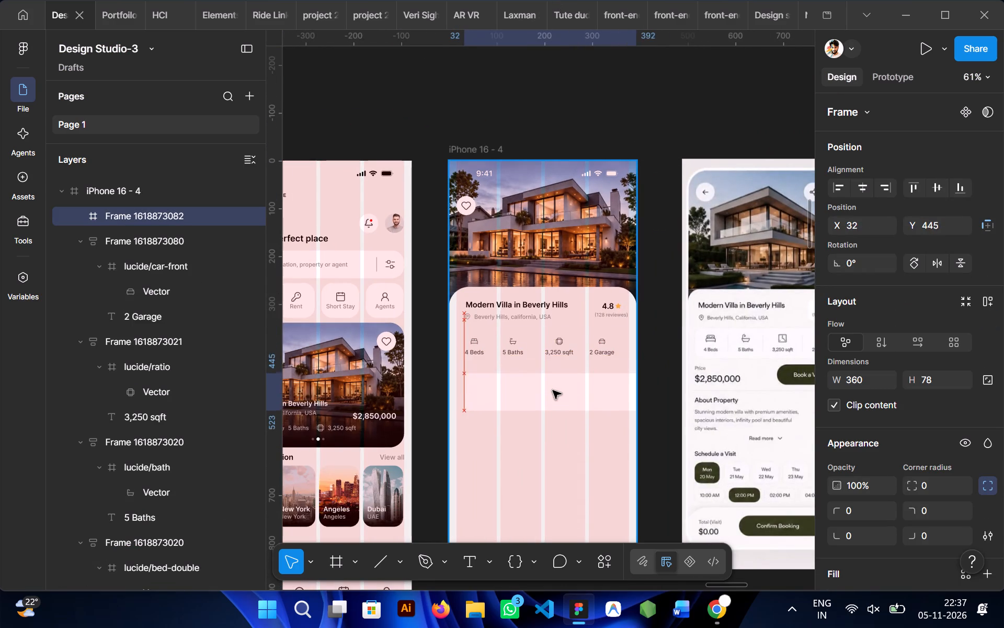
pyautogui.moveTo(553, 390); pyautogui.dragTo(551, 389)
pyautogui.click(860, 184)
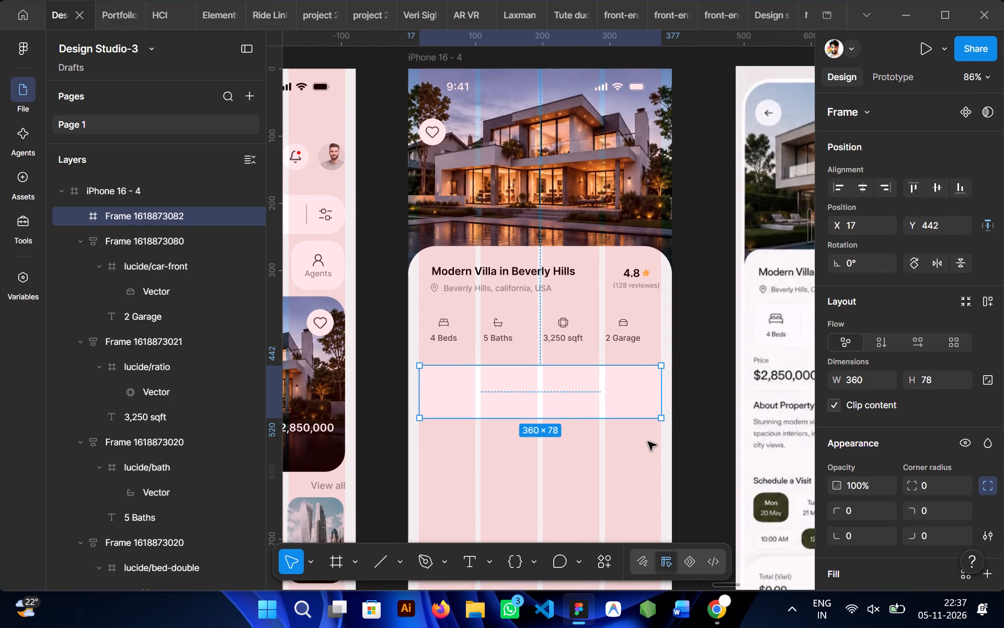
# Combine the beds, baths, sqft and garage items into one horizontal auto layout with a gap of 39.
pyautogui.scroll(-1, 648, 442)
pyautogui.click(450, 318)
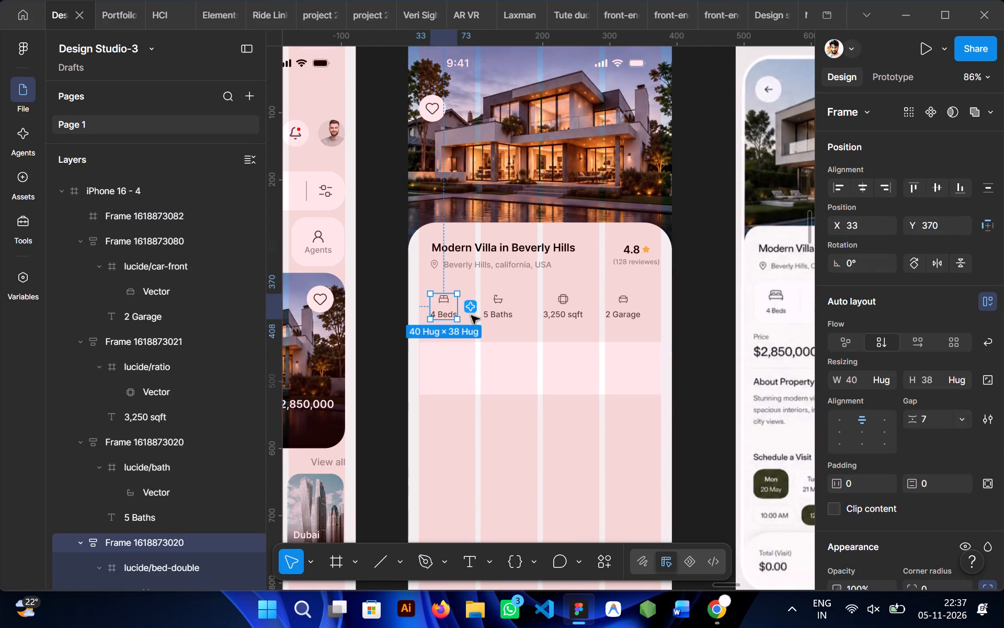
pyautogui.keyDown('shift'); pyautogui.click(498, 312); pyautogui.keyUp('shift')
pyautogui.keyDown('shift'); pyautogui.click(593, 303); pyautogui.keyUp('shift')
pyautogui.keyDown('shift'); pyautogui.click(564, 315); pyautogui.keyUp('shift')
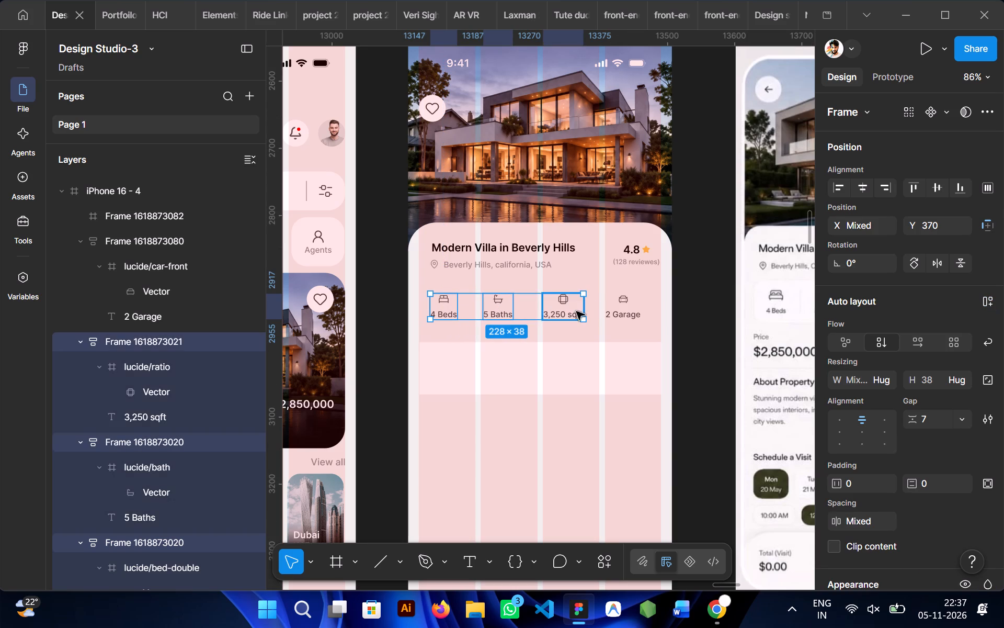
pyautogui.keyDown('shift'); pyautogui.click(619, 310); pyautogui.keyUp('shift')
pyautogui.hotkey('shift', 'a')
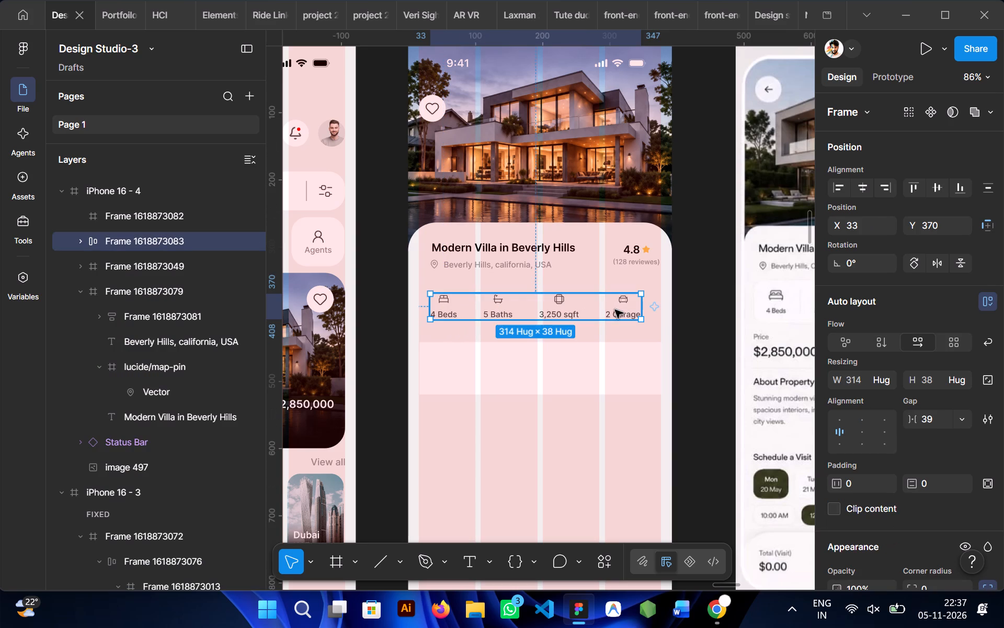
# Move the features auto layout into the white frame at X 23, Y 26.
pyautogui.moveTo(577, 307); pyautogui.dragTo(584, 373)
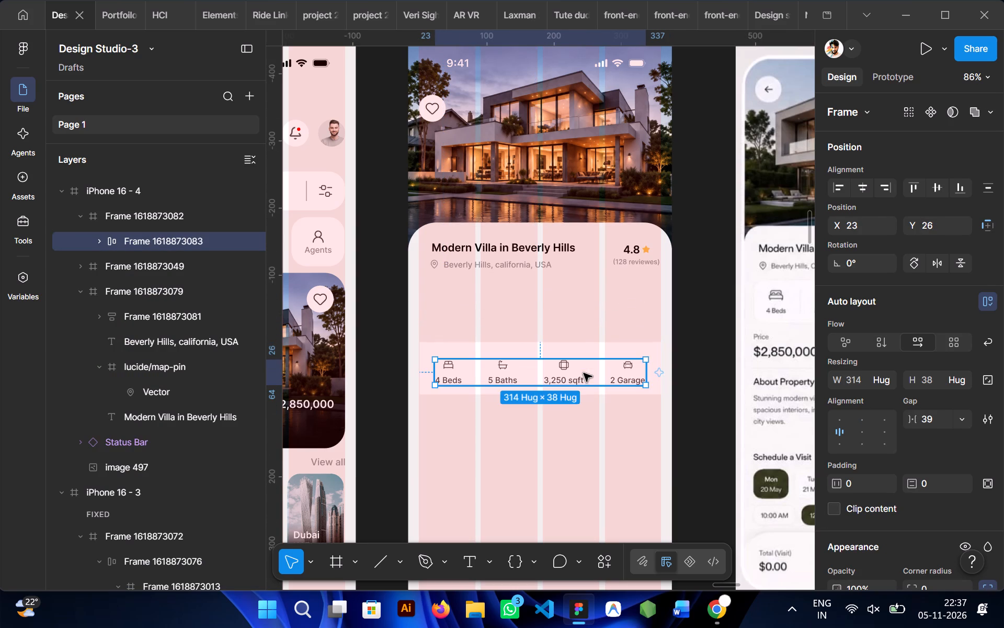
pyautogui.click(587, 418)
# Move the white features frame up under the title section to Y 354 and centre it horizontally in the screen.
pyautogui.click(575, 361)
pyautogui.moveTo(563, 362); pyautogui.dragTo(562, 324)
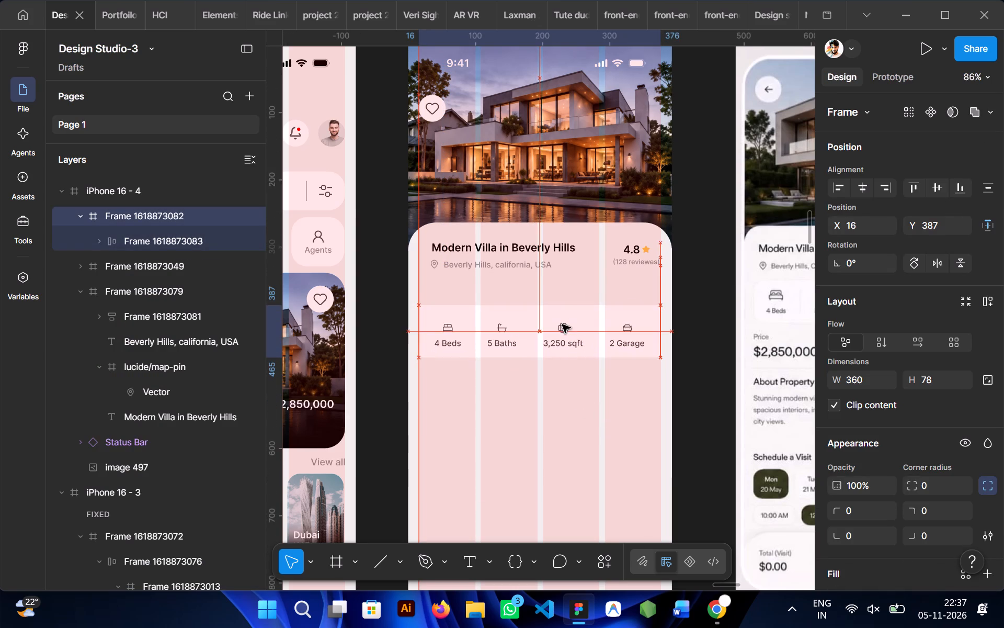
pyautogui.moveTo(562, 324); pyautogui.dragTo(563, 304)
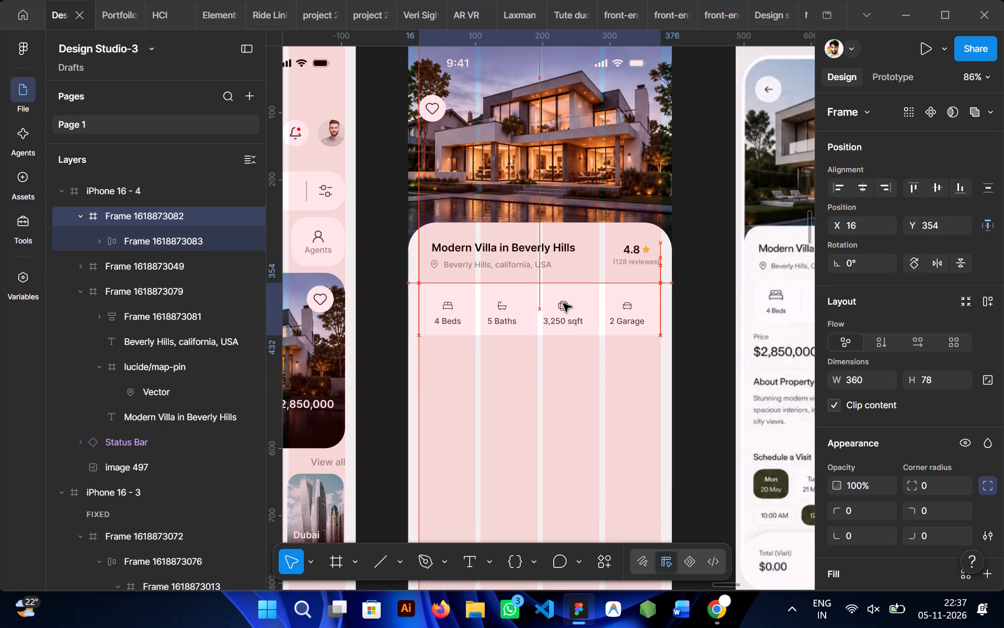
pyautogui.moveTo(563, 304); pyautogui.dragTo(563, 302)
pyautogui.click(866, 194)
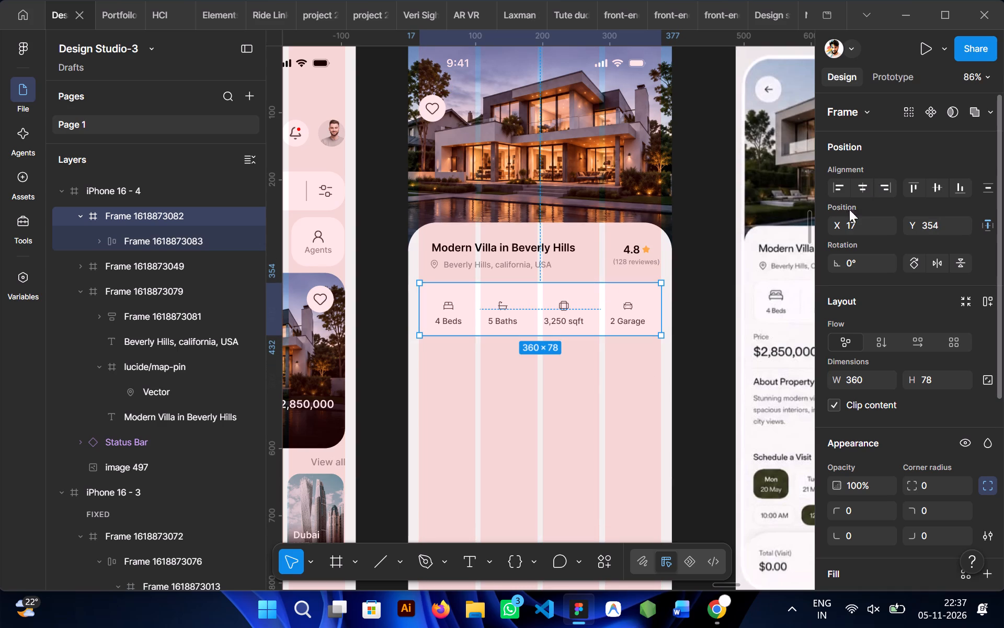
# Extend the white features frame's left edge to the layout grid margin at X 16, making it 361 wide.
pyautogui.hscroll(2, 667, 328)
pyautogui.hscroll(1, 490, 339)
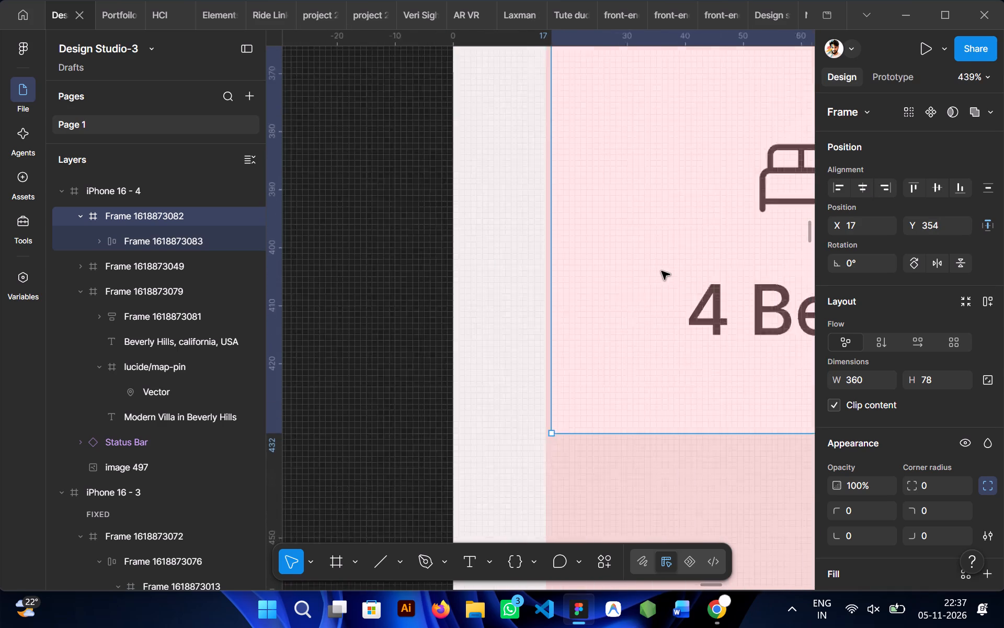
pyautogui.moveTo(479, 322); pyautogui.dragTo(466, 331)
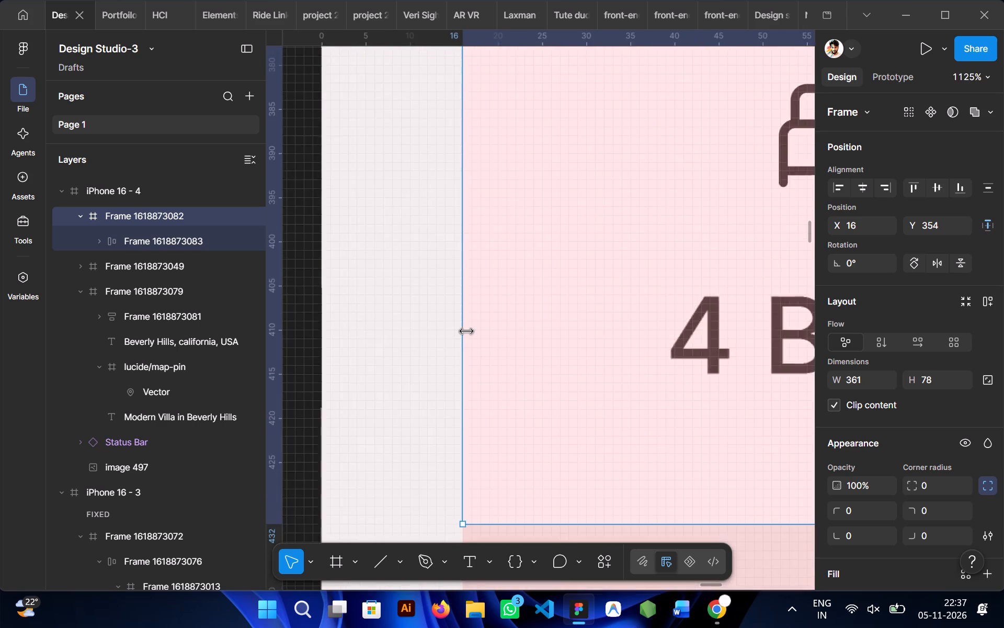
pyautogui.hscroll(-3, 466, 331)
pyautogui.hscroll(-2, 670, 250)
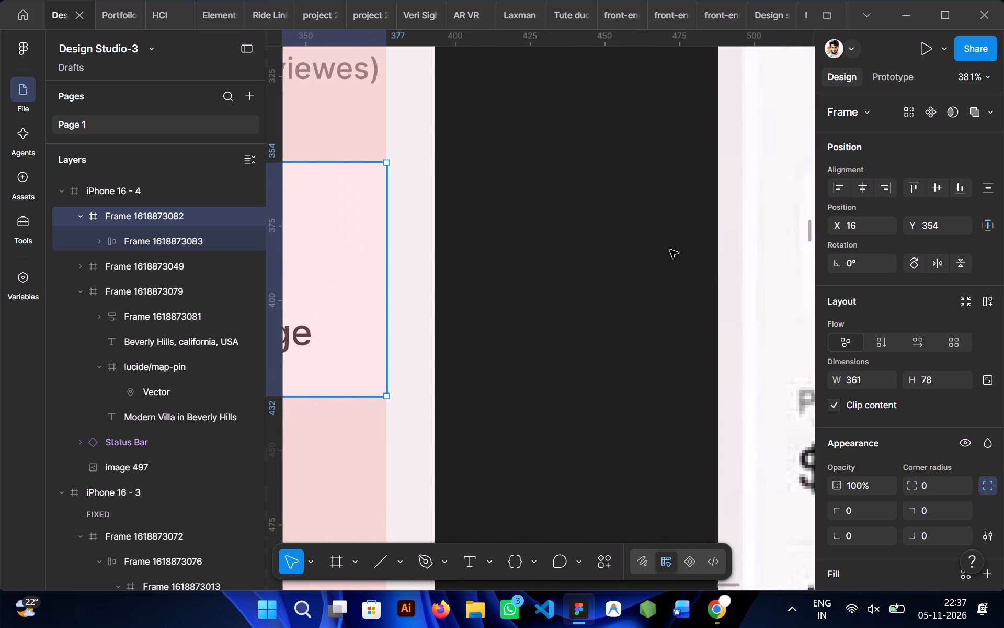
pyautogui.hscroll(1, 536, 180)
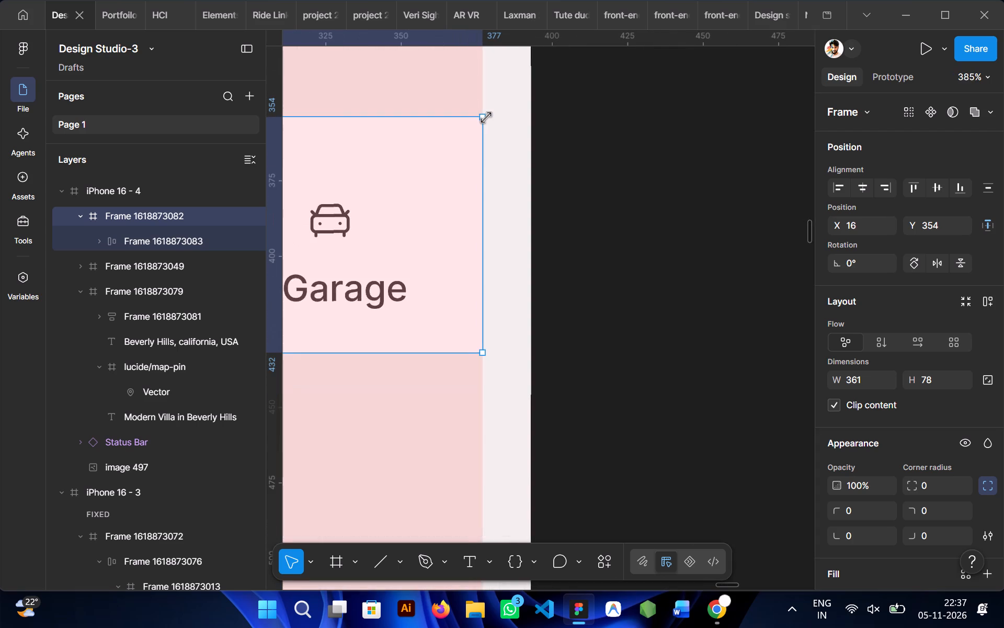
pyautogui.hscroll(2, 486, 118)
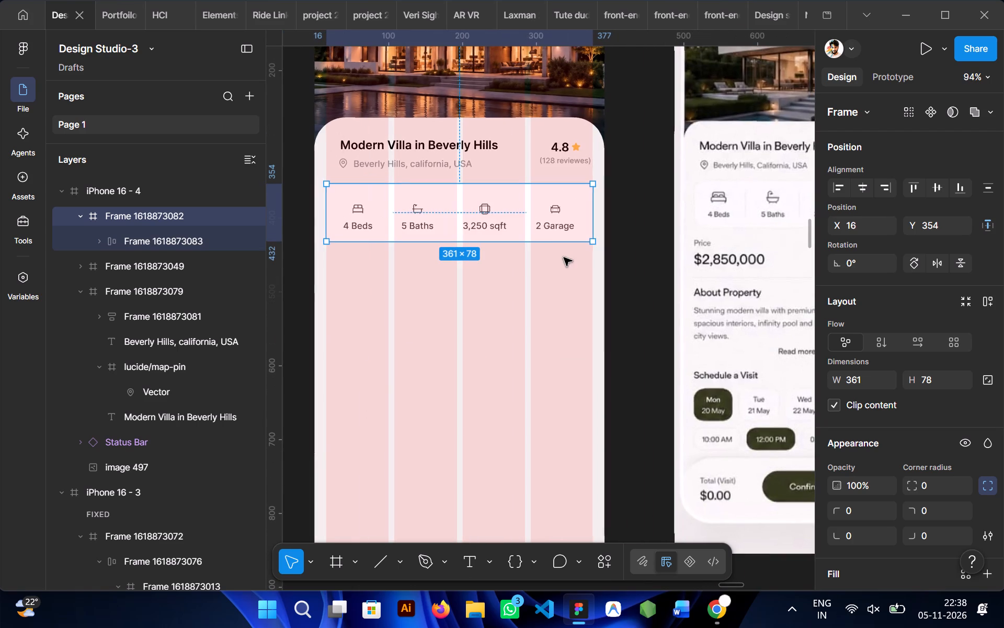
# Round the white features frame's corners to a radius of 14, comparing it with the features card in the mockup.
pyautogui.click(457, 199)
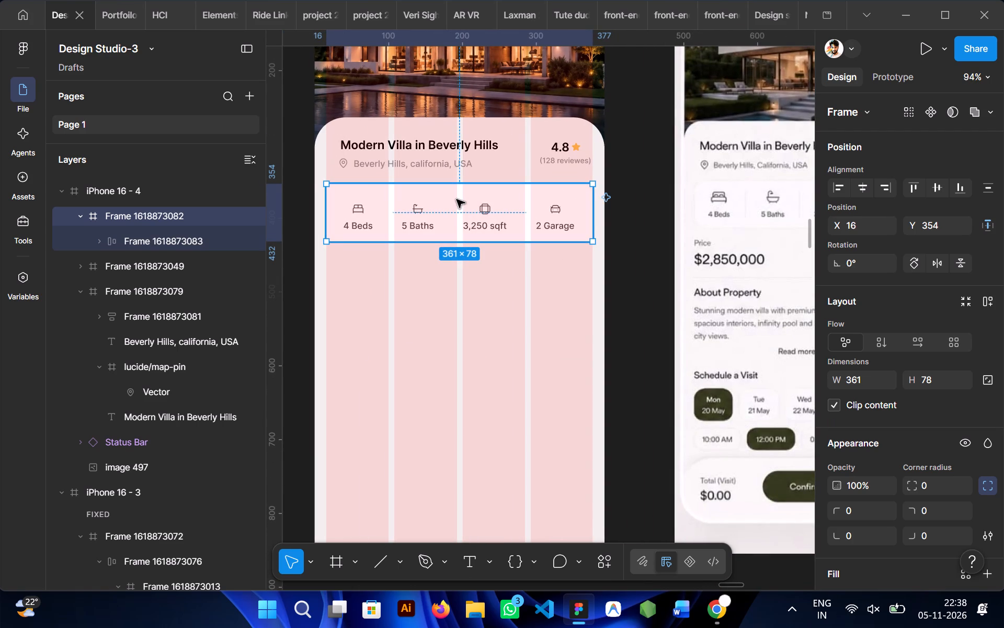
pyautogui.moveTo(914, 484); pyautogui.dragTo(446, 204)
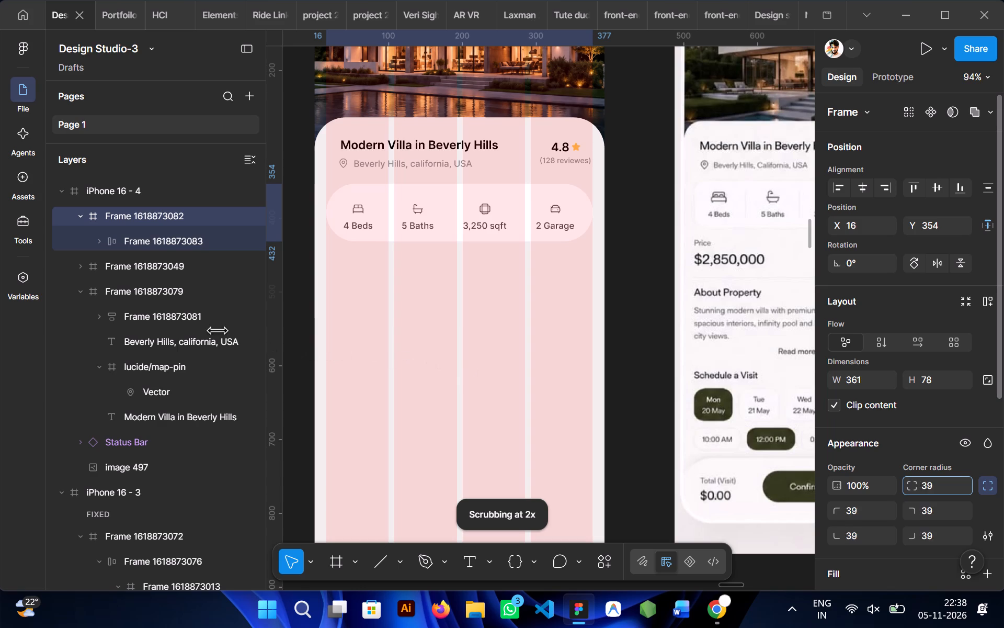
pyautogui.moveTo(446, 204); pyautogui.dragTo(208, 151)
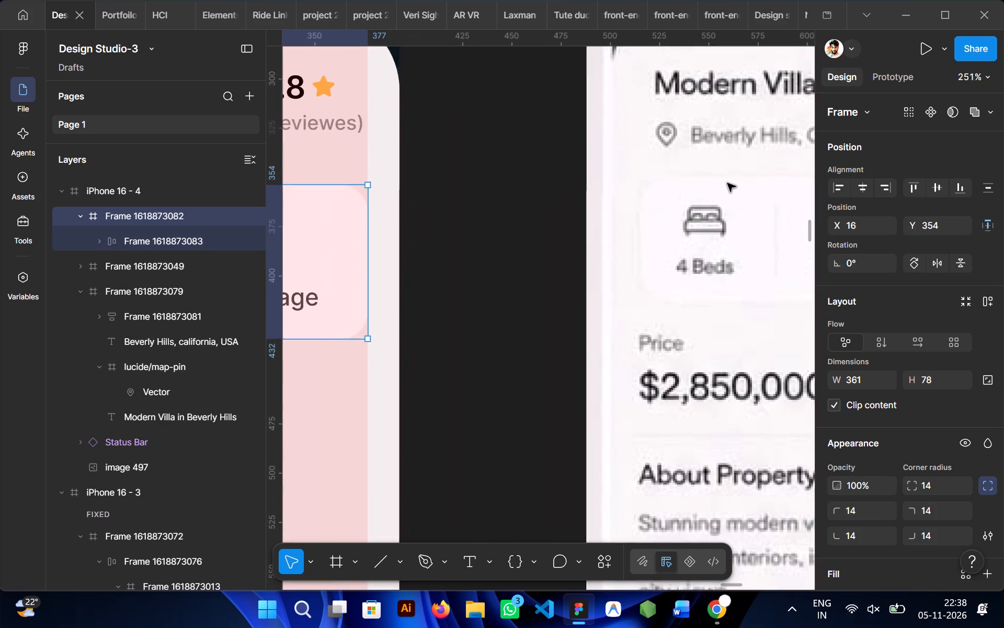
pyautogui.hscroll(1, 727, 183)
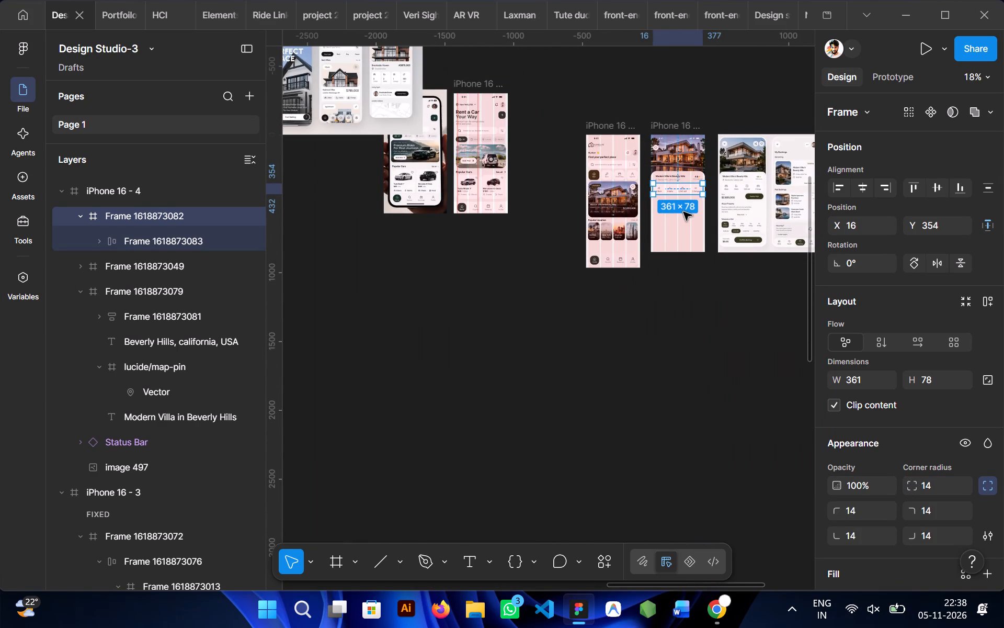
pyautogui.scroll(1, 683, 212)
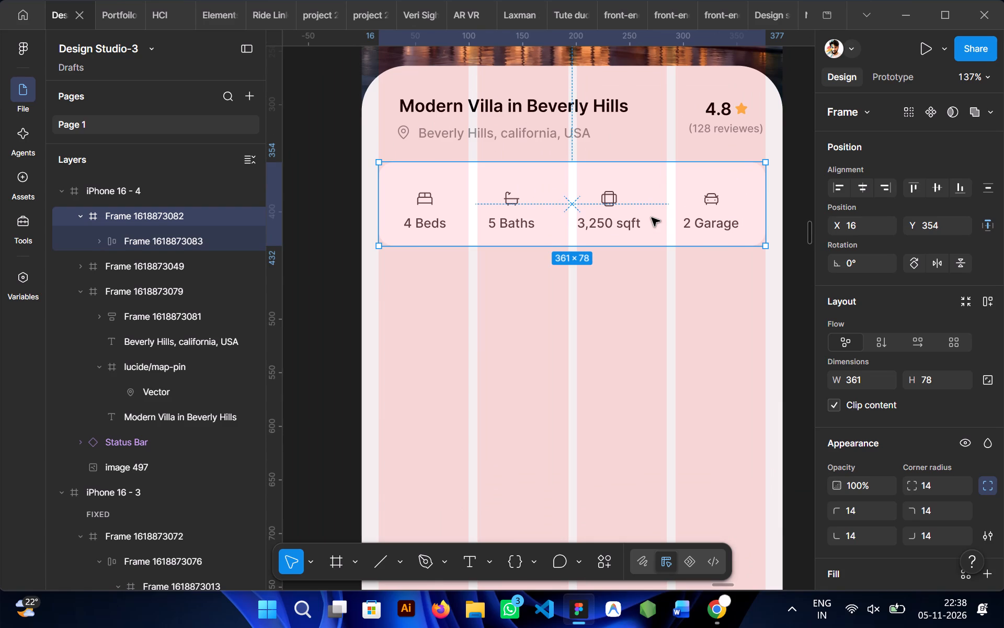
# Add a black 000000 inside stroke of weight 1 to only the right side of the 4 Beds item.
pyautogui.doubleClick(425, 196)
pyautogui.doubleClick(429, 203)
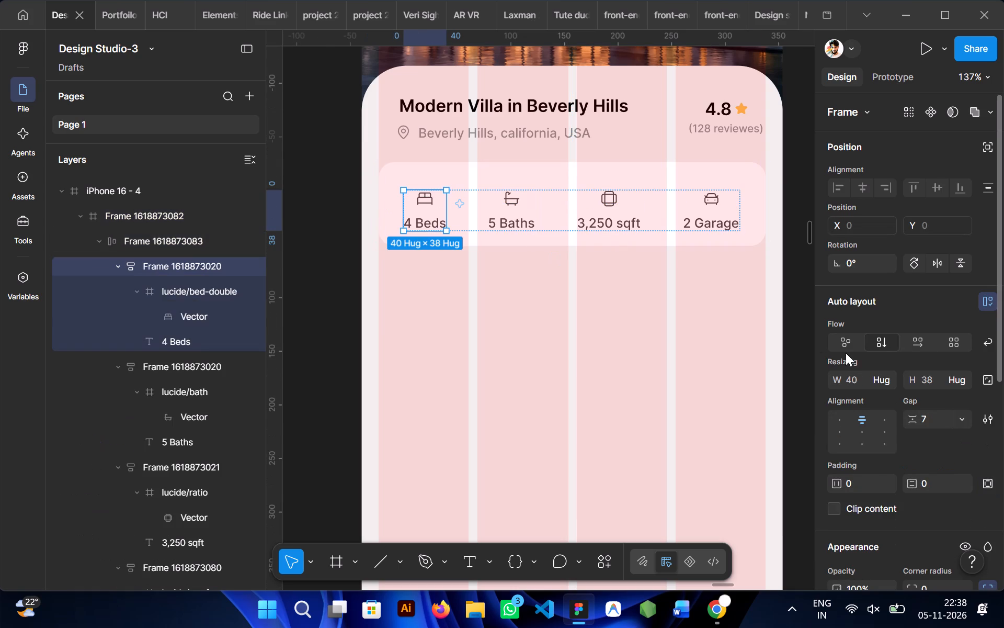
pyautogui.scroll(-2, 897, 411)
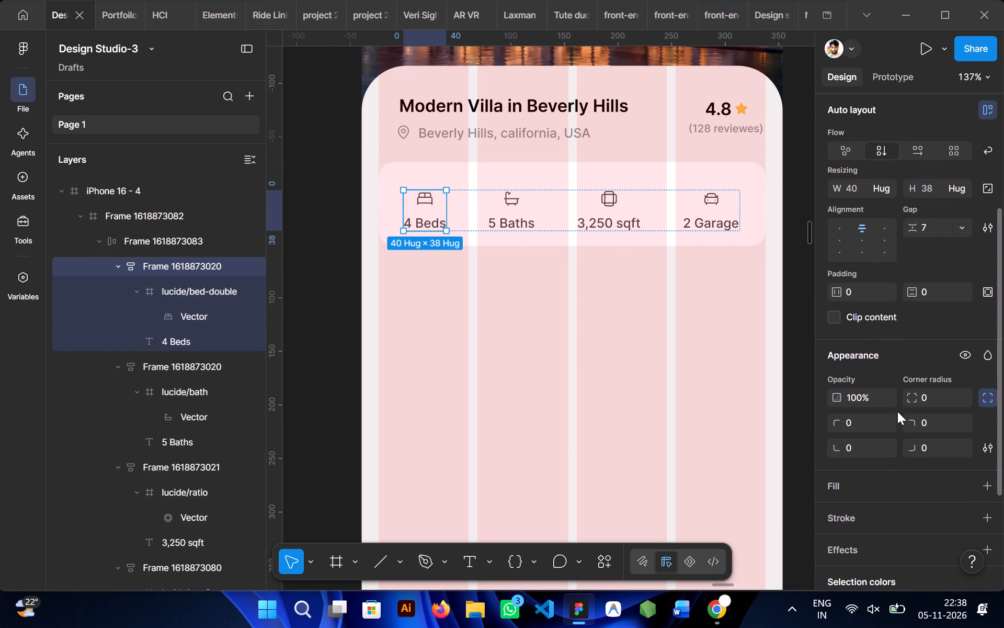
pyautogui.scroll(-2, 863, 505)
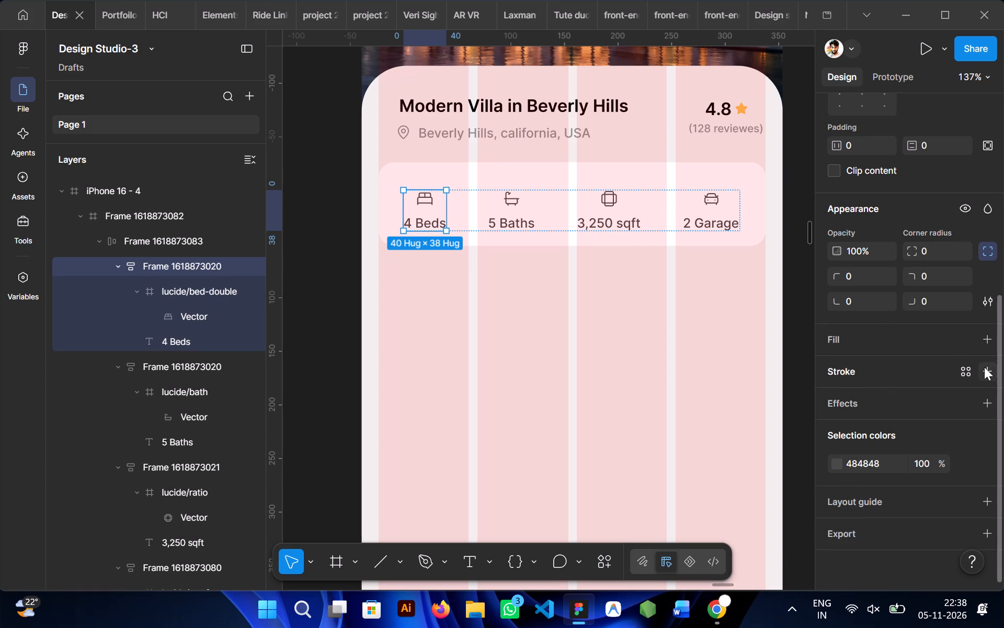
pyautogui.click(989, 372)
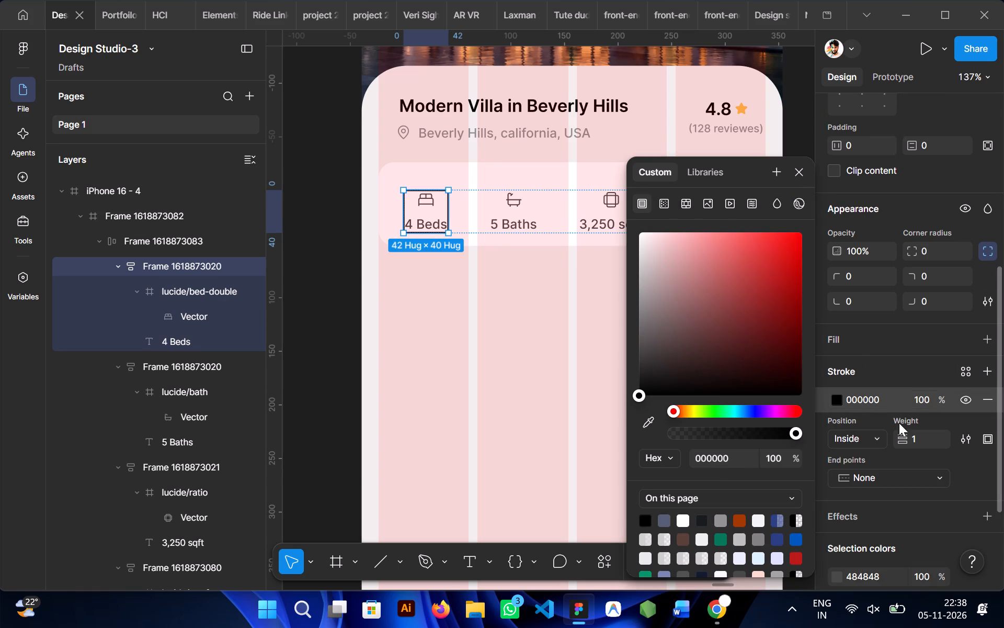
pyautogui.click(981, 441)
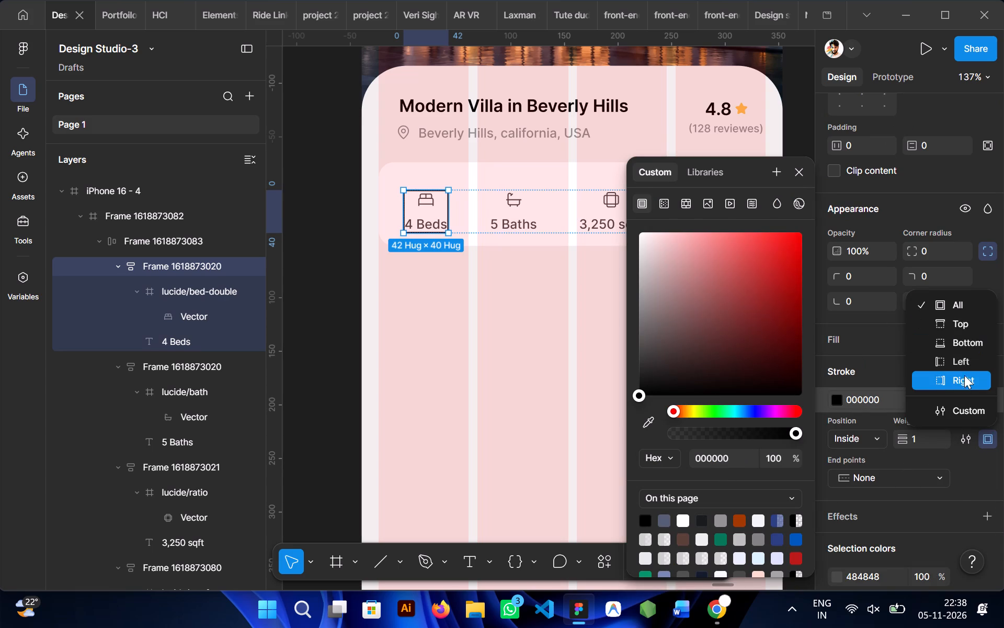
pyautogui.click(965, 379)
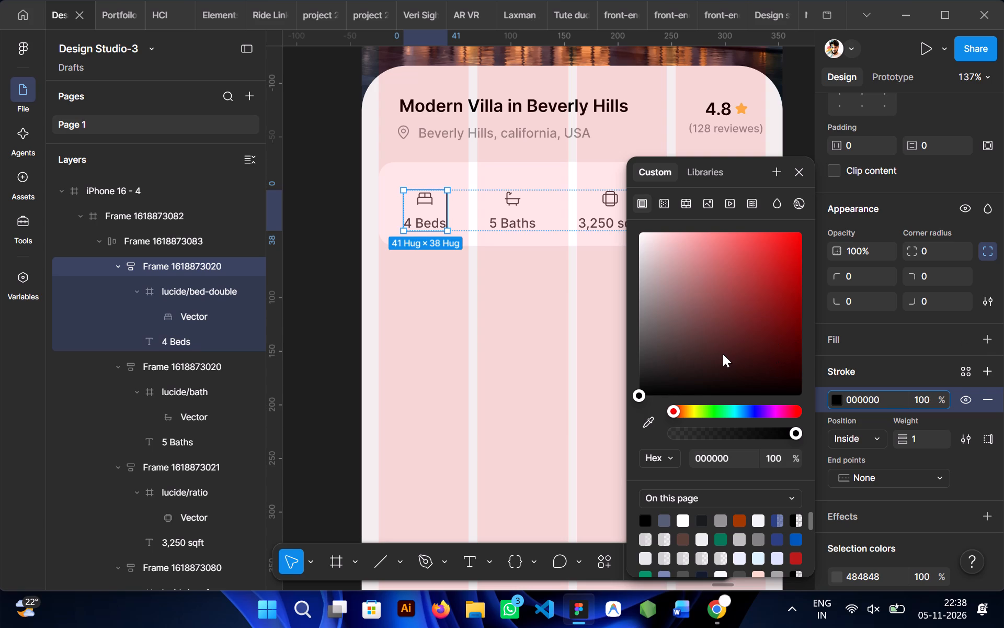
pyautogui.click(795, 171)
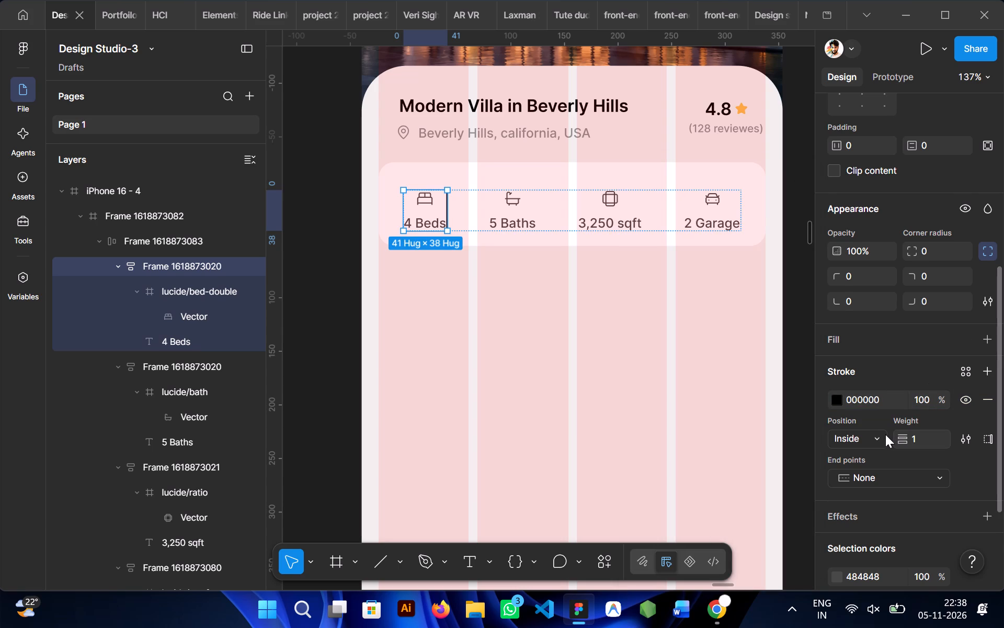
# Set individual padding on the 4 Beds item, with 22 on the right side.
pyautogui.scroll(-1, 885, 434)
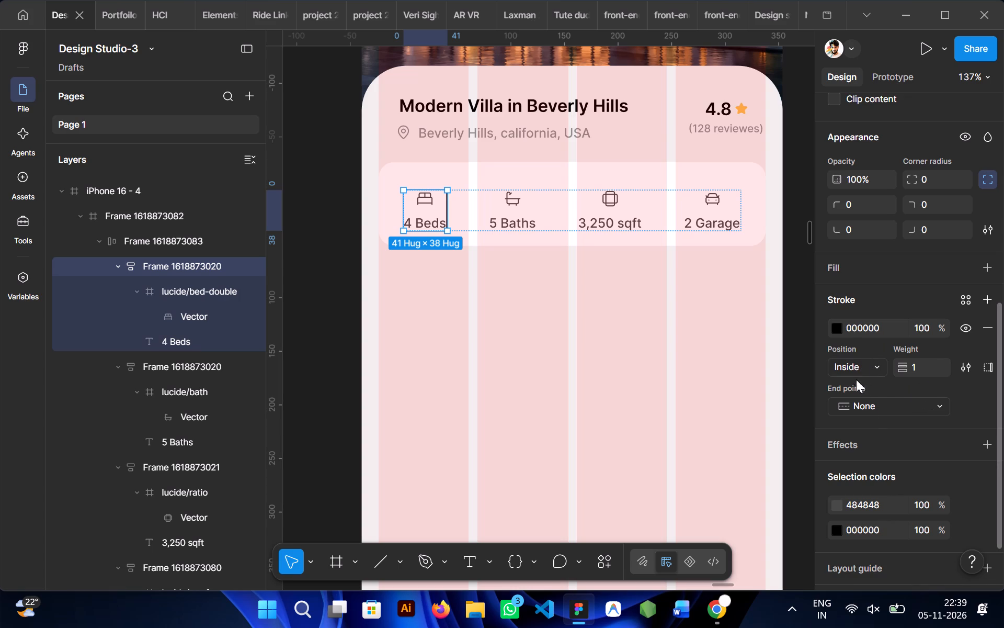
pyautogui.scroll(1, 865, 276)
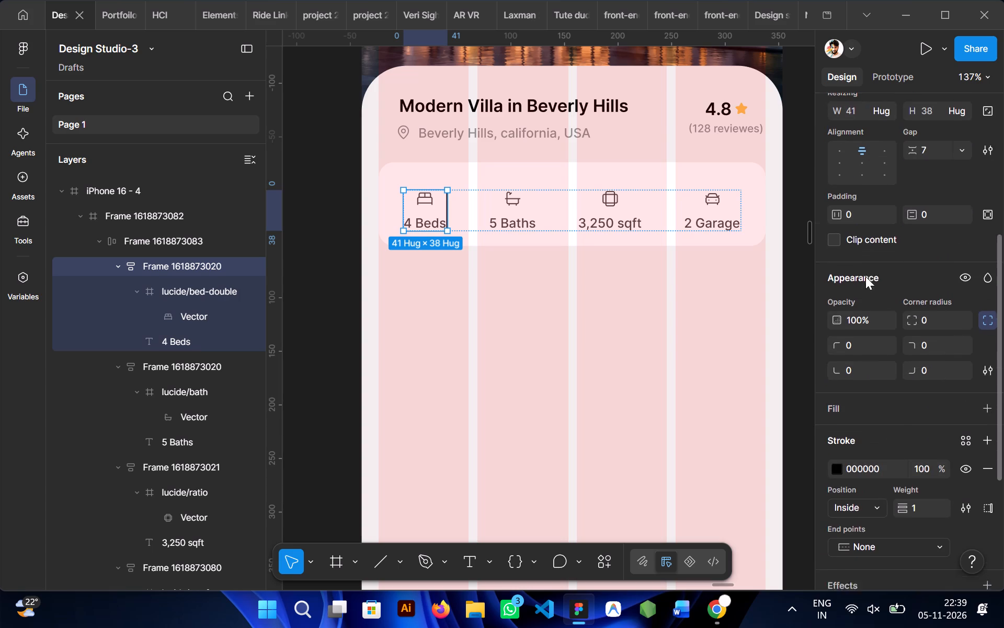
pyautogui.scroll(1, 865, 276)
pyautogui.click(982, 224)
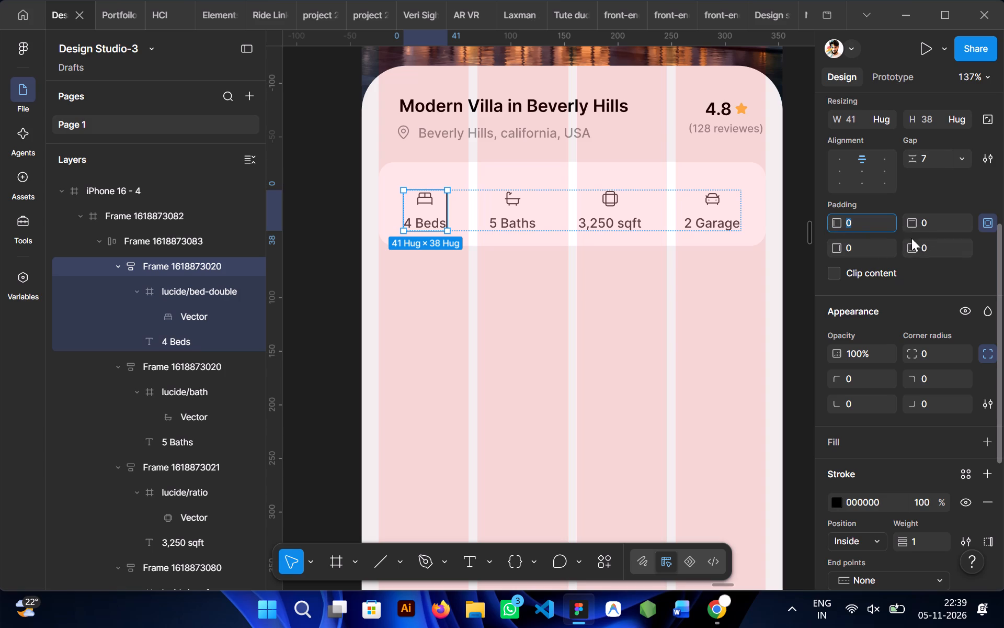
pyautogui.moveTo(840, 250); pyautogui.dragTo(509, 310)
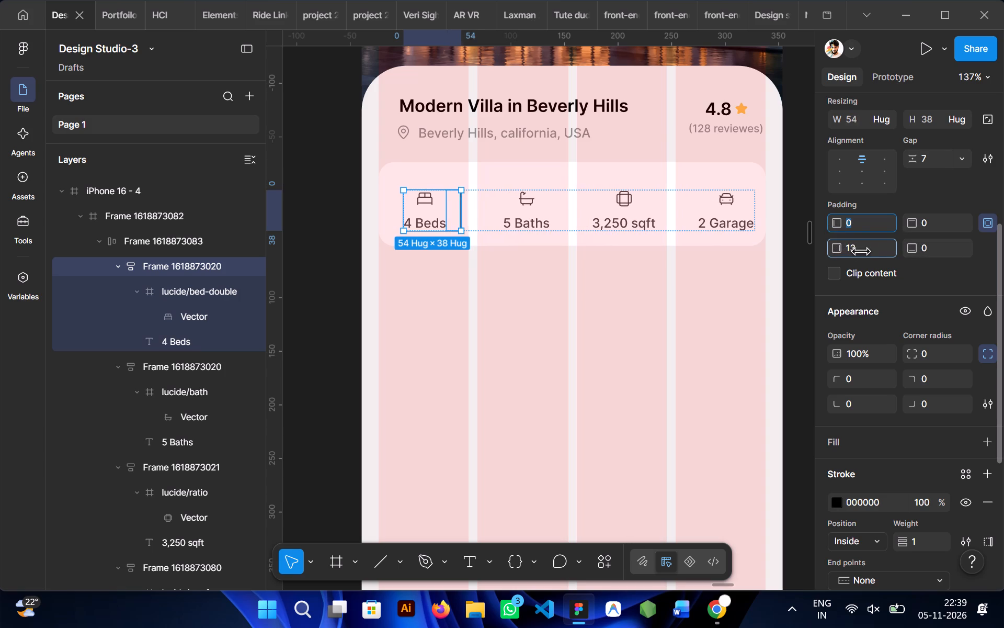
pyautogui.moveTo(509, 310); pyautogui.dragTo(525, 314)
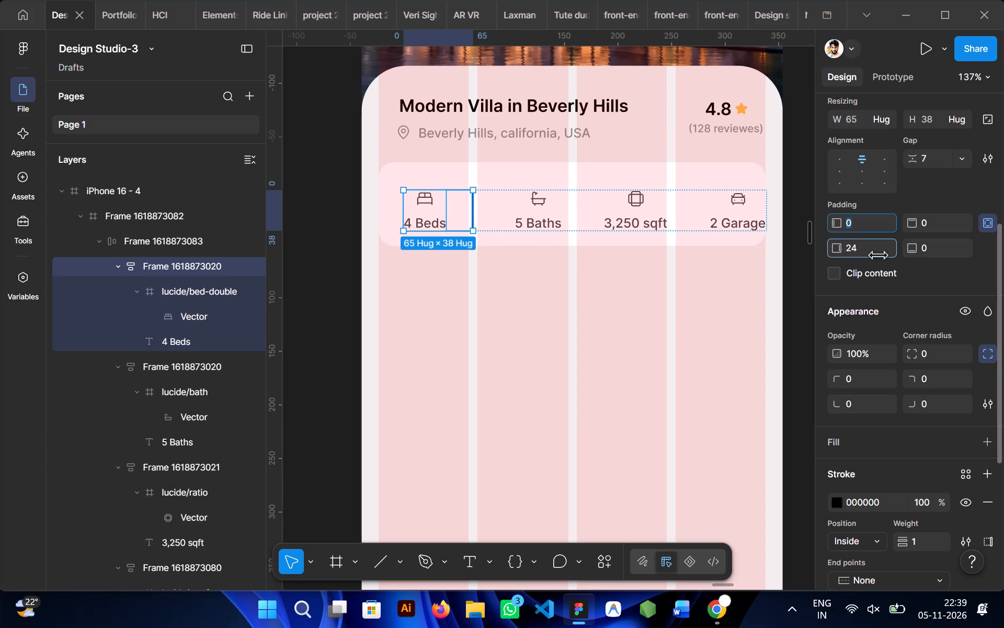
pyautogui.moveTo(525, 314); pyautogui.dragTo(523, 316)
pyautogui.click(589, 296)
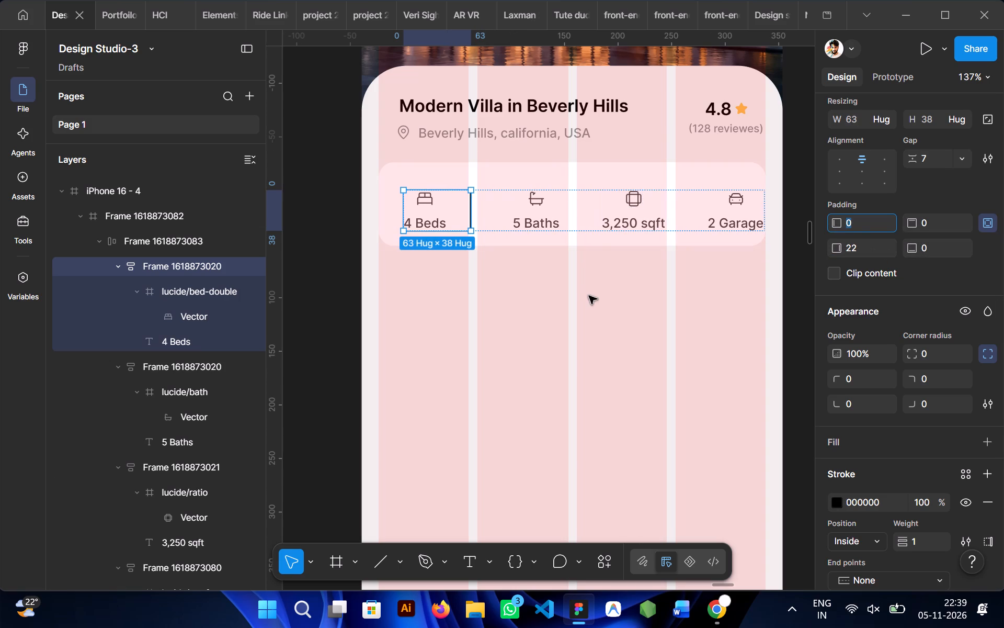
# Reduce the gap between items in the horizontal features auto layout to 28.
pyautogui.click(588, 208)
pyautogui.doubleClick(588, 208)
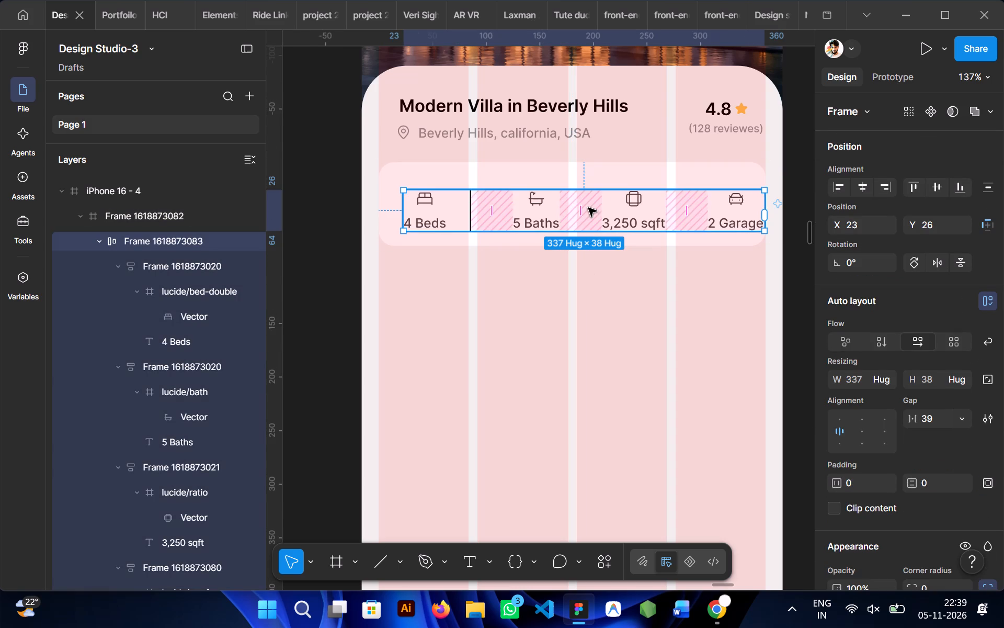
pyautogui.moveTo(910, 422); pyautogui.dragTo(481, 310)
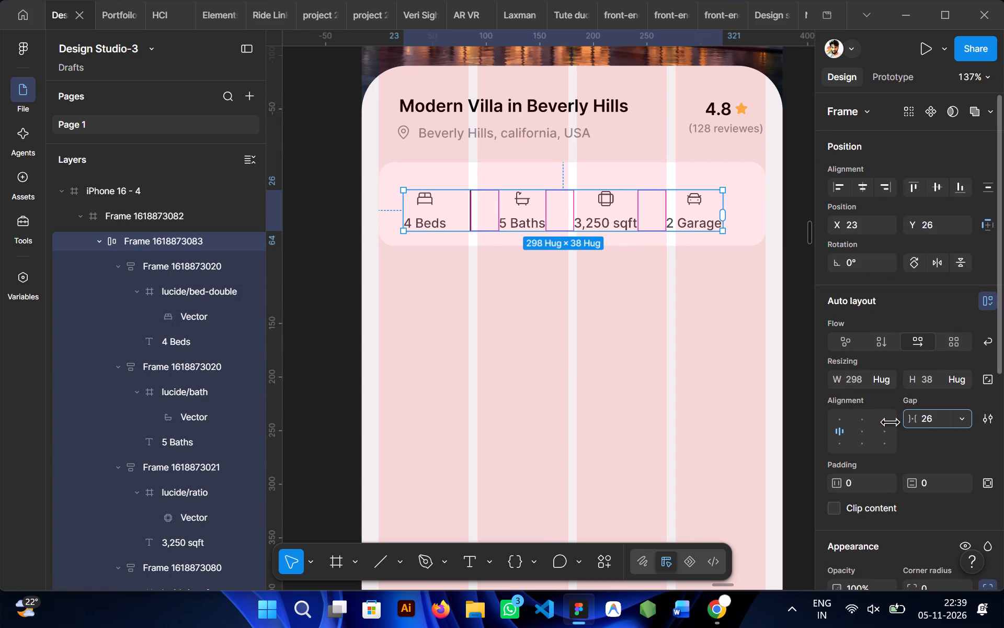
pyautogui.moveTo(481, 310); pyautogui.dragTo(473, 311)
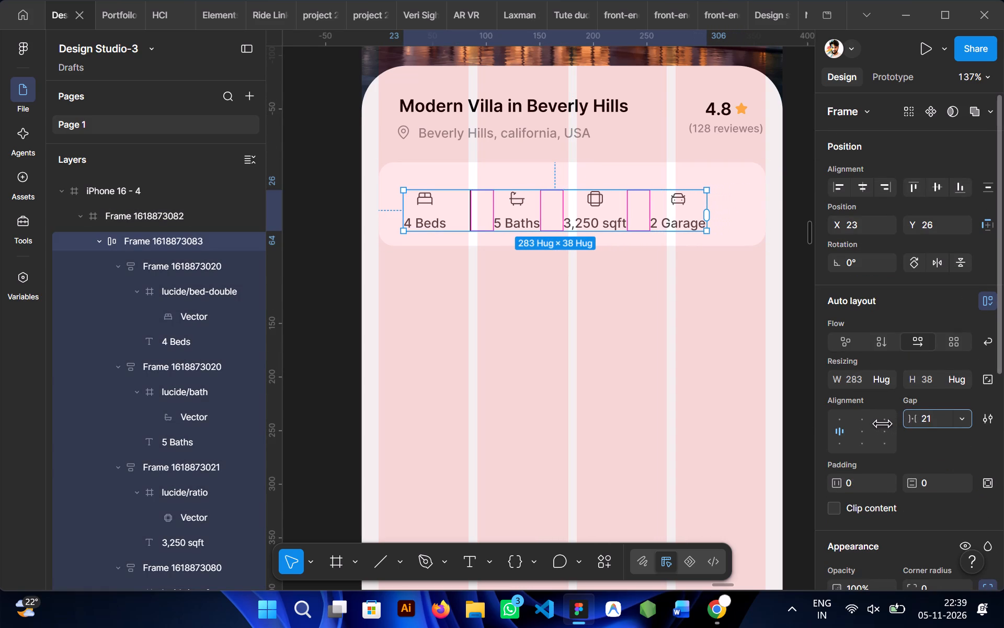
pyautogui.moveTo(473, 311); pyautogui.dragTo(484, 311)
# Set individual padding on the 5 Baths item to match the 4 Beds item, with 22 on the right side.
pyautogui.doubleClick(532, 221)
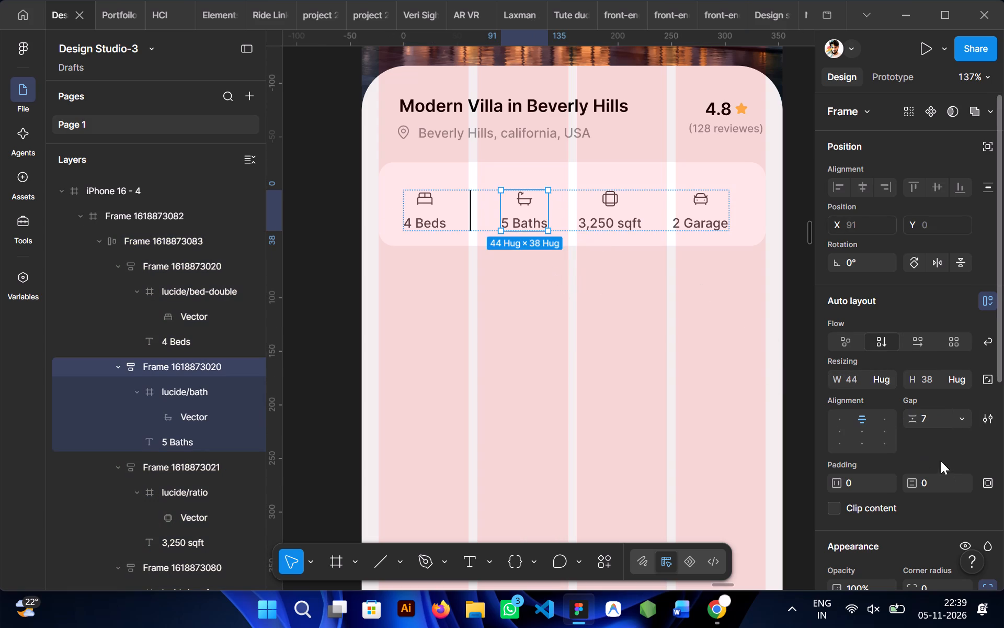
pyautogui.click(446, 220)
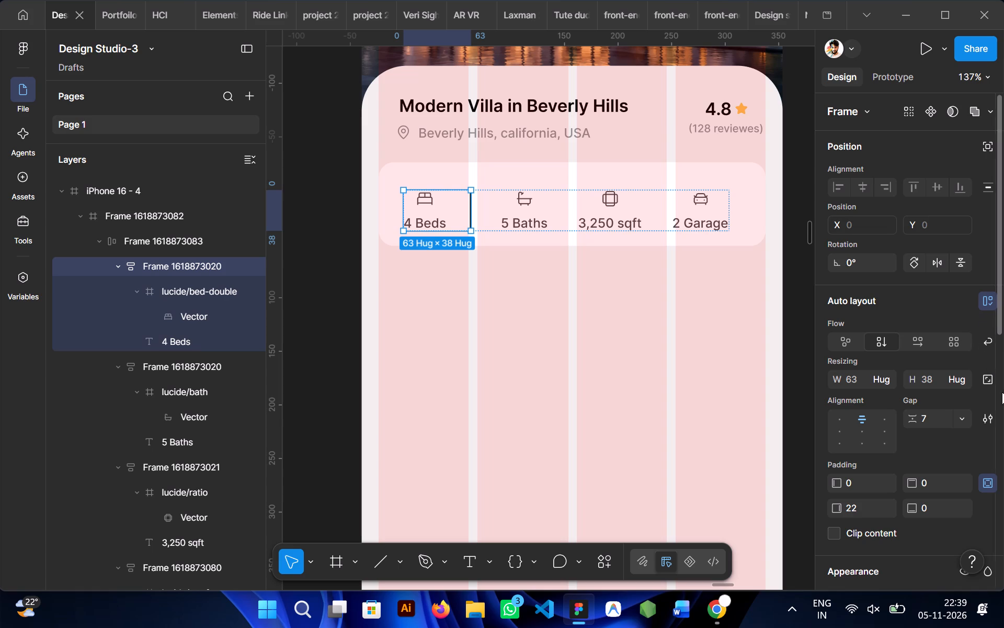
pyautogui.scroll(-1, 883, 274)
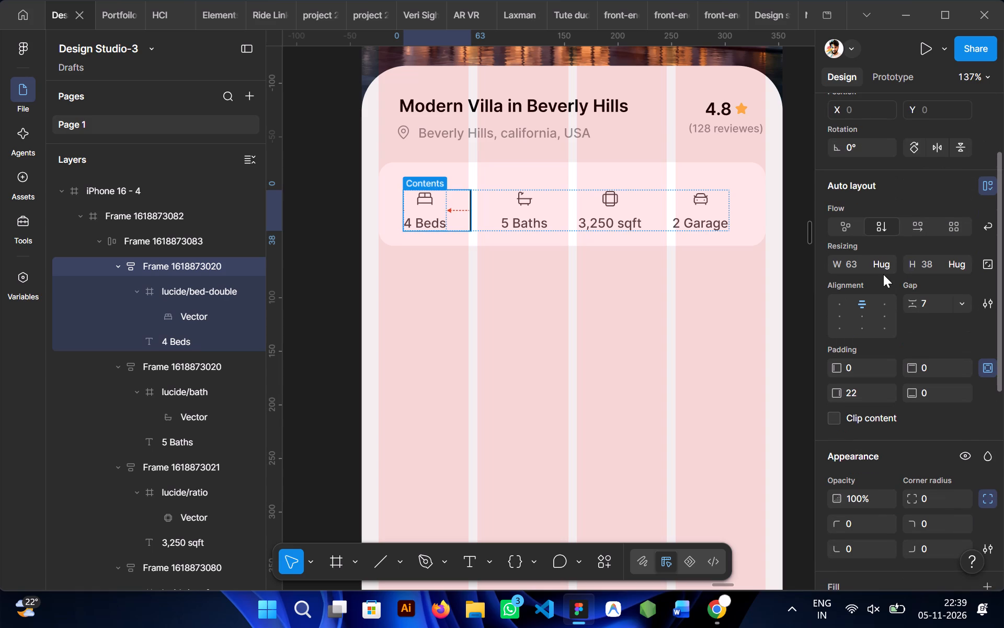
pyautogui.scroll(1, 883, 274)
pyautogui.scroll(-1, 883, 274)
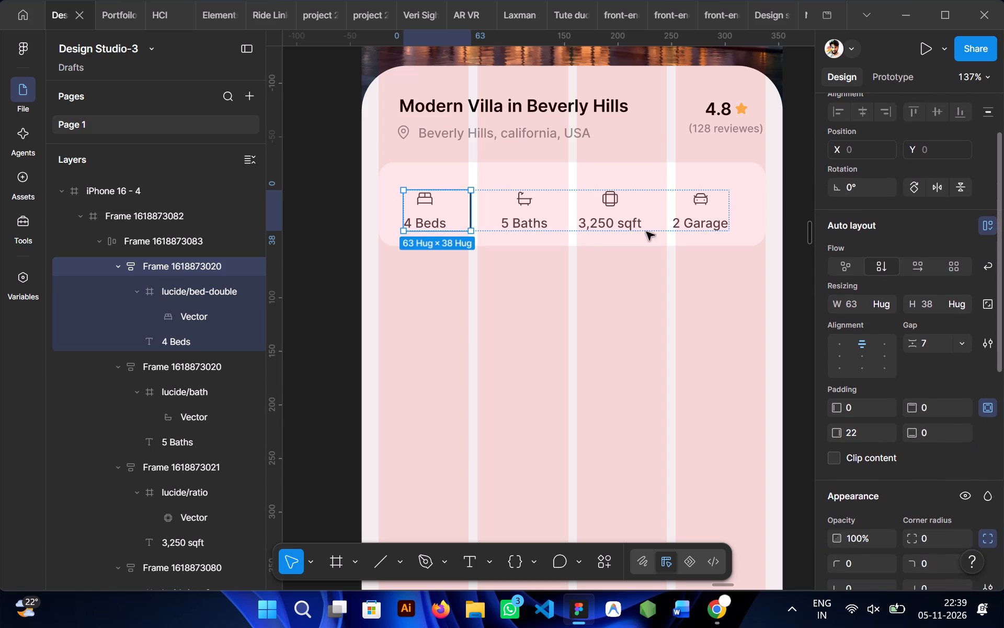
pyautogui.click(503, 210)
pyautogui.scroll(-1, 882, 383)
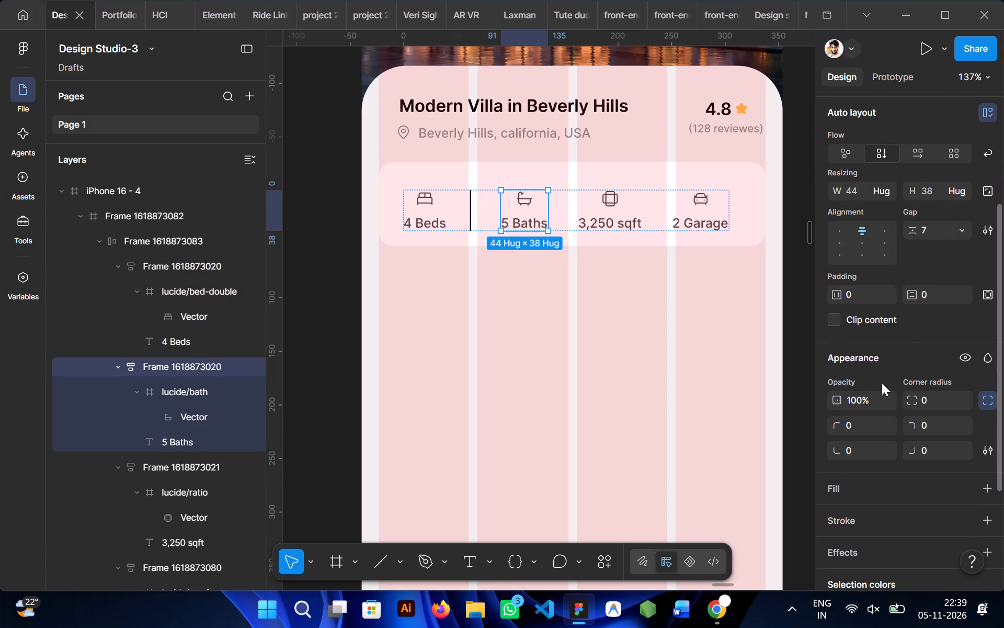
pyautogui.scroll(-2, 882, 383)
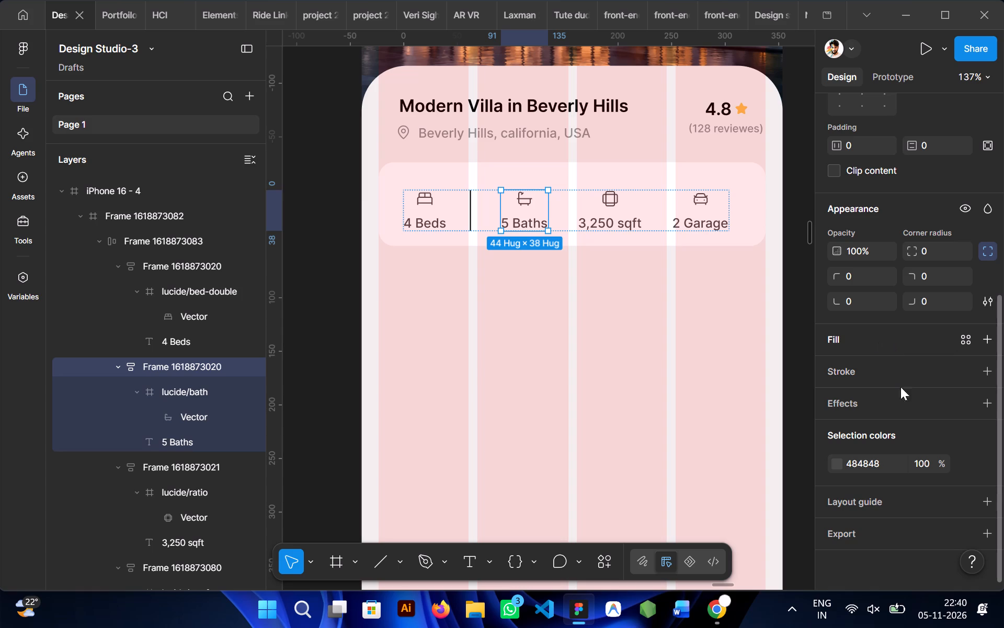
pyautogui.scroll(1, 835, 339)
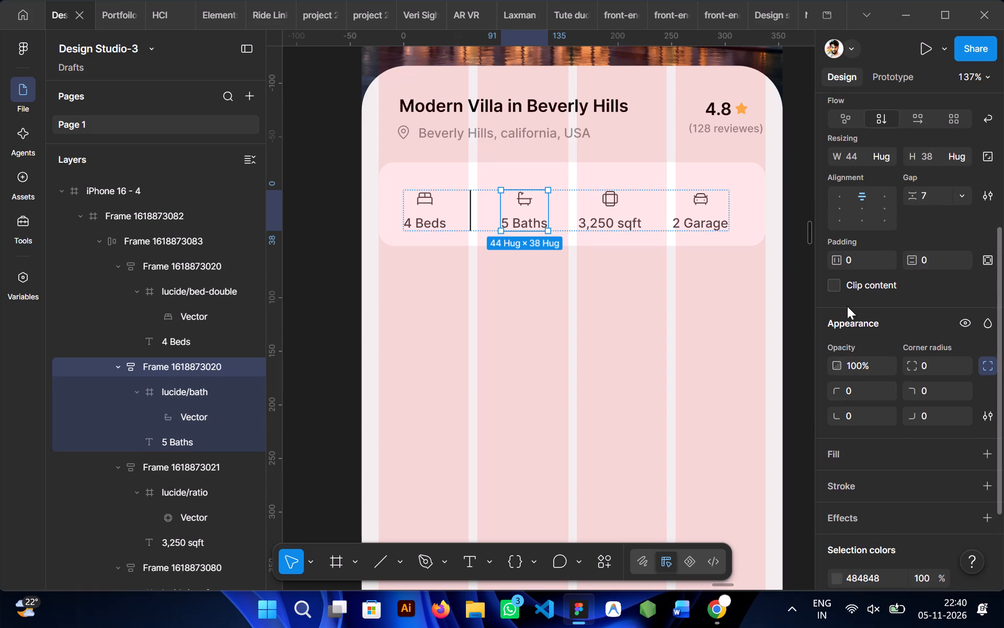
pyautogui.scroll(1, 847, 306)
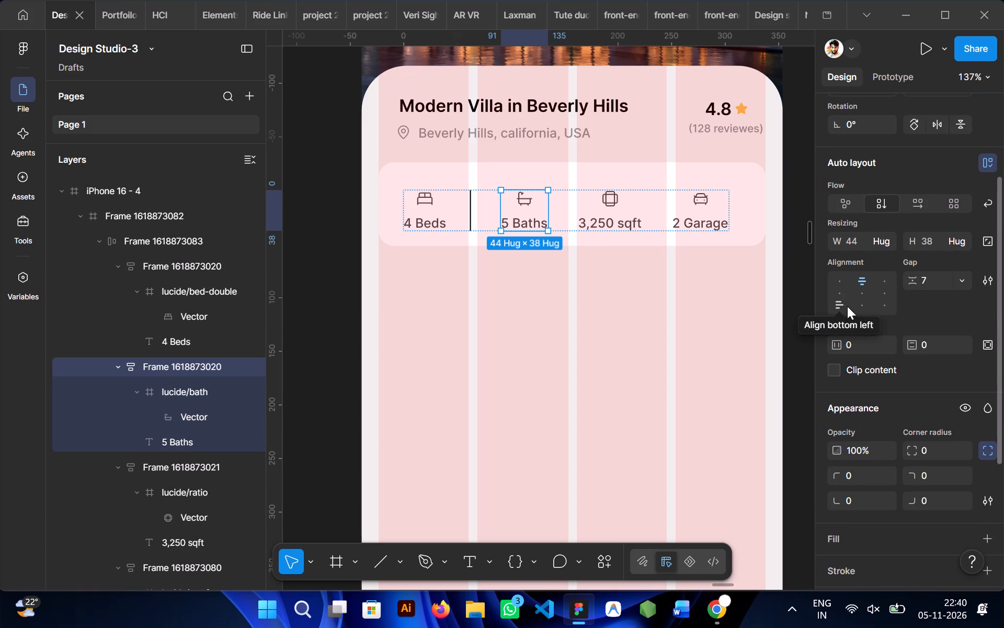
pyautogui.scroll(-1, 857, 333)
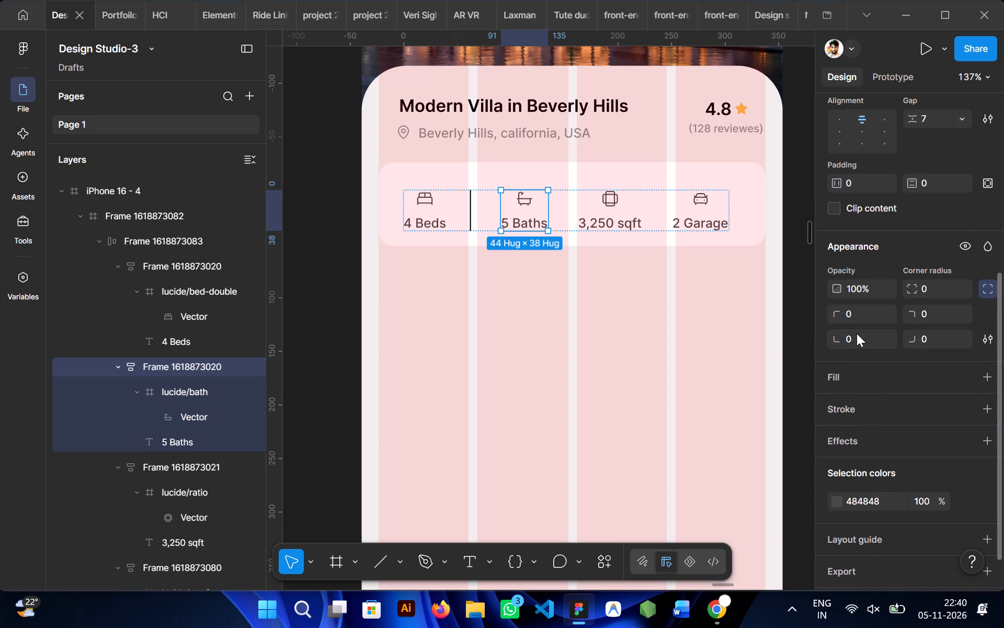
pyautogui.scroll(1, 857, 333)
pyautogui.click(979, 238)
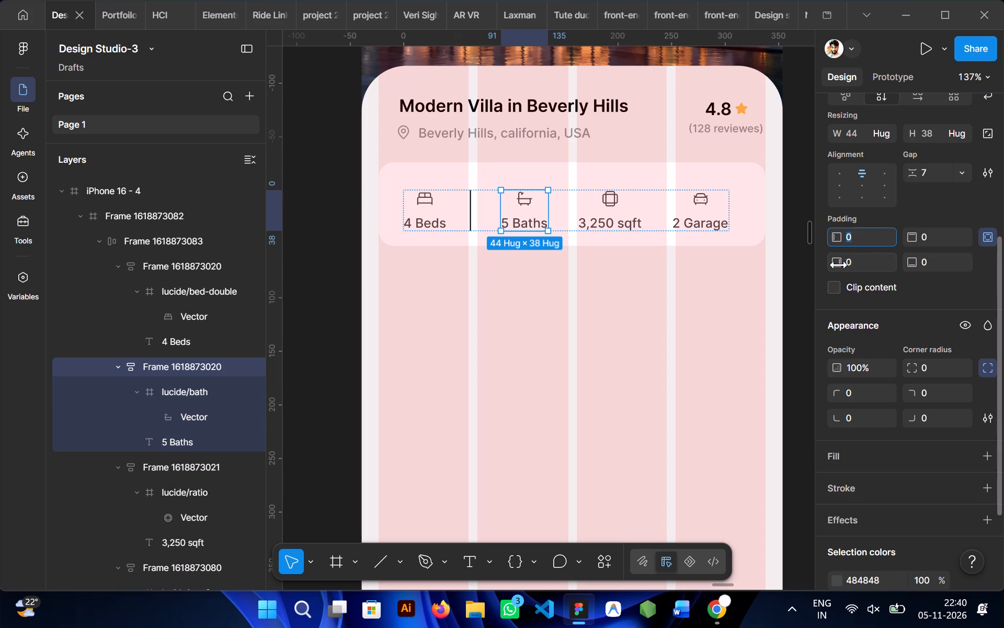
pyautogui.click(839, 265)
pyautogui.doubleClick(853, 272)
pyautogui.doubleClick(857, 273)
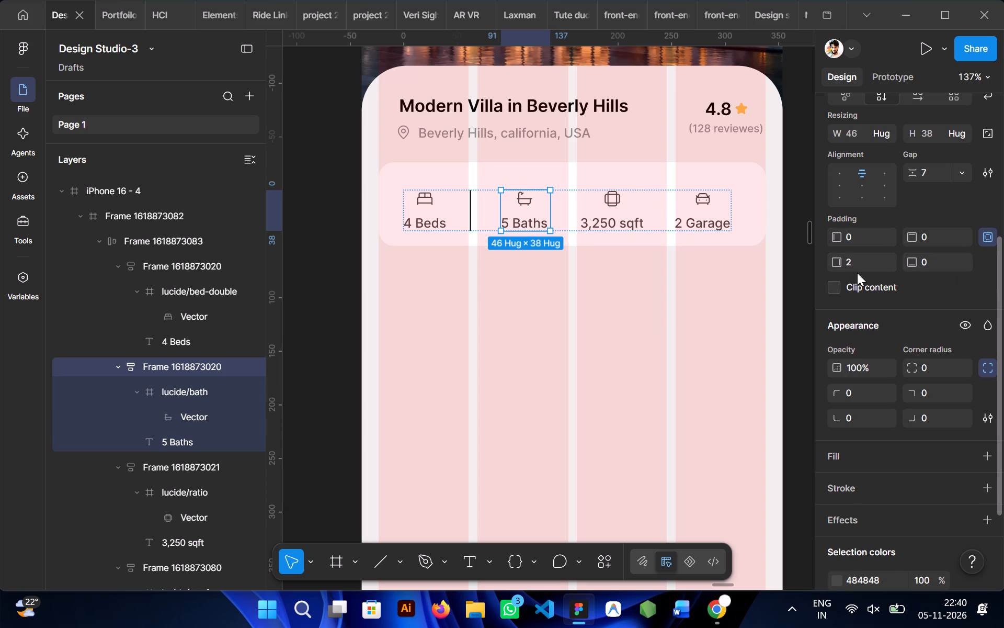
pyautogui.click(858, 273)
pyautogui.doubleClick(852, 264)
pyautogui.write('22')
pyautogui.press('Return')
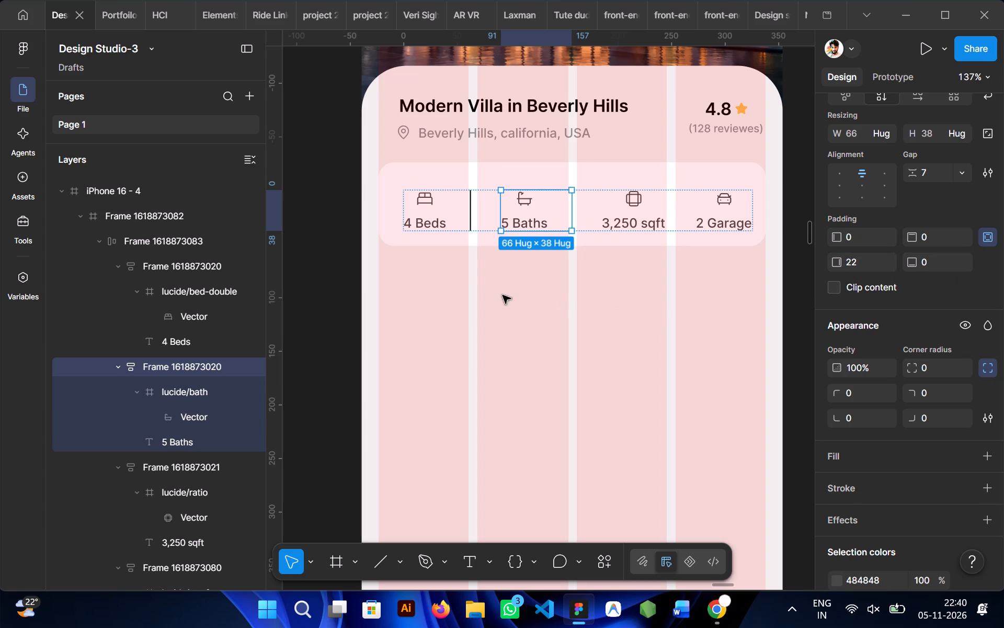
# Add a black 000000 inside stroke of weight 1 to only the right side of the 5 Baths item.
pyautogui.scroll(-2, 850, 369)
pyautogui.scroll(1, 872, 234)
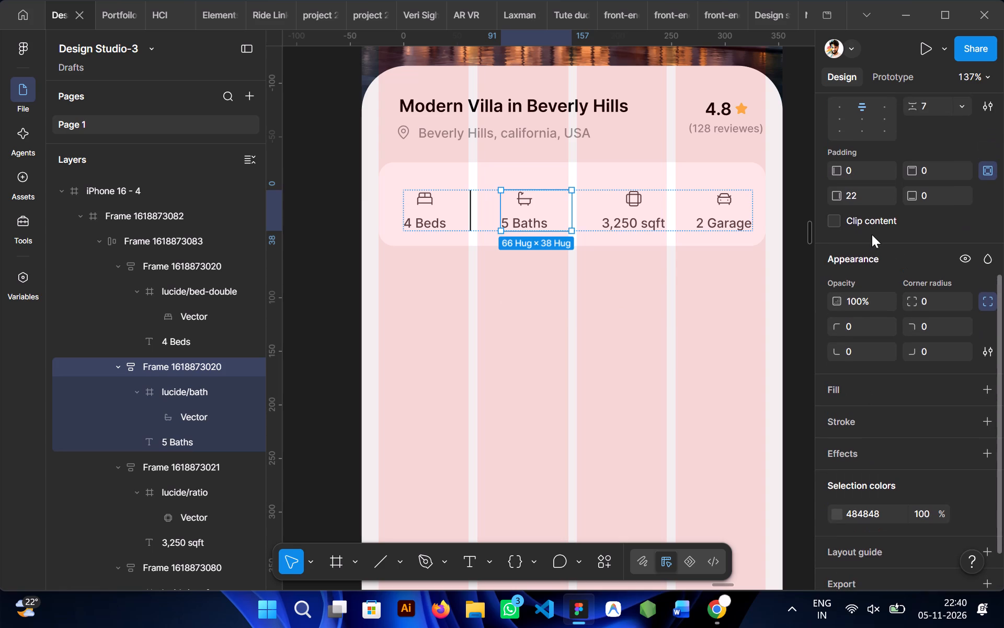
pyautogui.scroll(1, 872, 234)
pyautogui.click(995, 422)
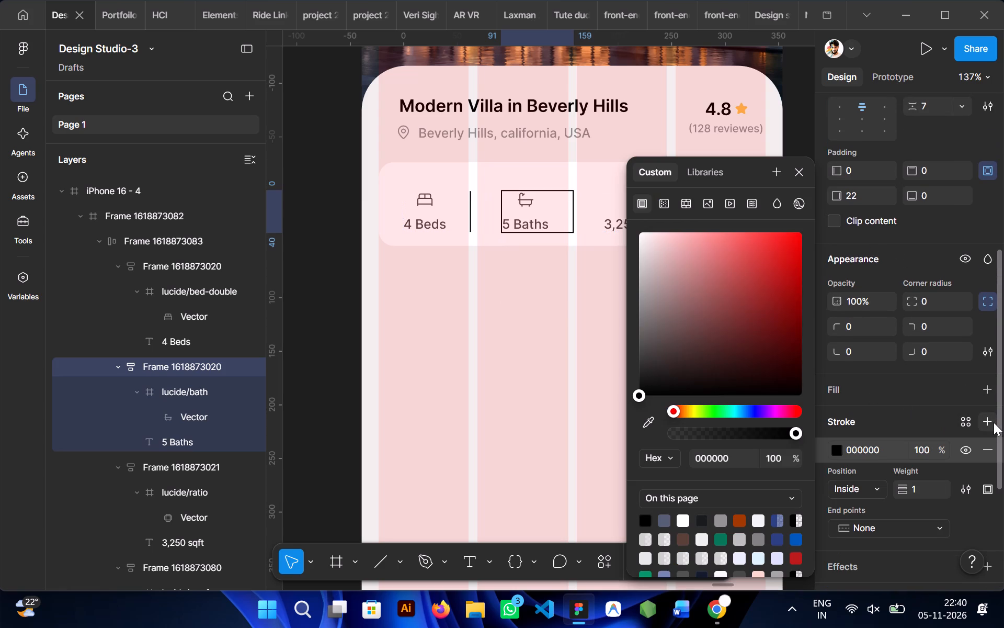
pyautogui.click(985, 494)
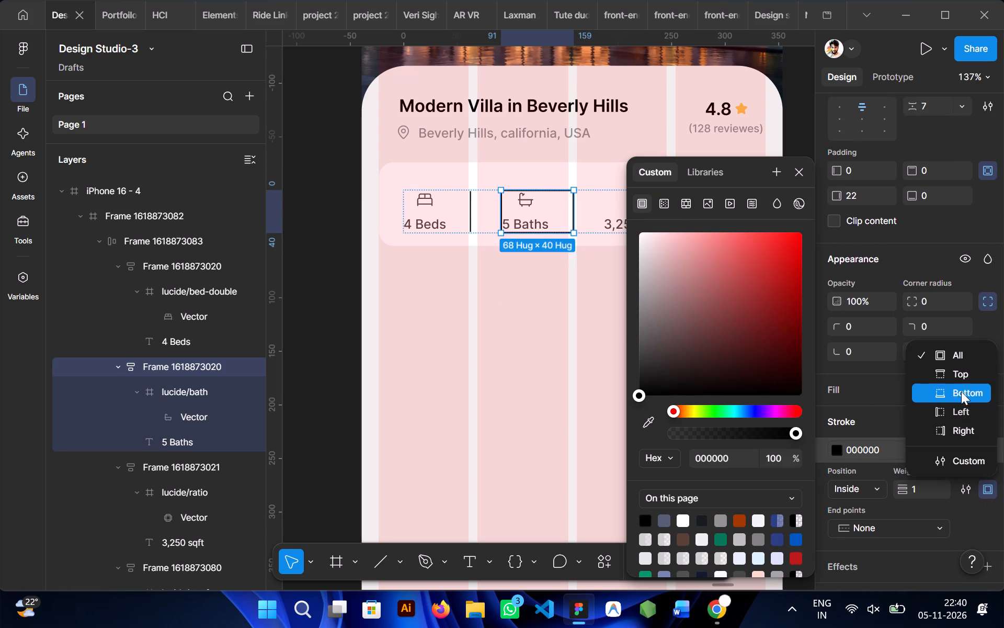
pyautogui.click(962, 426)
pyautogui.click(553, 312)
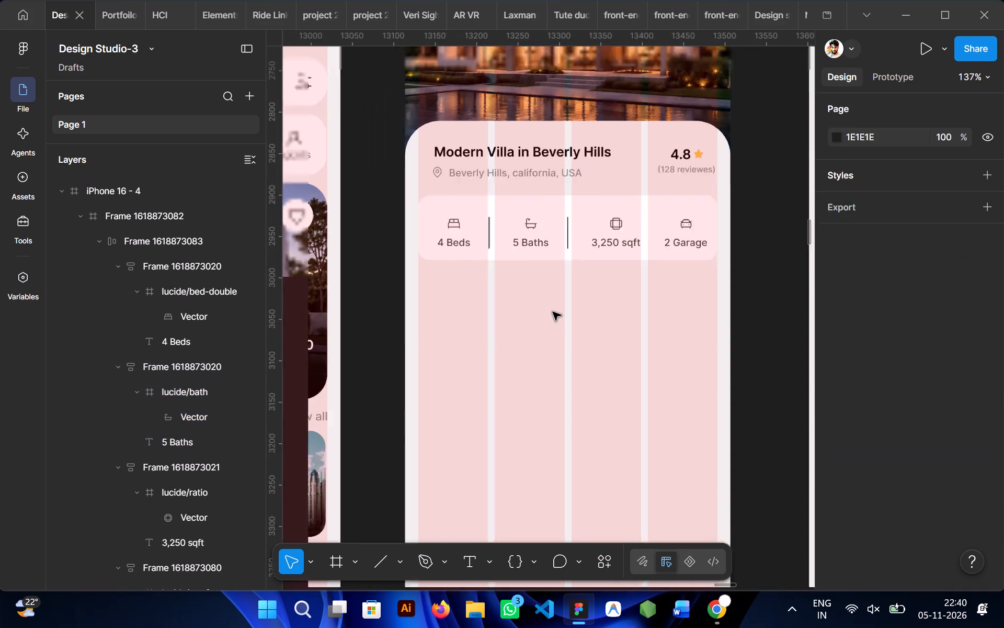
# Set individual padding on the 3,250 sqft item, with 22 on the right side.
pyautogui.doubleClick(592, 244)
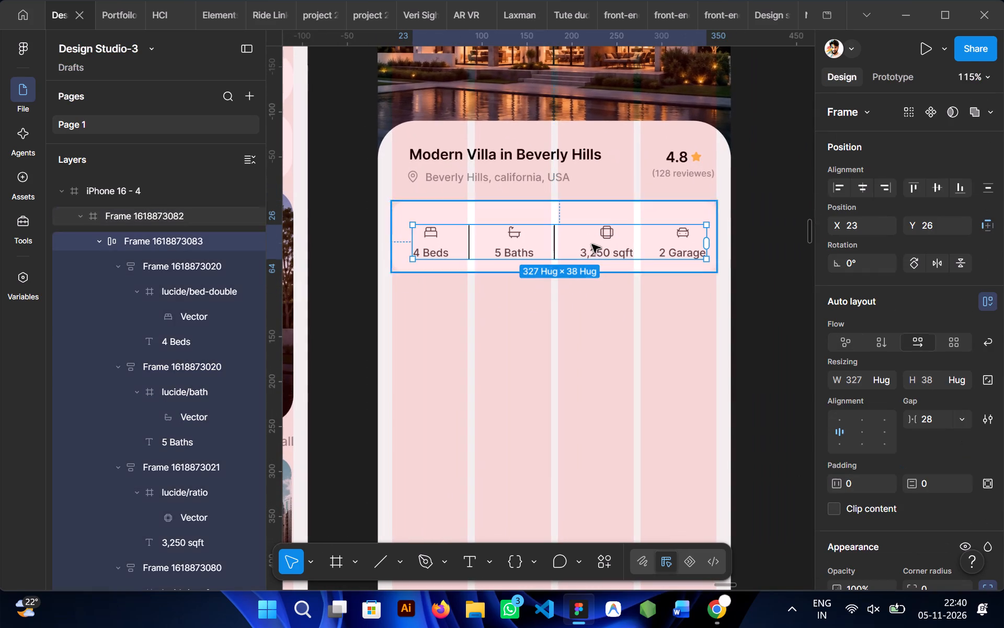
pyautogui.doubleClick(600, 248)
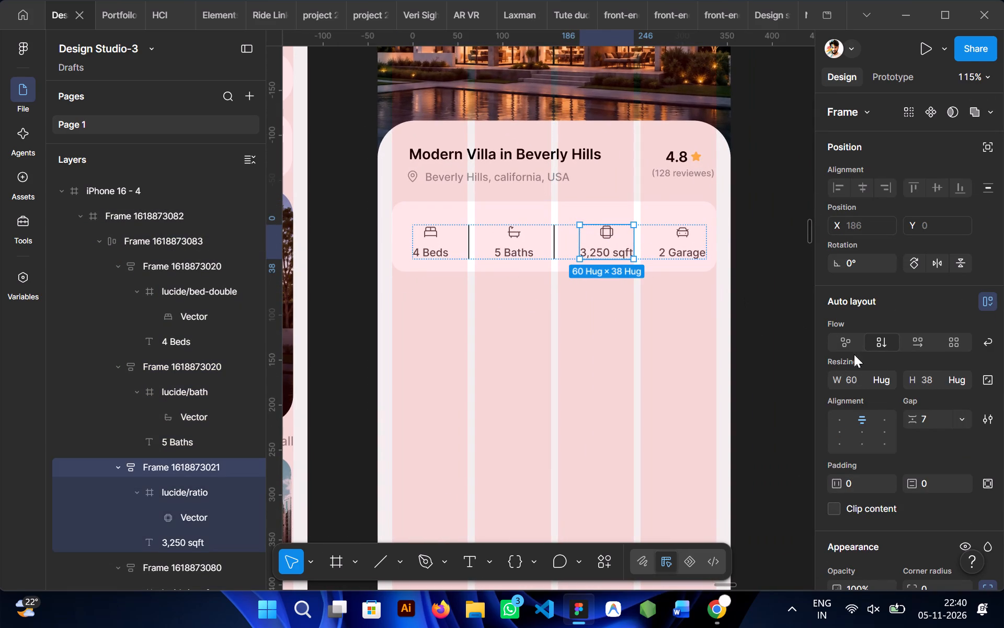
pyautogui.scroll(-1, 857, 310)
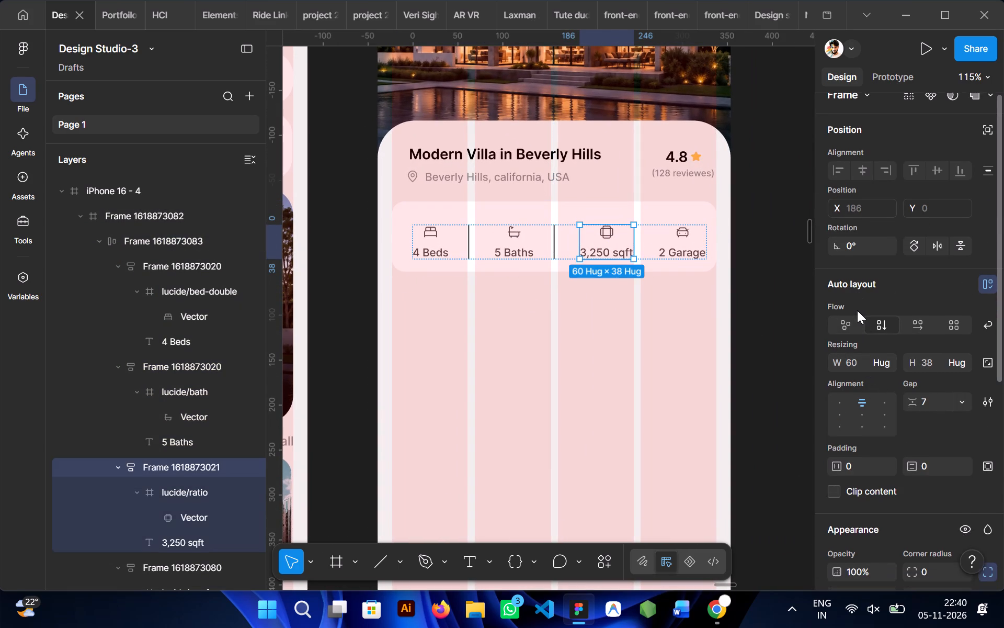
pyautogui.scroll(-2, 857, 310)
pyautogui.scroll(-1, 962, 372)
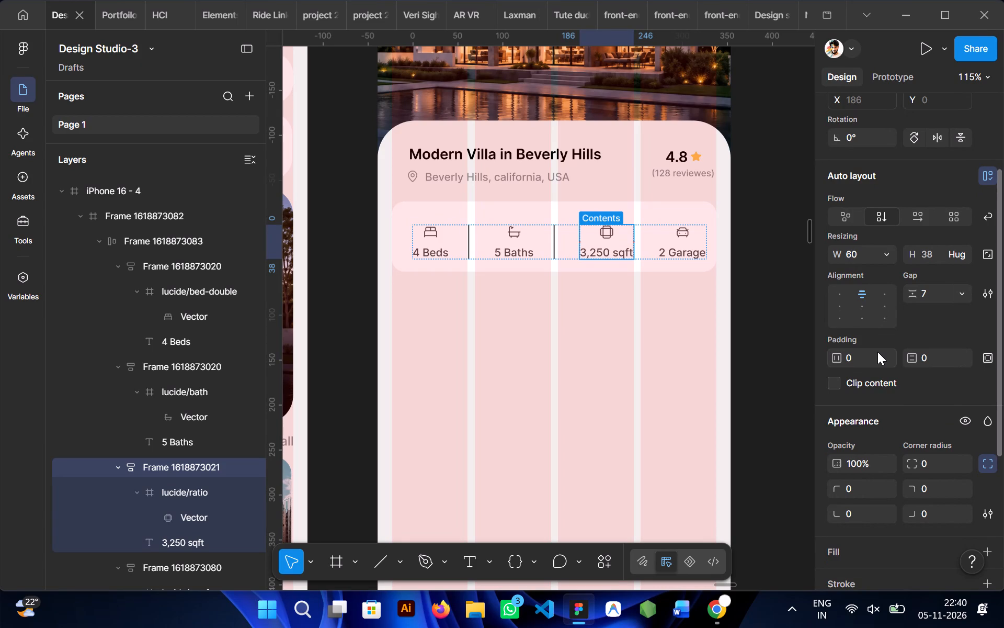
pyautogui.scroll(-1, 937, 343)
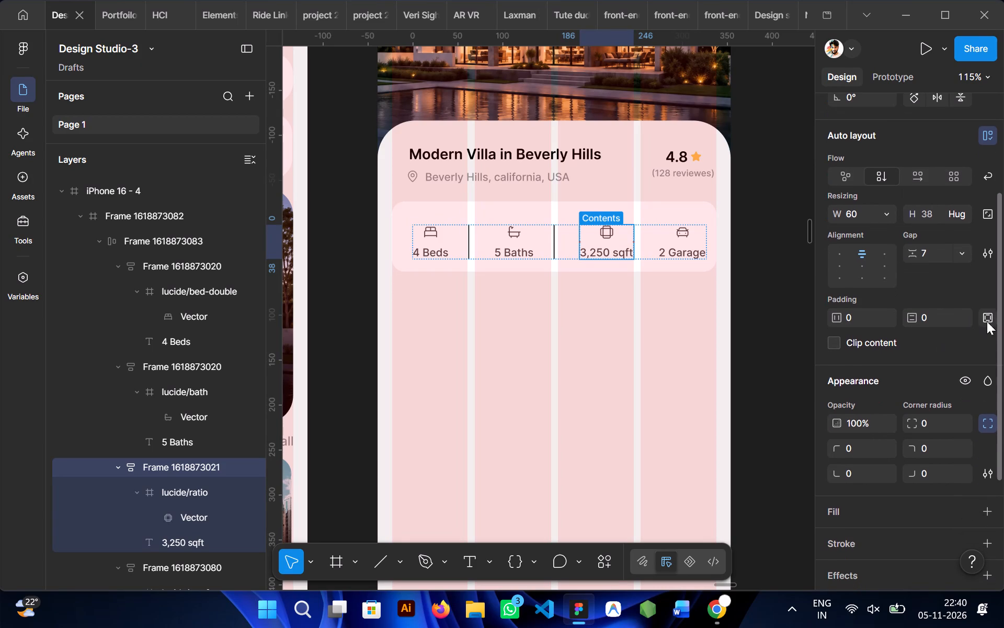
pyautogui.scroll(-1, 943, 381)
pyautogui.scroll(2, 891, 356)
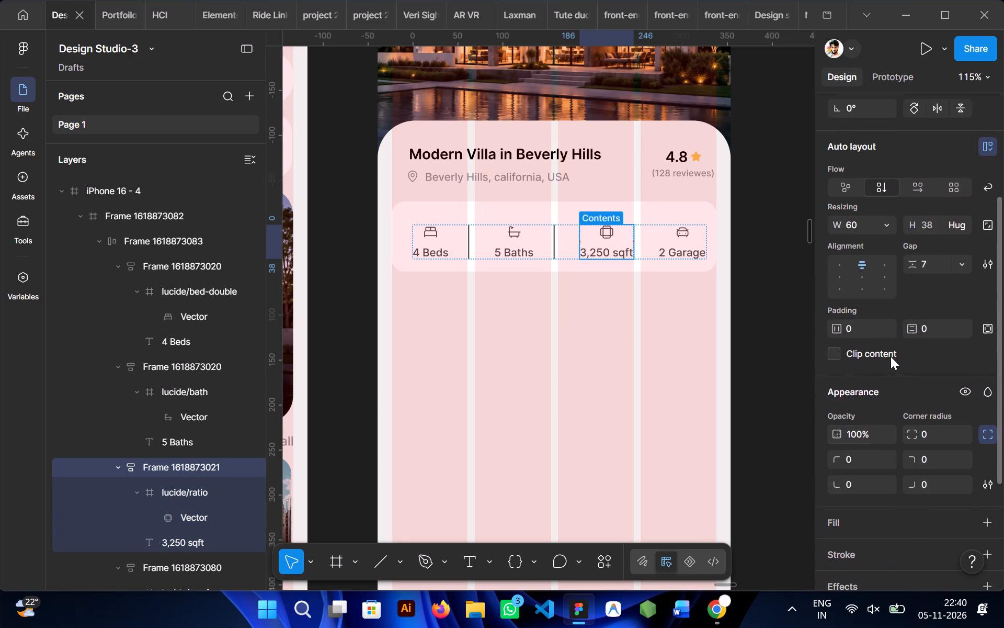
pyautogui.scroll(1, 891, 356)
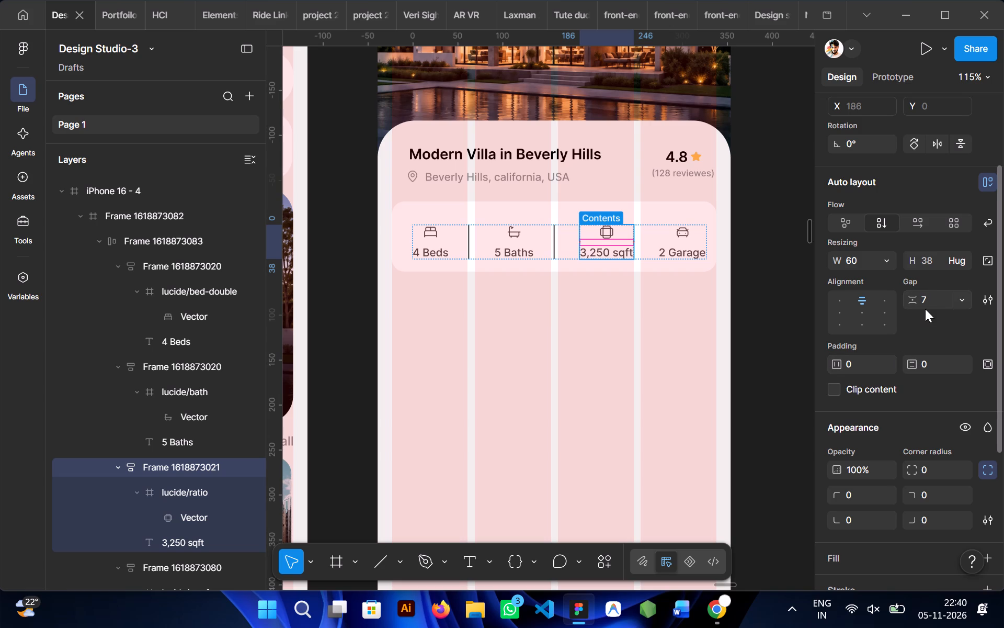
pyautogui.scroll(-1, 923, 328)
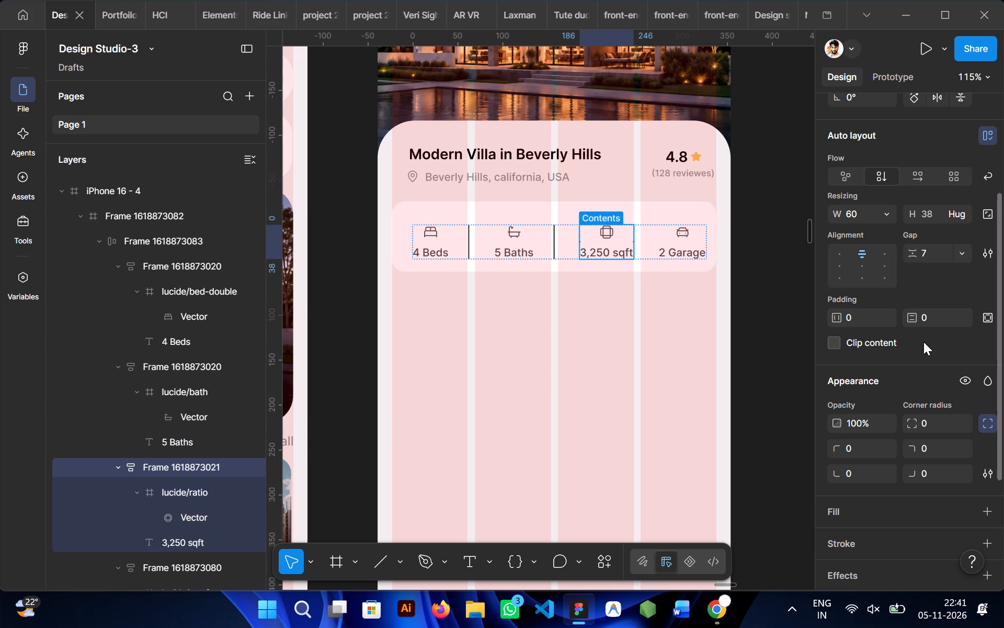
pyautogui.scroll(1, 923, 342)
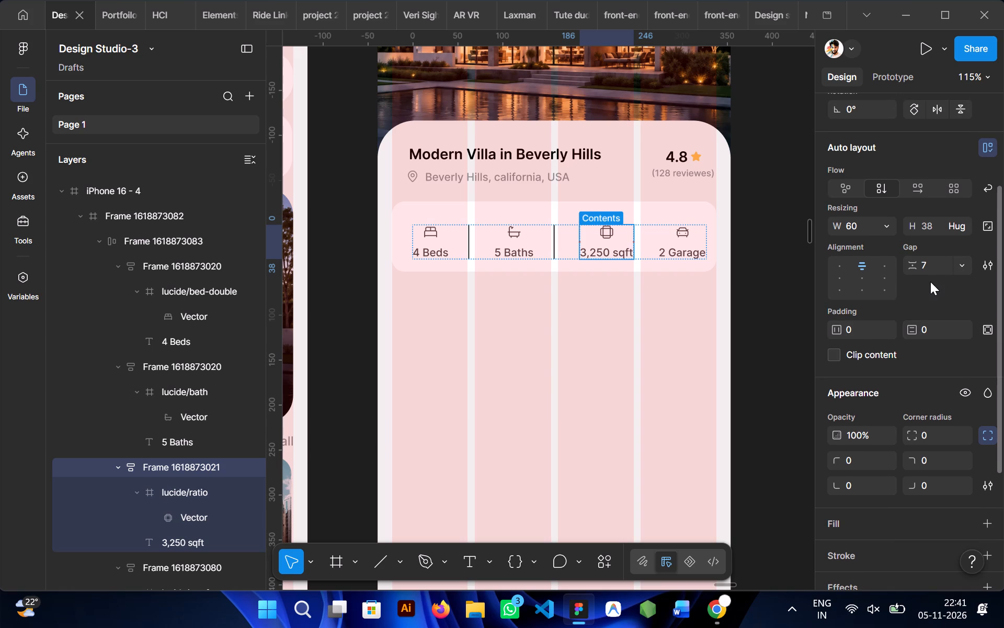
pyautogui.scroll(-1, 925, 317)
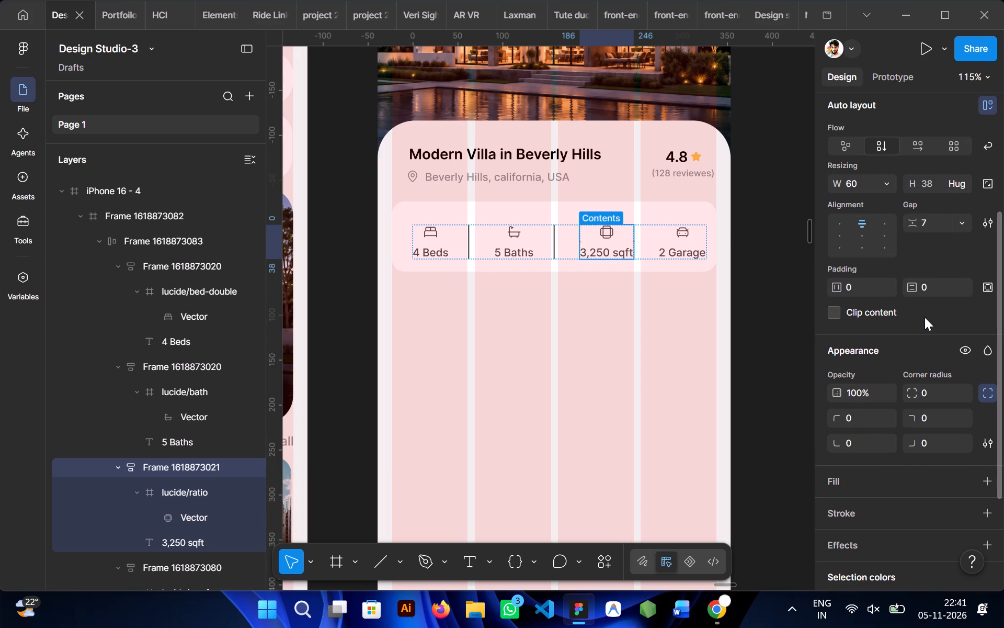
pyautogui.click(984, 294)
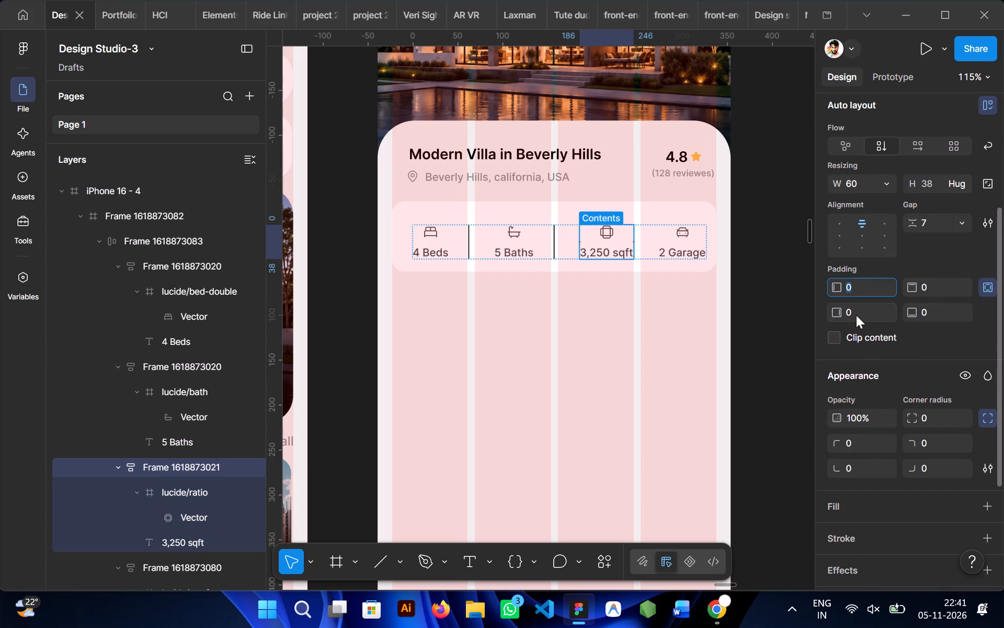
pyautogui.moveTo(841, 315); pyautogui.dragTo(507, 311)
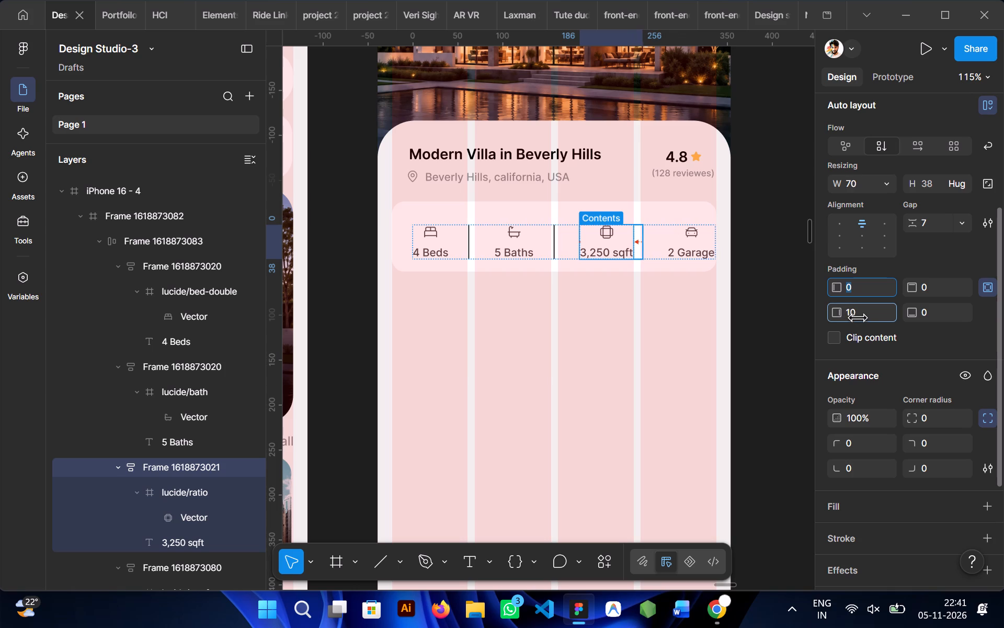
pyautogui.moveTo(507, 311); pyautogui.dragTo(515, 313)
pyautogui.doubleClick(858, 317)
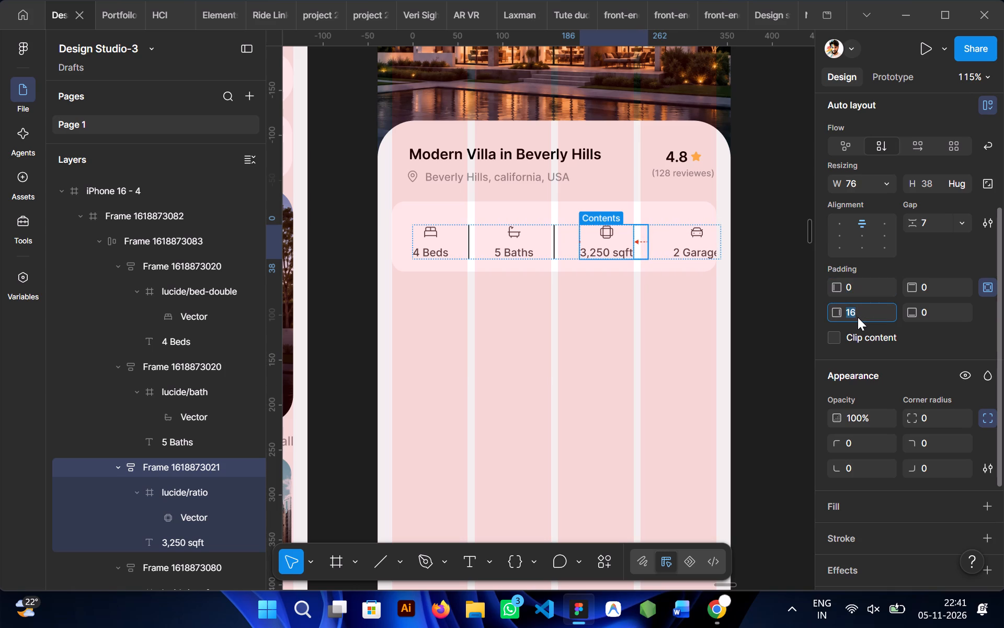
pyautogui.write('22')
# Add a black 000000 inside stroke of weight 1 to only the right side of the 3,250 sqft item.
pyautogui.scroll(-1, 933, 514)
pyautogui.click(990, 431)
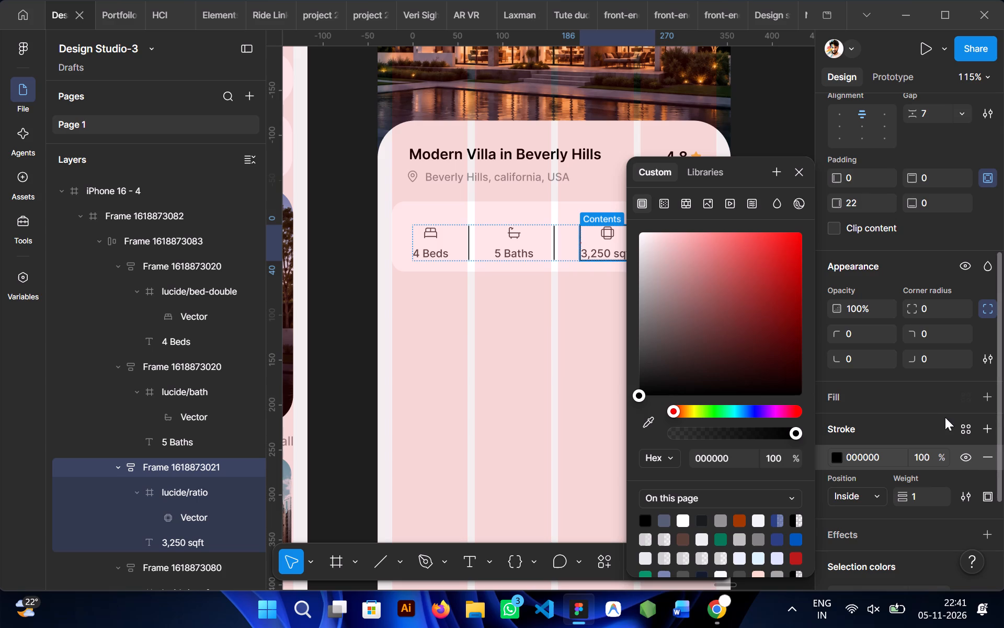
pyautogui.scroll(-1, 880, 399)
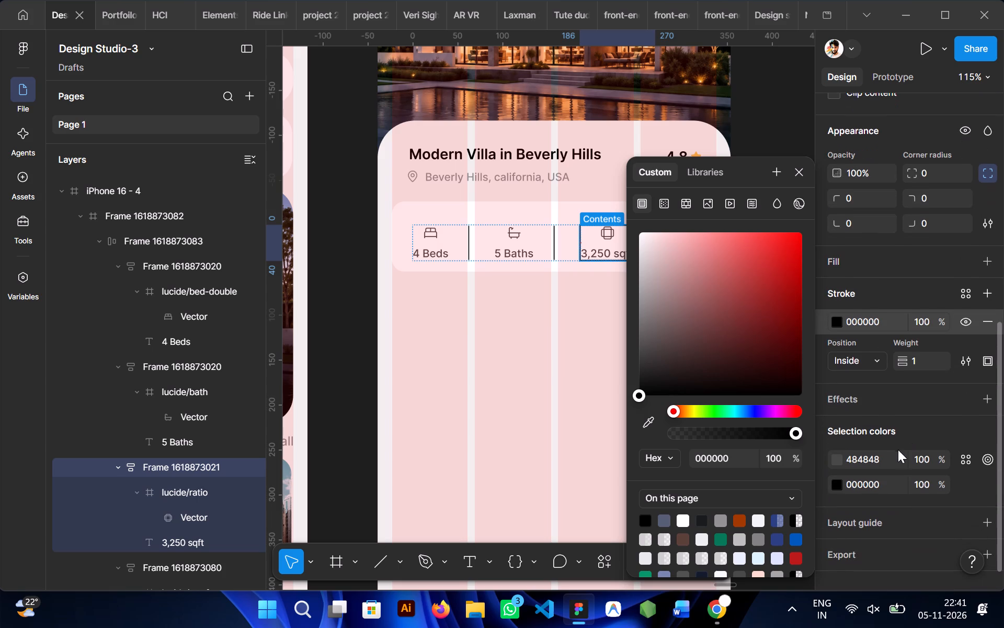
pyautogui.scroll(-2, 896, 448)
pyautogui.scroll(1, 881, 374)
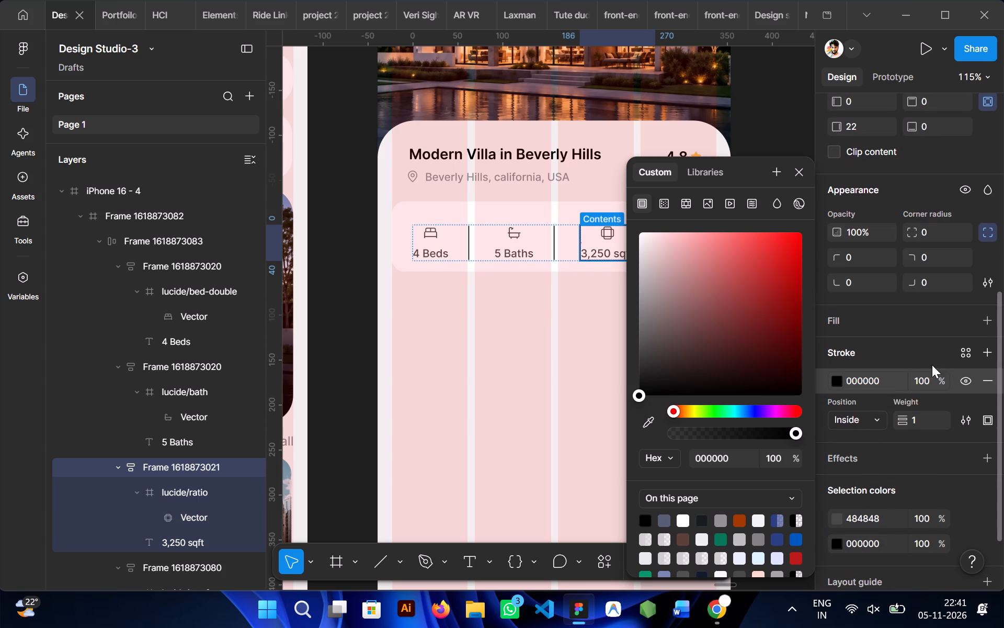
pyautogui.click(984, 421)
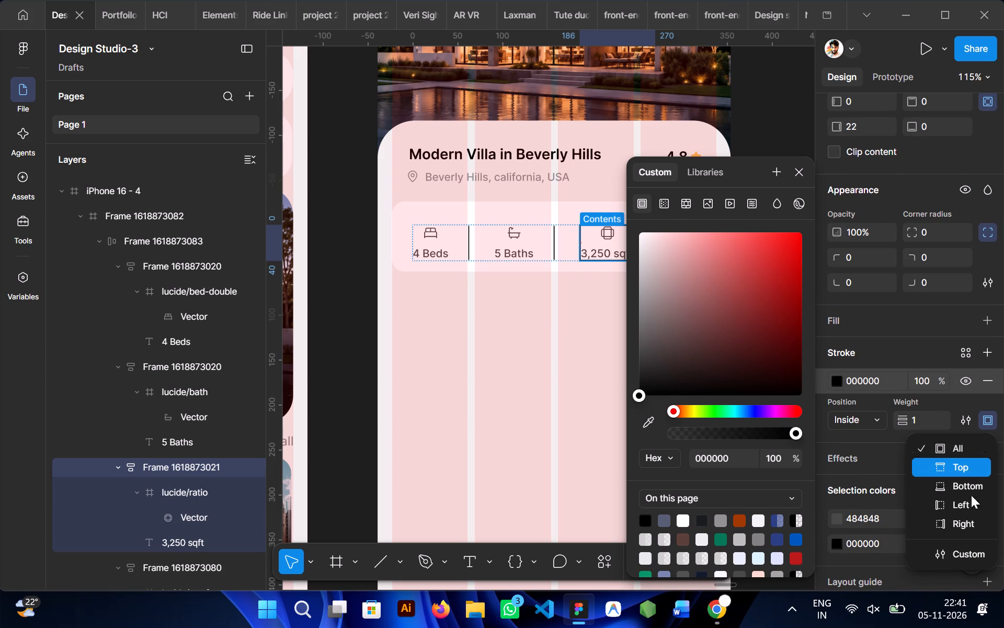
pyautogui.click(968, 524)
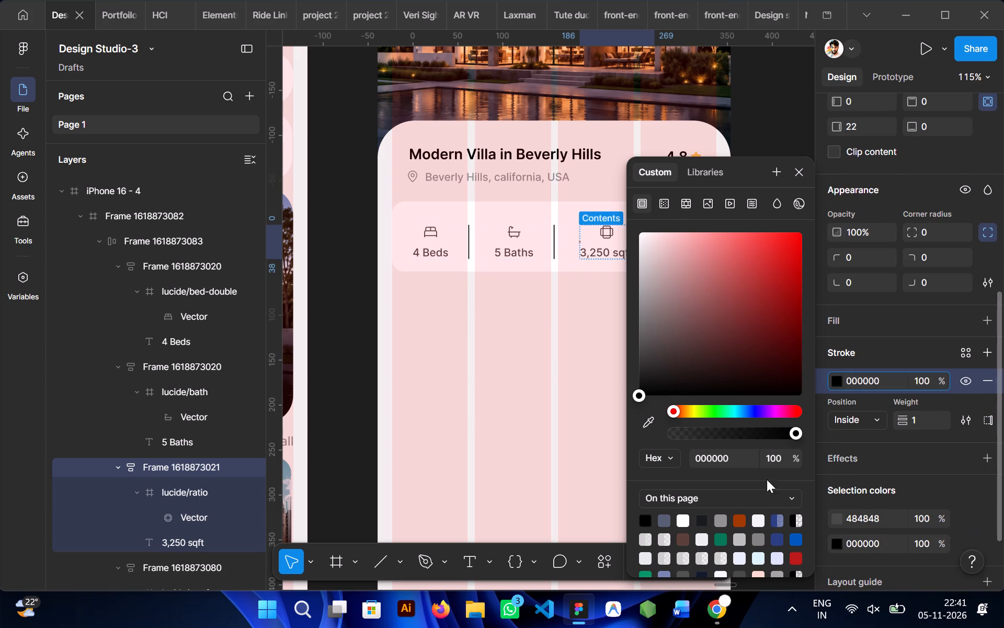
pyautogui.click(659, 446)
pyautogui.click(490, 418)
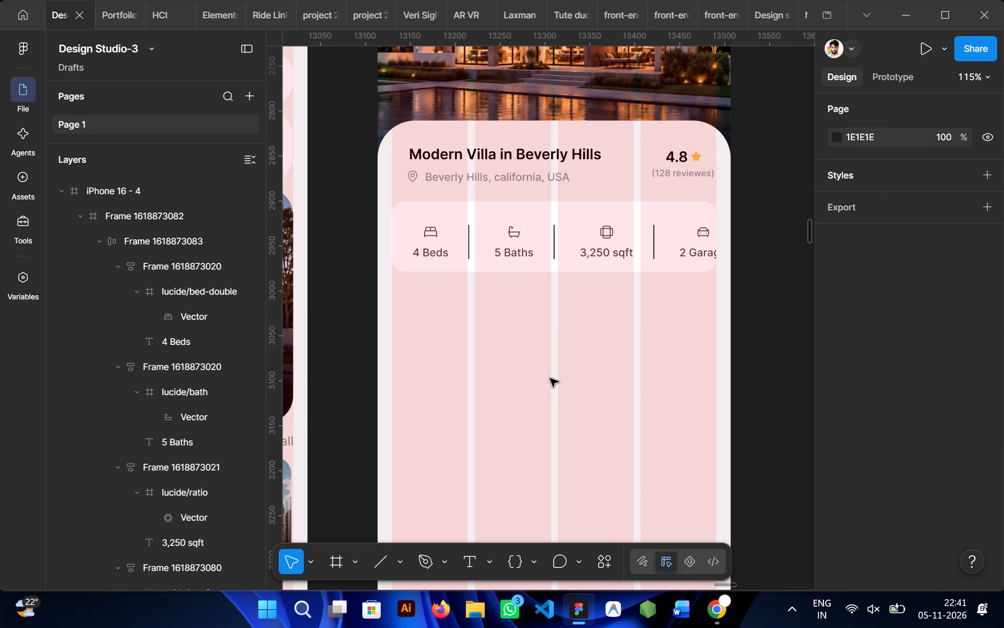
# Center the features auto layout row horizontally within the features card.
pyautogui.click(563, 322)
pyautogui.doubleClick(548, 231)
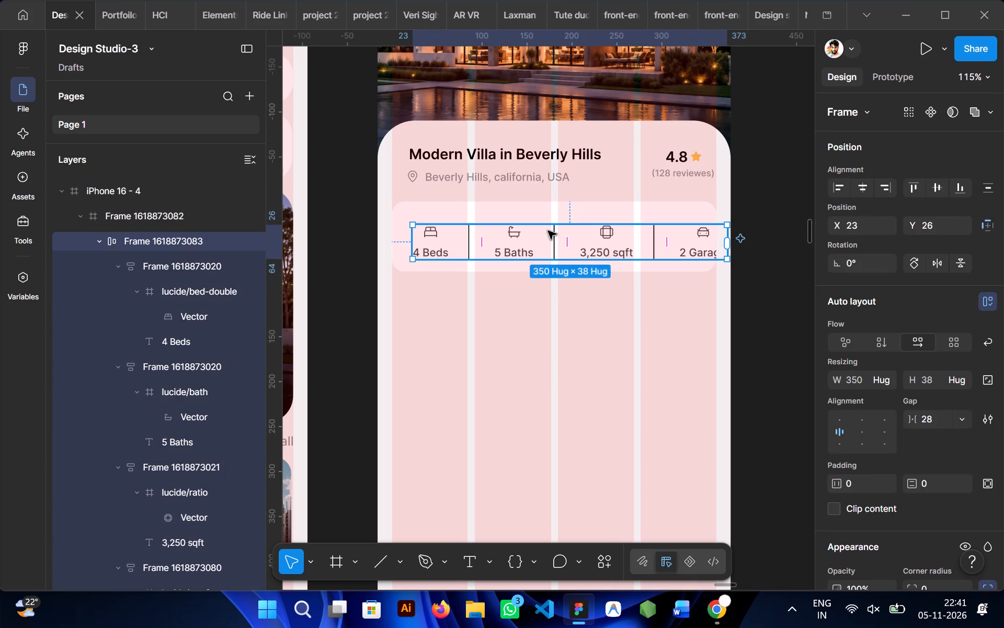
pyautogui.click(859, 186)
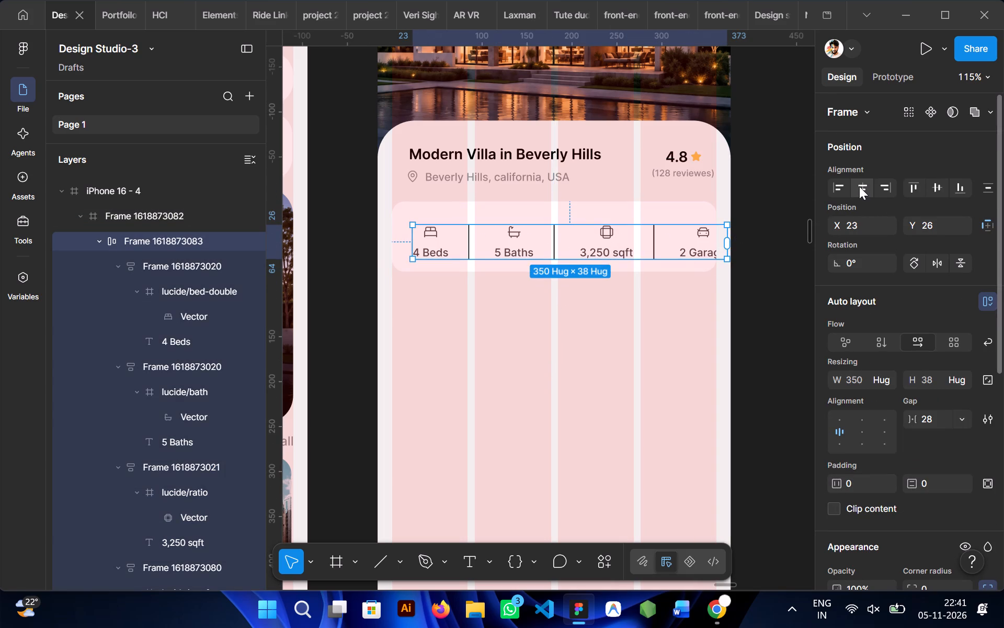
pyautogui.click(677, 349)
# Reduce the gap between items in the horizontal features auto layout to 17.
pyautogui.click(595, 237)
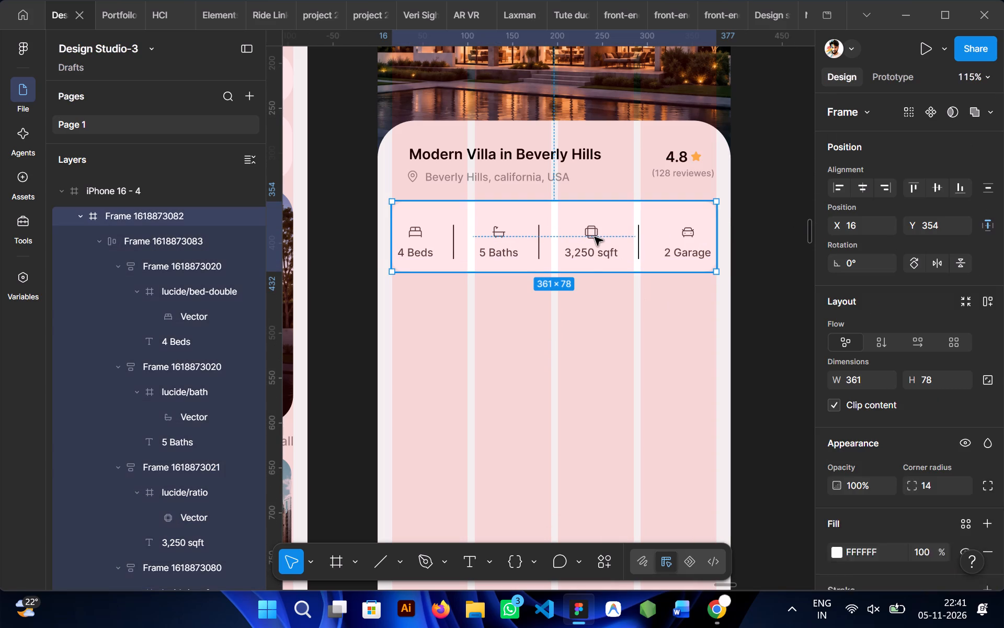
pyautogui.doubleClick(595, 237)
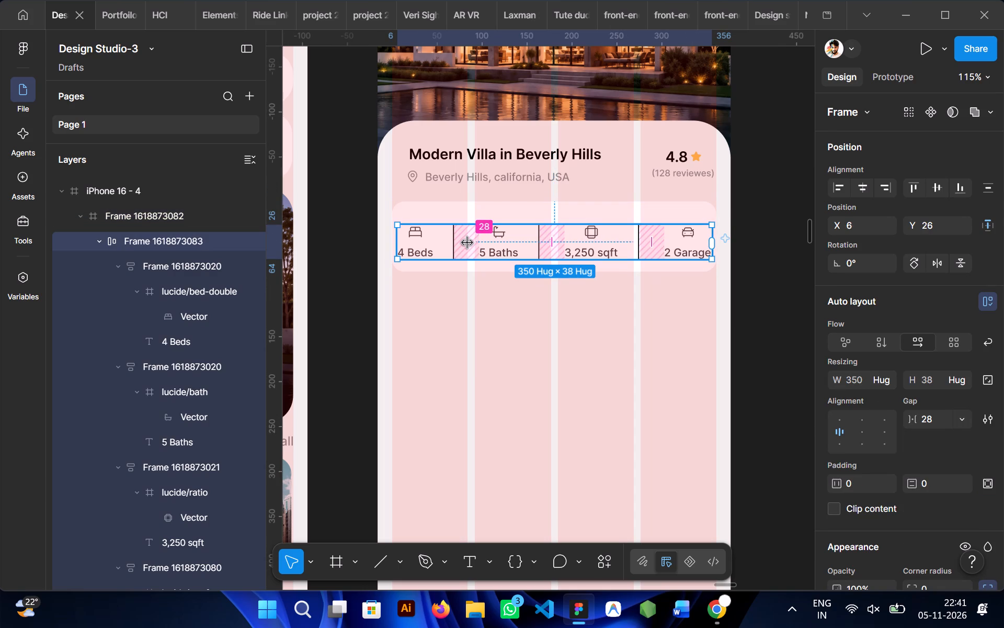
pyautogui.moveTo(467, 243); pyautogui.dragTo(463, 243)
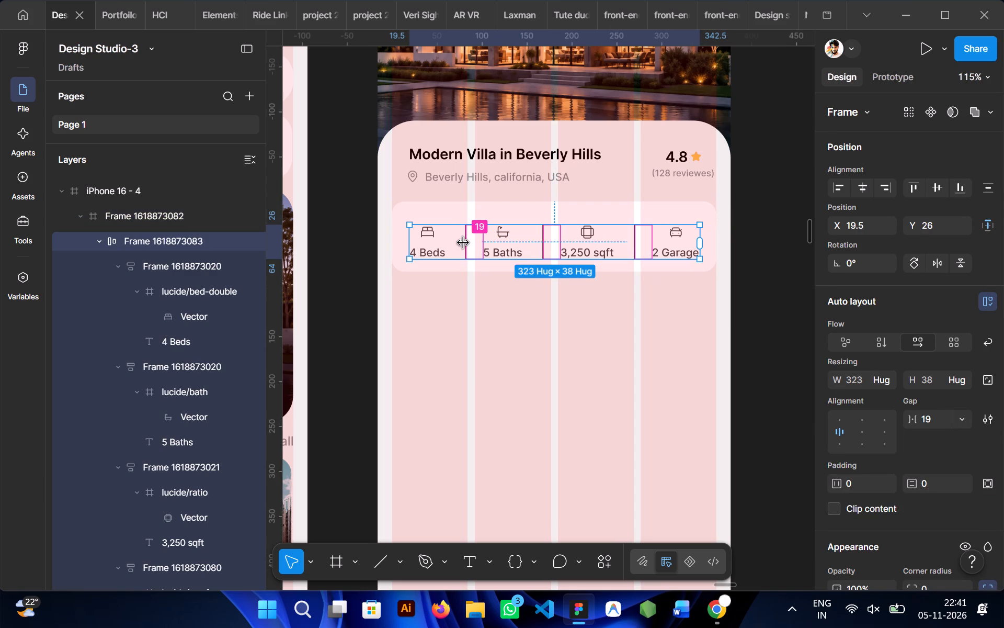
pyautogui.moveTo(463, 243); pyautogui.dragTo(463, 243)
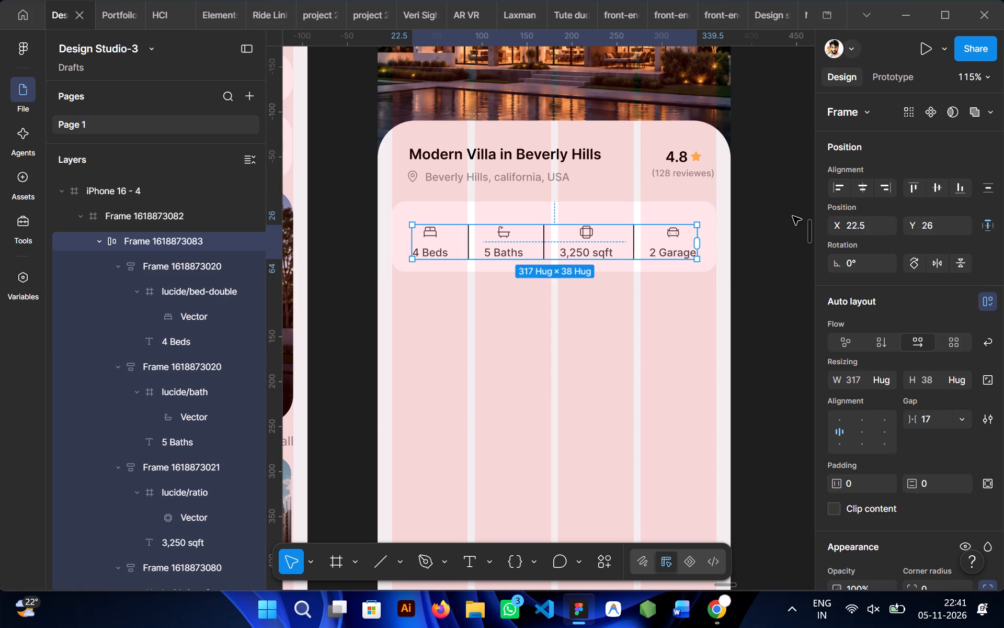
# Center the features auto layout row vertically within the features card.
pyautogui.click(939, 194)
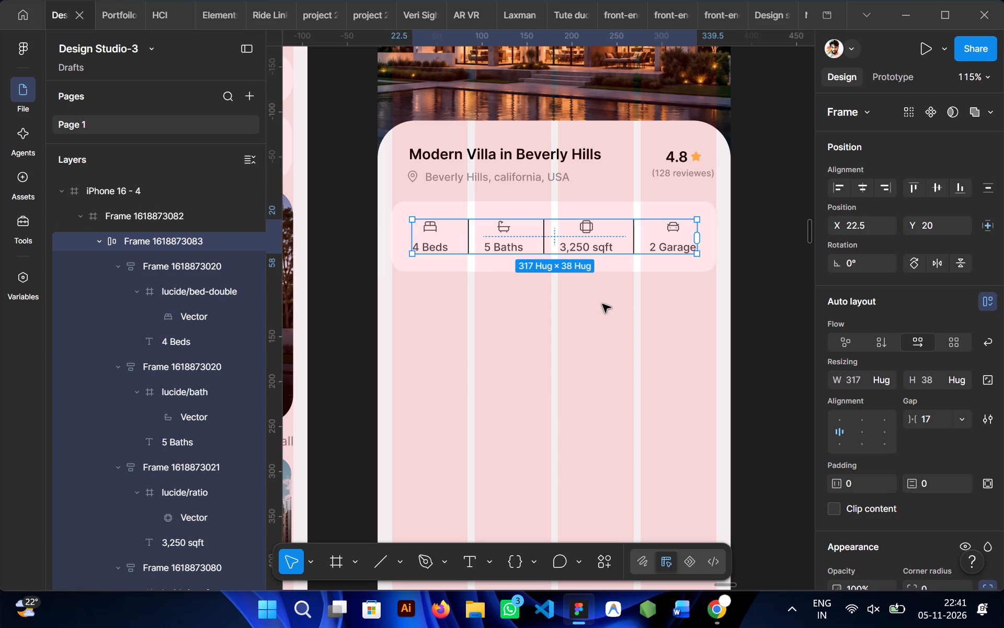
pyautogui.click(602, 304)
pyautogui.click(602, 304)
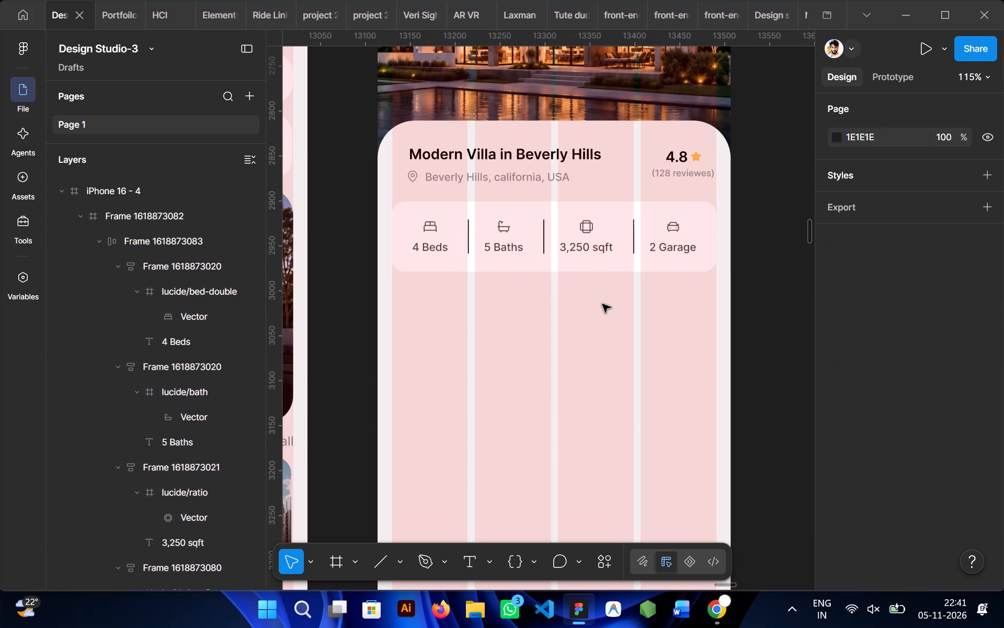
# Change the divider stroke color of the 4 Beds, 5 Baths and 3,250 sqft items together to light gray DBDBDB.
pyautogui.hscroll(-1, 586, 303)
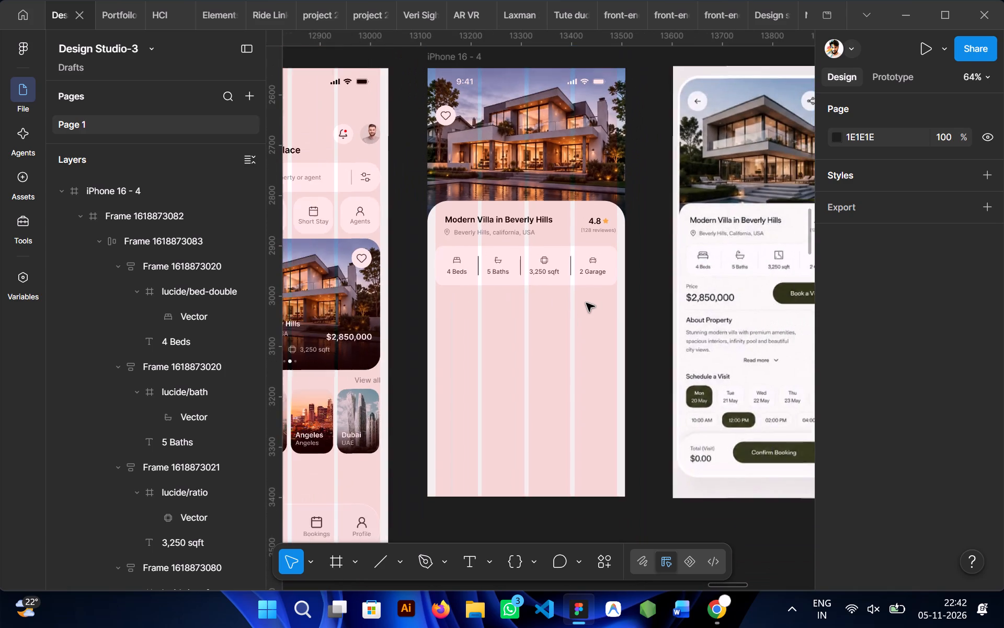
pyautogui.hscroll(-1, 586, 303)
pyautogui.hscroll(1, 586, 303)
pyautogui.doubleClick(532, 271)
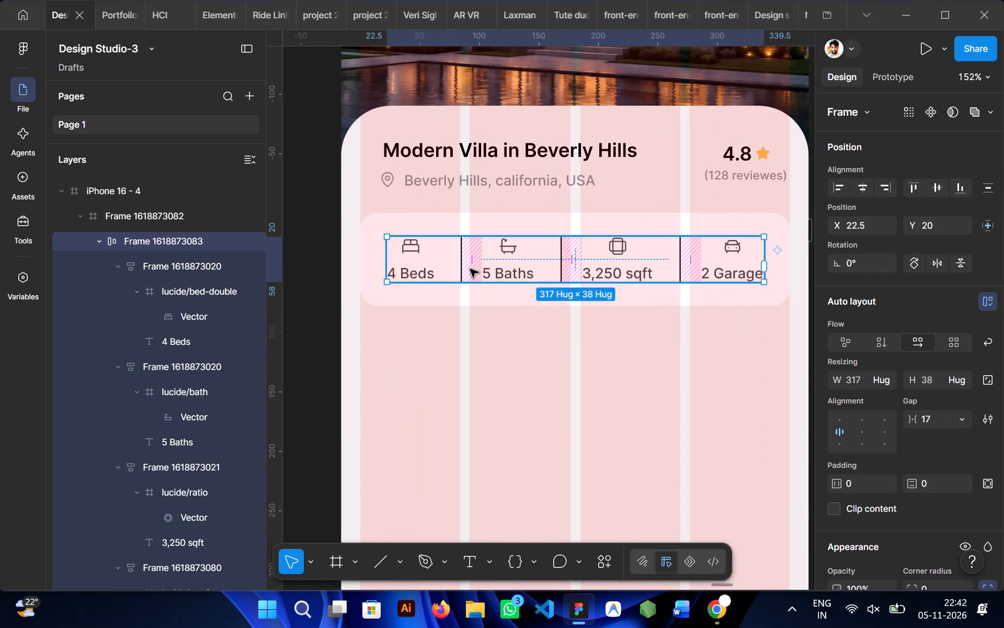
pyautogui.click(445, 264)
pyautogui.click(445, 264)
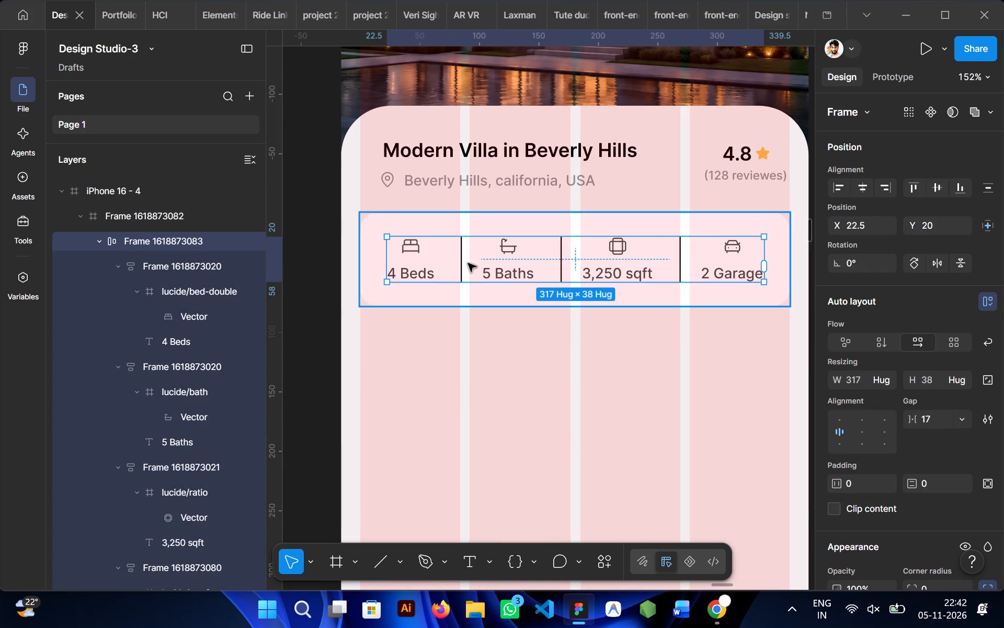
pyautogui.keyDown('ctrl'); pyautogui.click(462, 265); pyautogui.keyUp('ctrl')
pyautogui.doubleClick(437, 263)
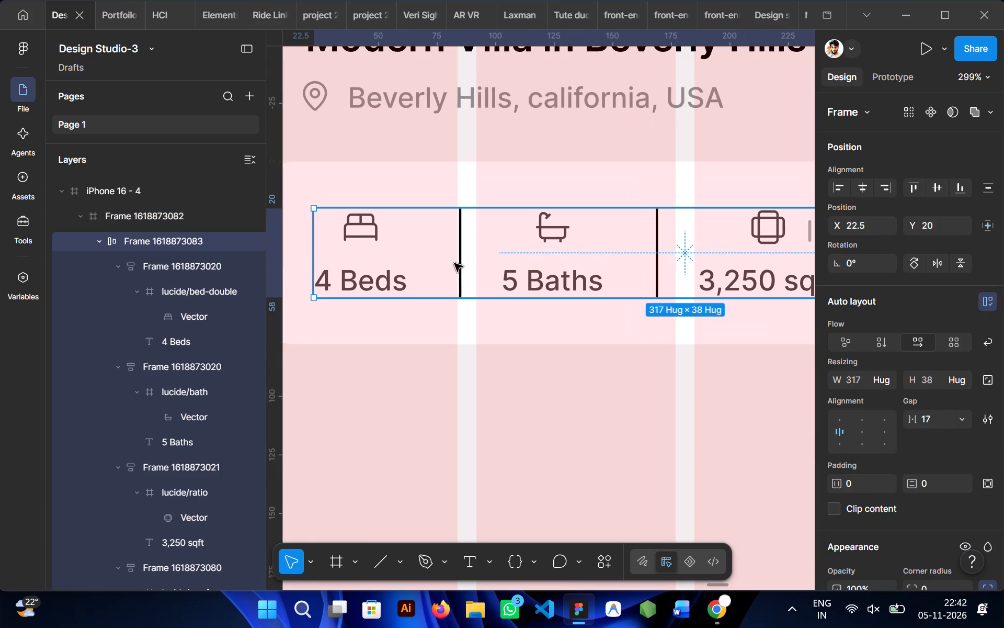
pyautogui.doubleClick(425, 268)
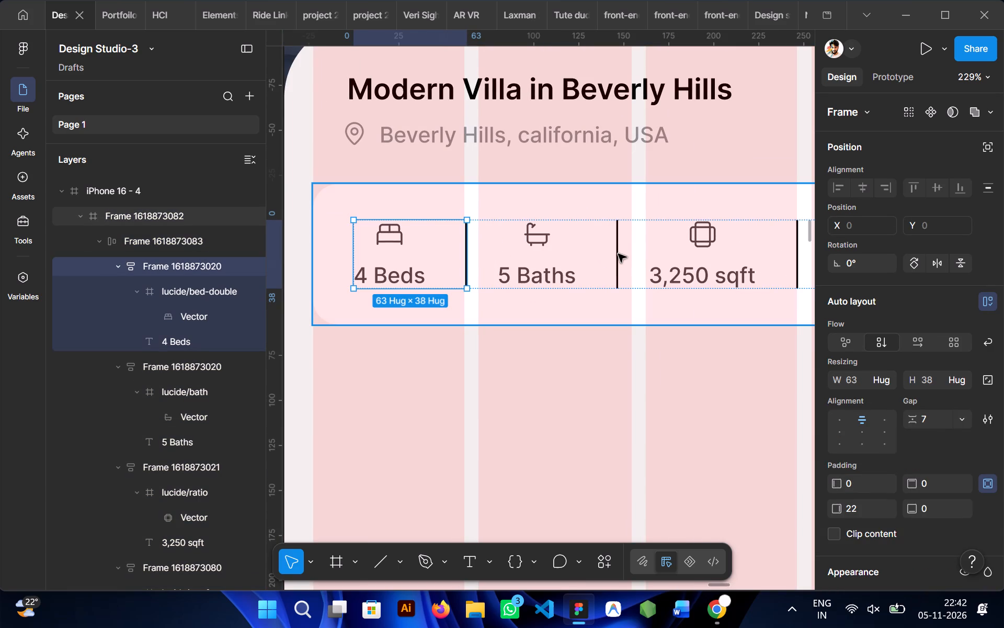
pyautogui.keyDown('ctrl'); pyautogui.keyDown('shift'); pyautogui.click(615, 251); pyautogui.keyUp('shift'); pyautogui.keyUp('ctrl')
pyautogui.doubleClick(602, 253)
pyautogui.doubleClick(602, 253)
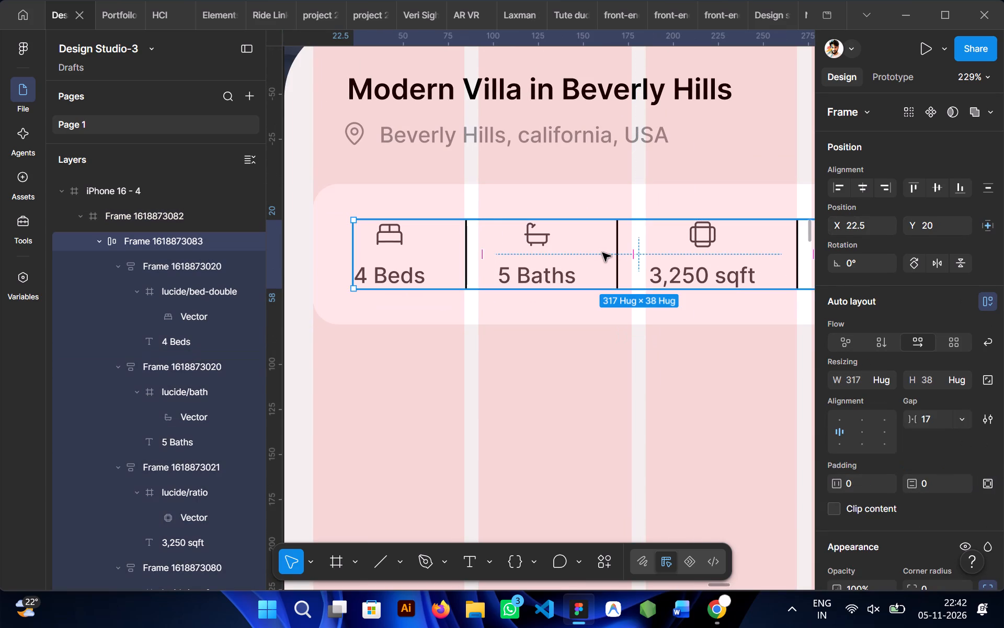
pyautogui.keyDown('shift'); pyautogui.click(427, 255); pyautogui.keyUp('shift')
pyautogui.keyDown('shift'); pyautogui.click(688, 268); pyautogui.keyUp('shift')
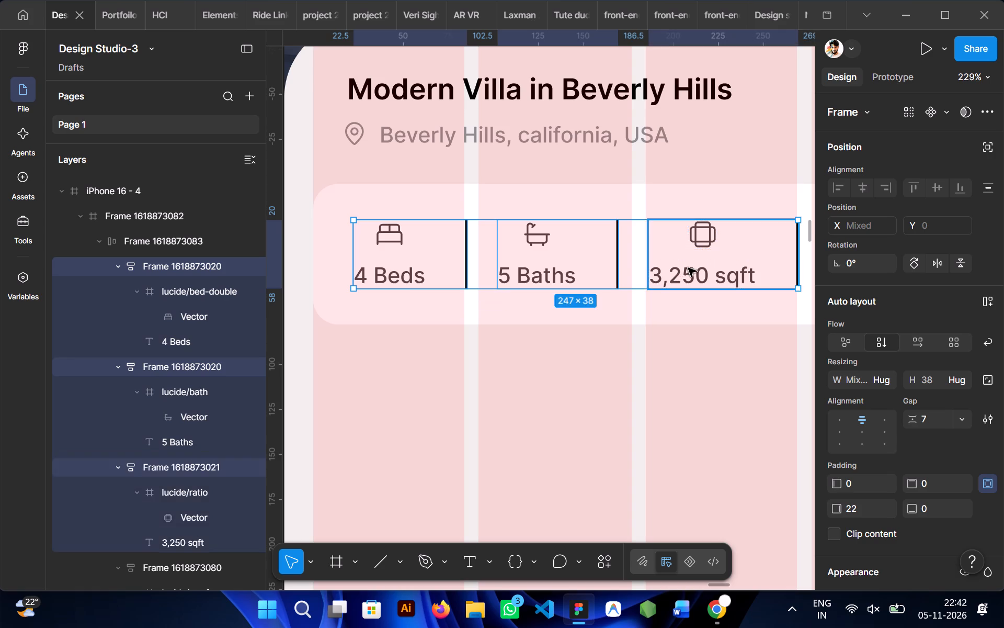
pyautogui.hscroll(-2, 688, 268)
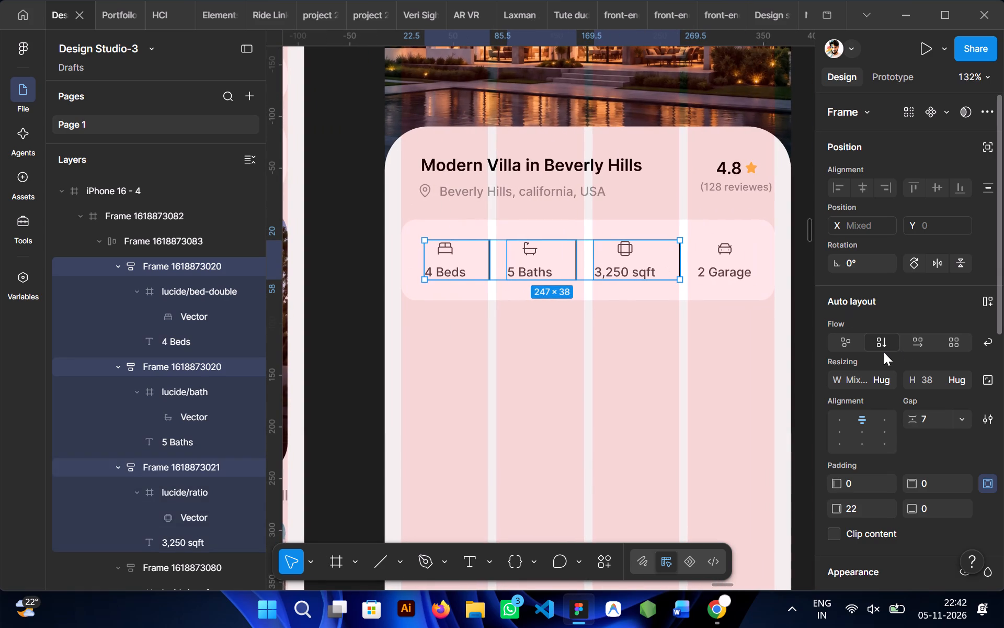
pyautogui.scroll(-3, 884, 352)
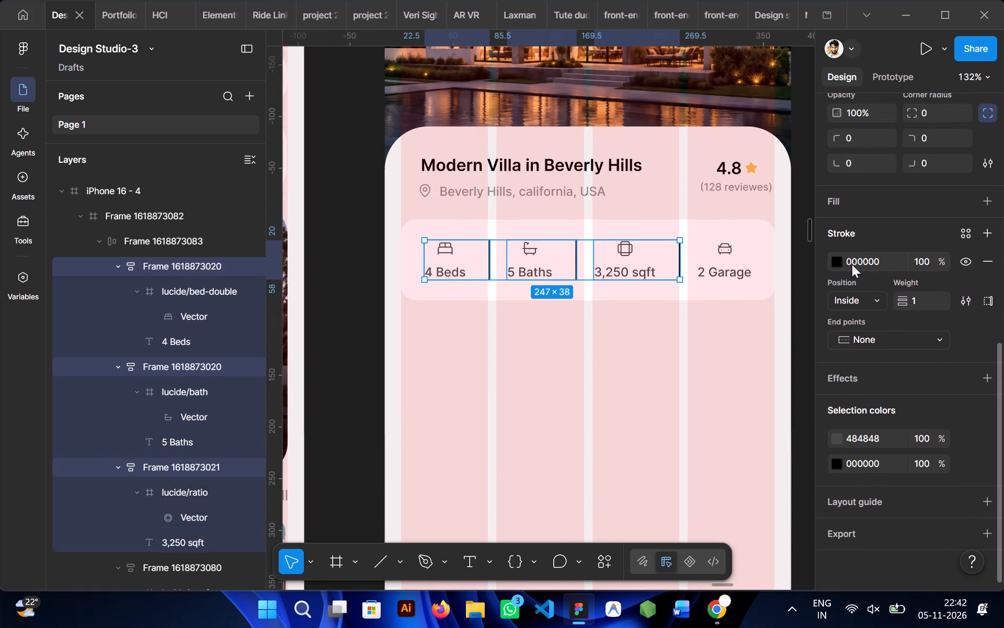
pyautogui.click(838, 266)
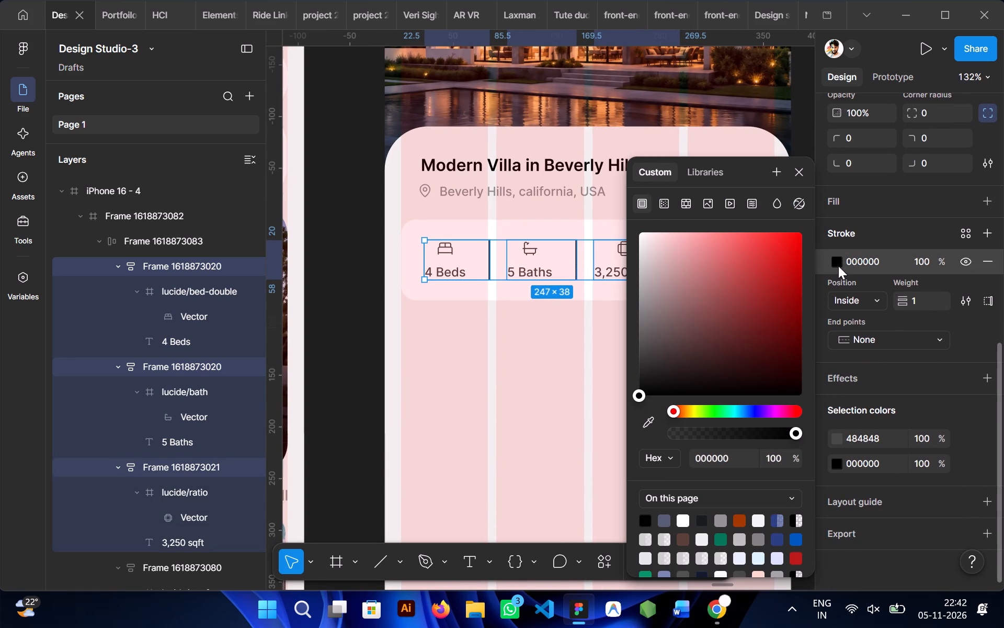
pyautogui.moveTo(649, 311); pyautogui.dragTo(630, 287)
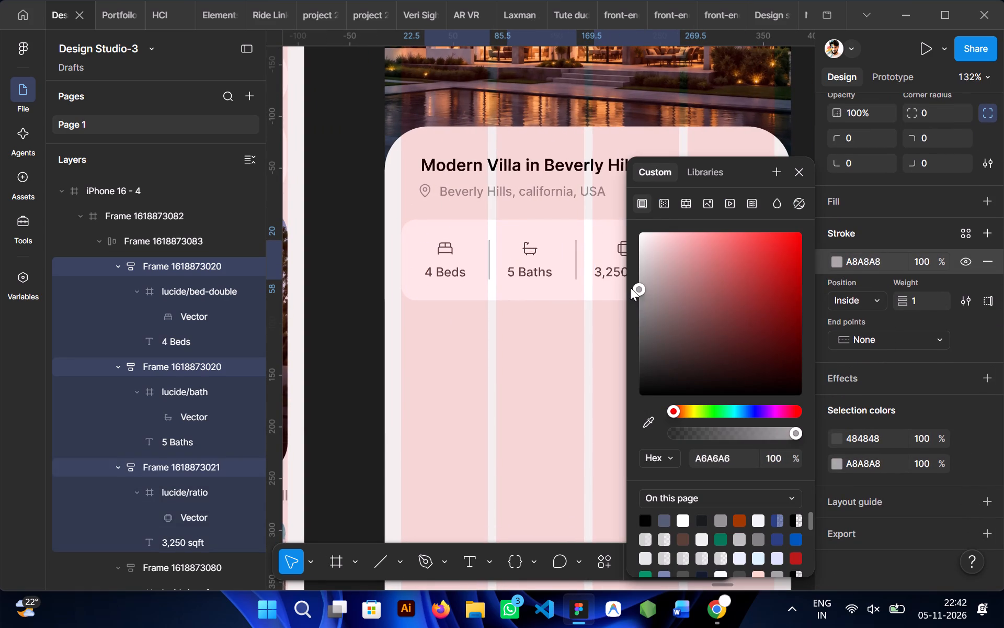
pyautogui.moveTo(630, 287); pyautogui.dragTo(624, 272)
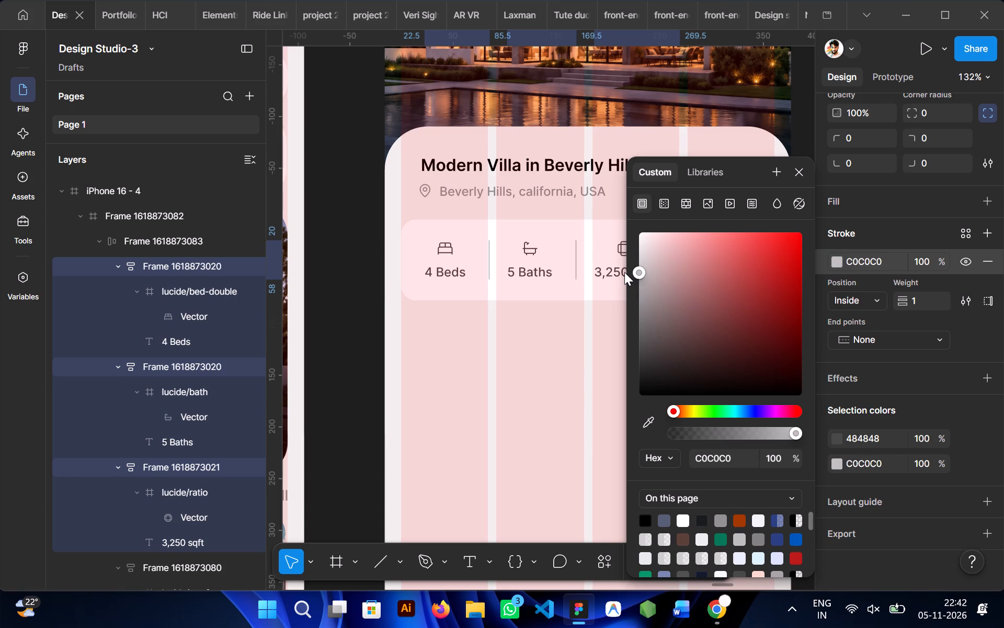
pyautogui.moveTo(624, 272); pyautogui.dragTo(618, 256)
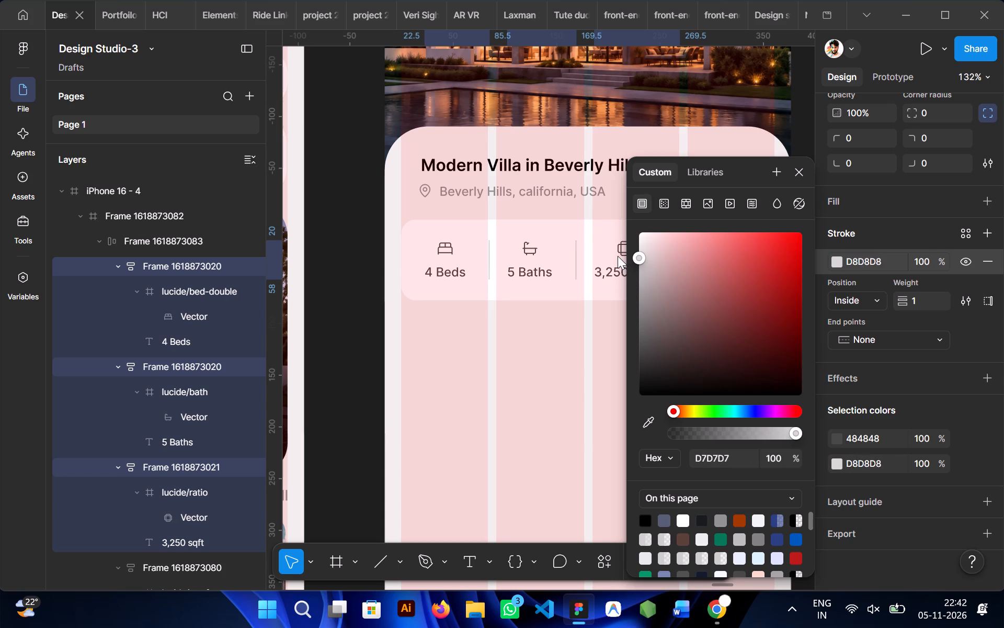
pyautogui.moveTo(618, 256); pyautogui.dragTo(613, 255)
pyautogui.click(799, 165)
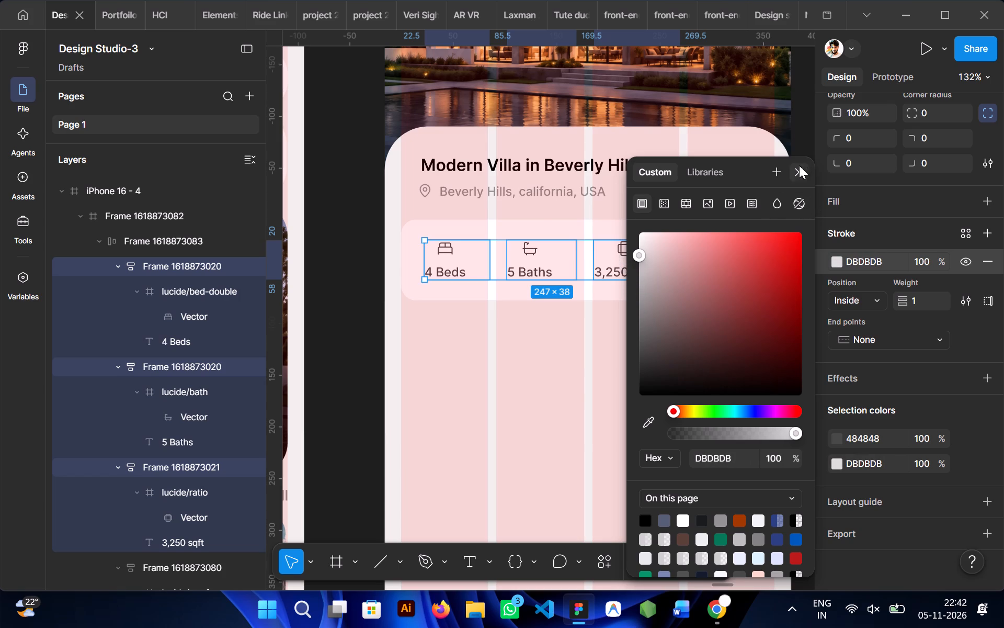
pyautogui.click(748, 291)
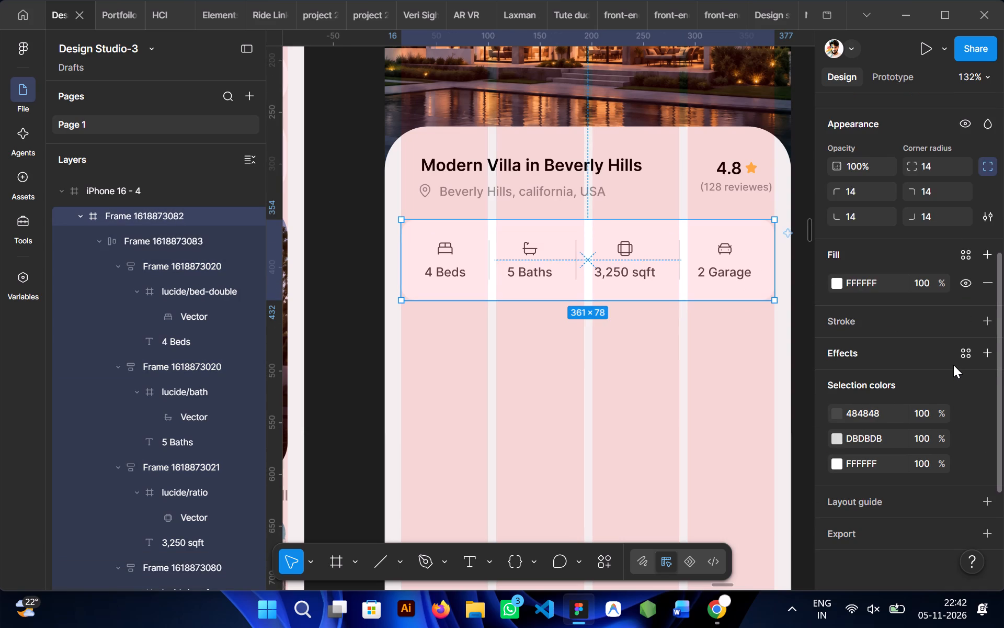
pyautogui.click(593, 350)
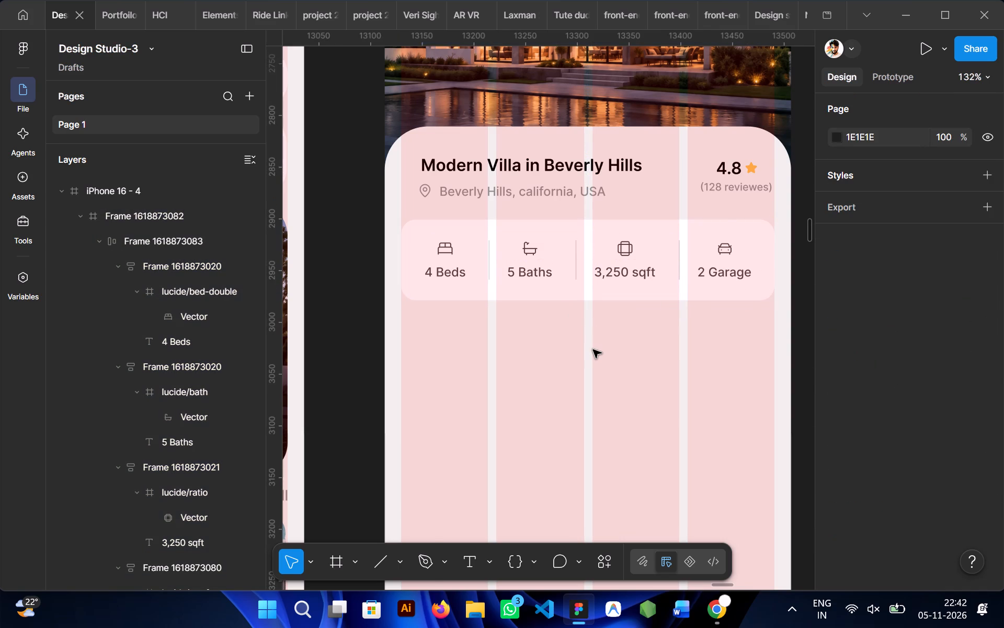
# Change the features card's fill to light gray F2F2F2, starting from the color sampled off the details panel background.
pyautogui.hscroll(-1, 593, 350)
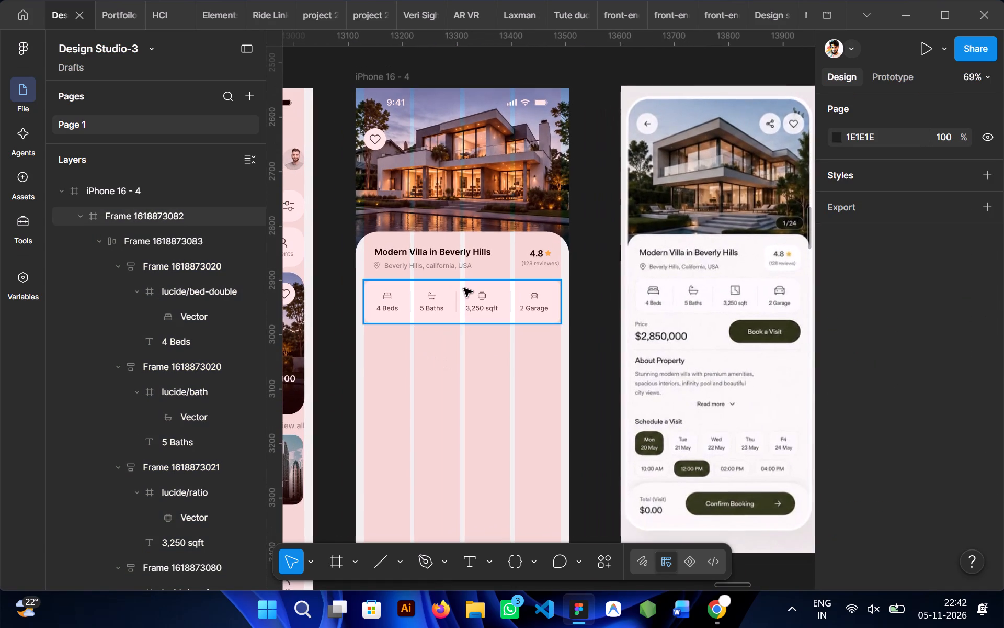
pyautogui.click(460, 289)
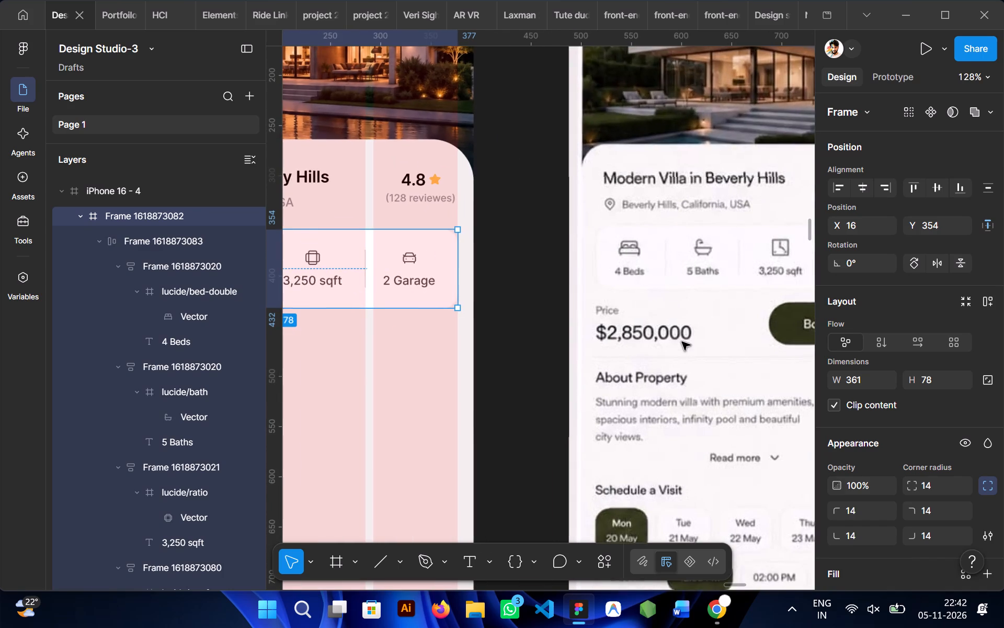
pyautogui.scroll(-1, 924, 387)
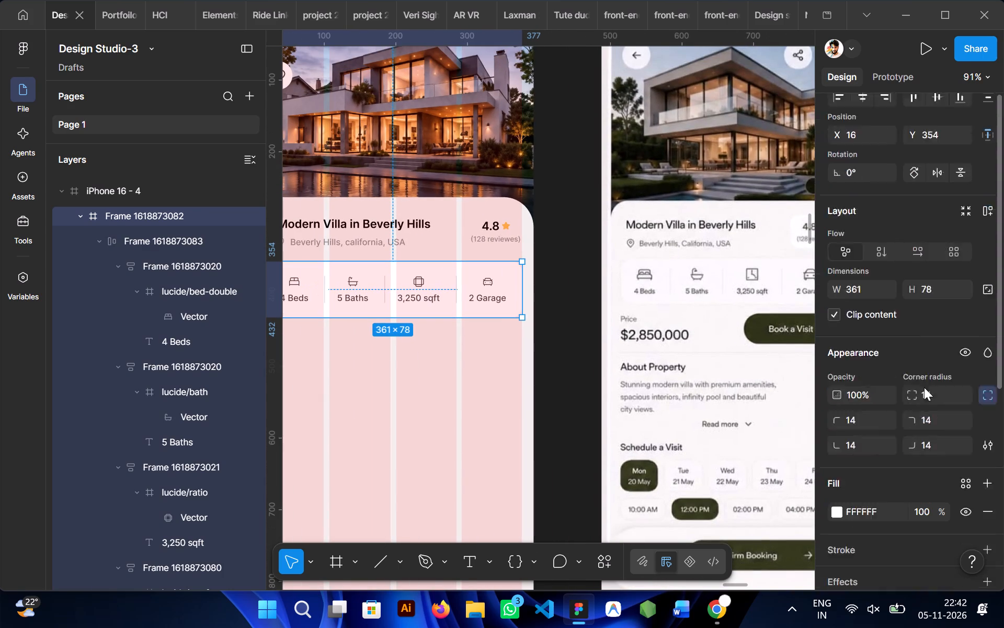
pyautogui.scroll(-1, 924, 387)
pyautogui.click(837, 324)
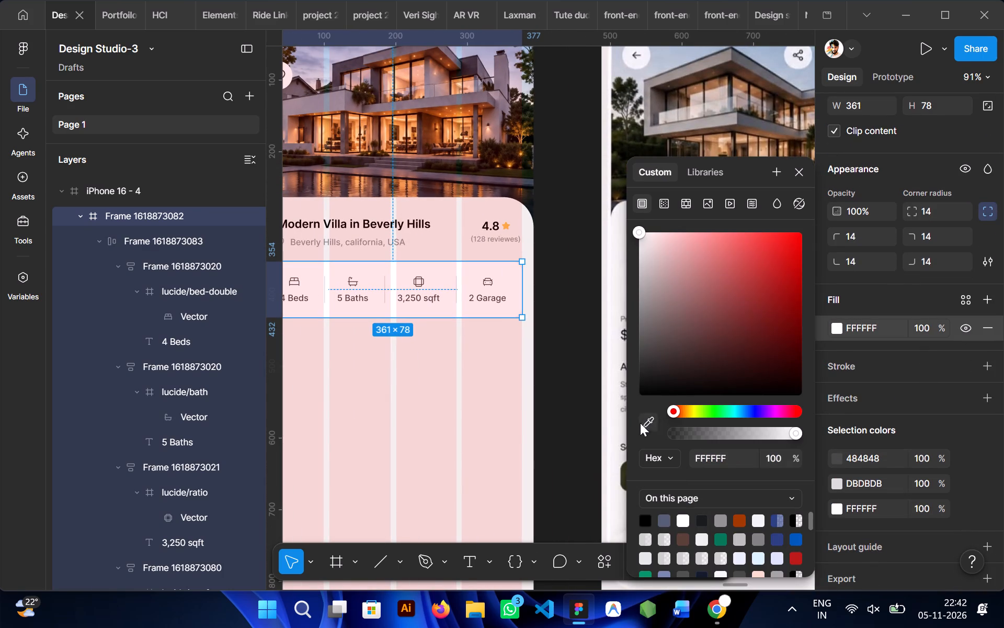
pyautogui.click(646, 420)
pyautogui.click(415, 379)
pyautogui.hscroll(1, 415, 379)
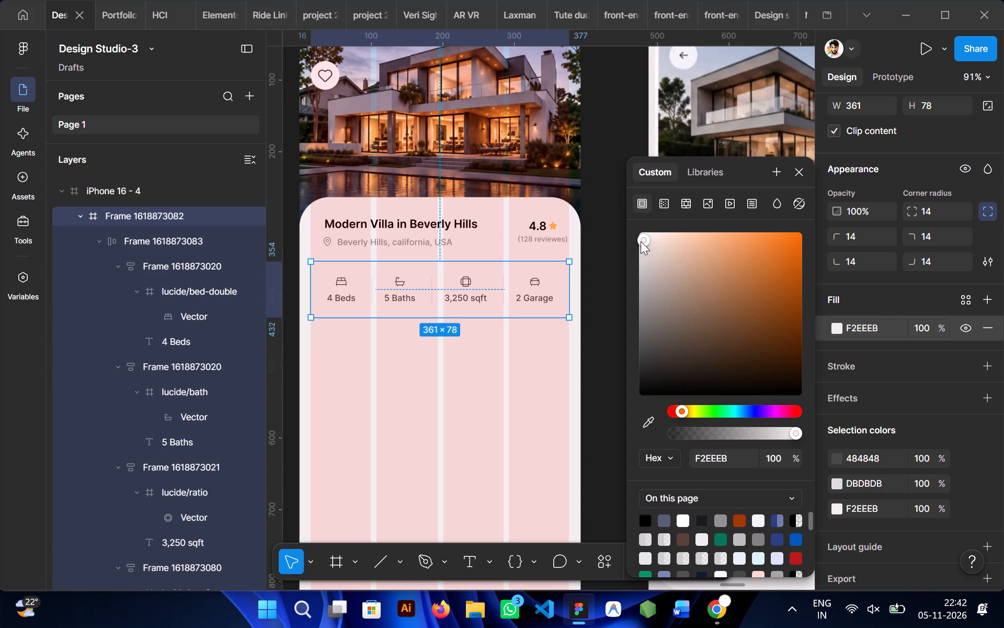
pyautogui.click(641, 241)
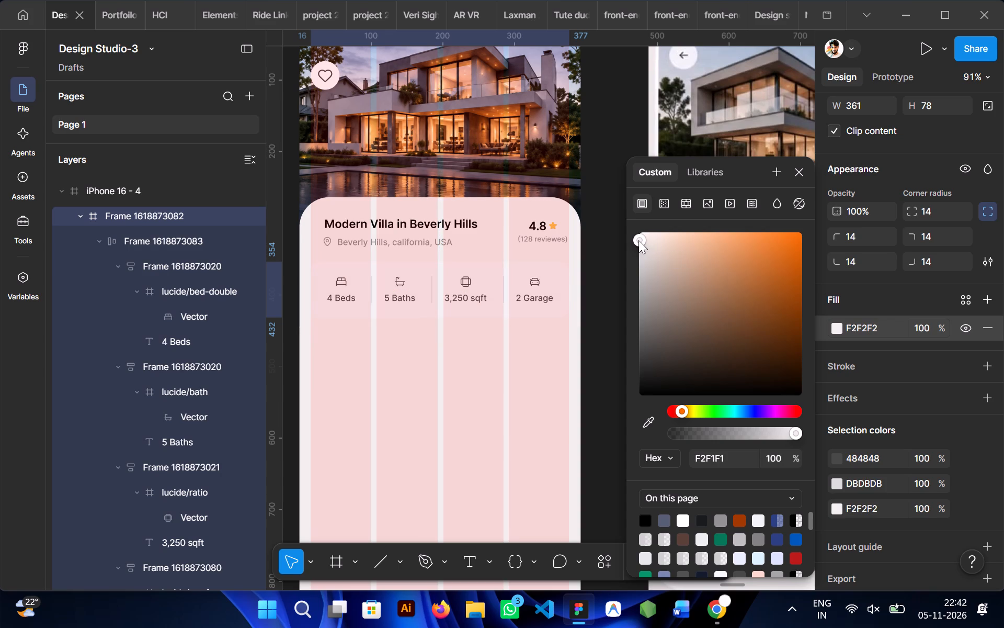
pyautogui.click(423, 439)
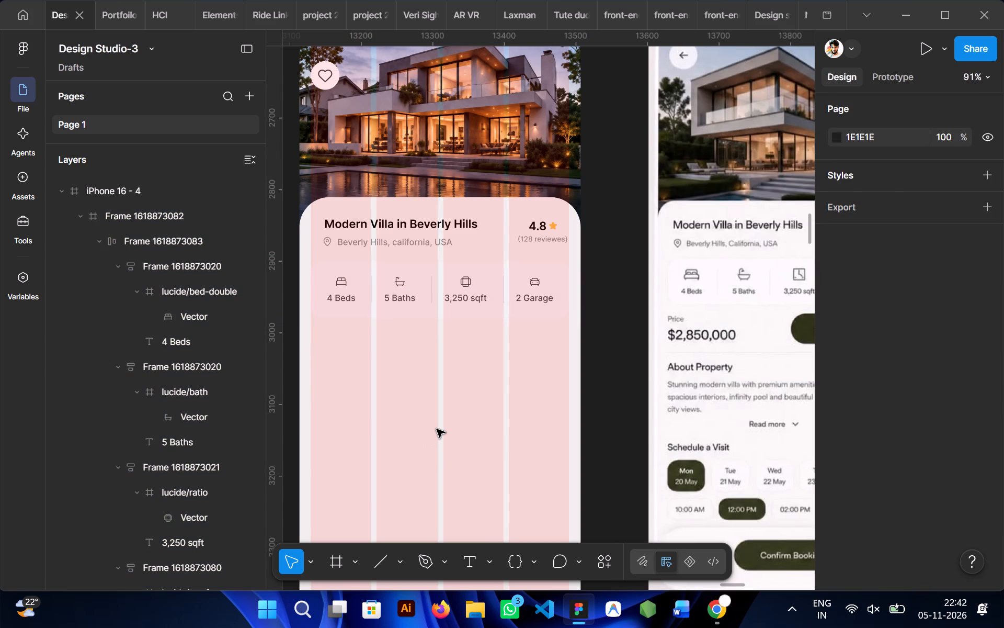
# Add a 1 px inside stroke to the features card, sampling light gray DBDBDB from one of its dividers.
pyautogui.click(474, 286)
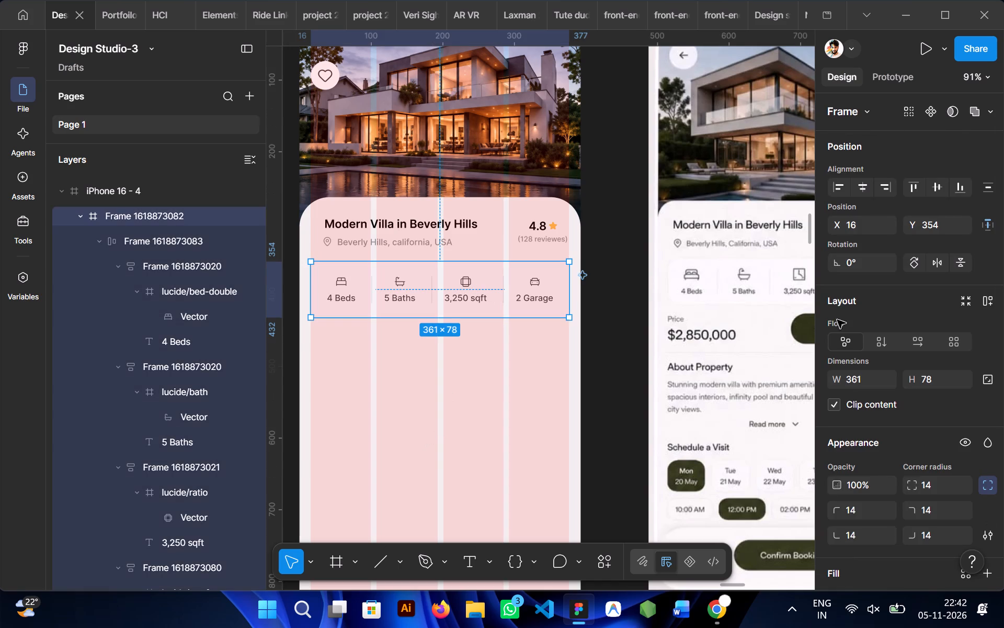
pyautogui.scroll(-3, 905, 439)
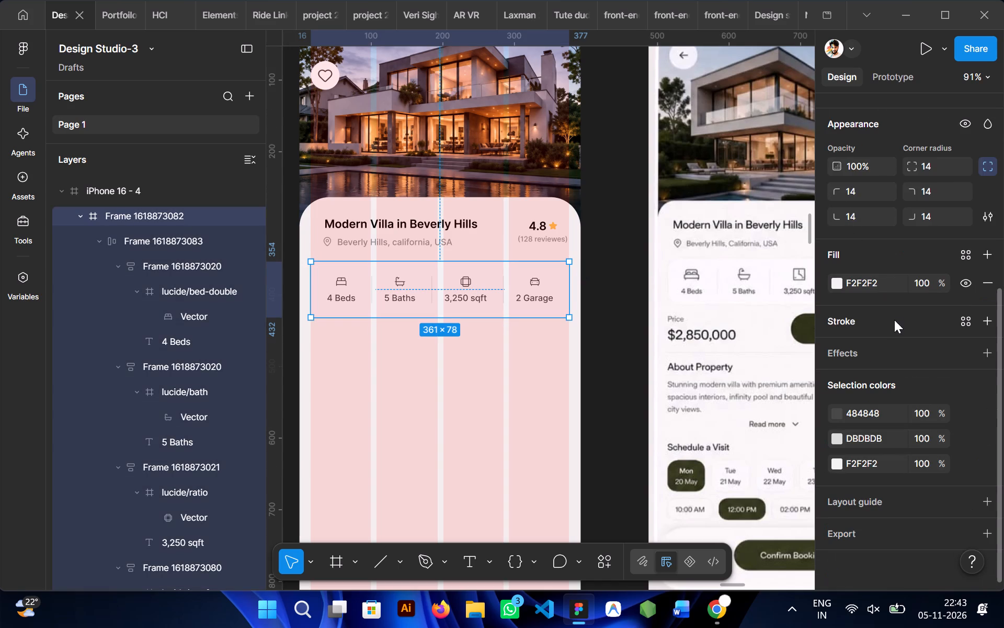
pyautogui.click(990, 323)
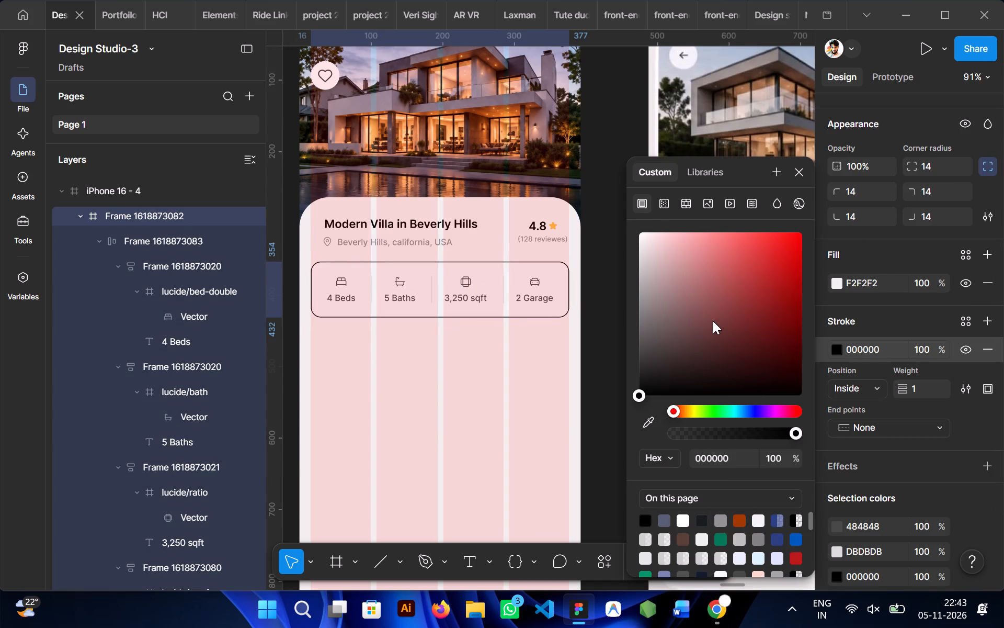
pyautogui.click(650, 425)
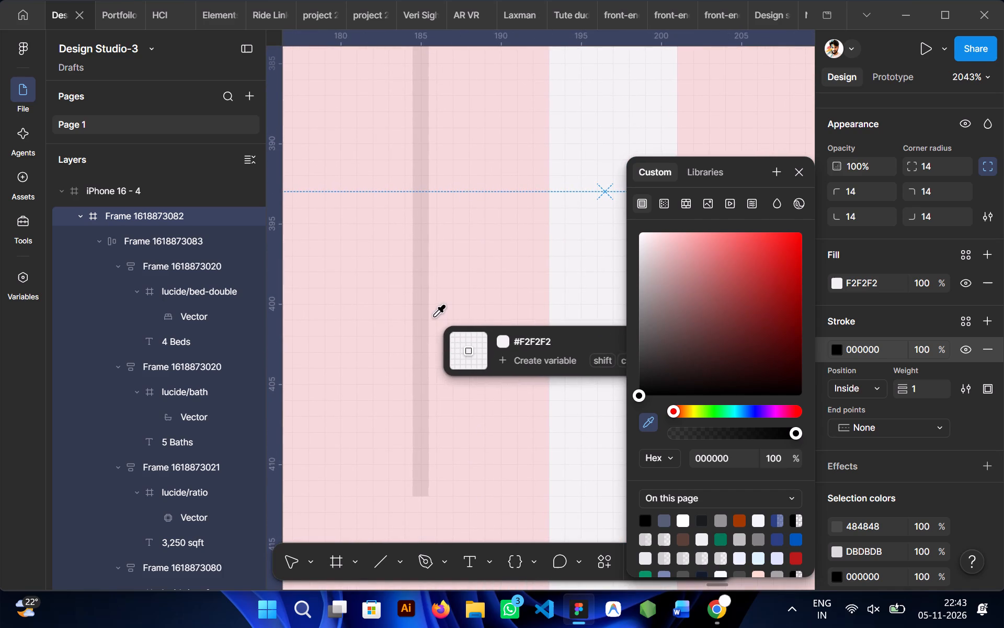
pyautogui.click(424, 318)
pyautogui.click(426, 456)
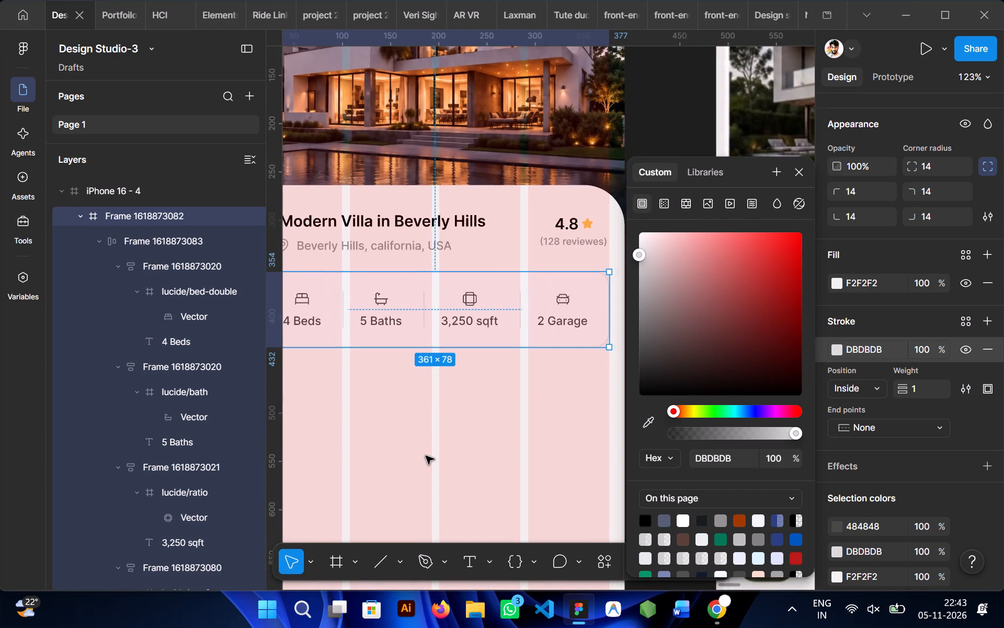
pyautogui.hscroll(1, 426, 456)
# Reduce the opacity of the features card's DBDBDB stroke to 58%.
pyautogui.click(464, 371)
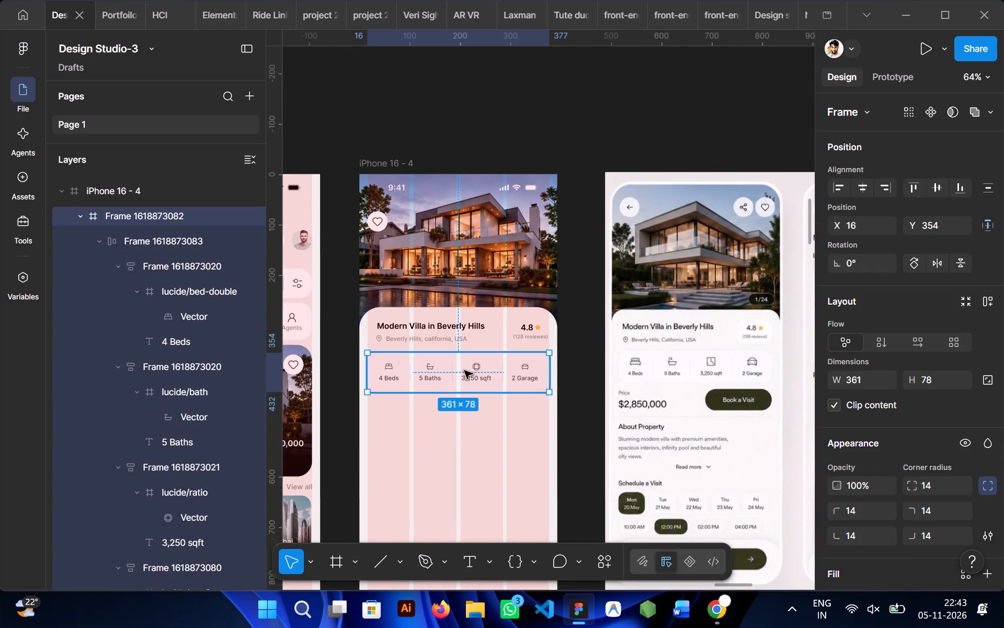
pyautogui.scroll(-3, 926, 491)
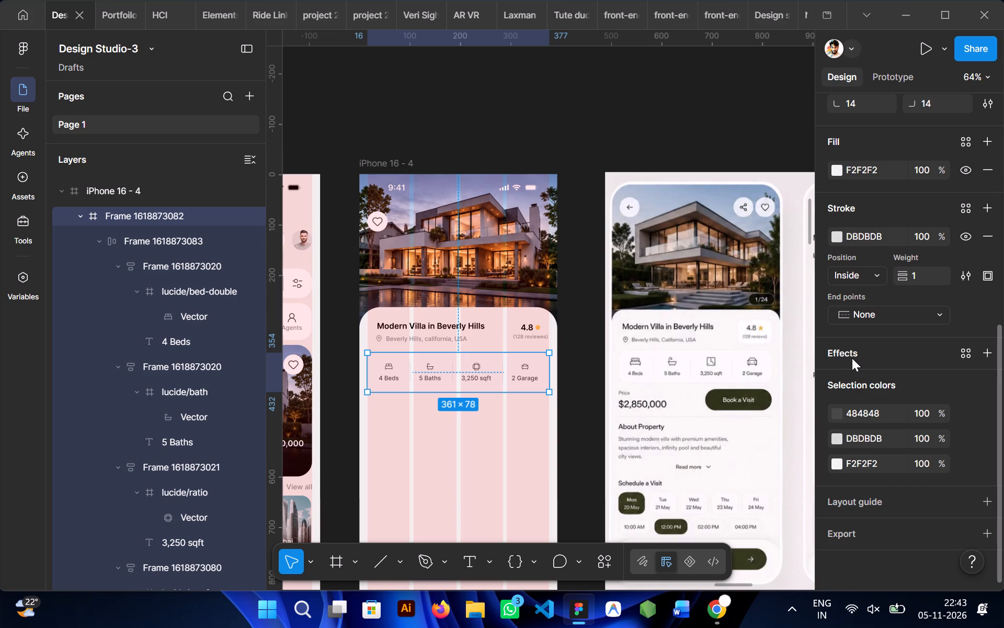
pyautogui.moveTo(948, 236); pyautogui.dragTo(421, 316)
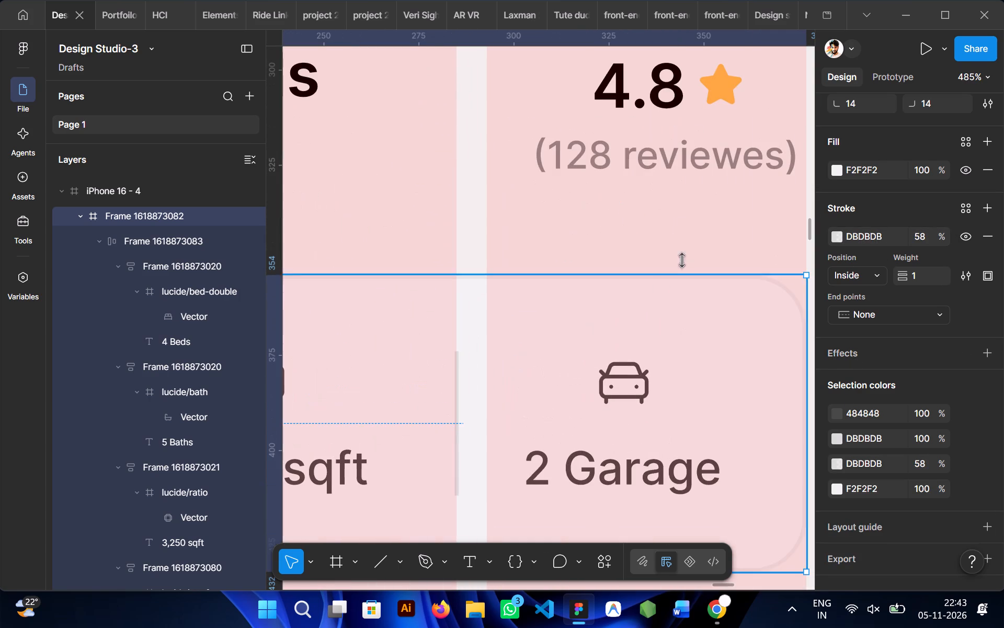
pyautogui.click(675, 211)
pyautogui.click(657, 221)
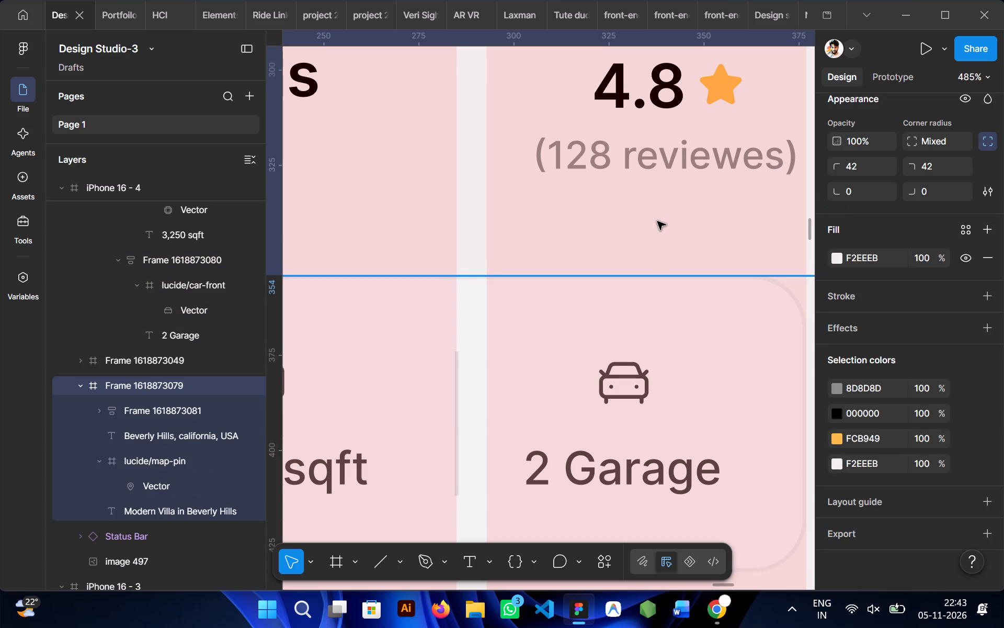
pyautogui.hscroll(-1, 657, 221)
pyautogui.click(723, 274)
# Reduce the opacity of the features card's DBDBDB stroke to 26%.
pyautogui.click(604, 332)
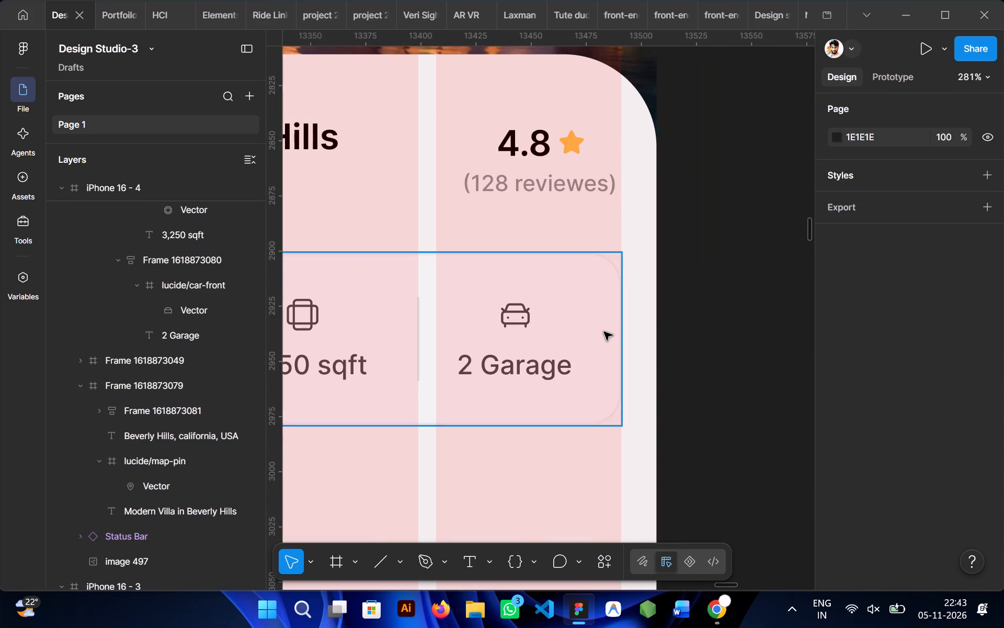
pyautogui.scroll(-1, 935, 362)
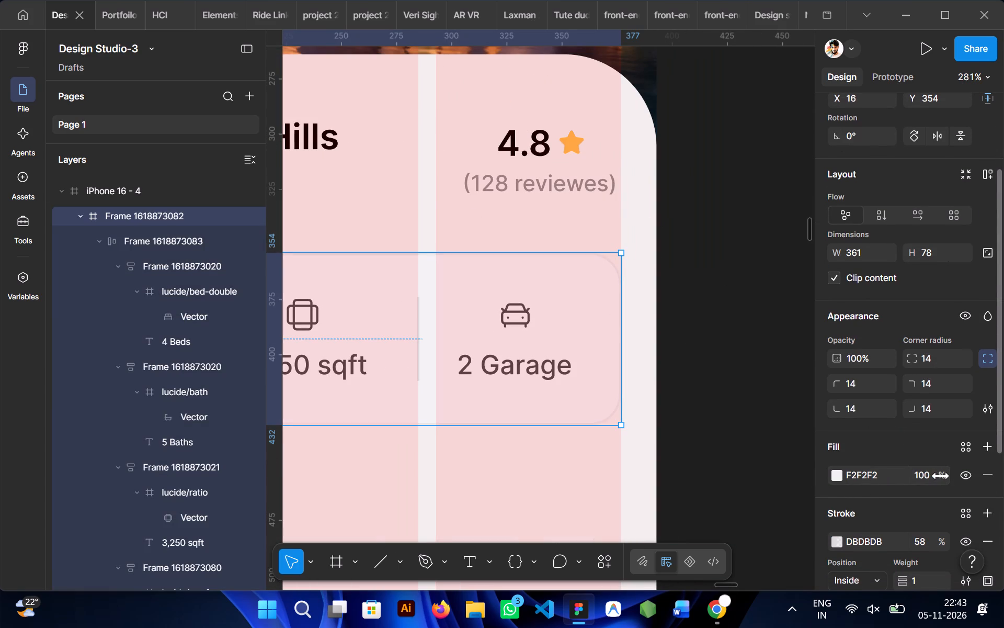
pyautogui.scroll(-1, 766, 435)
pyautogui.scroll(1, 715, 395)
pyautogui.scroll(-1, 886, 479)
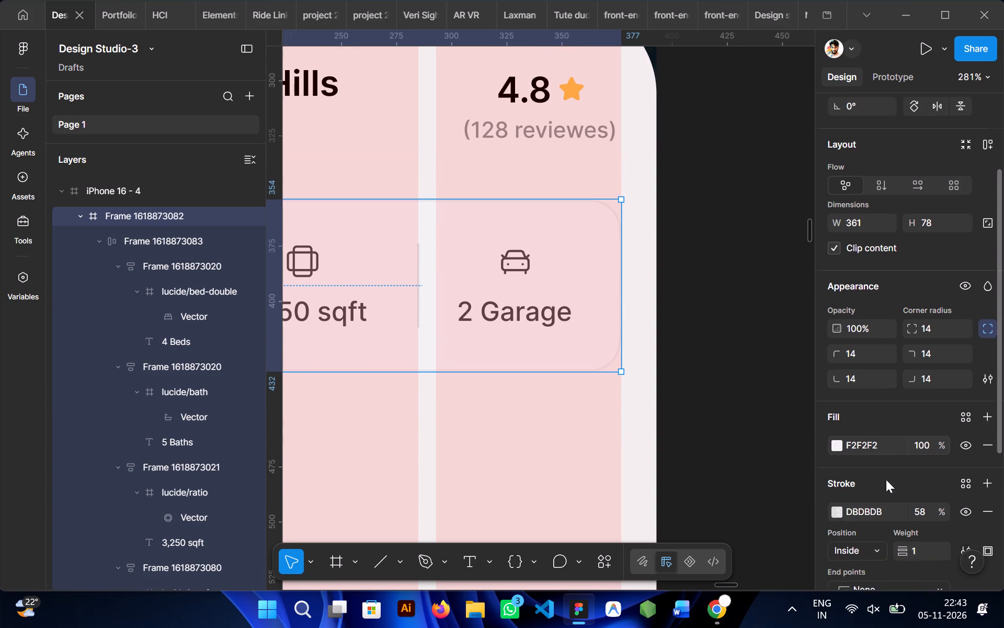
pyautogui.scroll(-1, 886, 479)
pyautogui.scroll(-1, 917, 422)
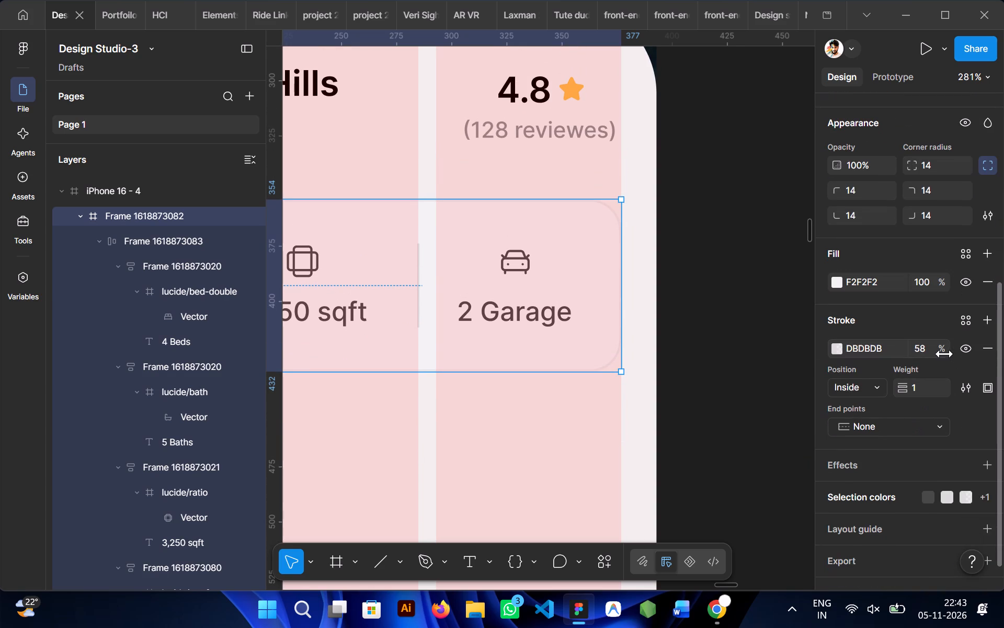
pyautogui.moveTo(944, 354); pyautogui.dragTo(439, 306)
pyautogui.click(663, 253)
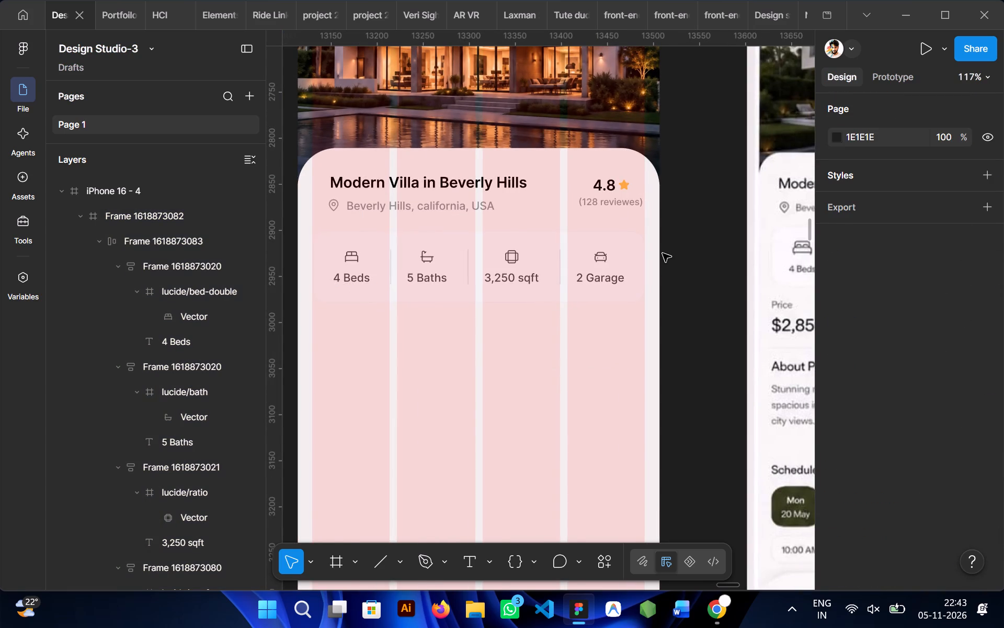
# Open the inline prototype preview of the iPhone 16 - 4 screen to check the features card.
pyautogui.click(551, 259)
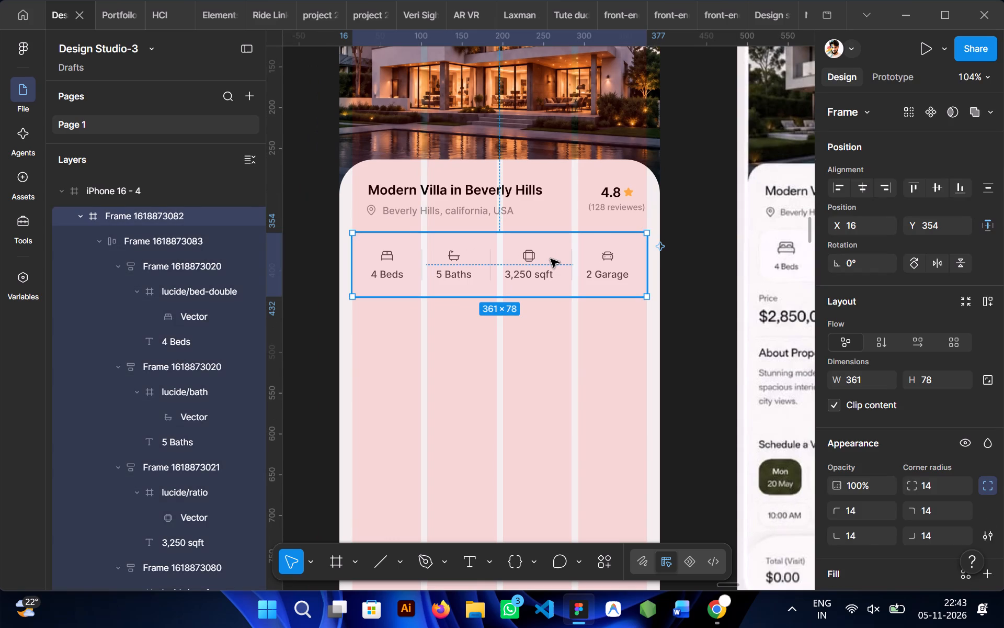
pyautogui.hotkey('shift', 'space')
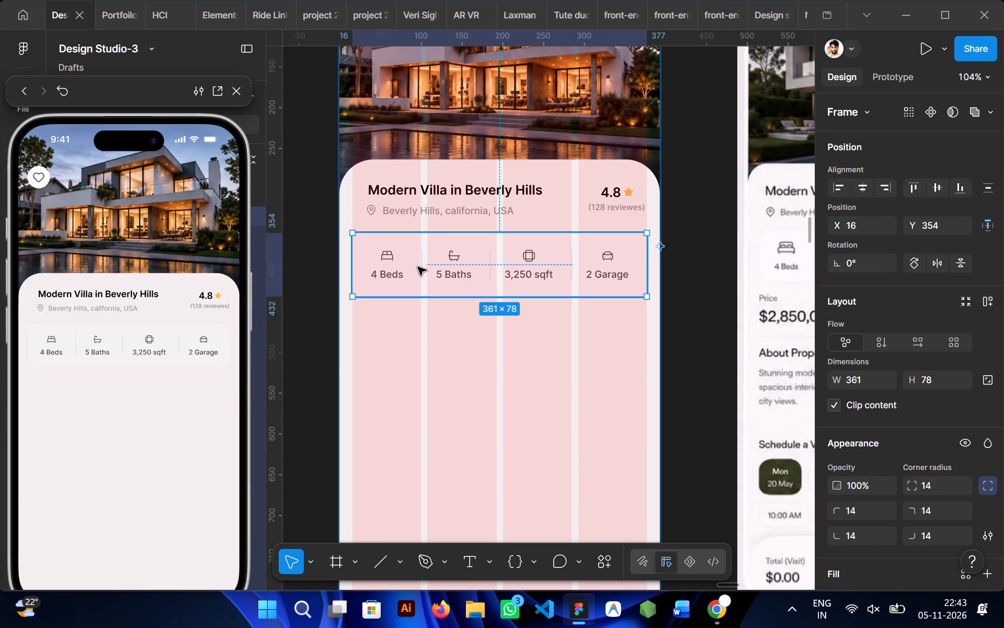
# Lower the DBDBDB divider stroke opacity of the 4 Beds, 5 Baths and 3,250 sqft items together to roughly 56%.
pyautogui.doubleClick(398, 261)
pyautogui.doubleClick(398, 261)
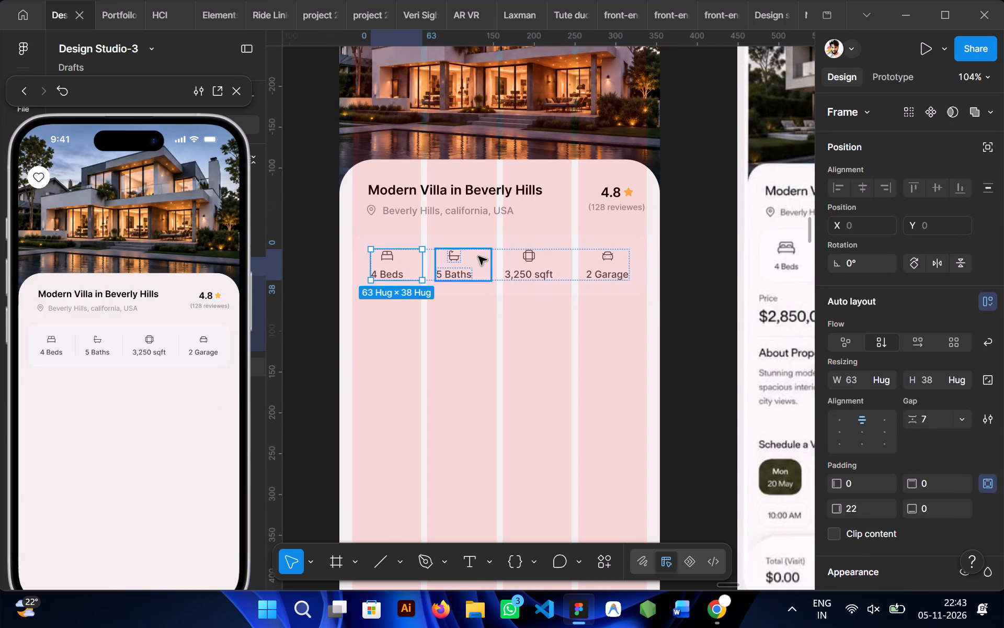
pyautogui.keyDown('shift'); pyautogui.click(474, 257); pyautogui.keyUp('shift')
pyautogui.keyDown('shift'); pyautogui.click(560, 264); pyautogui.keyUp('shift')
pyautogui.scroll(-6, 910, 407)
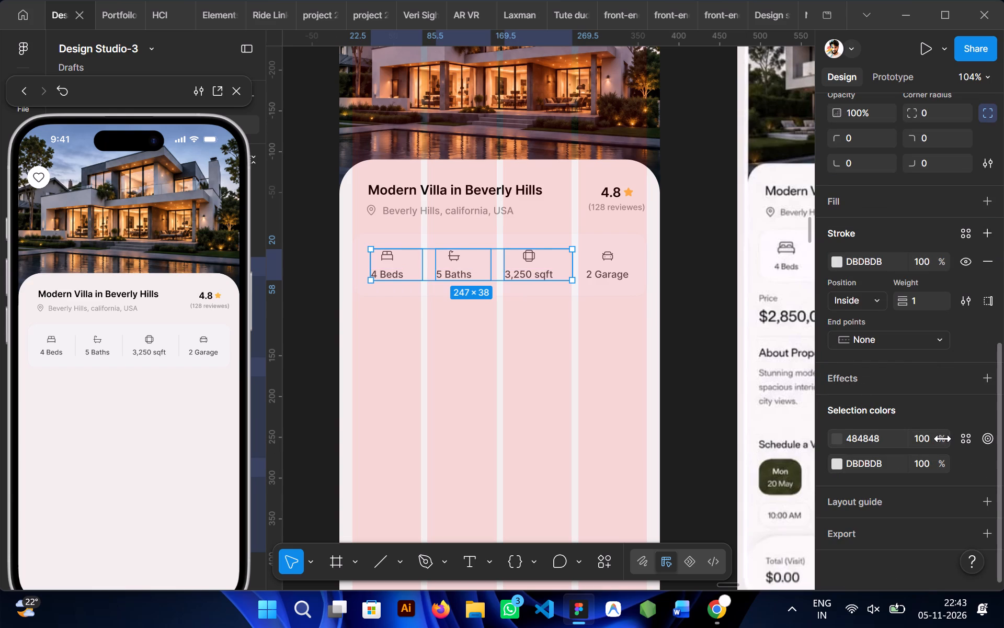
pyautogui.moveTo(945, 465); pyautogui.dragTo(493, 311)
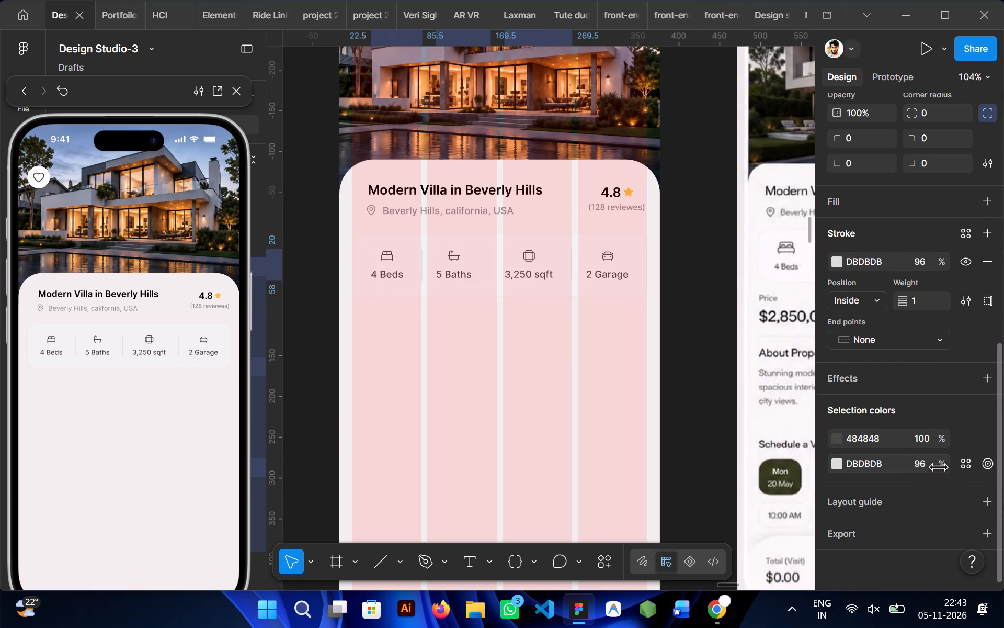
pyautogui.moveTo(493, 311); pyautogui.dragTo(452, 315)
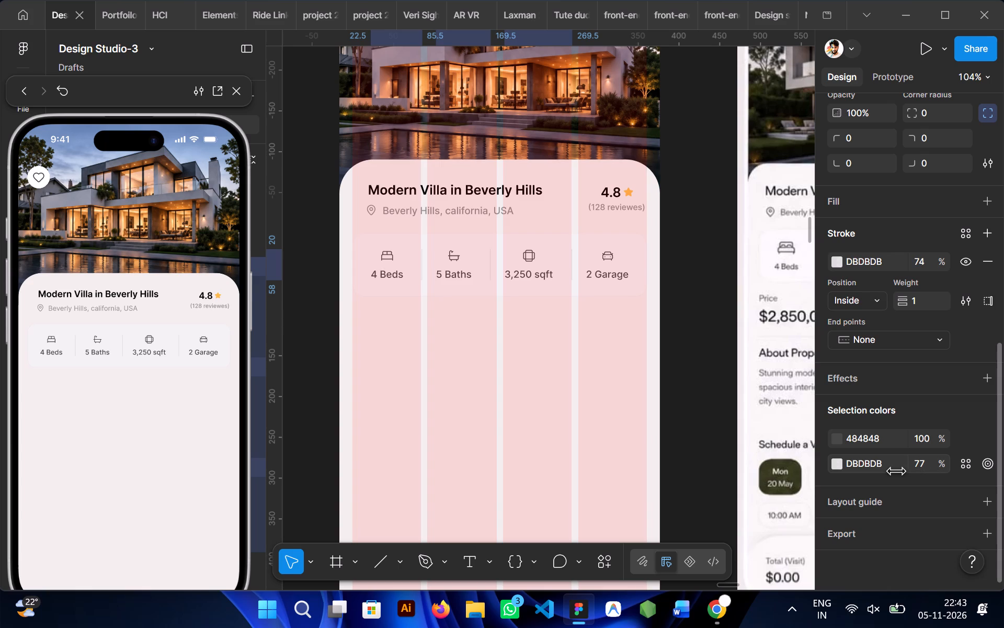
pyautogui.moveTo(452, 315); pyautogui.dragTo(424, 318)
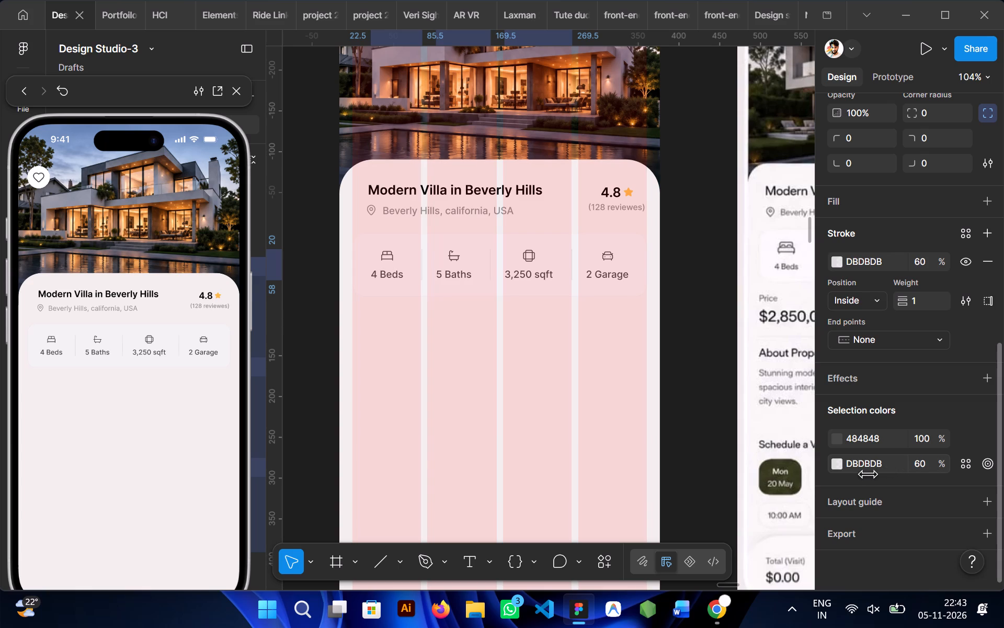
pyautogui.moveTo(424, 318); pyautogui.dragTo(416, 319)
pyautogui.moveTo(416, 319); pyautogui.dragTo(423, 322)
pyautogui.click(593, 380)
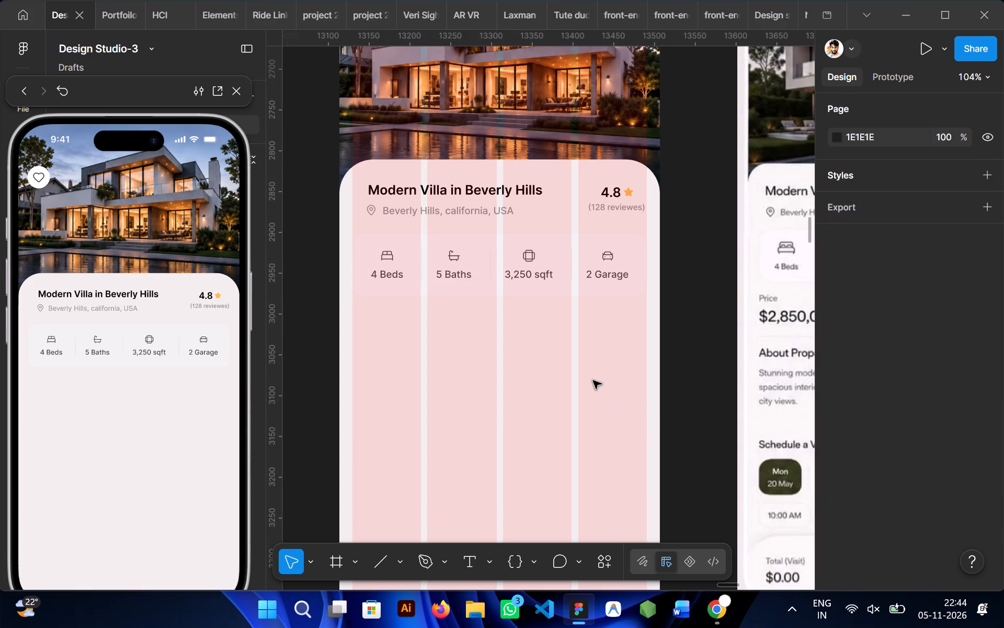
# Align the features auto layout row to the vertical center of the features card.
pyautogui.doubleClick(541, 271)
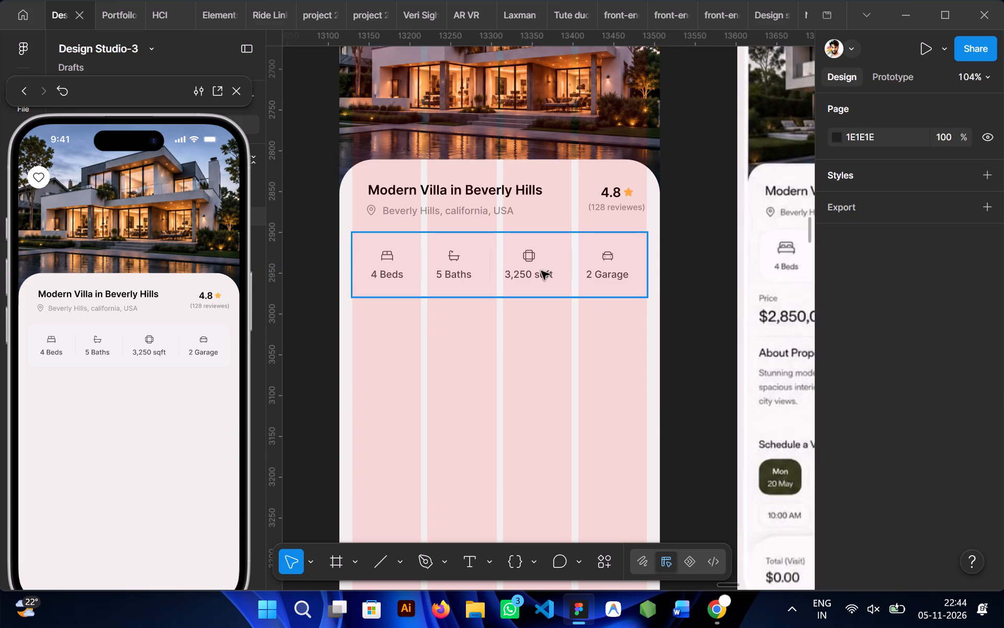
pyautogui.click(937, 192)
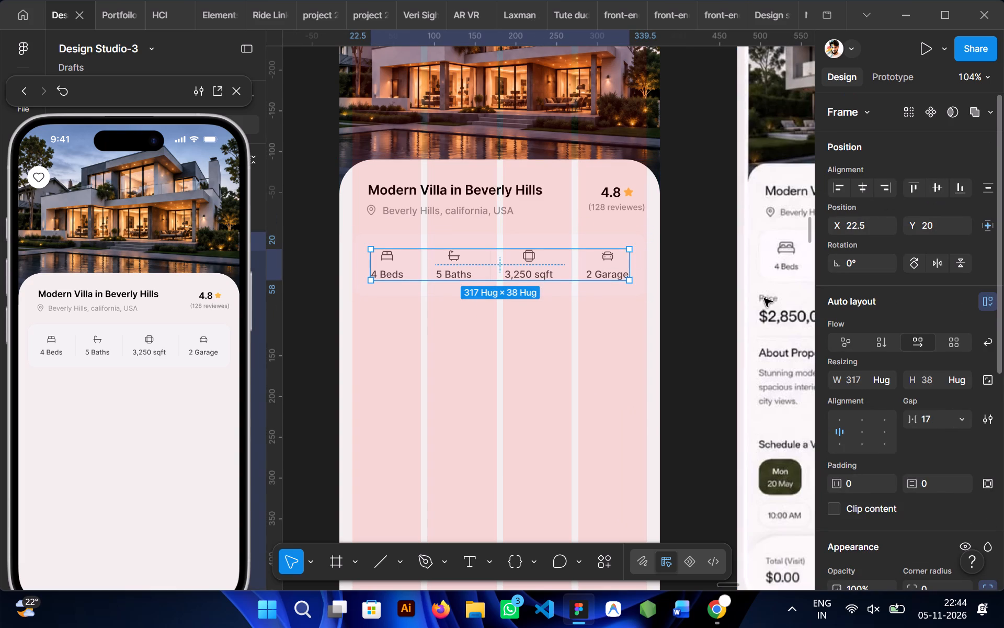
pyautogui.click(451, 401)
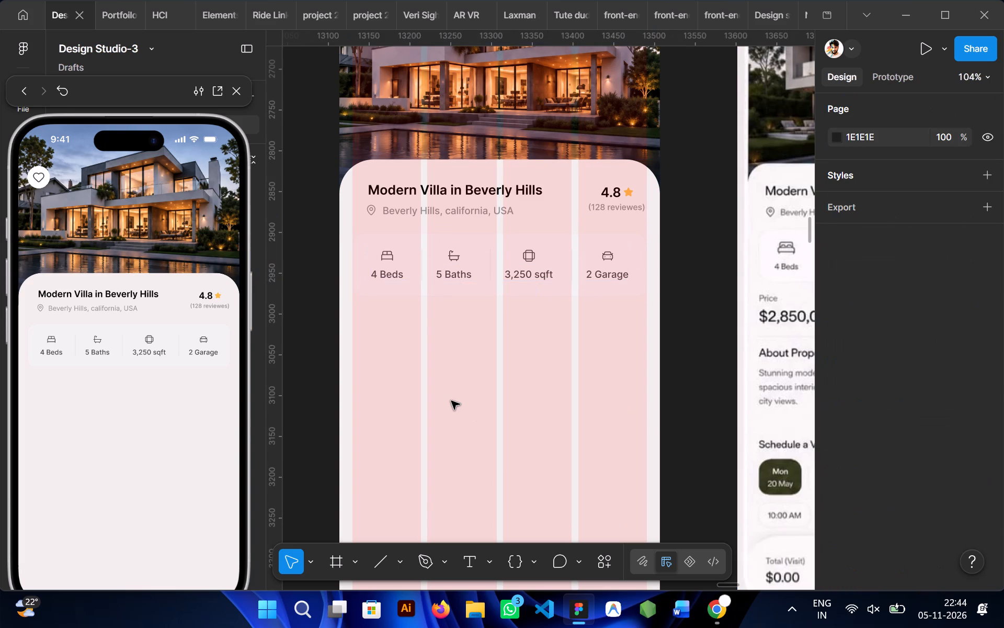
# Match the features card's fill to the details panel background by sampling its colour, giving F2EEEB.
pyautogui.click(487, 257)
pyautogui.scroll(-4, 900, 430)
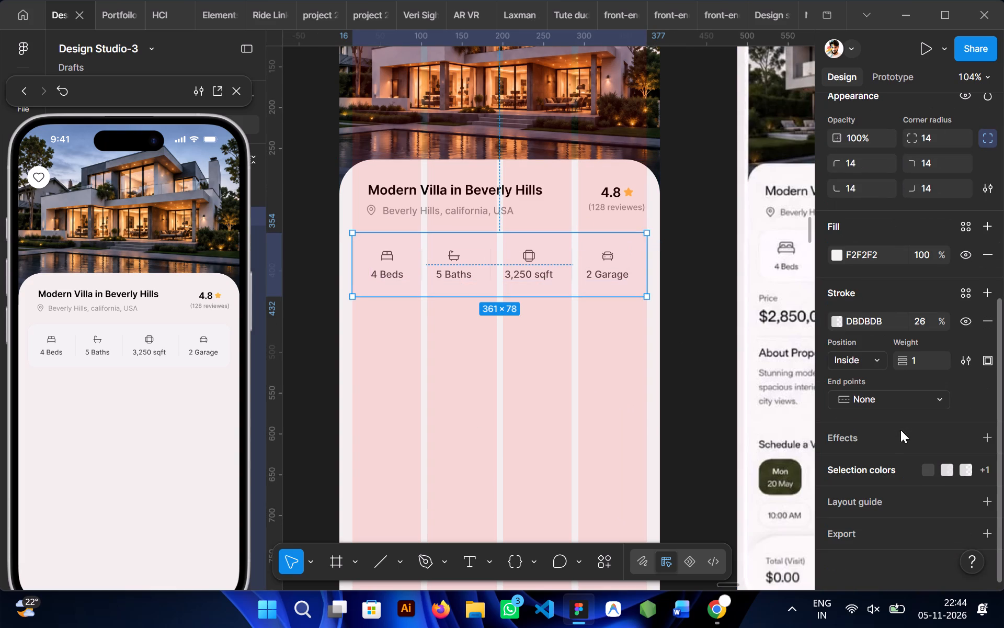
pyautogui.click(833, 256)
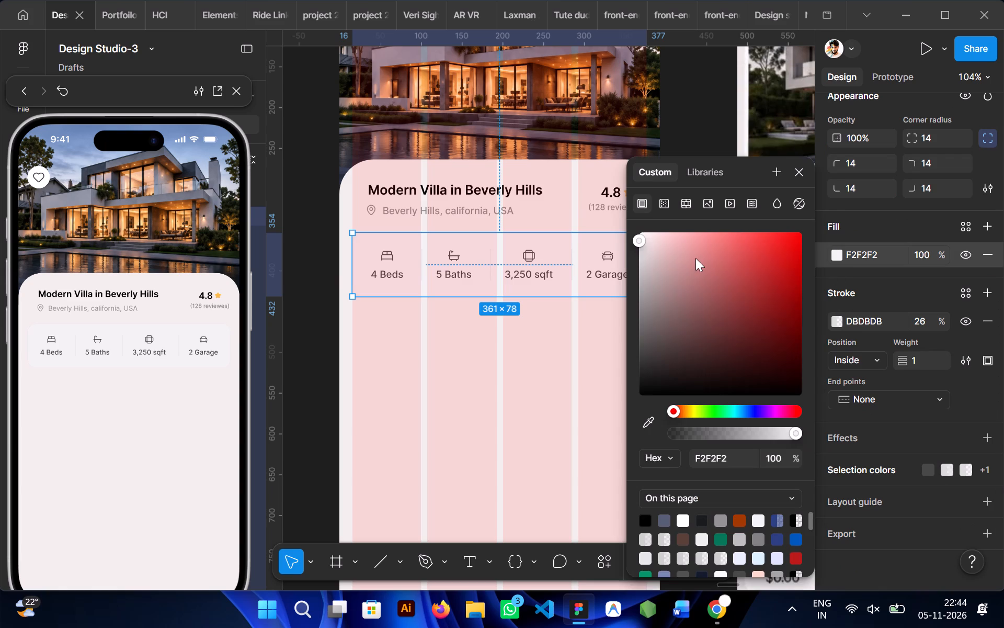
pyautogui.click(646, 419)
pyautogui.click(514, 408)
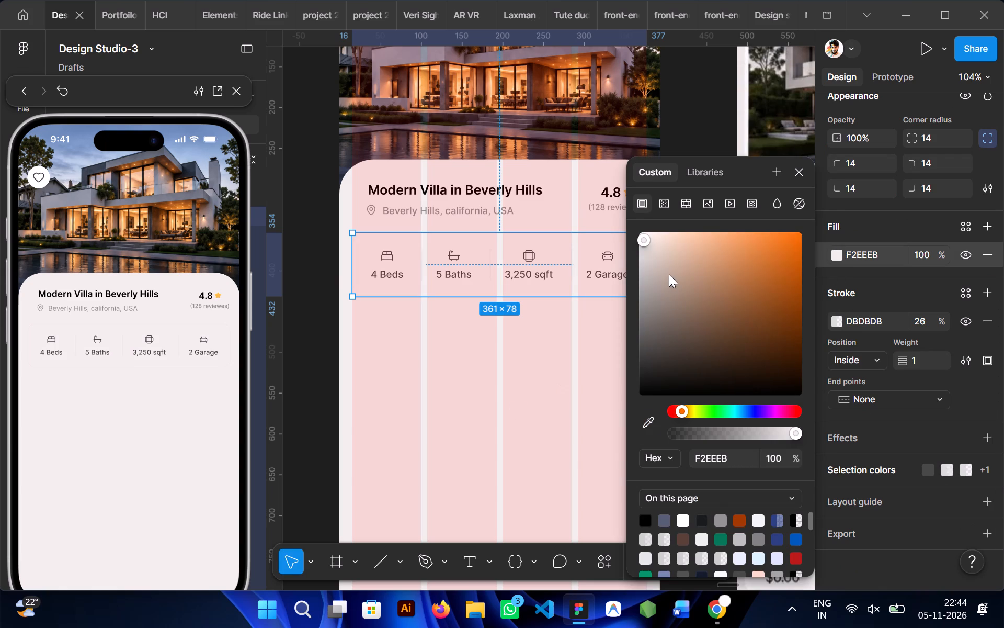
pyautogui.click(641, 243)
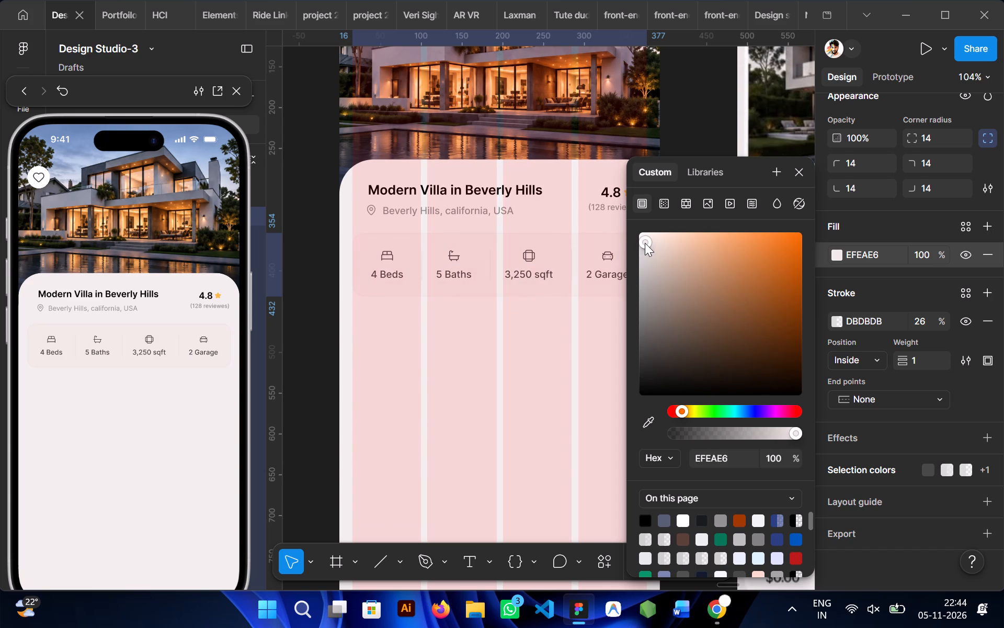
pyautogui.click(646, 424)
pyautogui.click(561, 411)
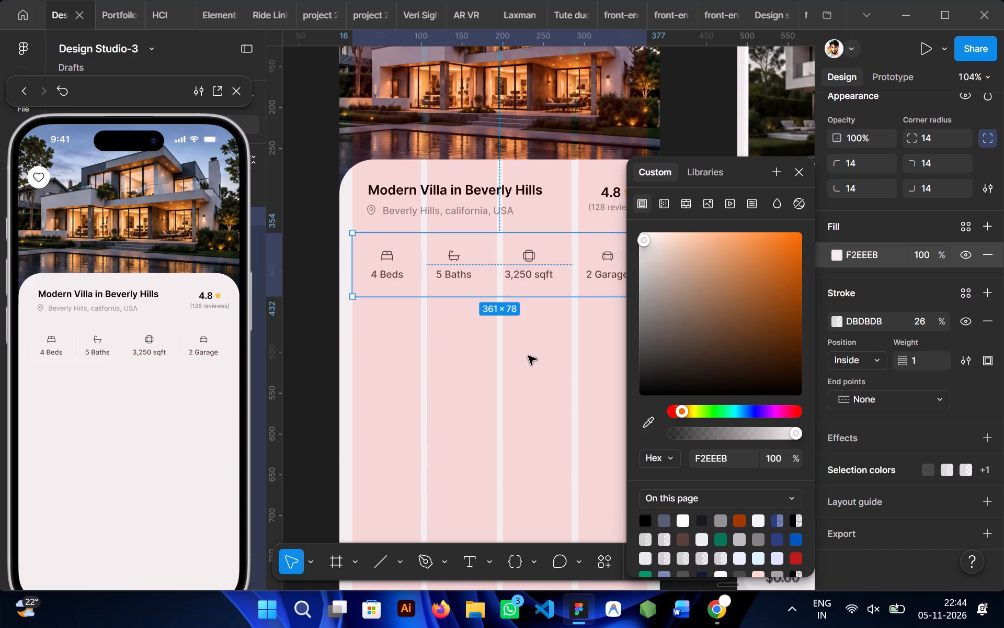
pyautogui.click(537, 364)
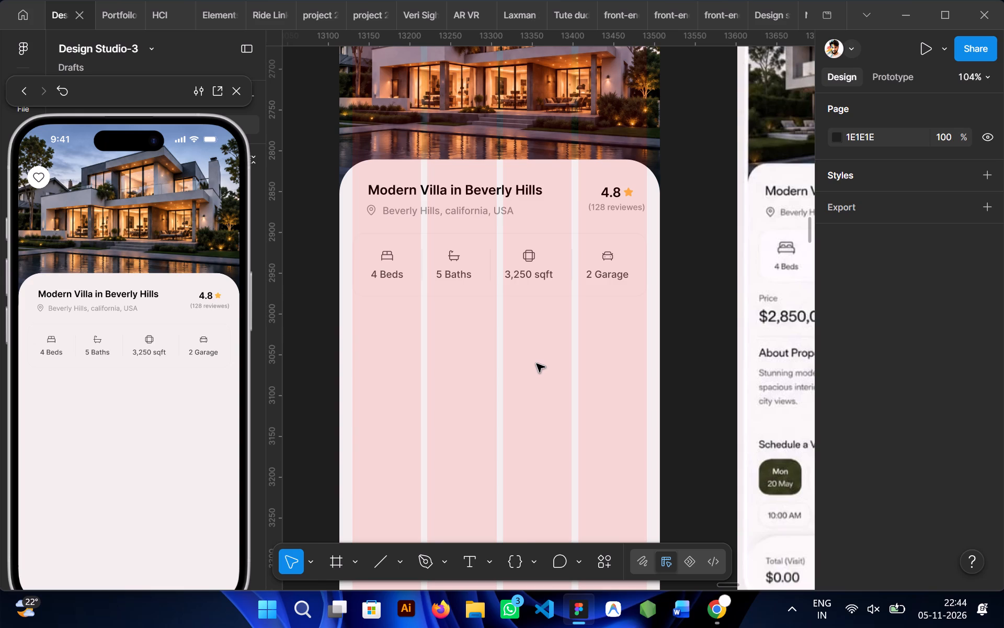
# Enlarge the bed icon above the 4 Beds label proportionally to 26 × 26.
pyautogui.hscroll(-1, 537, 364)
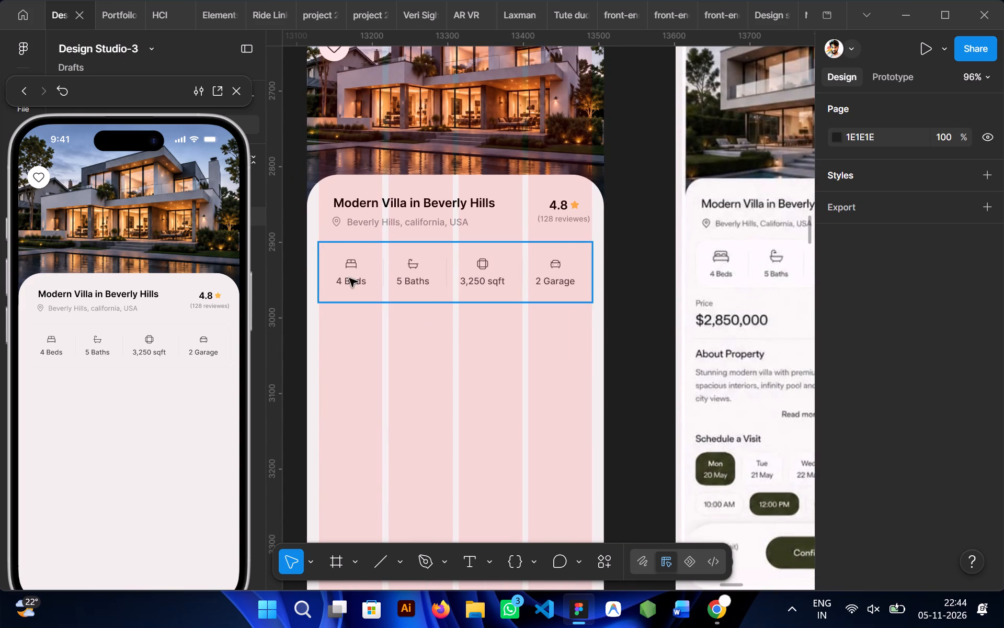
pyautogui.doubleClick(351, 266)
pyautogui.doubleClick(351, 266)
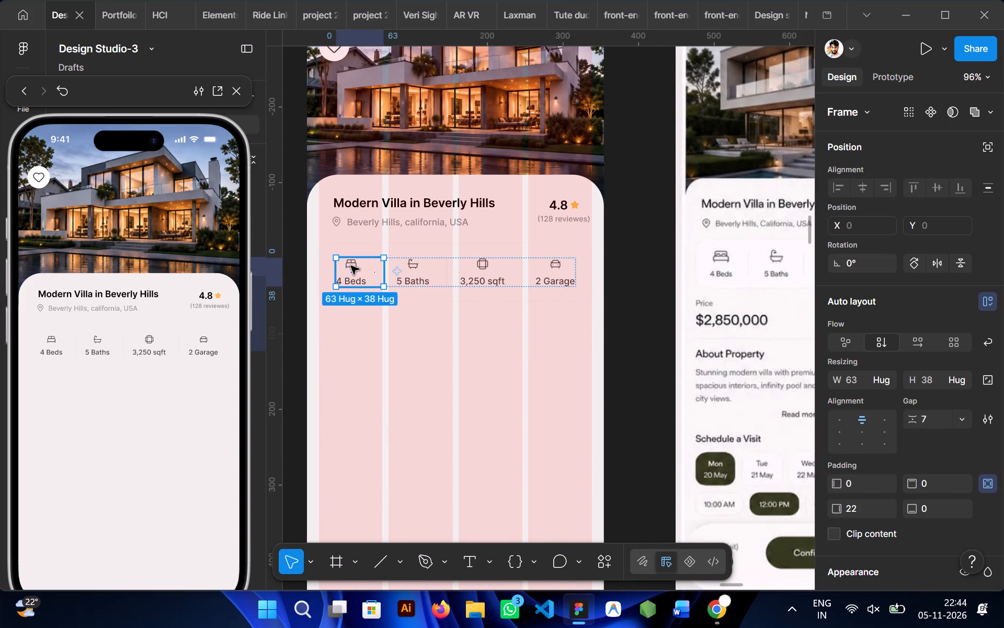
pyautogui.doubleClick(351, 266)
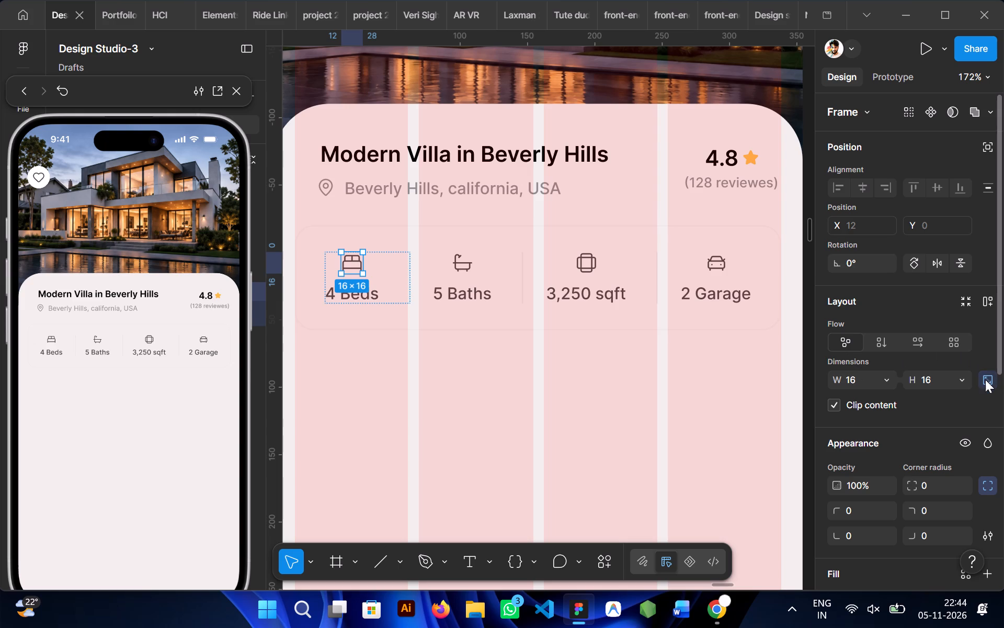
pyautogui.moveTo(838, 380); pyautogui.dragTo(840, 380)
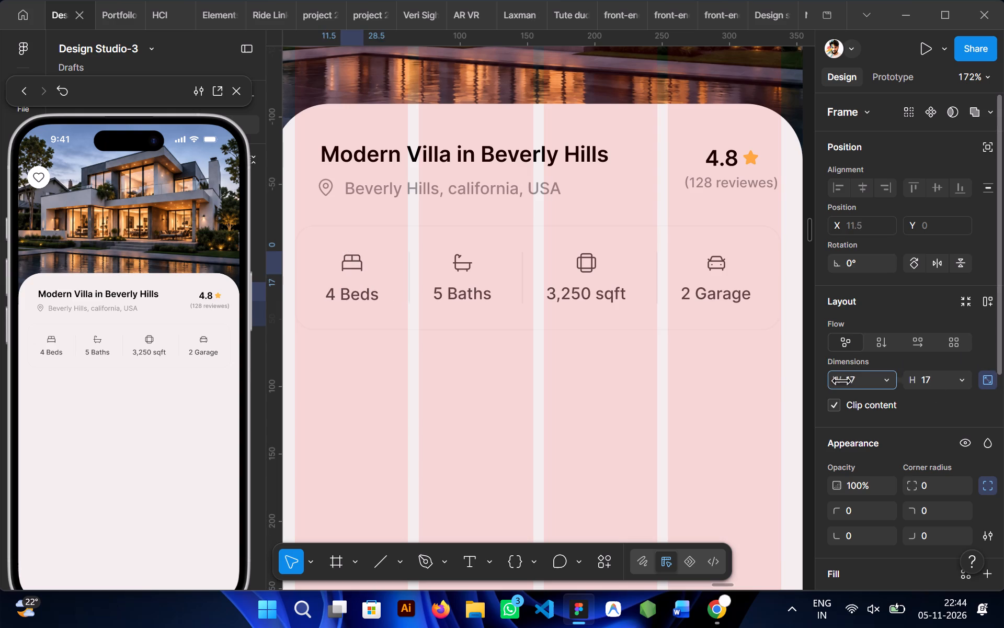
pyautogui.moveTo(840, 380); pyautogui.dragTo(502, 310)
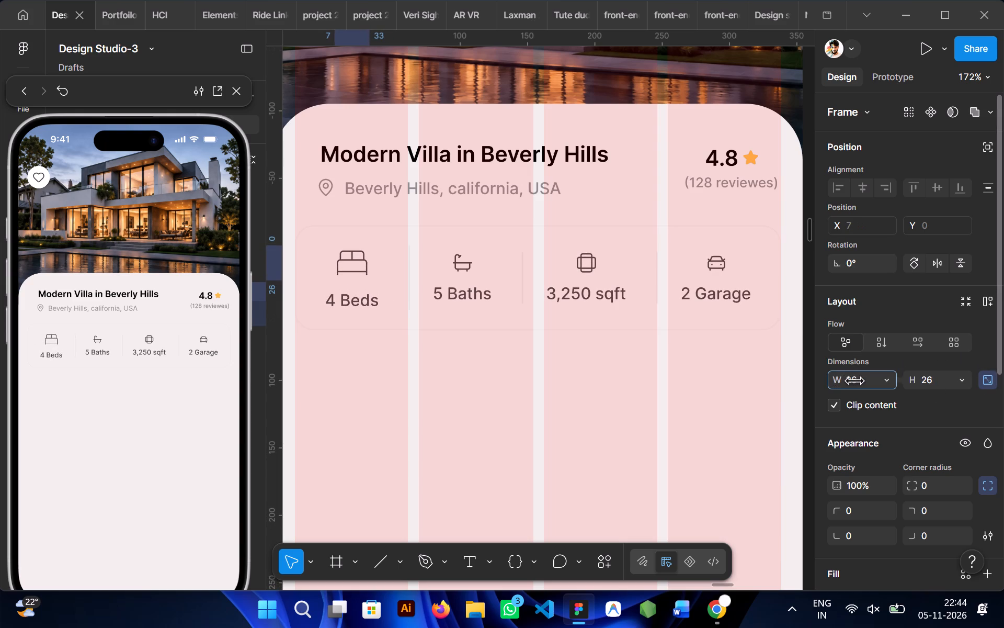
pyautogui.moveTo(502, 310); pyautogui.dragTo(502, 311)
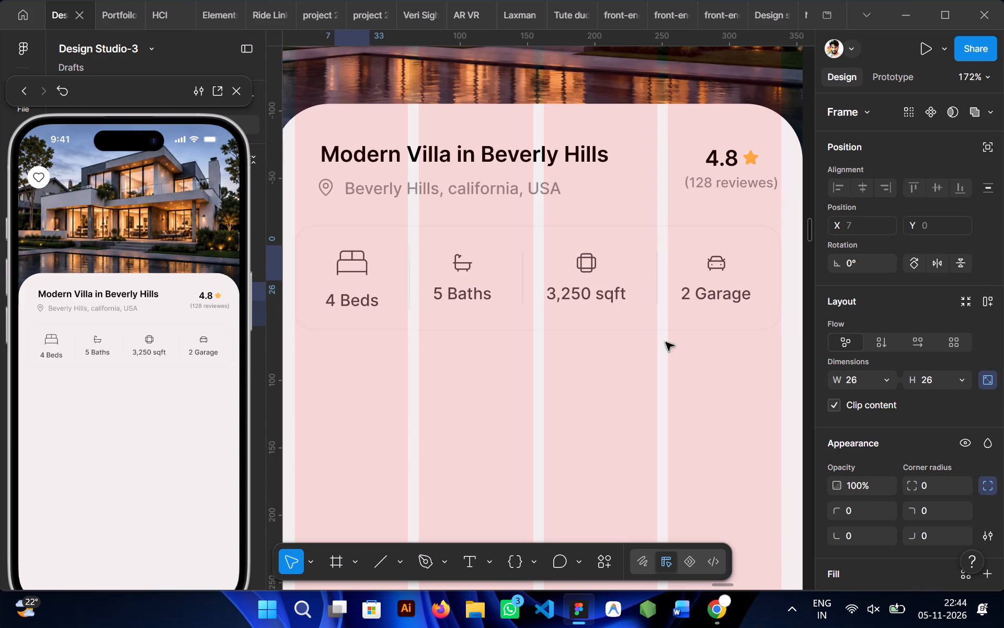
# Resize the 5 Baths, 3,250 sqft and 2 Garage icons one after another to 26 × 26.
pyautogui.doubleClick(471, 261)
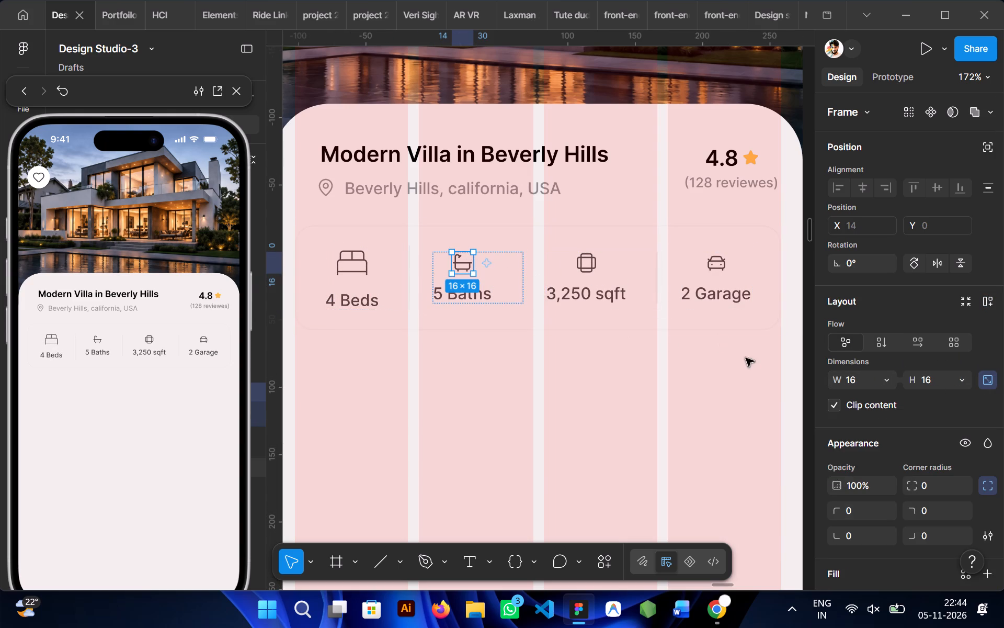
pyautogui.click(860, 384)
pyautogui.write('26')
pyautogui.click(484, 390)
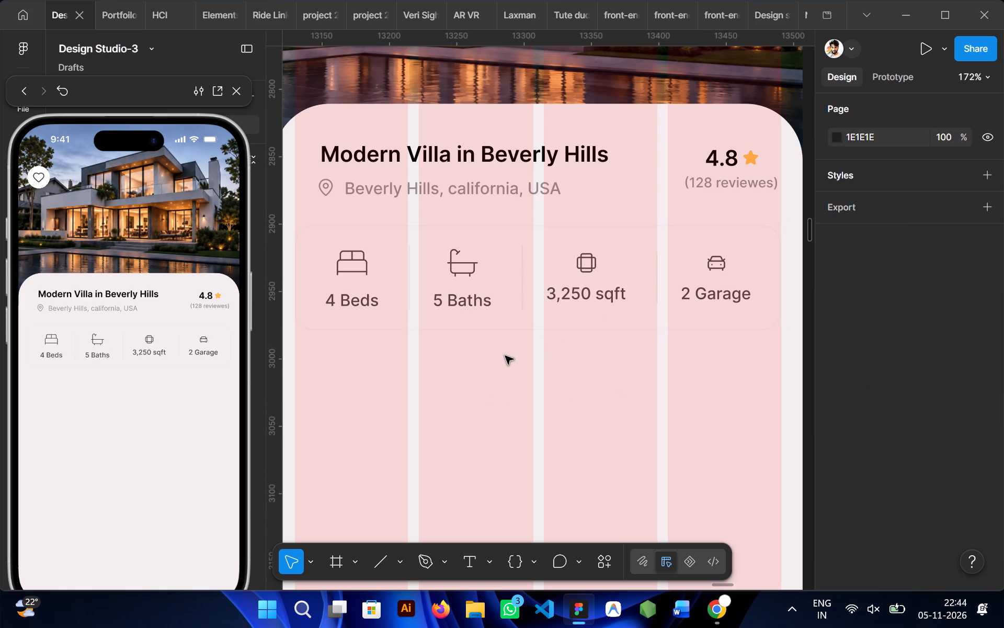
pyautogui.doubleClick(585, 273)
pyautogui.doubleClick(585, 273)
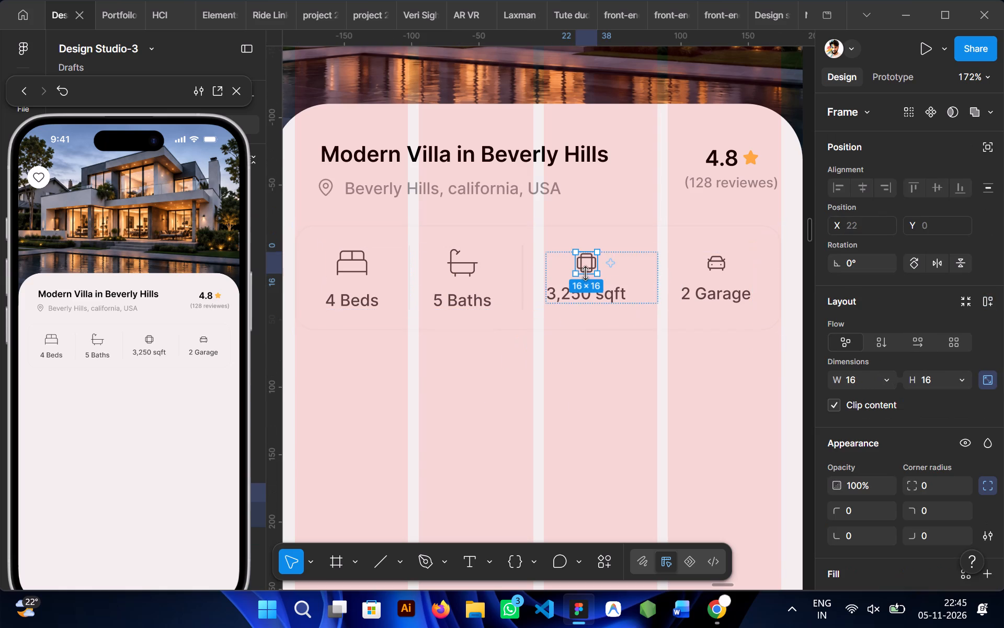
pyautogui.click(861, 385)
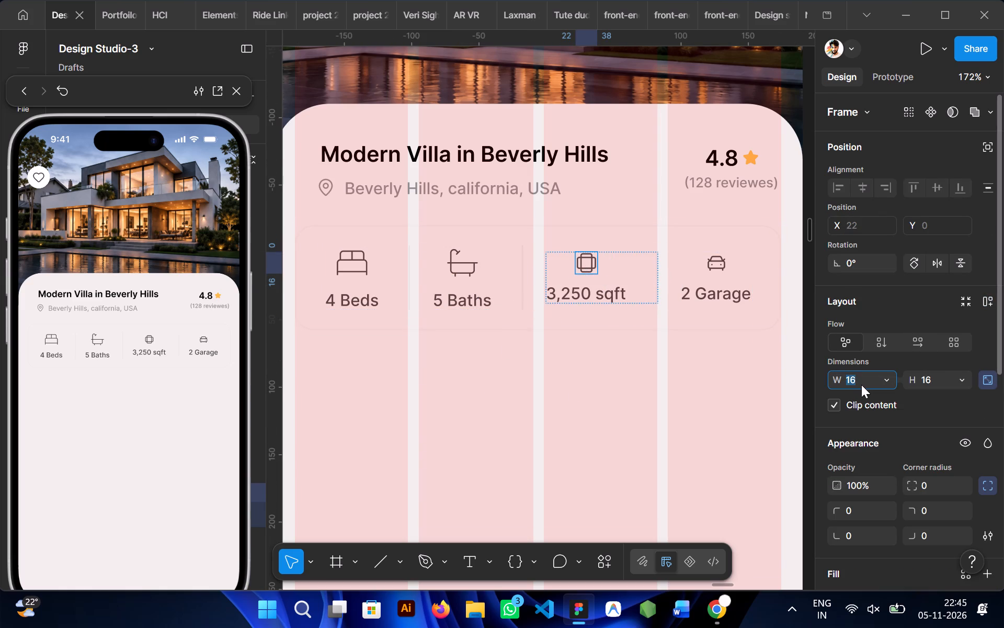
pyautogui.write('26')
pyautogui.click(715, 279)
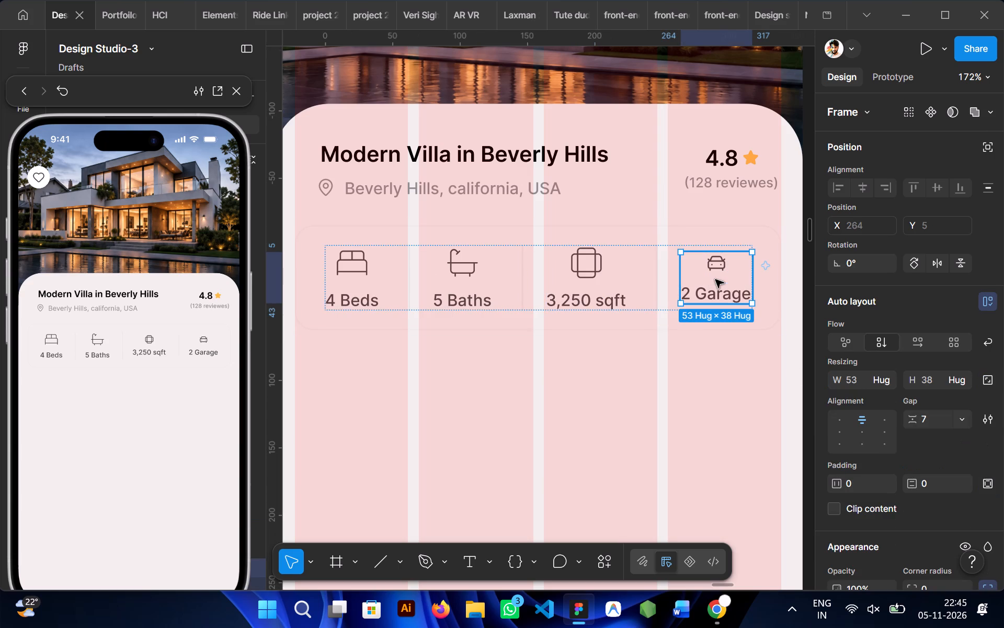
pyautogui.doubleClick(718, 276)
pyautogui.click(857, 378)
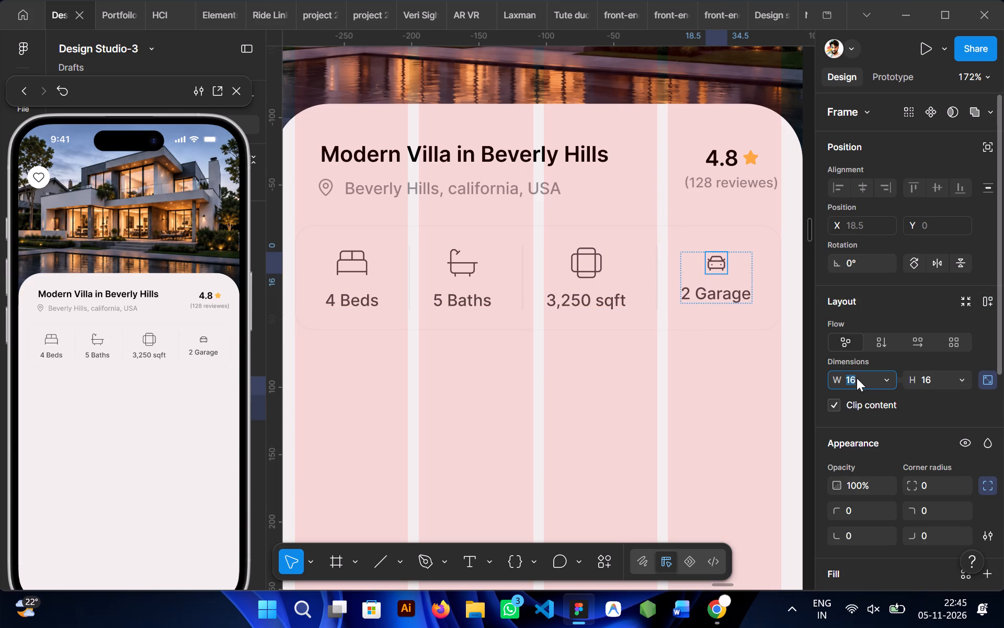
pyautogui.write('26')
pyautogui.click(560, 399)
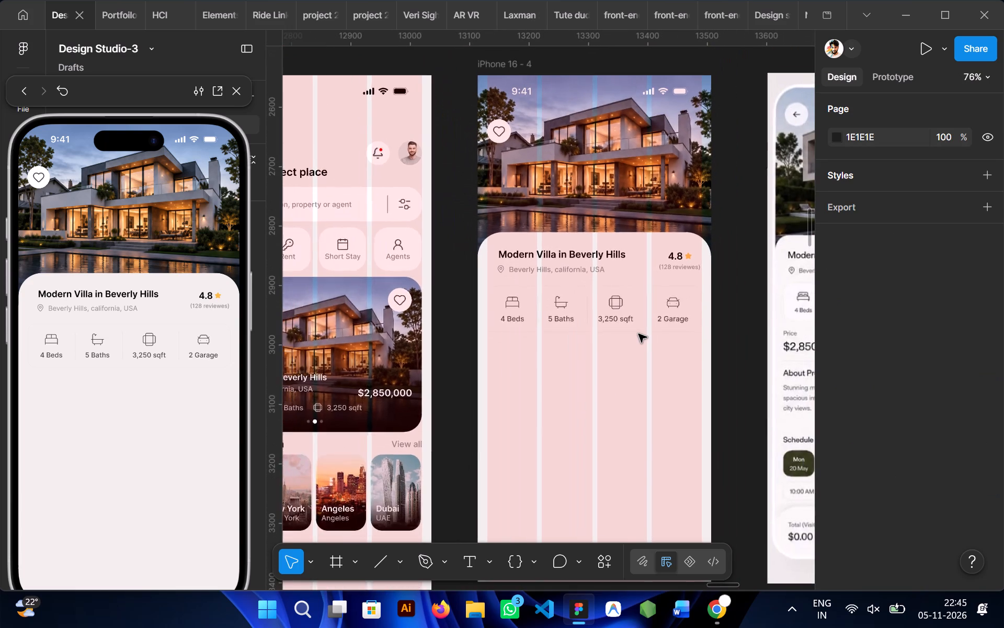
# Copy the $2,850,000 price text from iPhone 16 - 3 into iPhone 16 - 4, below the features card.
pyautogui.hscroll(-1, 638, 334)
pyautogui.scroll(-1, 638, 334)
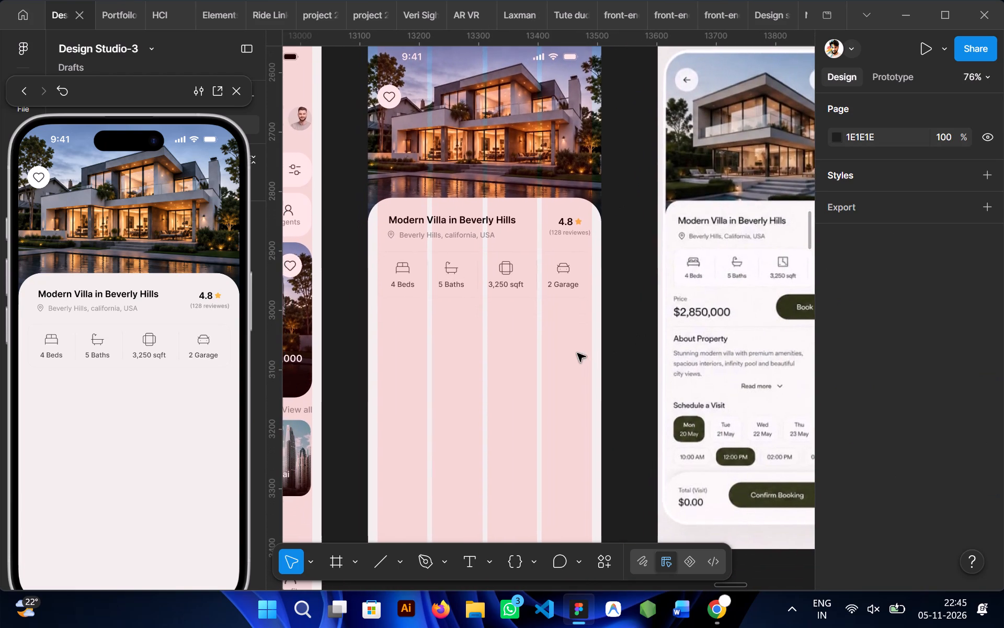
pyautogui.hscroll(1, 577, 353)
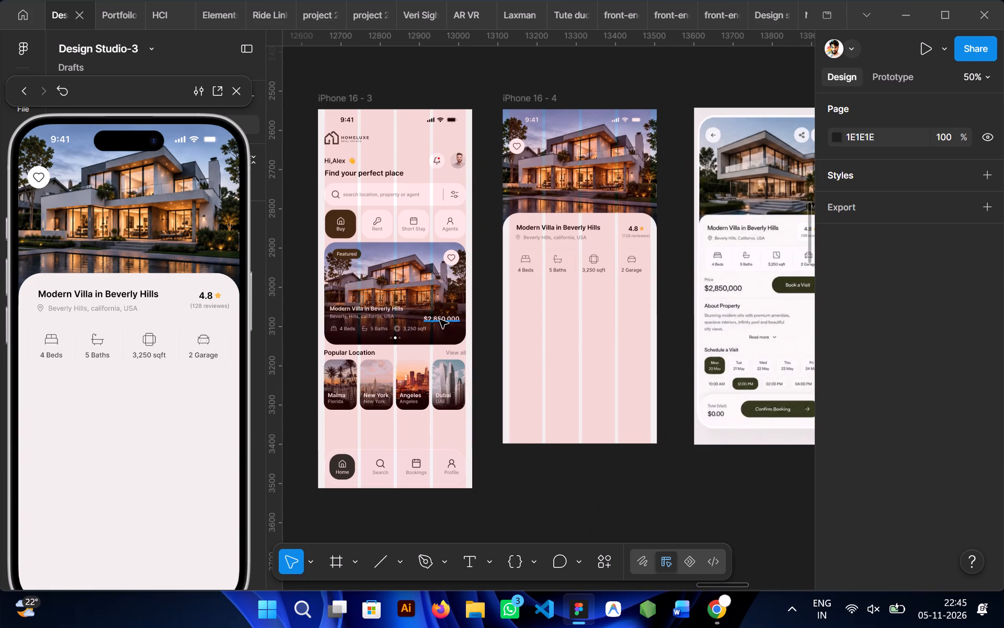
pyautogui.keyDown('ctrl'); pyautogui.click(440, 320); pyautogui.keyUp('ctrl')
pyautogui.keyDown('alt'); pyautogui.moveTo(440, 320); pyautogui.dragTo(547, 296); pyautogui.keyUp('alt')
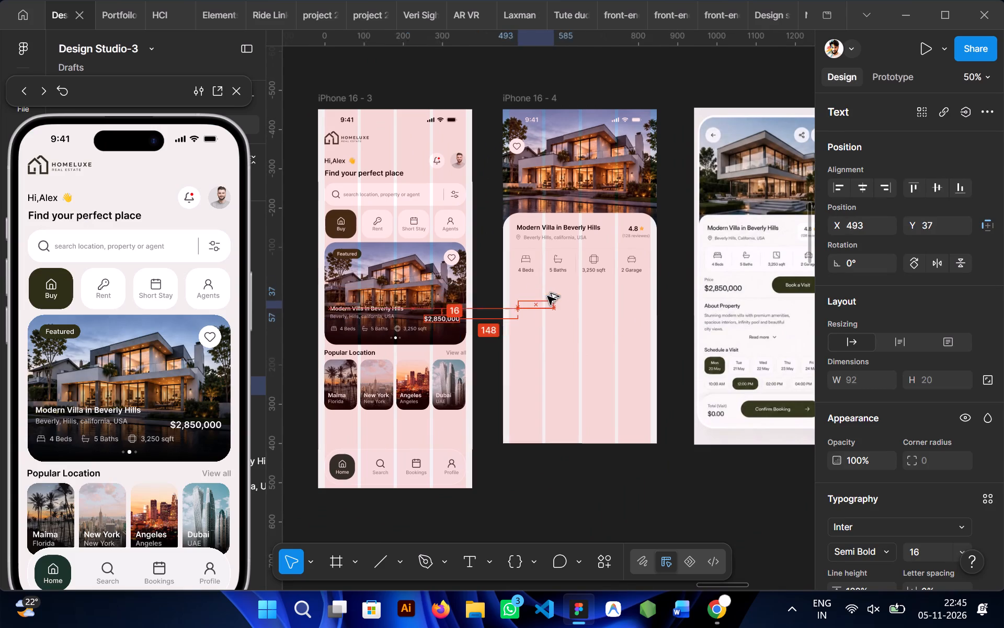
pyautogui.keyDown('alt'); pyautogui.moveTo(547, 296); pyautogui.dragTo(544, 293); pyautogui.keyUp('alt')
# Change the copied $2,850,000 price text's fill to black, 000000.
pyautogui.scroll(-2, 893, 399)
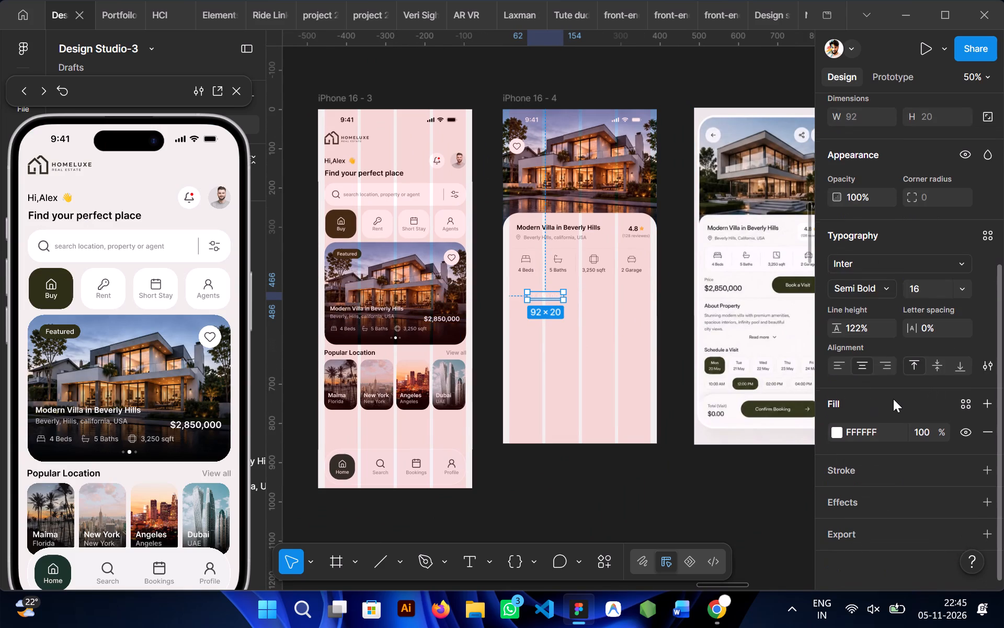
pyautogui.click(834, 433)
pyautogui.moveTo(710, 331); pyautogui.dragTo(646, 438)
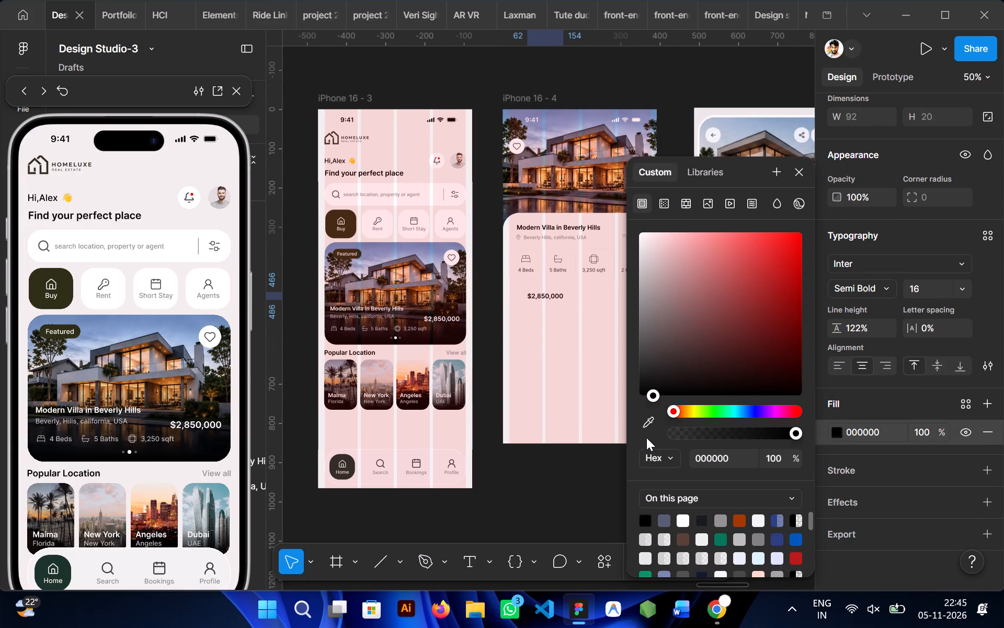
pyautogui.moveTo(646, 438); pyautogui.dragTo(642, 433)
pyautogui.click(546, 395)
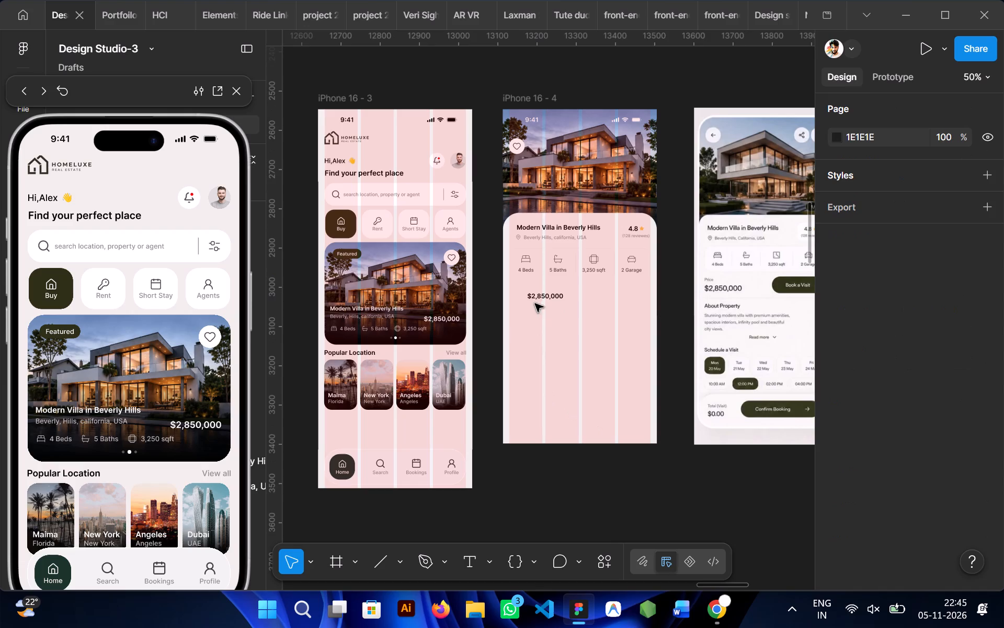
# Duplicate the 5 Baths label to the area below the $2,850,000 text and change the copy's wording to Price.
pyautogui.click(534, 297)
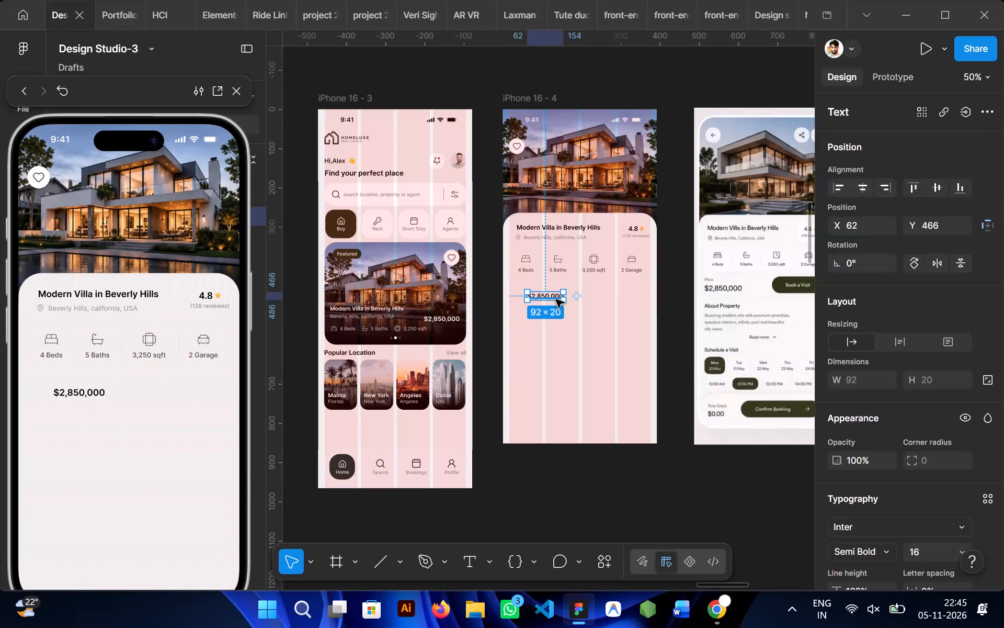
pyautogui.hscroll(1, 482, 398)
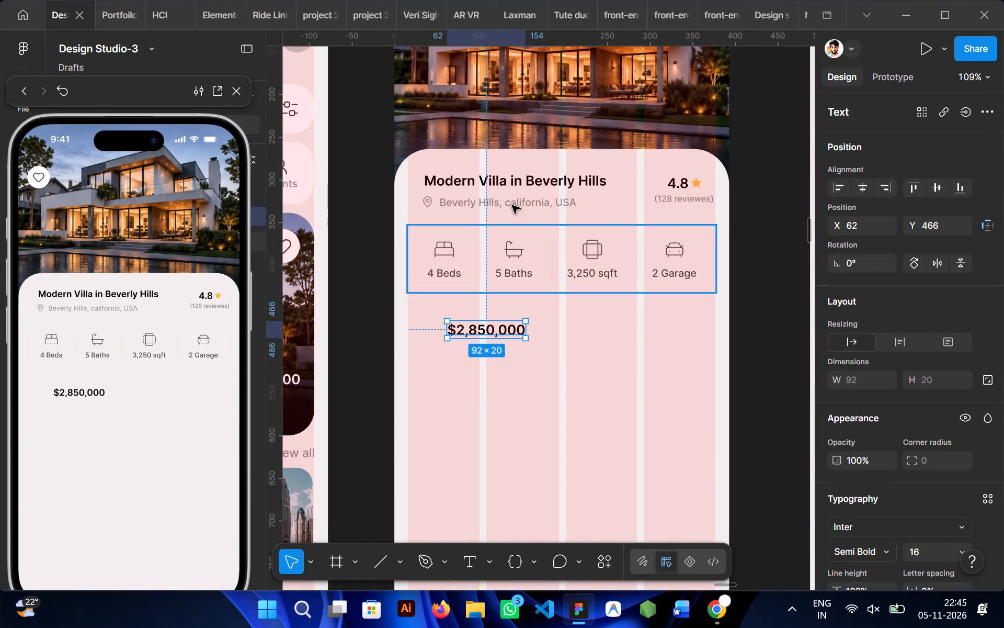
pyautogui.keyDown('ctrl'); pyautogui.click(511, 274); pyautogui.keyUp('ctrl')
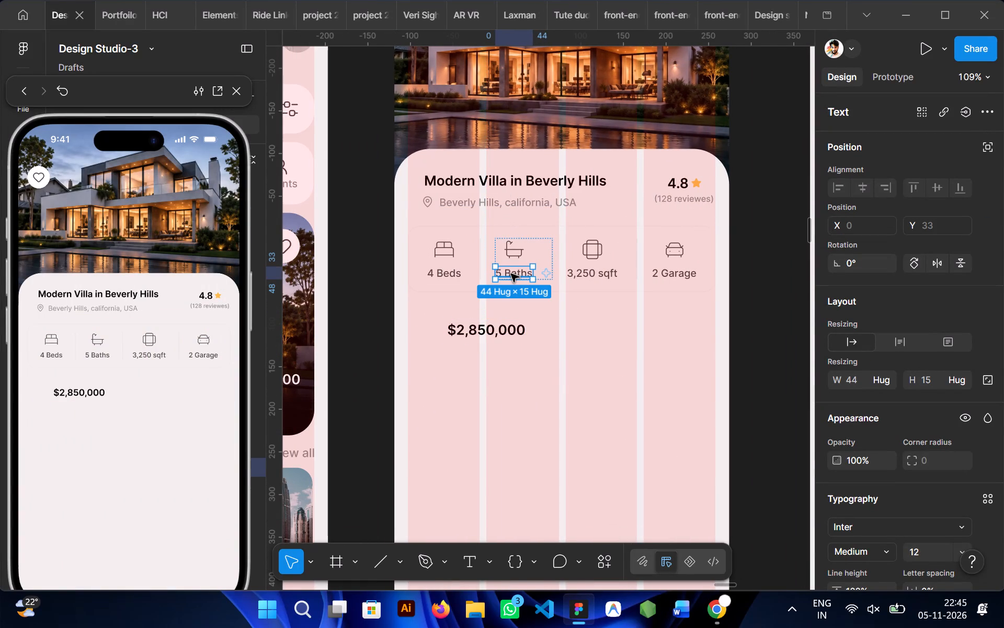
pyautogui.keyDown('alt'); pyautogui.moveTo(511, 274); pyautogui.dragTo(554, 371); pyautogui.keyUp('alt')
pyautogui.hscroll(-1, 554, 371)
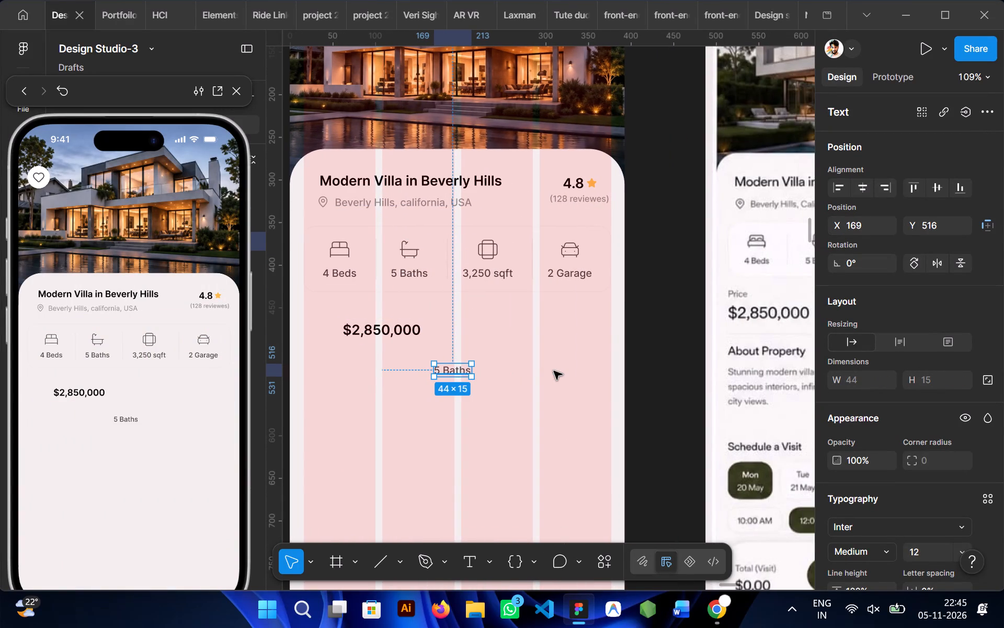
pyautogui.doubleClick(457, 370)
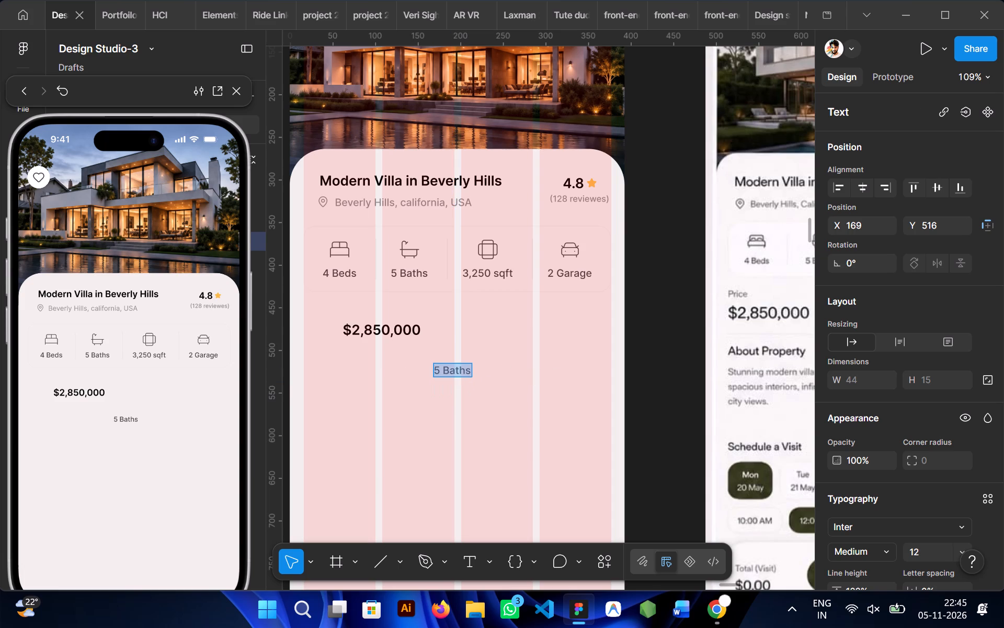
pyautogui.hscroll(-1, 457, 370)
pyautogui.write('Pro')
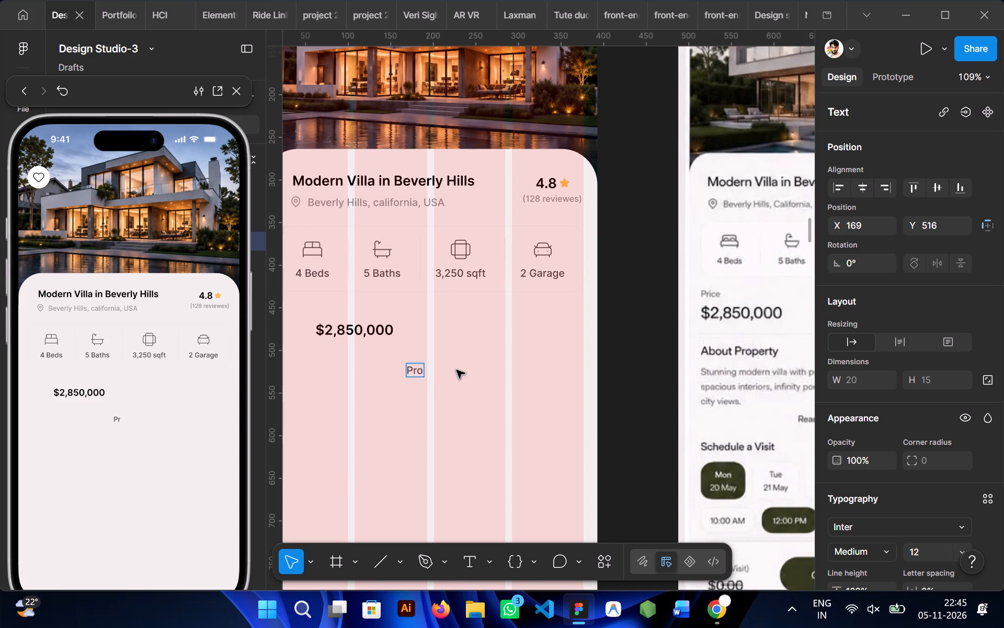
pyautogui.press('BackSpace')
pyautogui.write('ice')
pyautogui.click(457, 370)
# Move the Price label just below the features card at the left column edge, to X 15, Y 444.
pyautogui.hscroll(1, 457, 370)
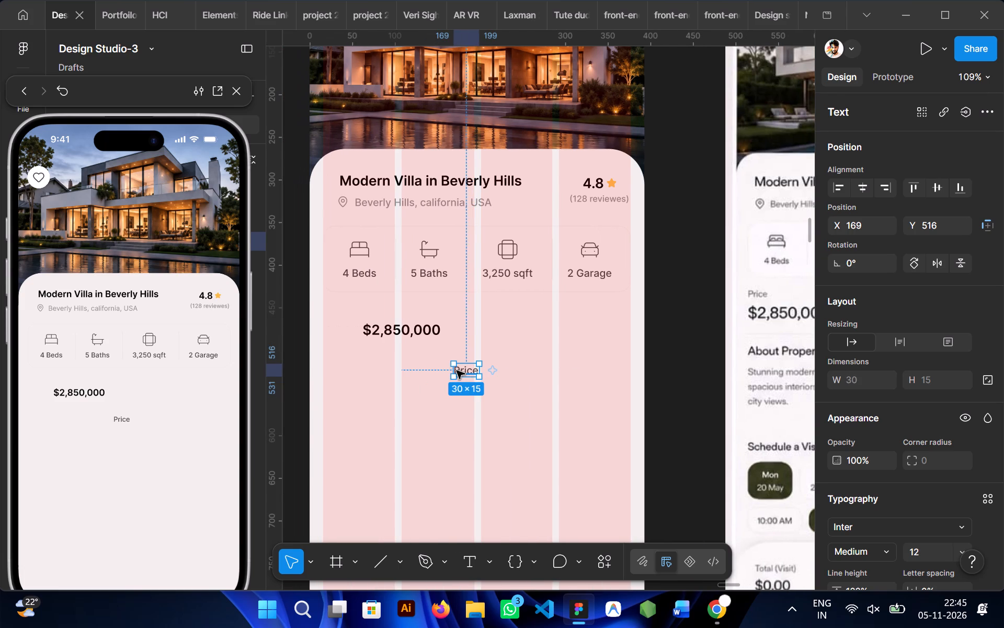
pyautogui.moveTo(465, 375); pyautogui.dragTo(348, 320)
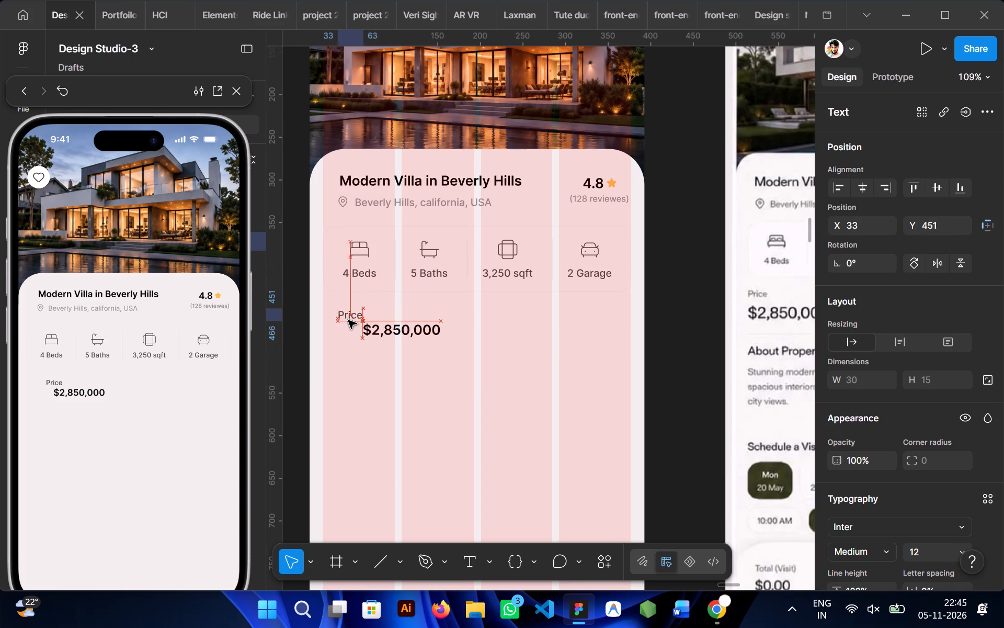
pyautogui.moveTo(348, 320); pyautogui.dragTo(342, 313)
pyautogui.hscroll(1, 342, 313)
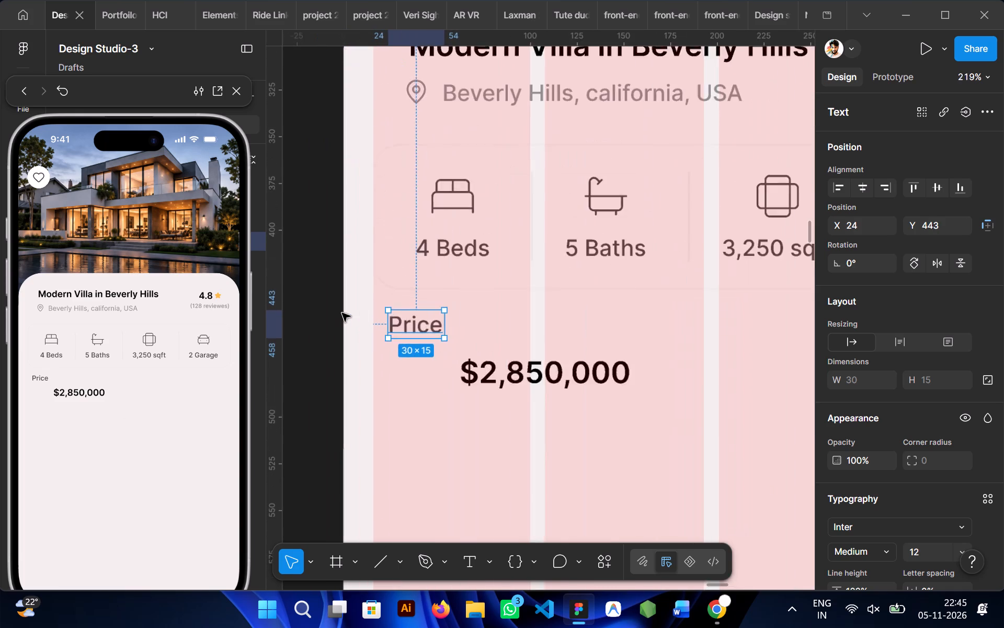
pyautogui.moveTo(461, 329); pyautogui.dragTo(421, 335)
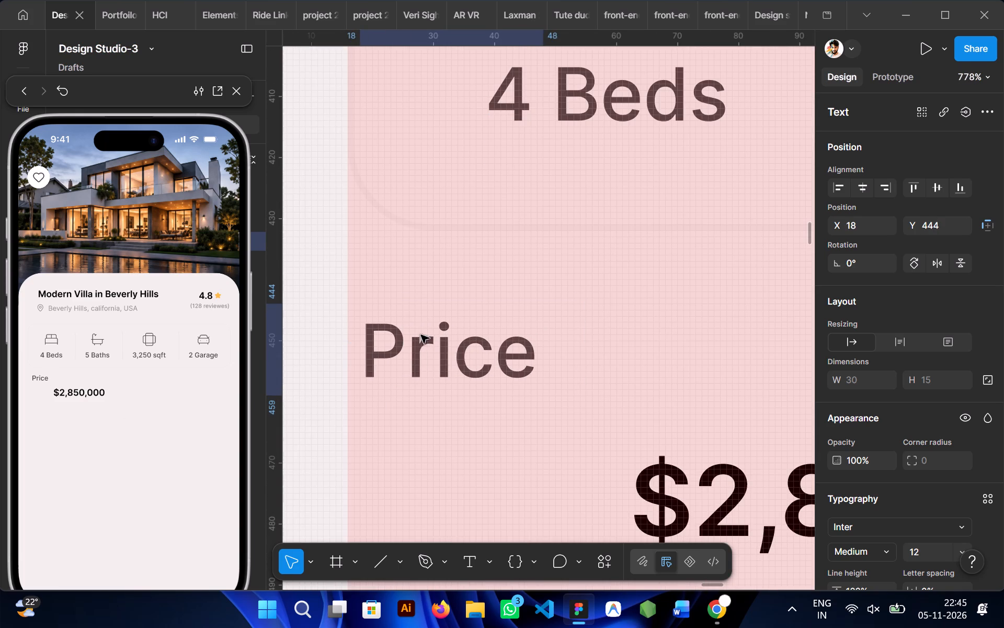
pyautogui.moveTo(421, 335); pyautogui.dragTo(410, 336)
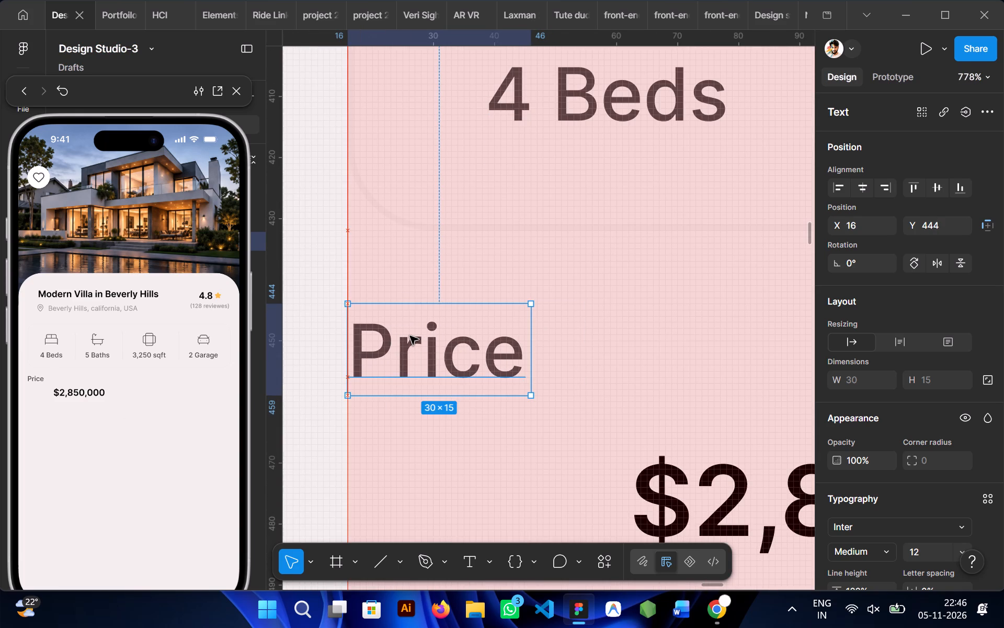
pyautogui.moveTo(410, 336); pyautogui.dragTo(408, 337)
pyautogui.scroll(-1, 408, 337)
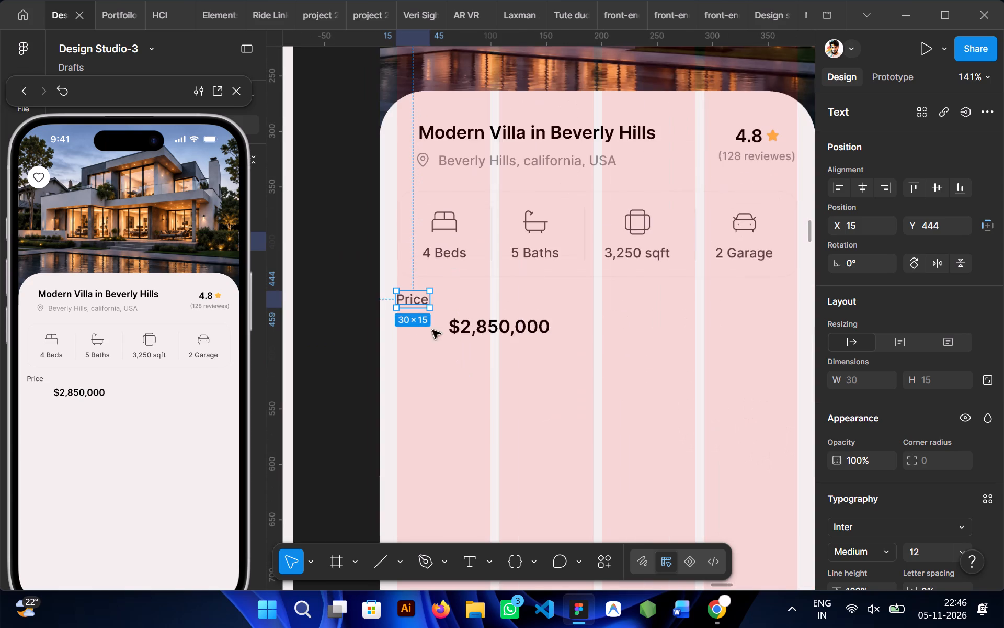
# Move the $2,850,000 text directly beneath the Price label, to X 15, Y 461.
pyautogui.click(519, 319)
pyautogui.hscroll(-1, 519, 319)
pyautogui.hscroll(1, 519, 319)
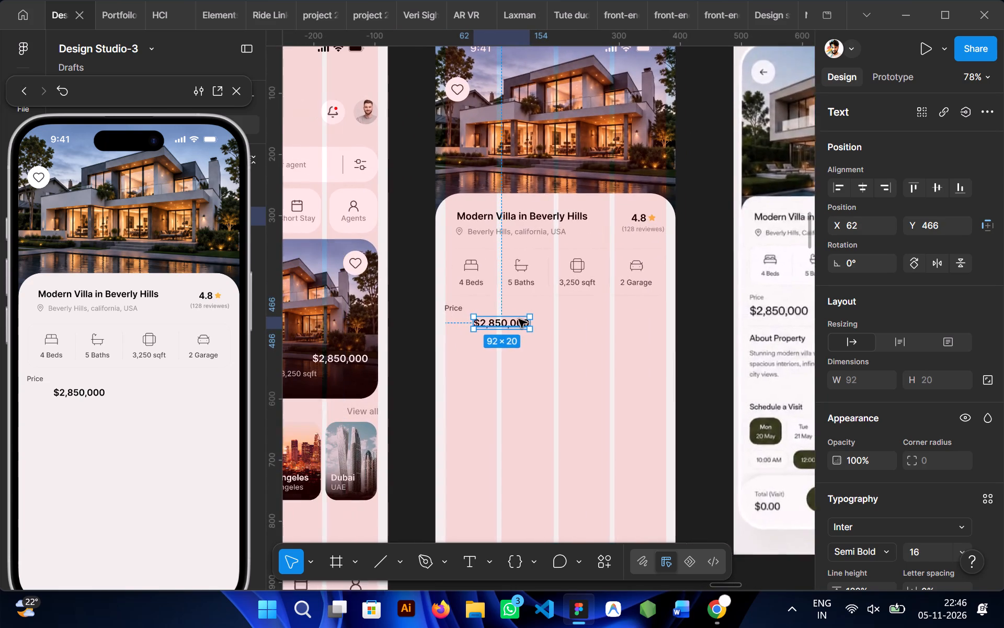
pyautogui.moveTo(560, 320); pyautogui.dragTo(532, 326)
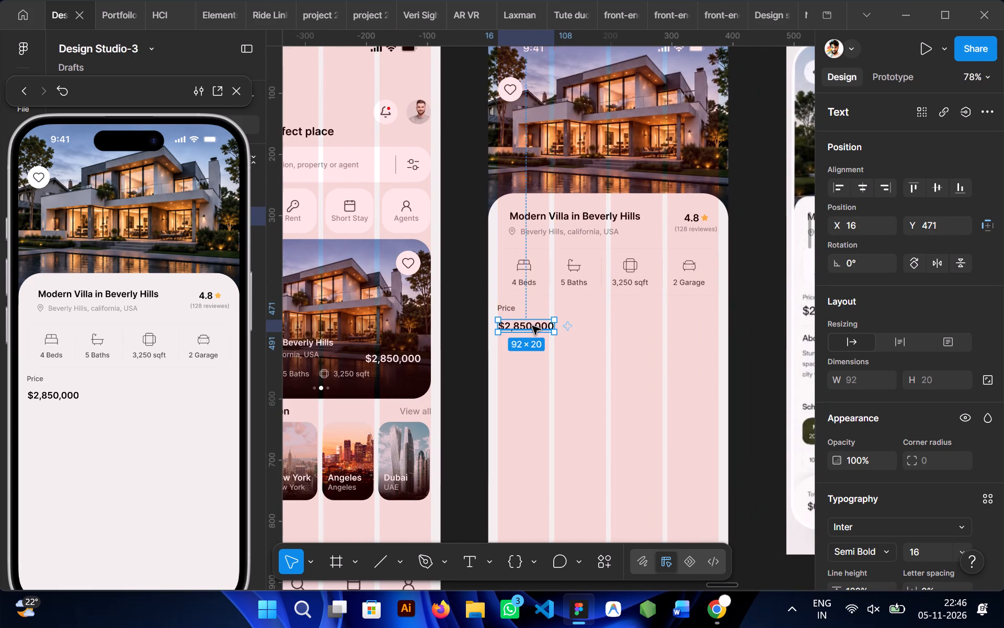
pyautogui.hscroll(1, 532, 326)
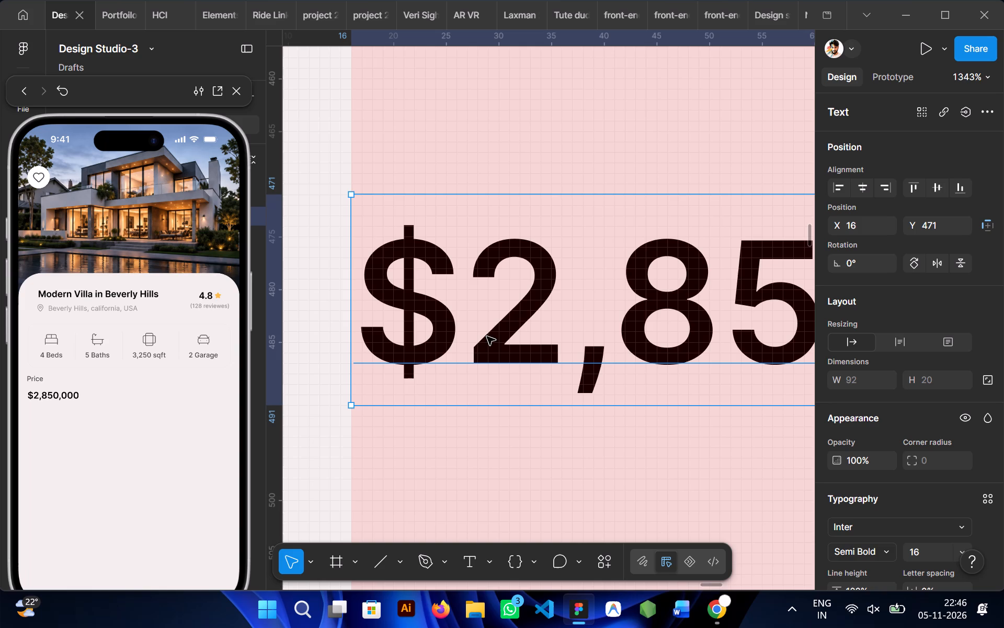
pyautogui.press('Left')
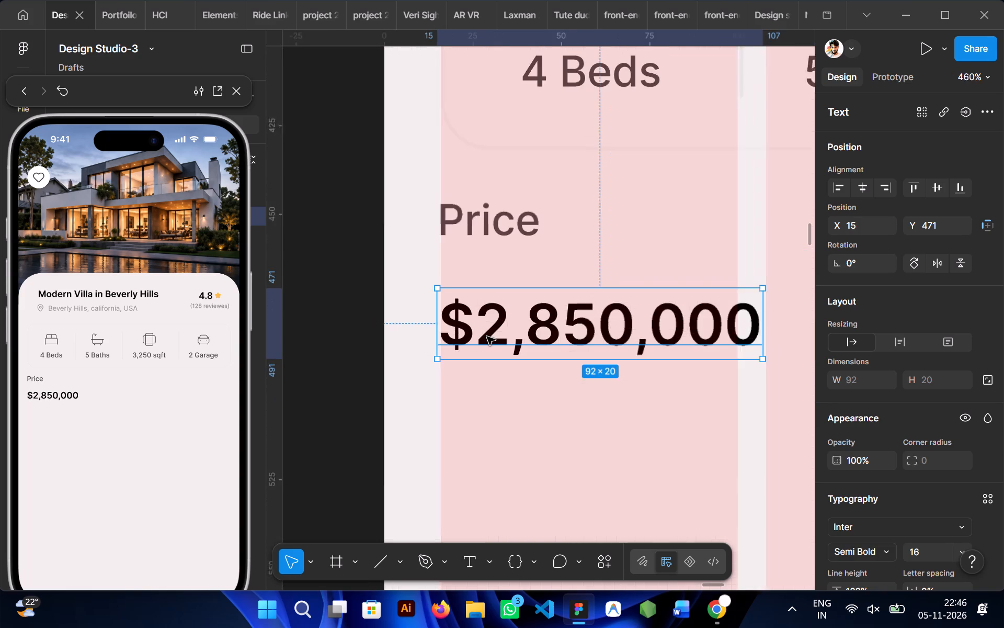
pyautogui.press('Up')
pyautogui.press('Up')
pyautogui.press('Up')
pyautogui.press('Up')
pyautogui.press('Up')
pyautogui.press('Up')
pyautogui.press('Up')
pyautogui.press('Up')
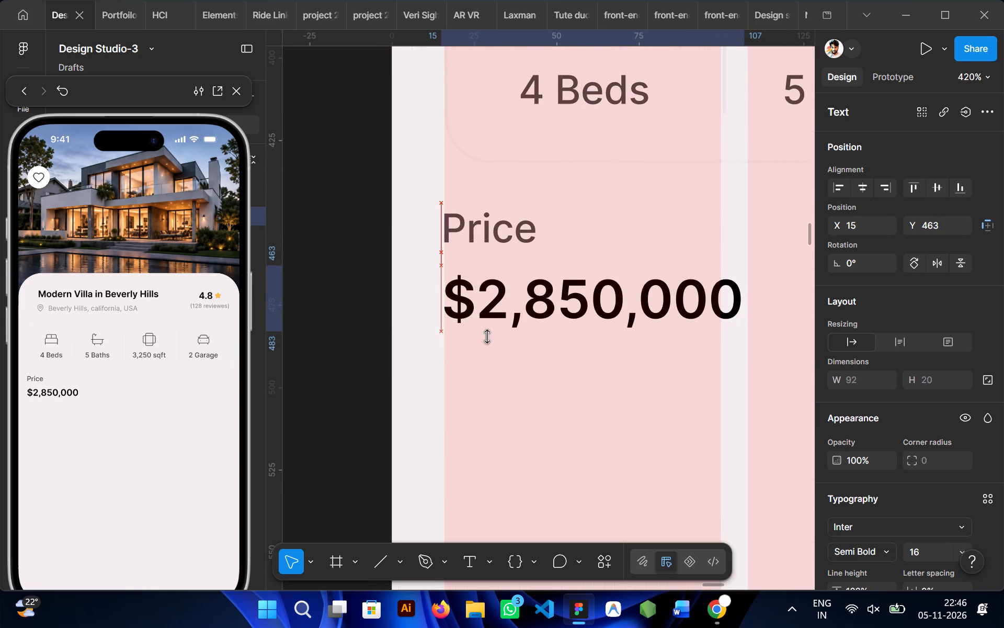
pyautogui.press('Up')
pyautogui.press('Up')
pyautogui.hscroll(-1, 487, 337)
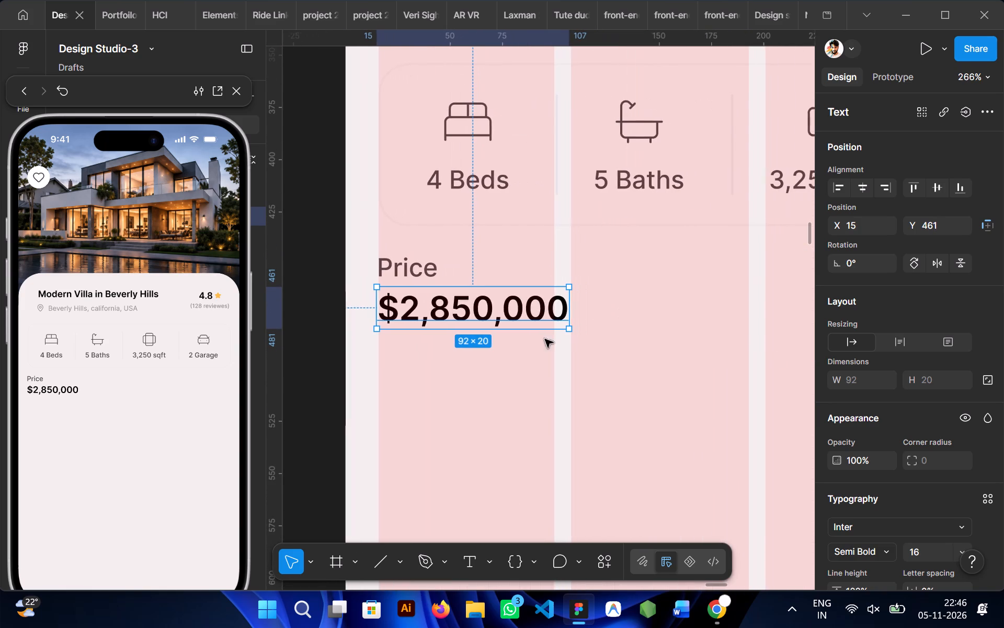
# Set the $2,850,000 text's font size to 20.
pyautogui.scroll(-2, 922, 400)
pyautogui.click(965, 295)
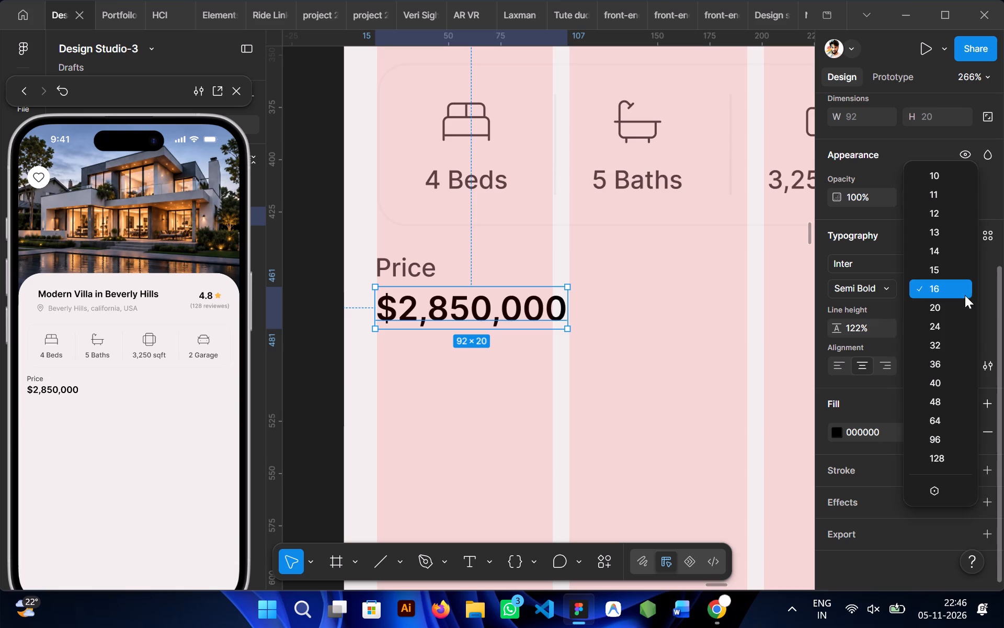
pyautogui.click(944, 310)
pyautogui.click(676, 365)
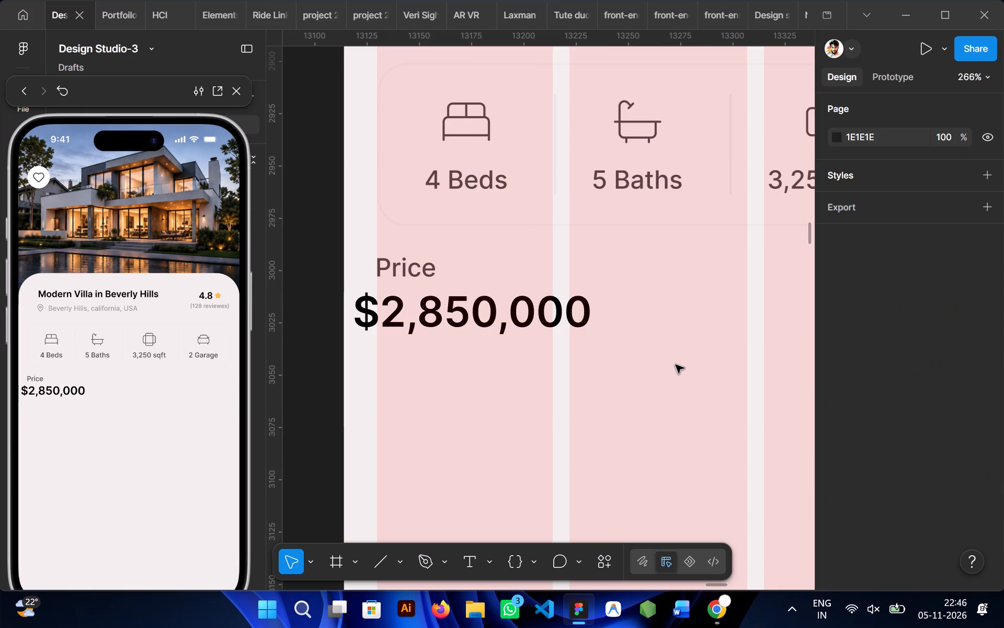
# Realign the enlarged $2,850,000 text with the Price label, to X 15, Y 463.
pyautogui.hscroll(1, 522, 372)
pyautogui.click(480, 304)
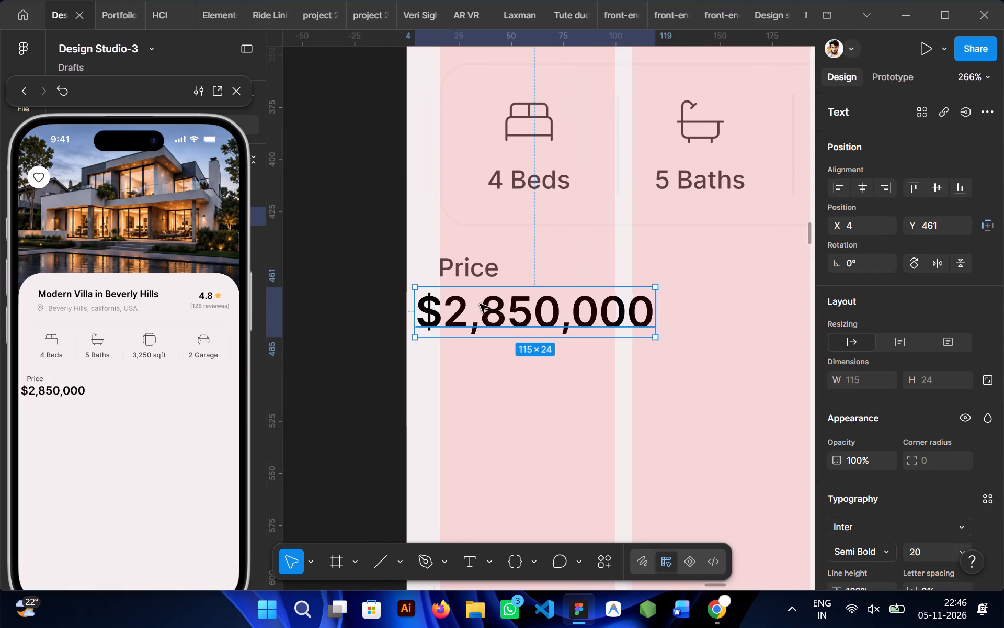
pyautogui.press('Right')
pyautogui.press('Right')
pyautogui.press('Right')
pyautogui.press('Right')
pyautogui.press('Right')
pyautogui.press('Right')
pyautogui.press('Right')
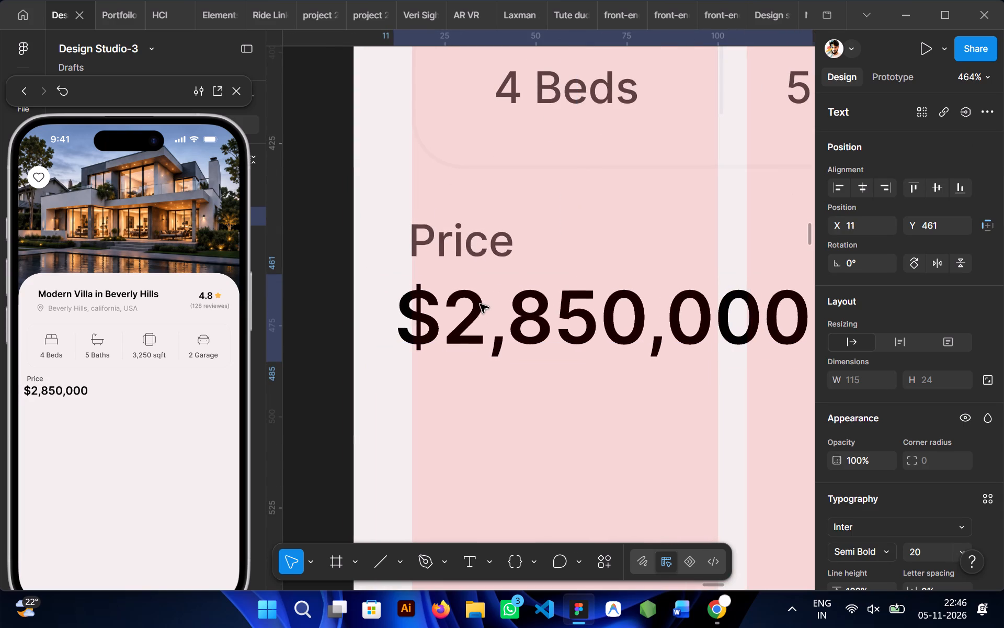
pyautogui.press('Right')
pyautogui.press('Right')
pyautogui.press('Right')
pyautogui.press('Right')
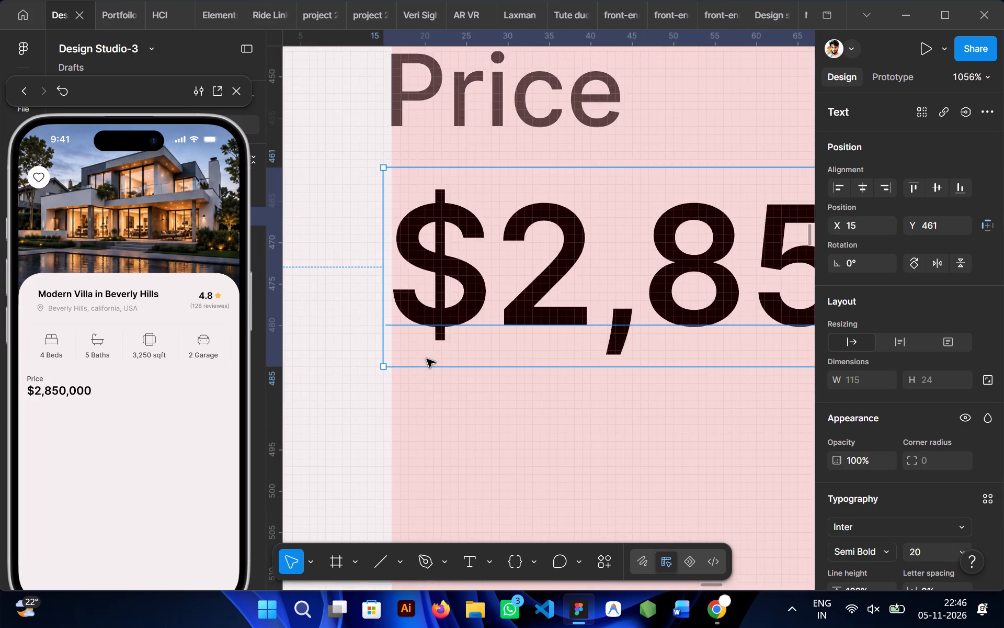
pyautogui.scroll(1, 427, 359)
pyautogui.press('Up')
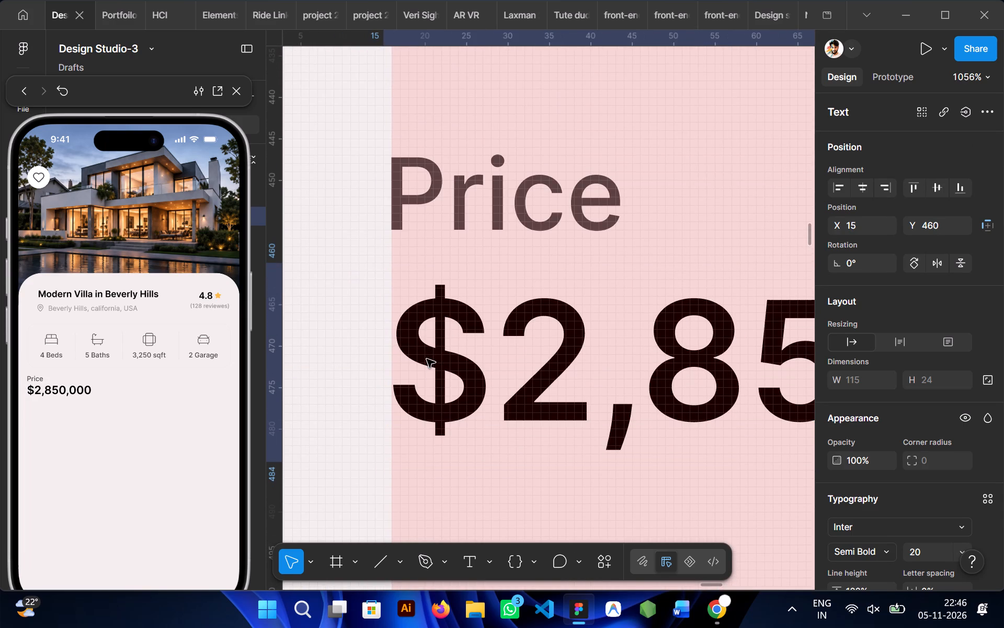
pyautogui.press('Down')
pyautogui.press('Down')
pyautogui.press('Down')
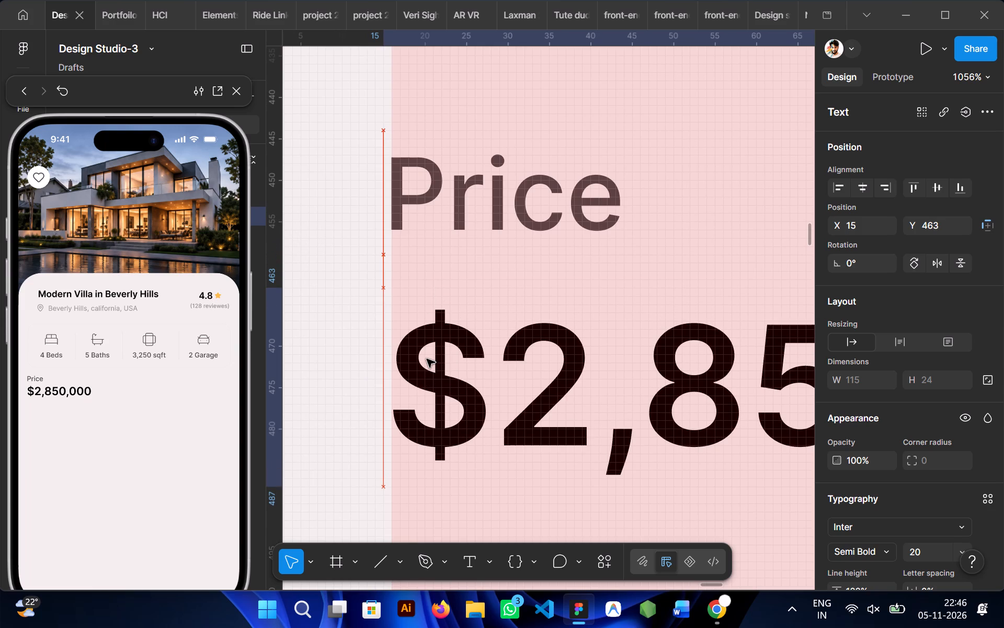
pyautogui.hscroll(-1, 427, 359)
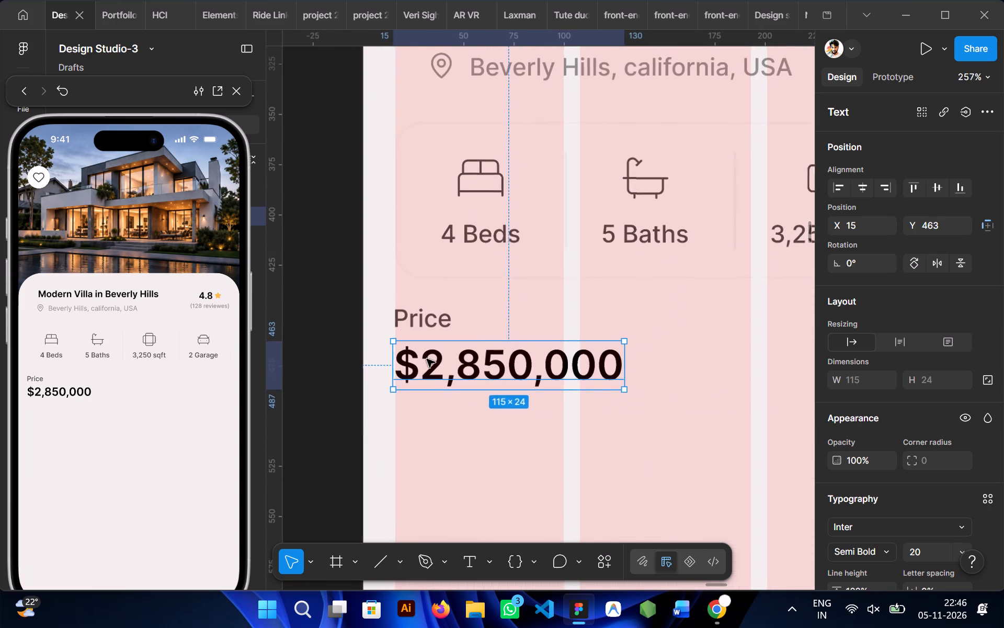
pyautogui.click(473, 418)
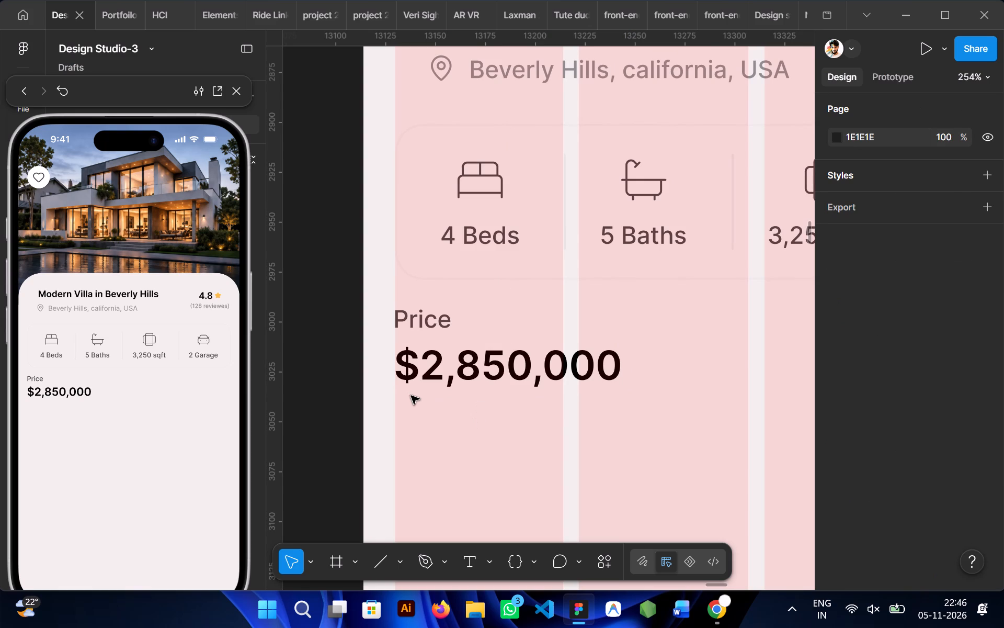
# Wrap the Price label and $2,850,000 text in a vertical auto layout with a gap of 6.
pyautogui.hscroll(-1, 411, 396)
pyautogui.scroll(-1, 411, 396)
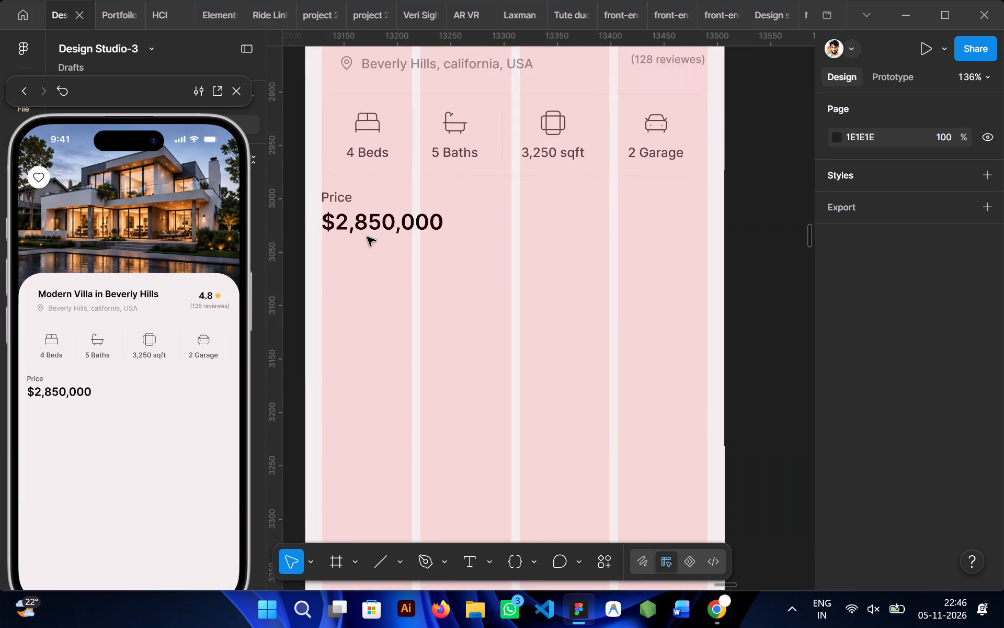
pyautogui.hscroll(1, 367, 237)
pyautogui.click(366, 225)
pyautogui.keyDown('shift'); pyautogui.click(439, 256); pyautogui.keyUp('shift')
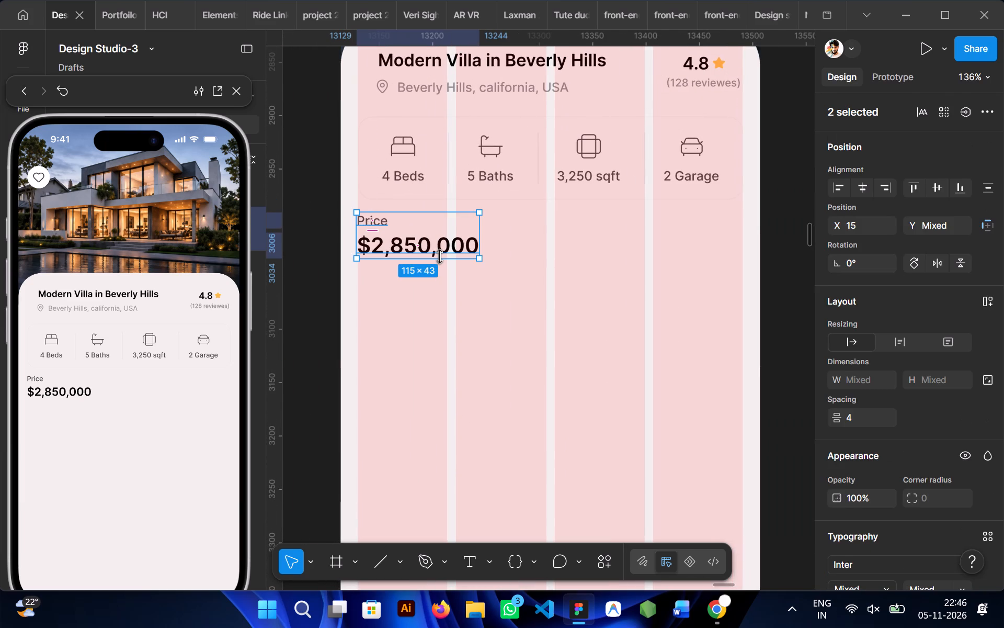
pyautogui.hotkey('shift', 'a')
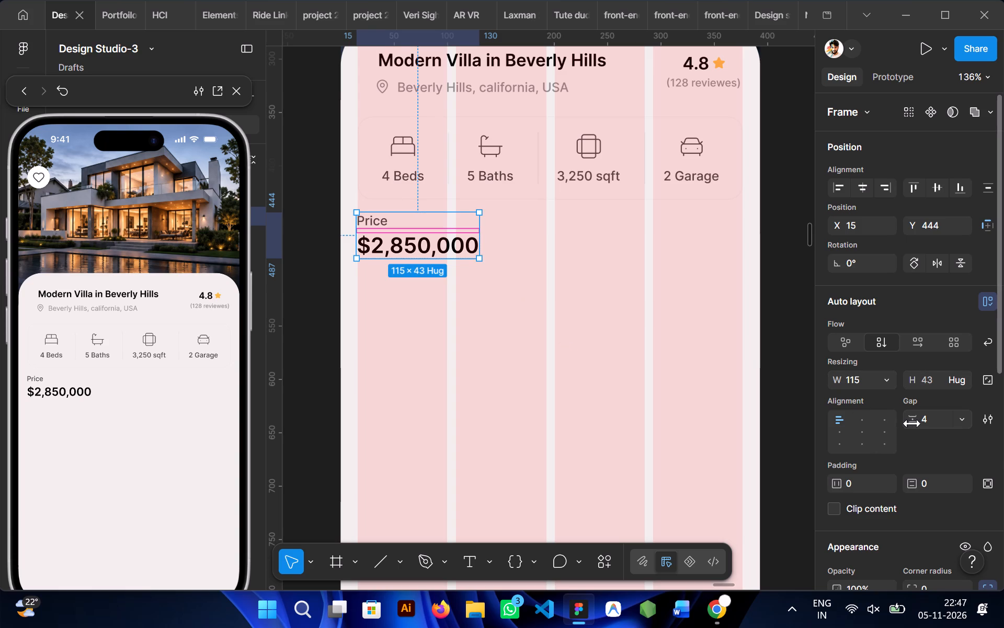
pyautogui.moveTo(910, 424); pyautogui.dragTo(504, 310)
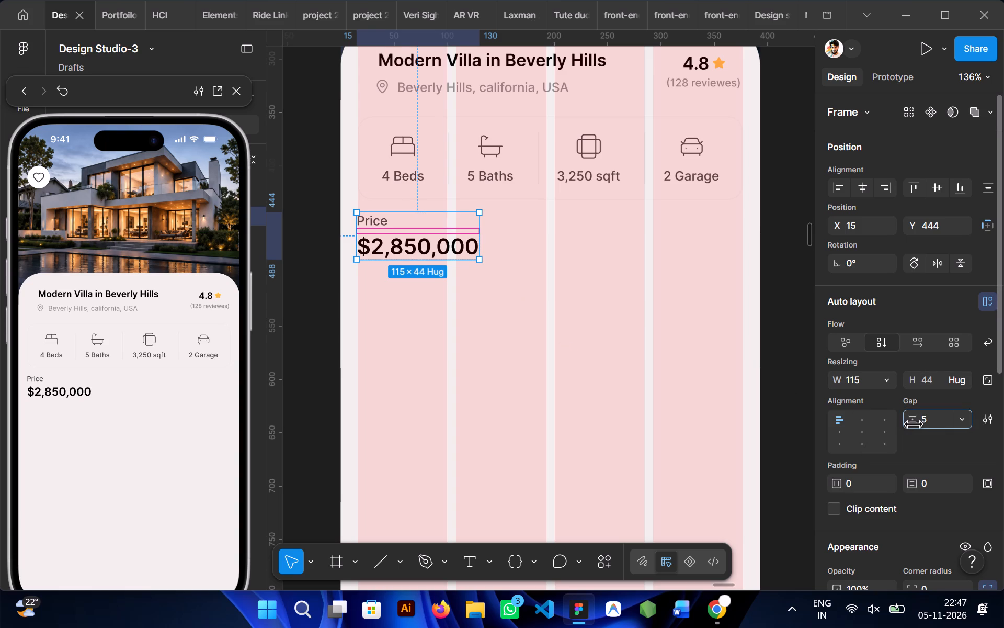
pyautogui.moveTo(504, 310); pyautogui.dragTo(505, 312)
# Shift the price auto layout frame down to Y 449.
pyautogui.press('Down')
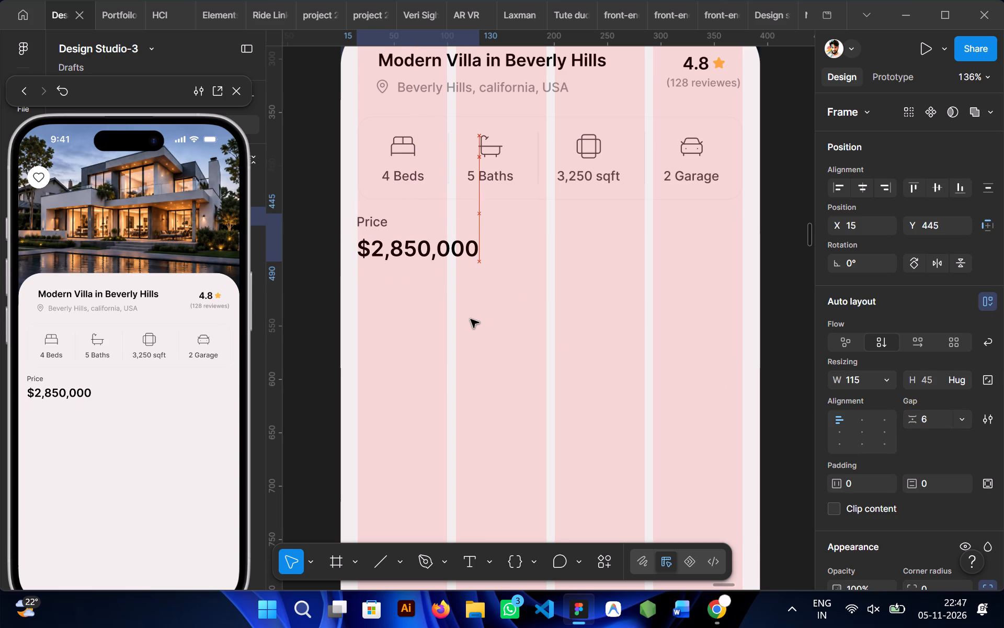
pyautogui.press('Down')
pyautogui.press('Down')
pyautogui.press('Down')
pyautogui.press('Down')
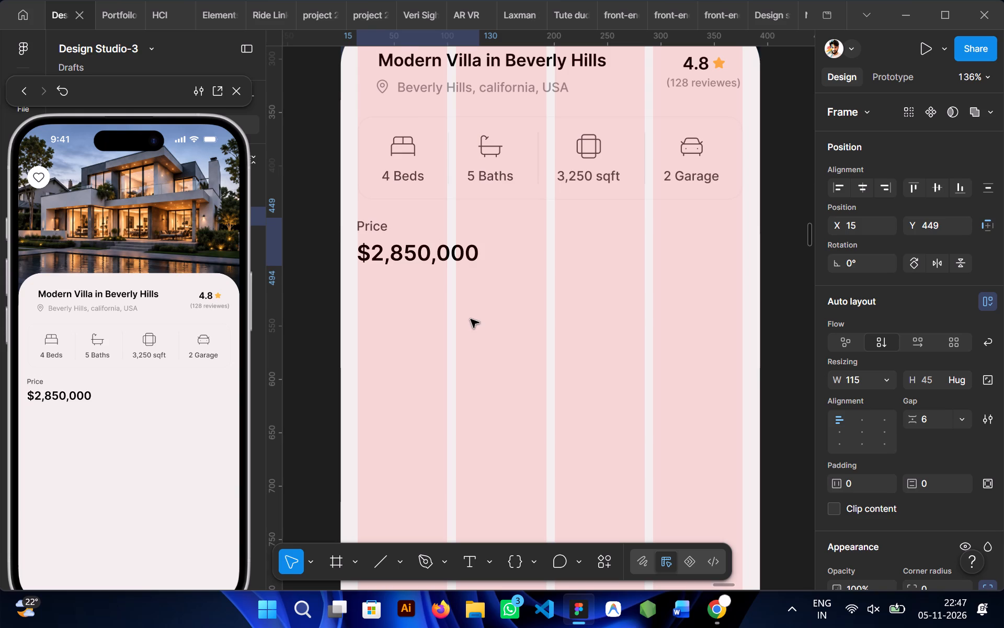
# Set the features card's corner radius to 0.
pyautogui.click(476, 149)
pyautogui.scroll(-2, 872, 389)
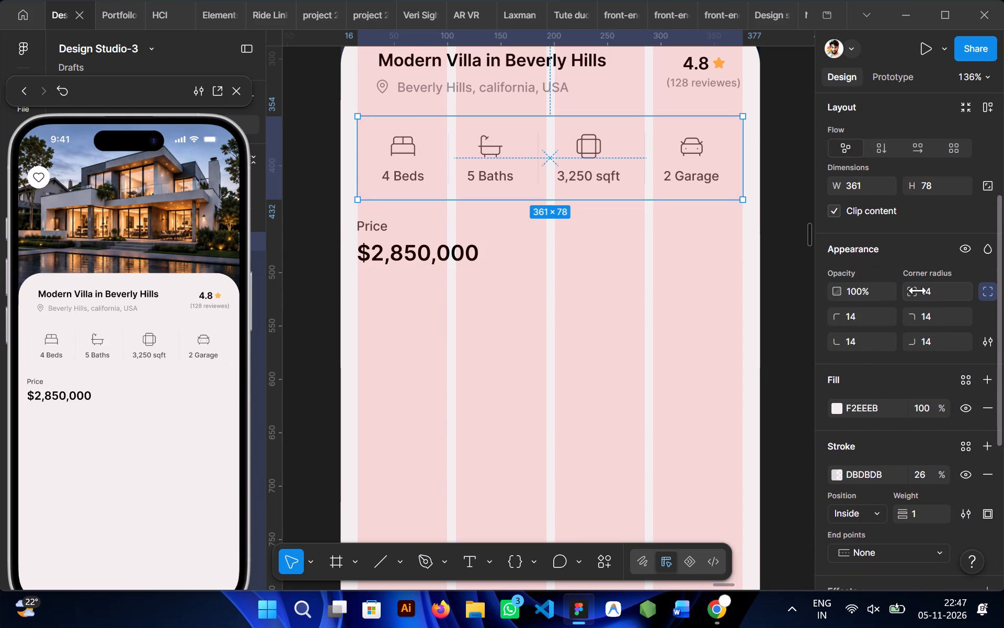
pyautogui.moveTo(915, 290); pyautogui.dragTo(498, 309)
pyautogui.moveTo(498, 309); pyautogui.dragTo(241, 324)
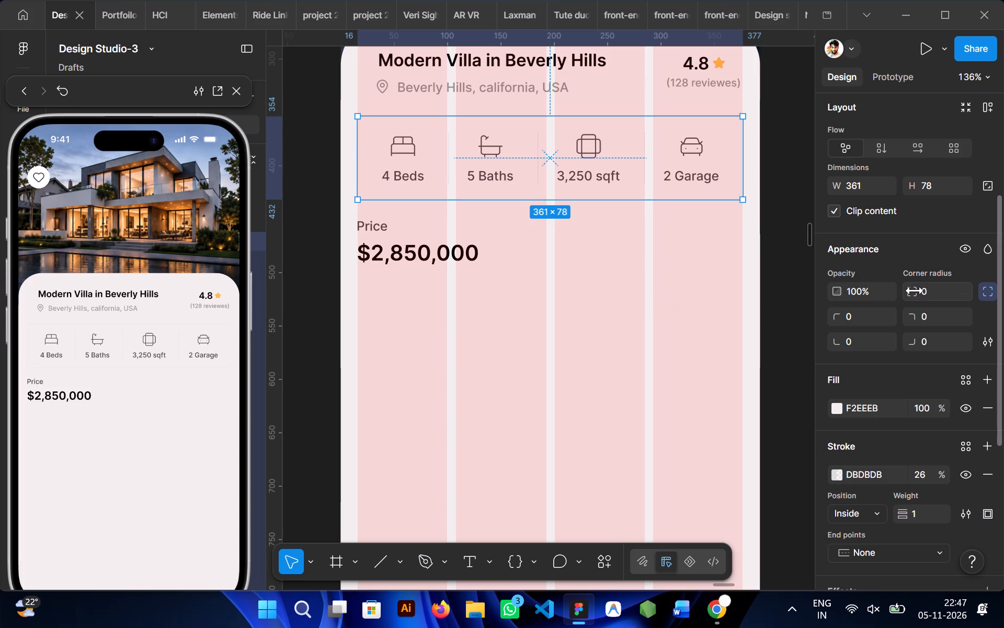
pyautogui.click(577, 301)
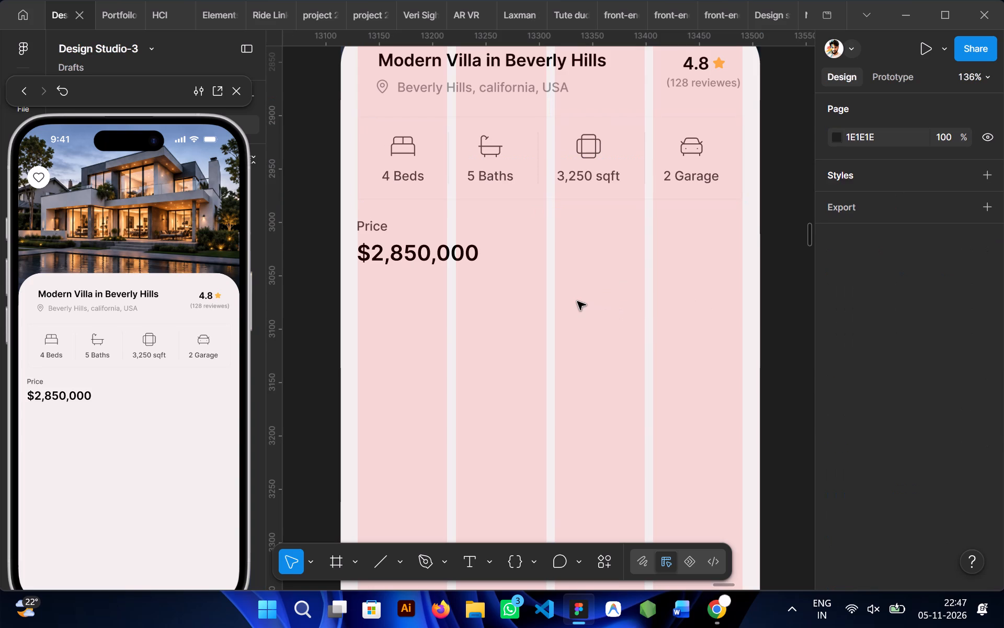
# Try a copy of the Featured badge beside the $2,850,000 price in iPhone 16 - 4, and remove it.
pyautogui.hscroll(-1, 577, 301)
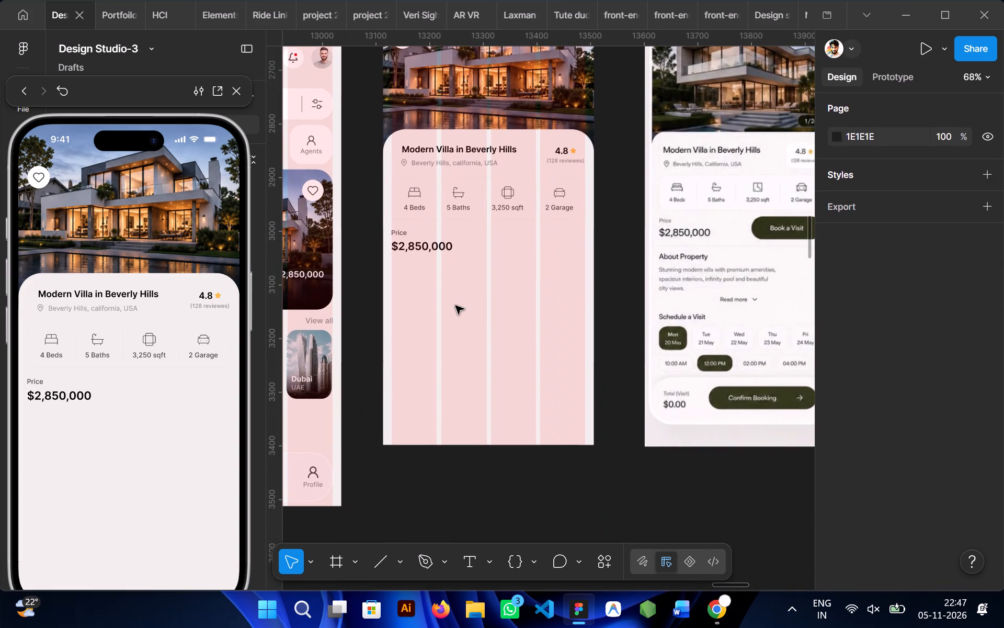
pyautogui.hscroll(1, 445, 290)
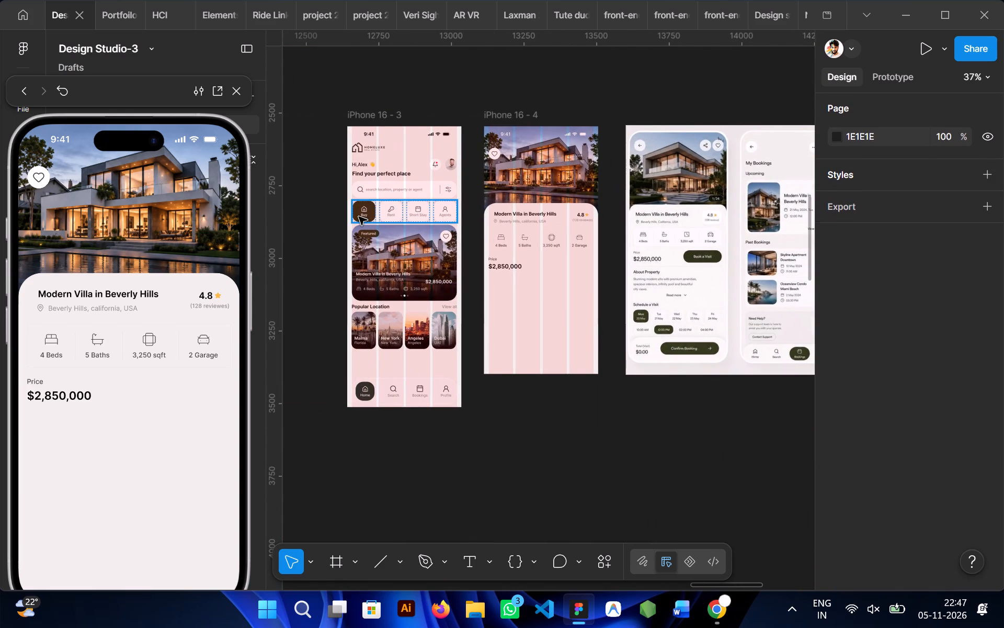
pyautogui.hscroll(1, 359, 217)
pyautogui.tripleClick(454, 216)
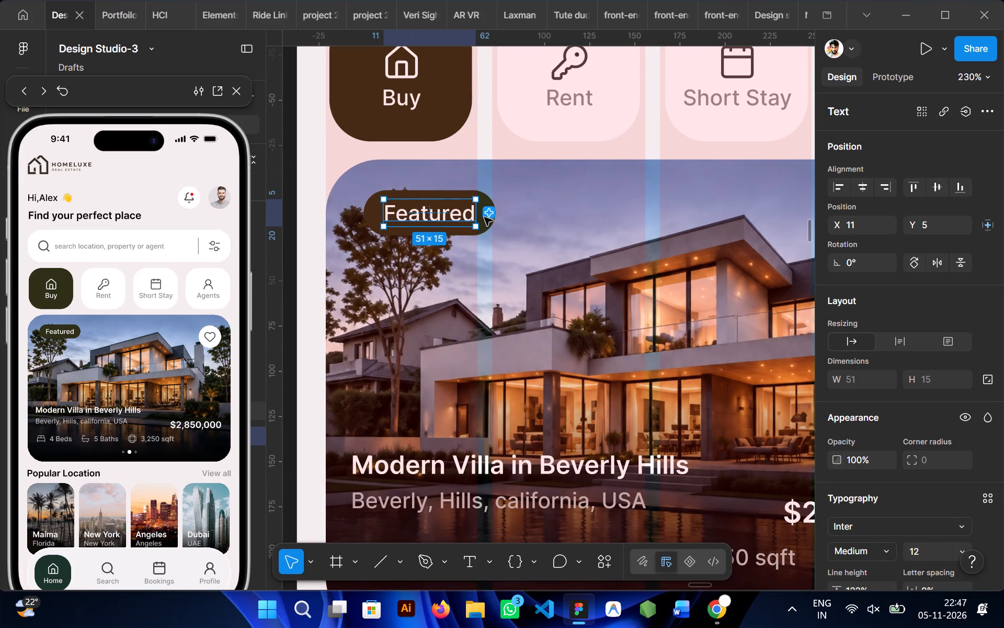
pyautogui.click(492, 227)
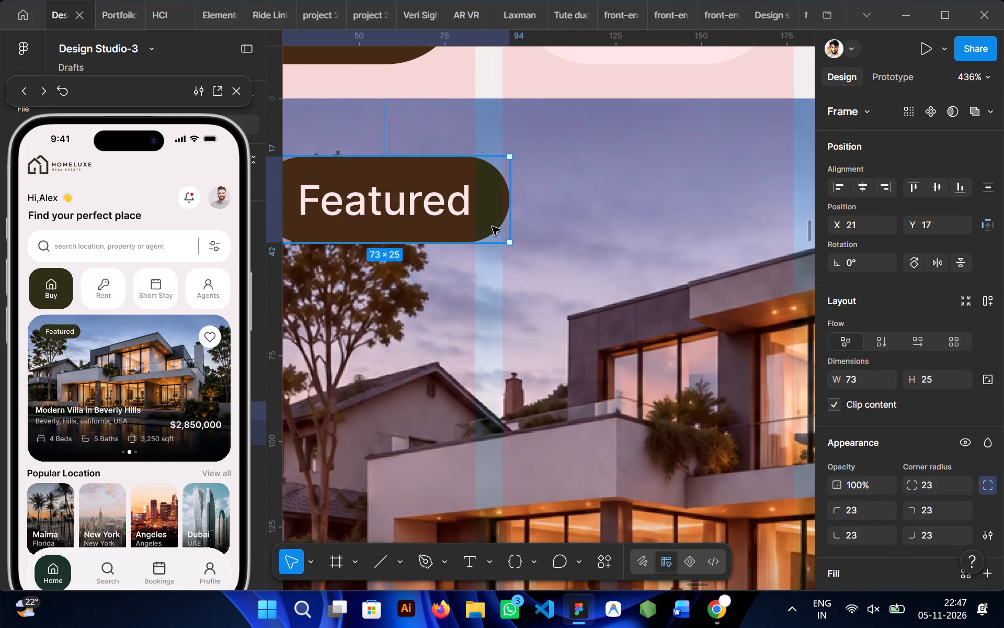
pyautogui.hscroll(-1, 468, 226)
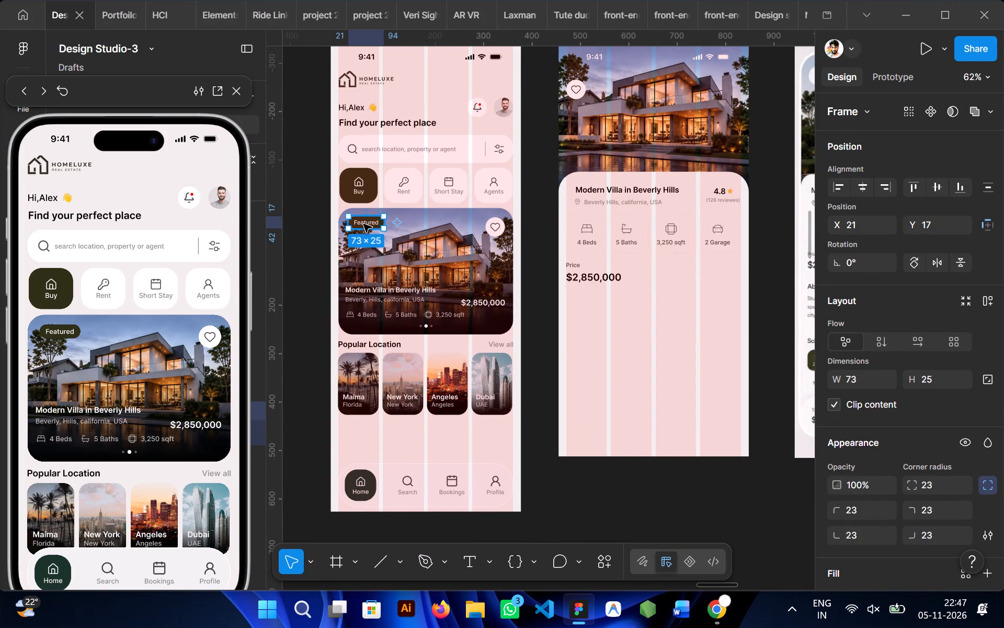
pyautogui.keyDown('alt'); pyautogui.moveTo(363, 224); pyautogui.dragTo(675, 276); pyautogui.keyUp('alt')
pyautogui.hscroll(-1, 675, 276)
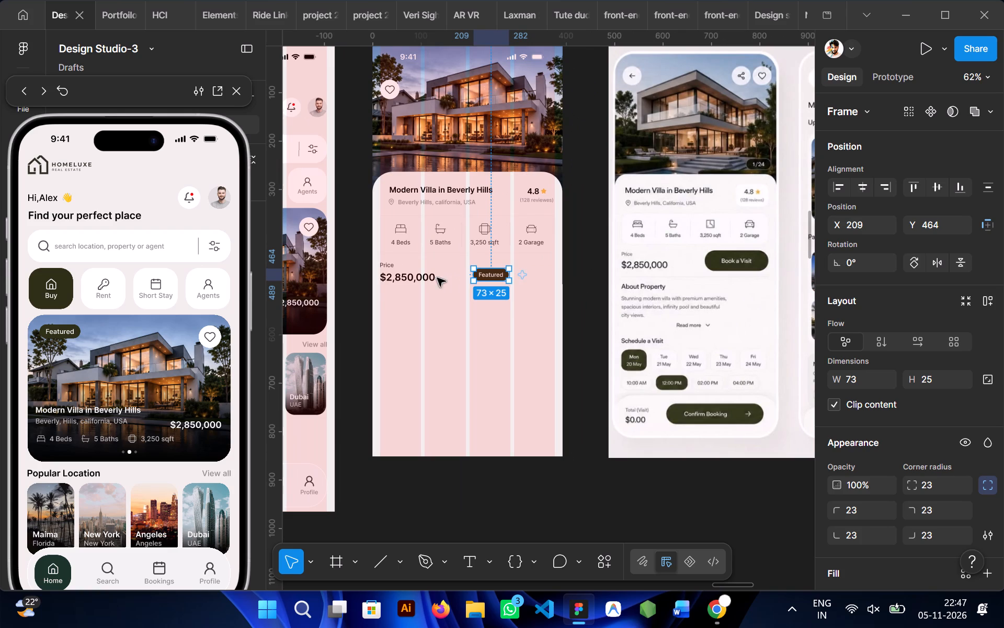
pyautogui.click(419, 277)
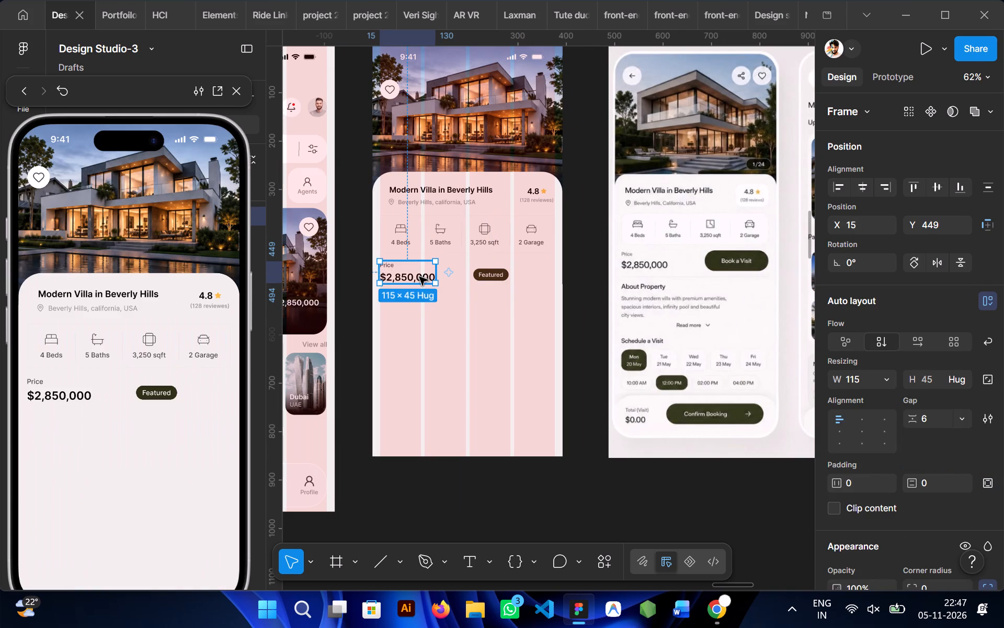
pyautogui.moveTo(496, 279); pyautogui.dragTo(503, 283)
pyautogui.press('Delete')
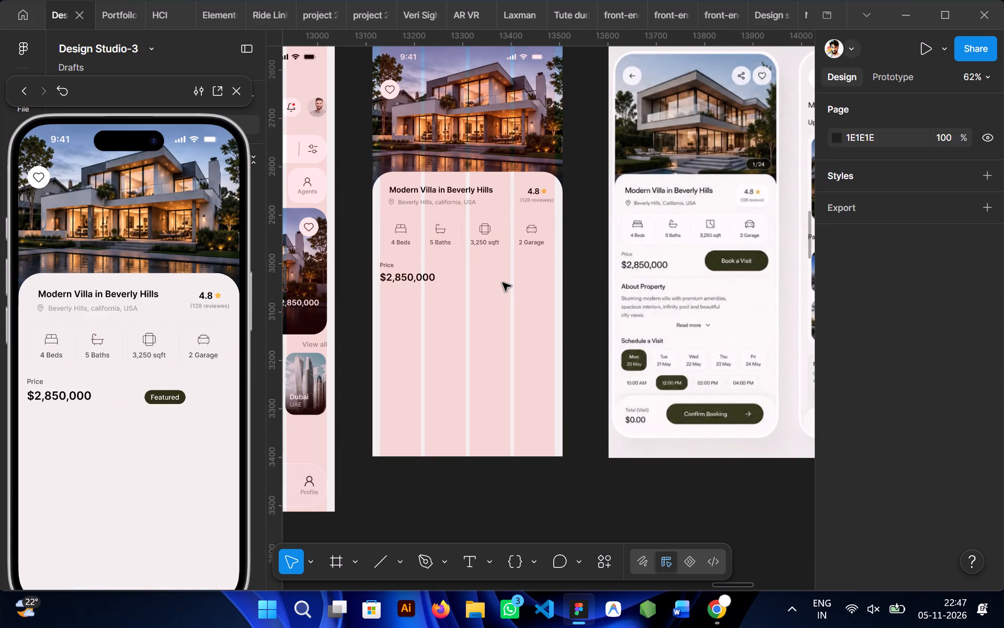
# Copy the Book Now button from the car banner in iPhone 16 - 2 beside the price in iPhone 16 - 4, at X 211, Y 457.
pyautogui.hscroll(2, 503, 283)
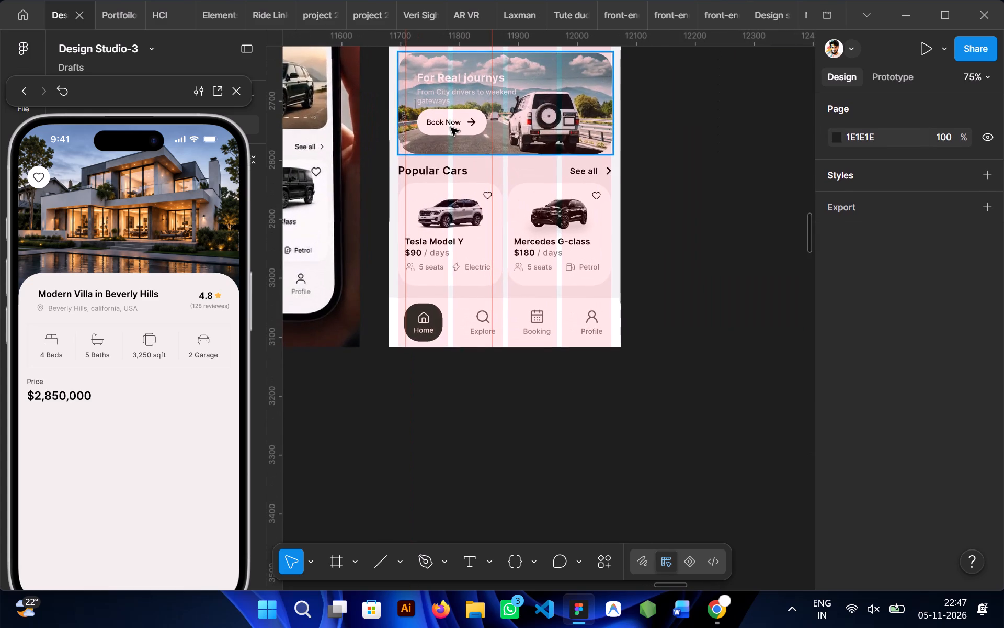
pyautogui.keyDown('ctrl'); pyautogui.click(463, 114); pyautogui.keyUp('ctrl')
pyautogui.keyDown('alt'); pyautogui.moveTo(463, 114); pyautogui.dragTo(945, 240); pyautogui.keyUp('alt')
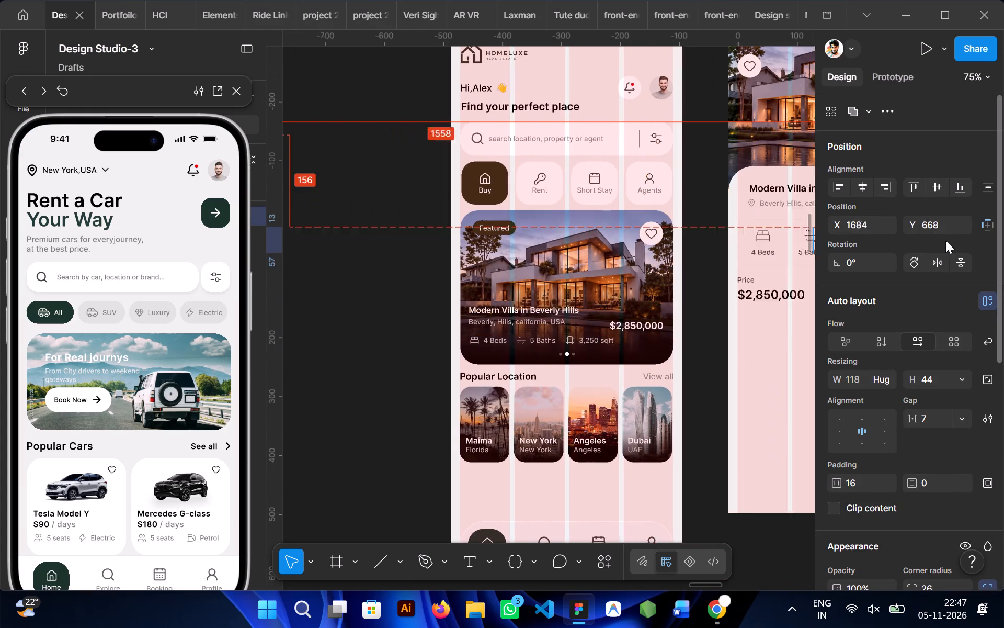
pyautogui.keyDown('alt'); pyautogui.moveTo(945, 240); pyautogui.dragTo(684, 326); pyautogui.keyUp('alt')
pyautogui.hscroll(1, 684, 326)
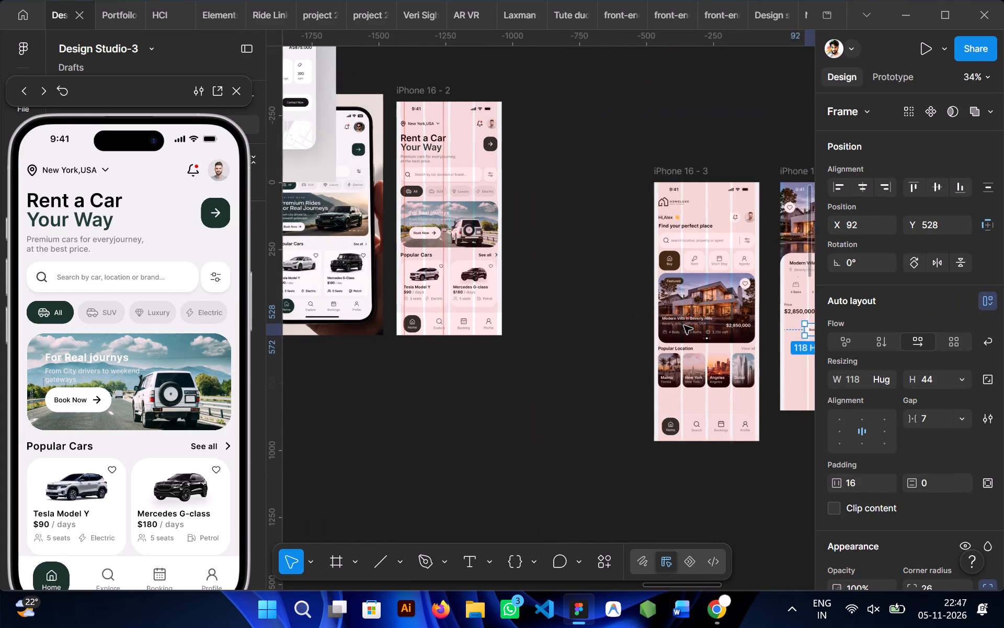
pyautogui.hscroll(-1, 672, 292)
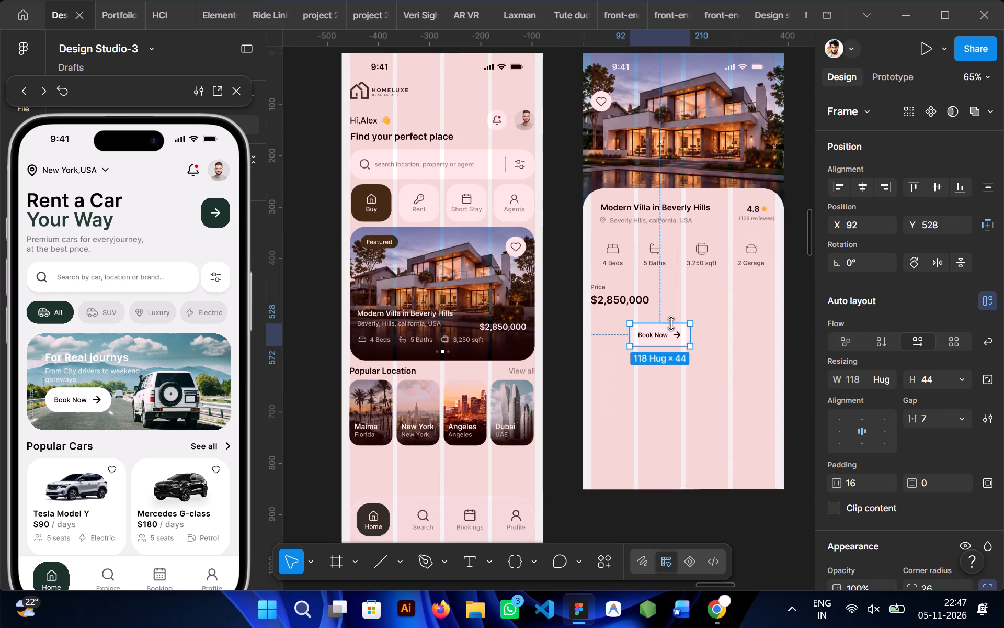
pyautogui.hscroll(-1, 671, 323)
pyautogui.hscroll(-1, 577, 376)
pyautogui.hscroll(-1, 529, 391)
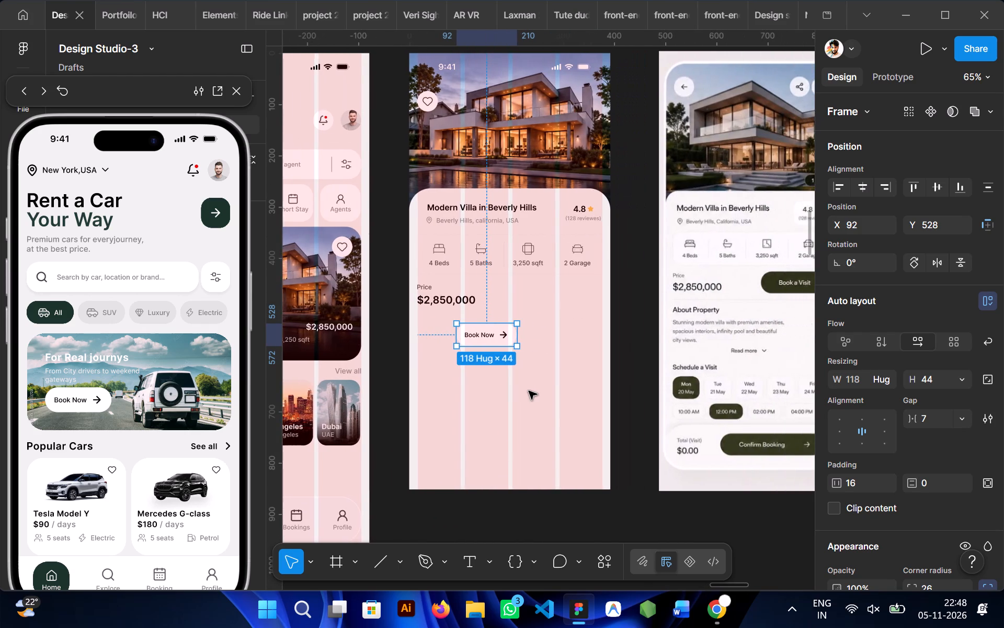
pyautogui.hscroll(-1, 529, 391)
pyautogui.moveTo(447, 328); pyautogui.dragTo(512, 300)
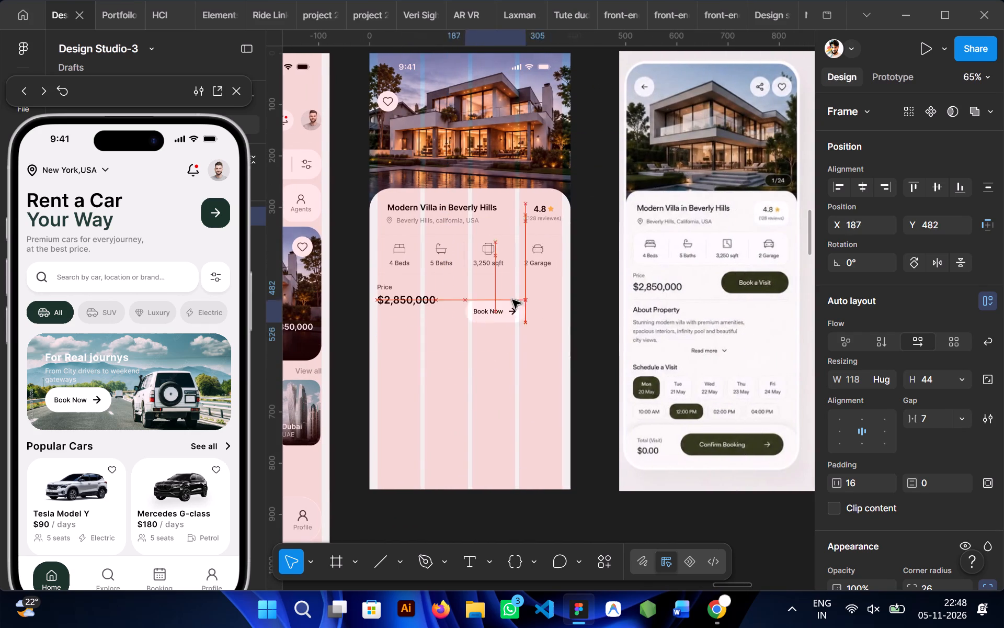
pyautogui.moveTo(512, 300); pyautogui.dragTo(506, 292)
pyautogui.click(506, 292)
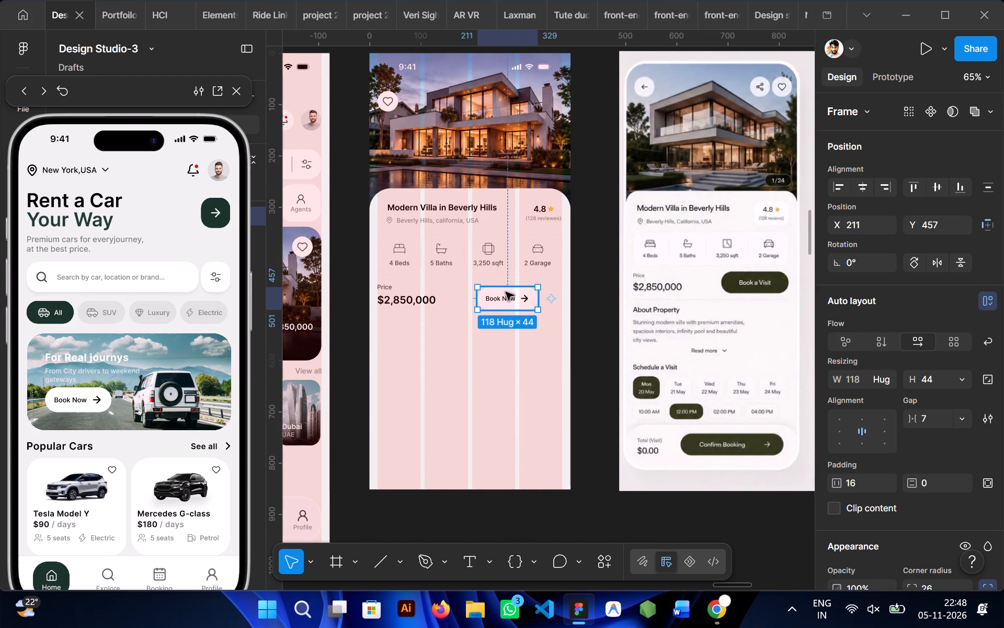
# Fill the copied Book Now button with the dark olive 2F2F17 sampled from the Buy category tile in iPhone 16 - 3.
pyautogui.click(412, 294)
pyautogui.hscroll(1, 463, 360)
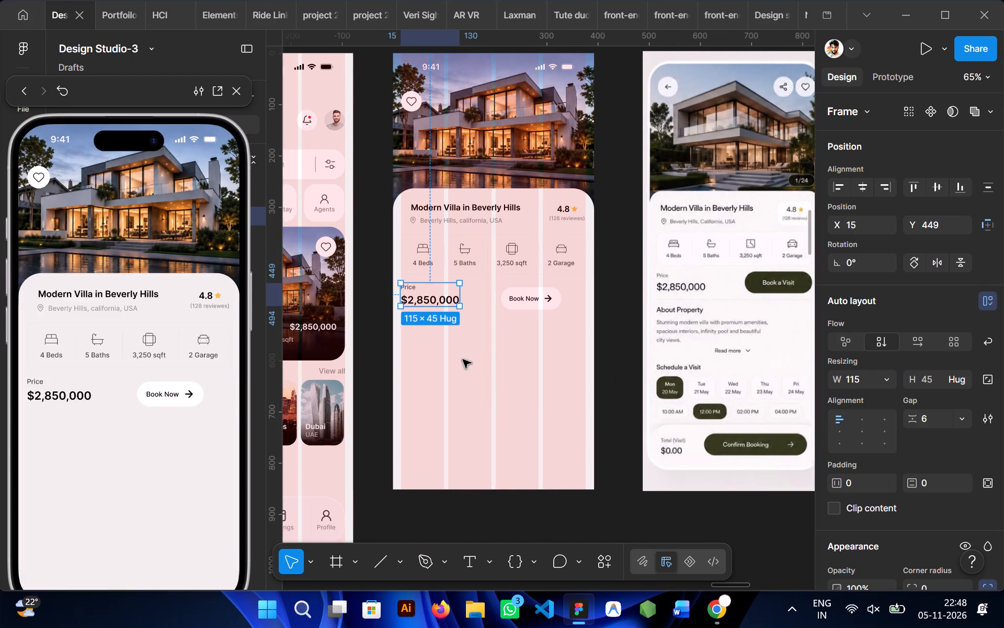
pyautogui.keyDown('ctrl'); pyautogui.click(516, 289); pyautogui.keyUp('ctrl')
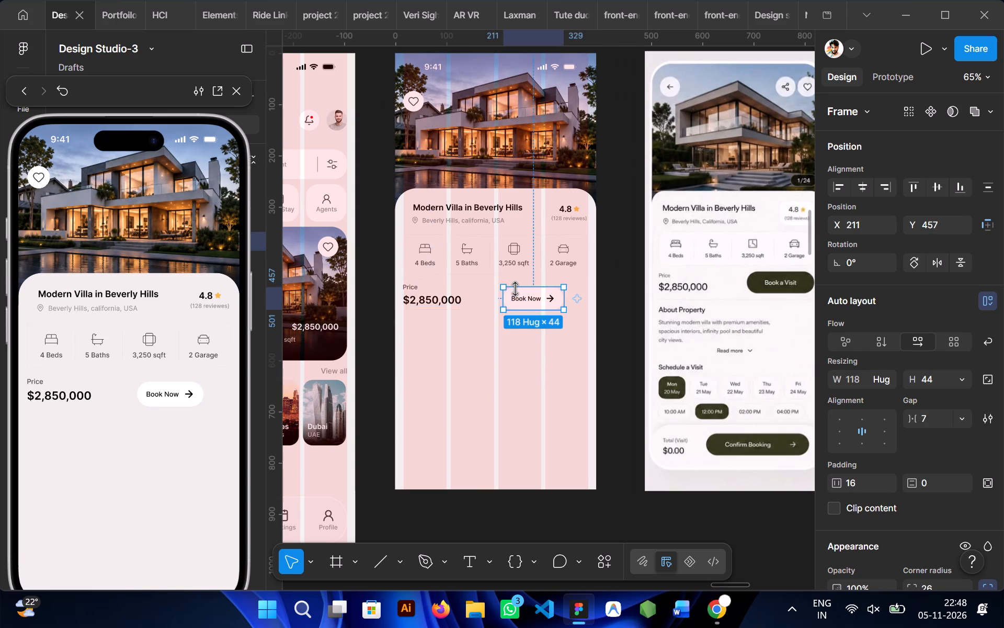
pyautogui.hscroll(-1, 516, 289)
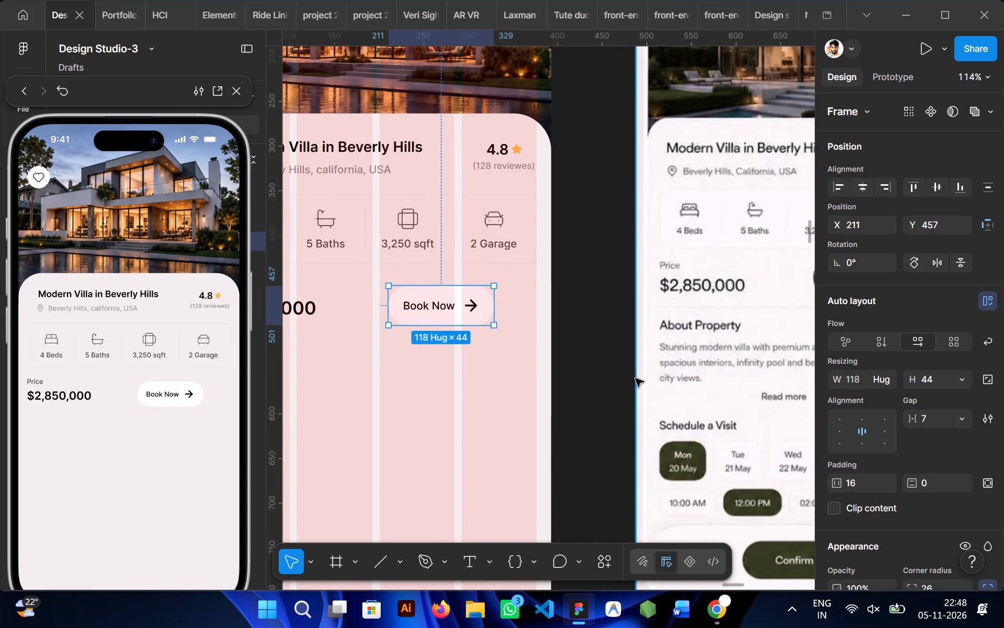
pyautogui.press('i')
pyautogui.hscroll(3, 449, 261)
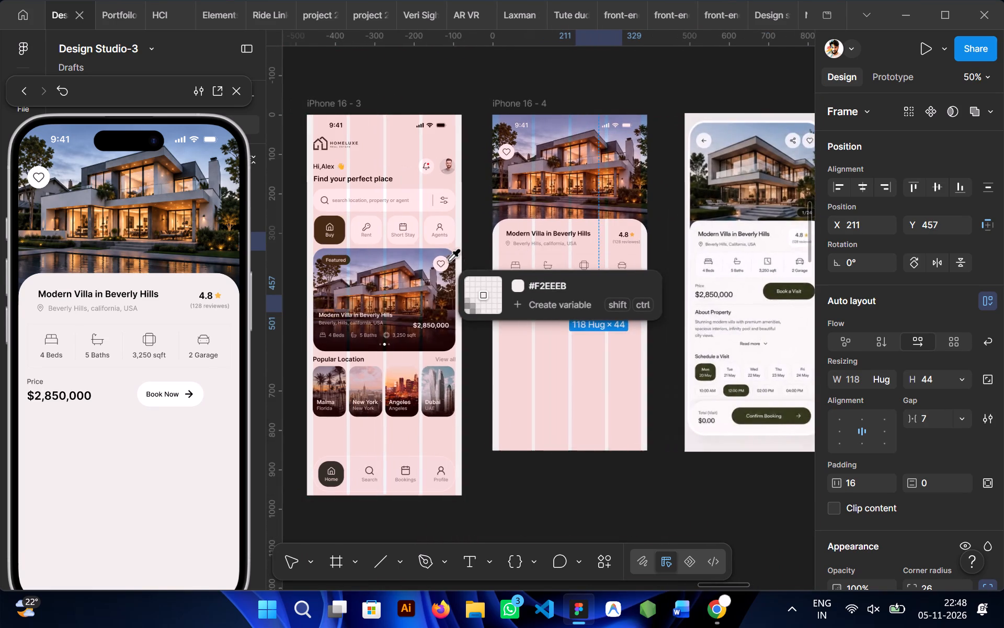
pyautogui.click(344, 241)
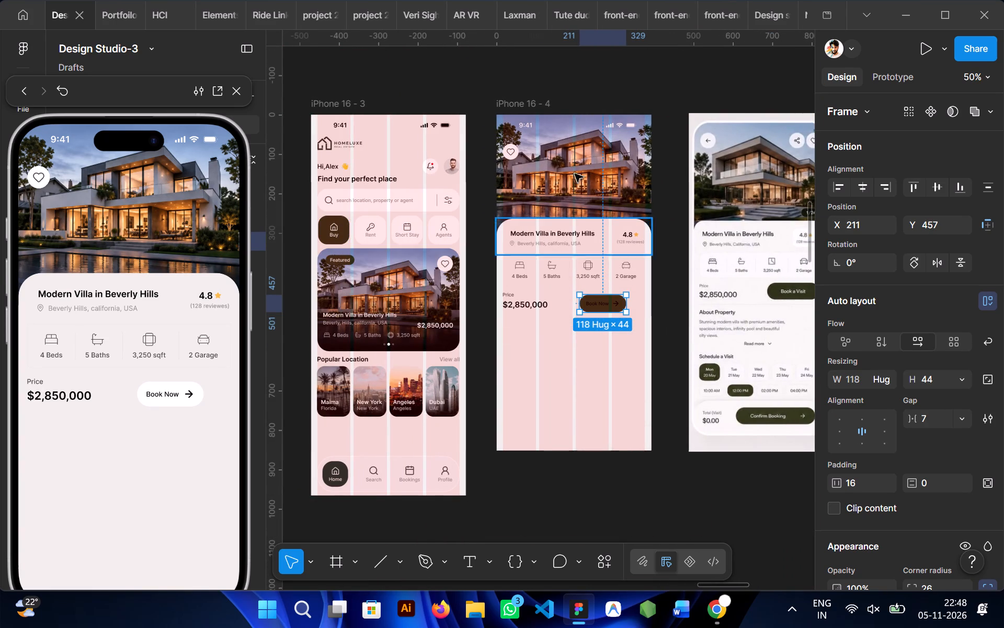
pyautogui.click(589, 88)
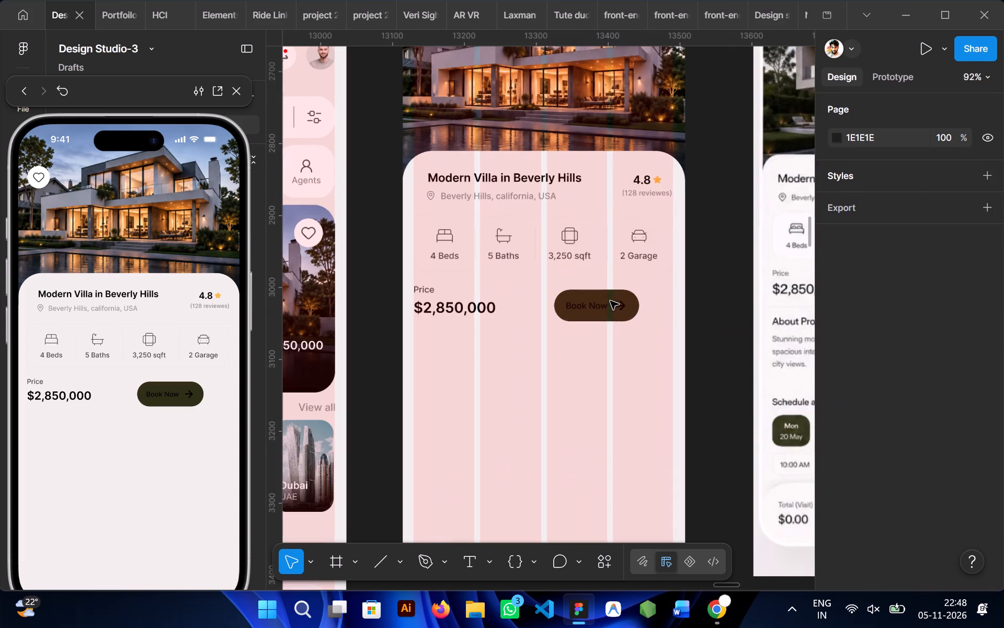
# Recolour the Book Now button's label and arrow to white FFFFFF.
pyautogui.click(584, 307)
pyautogui.hscroll(-1, 584, 307)
pyautogui.doubleClick(472, 302)
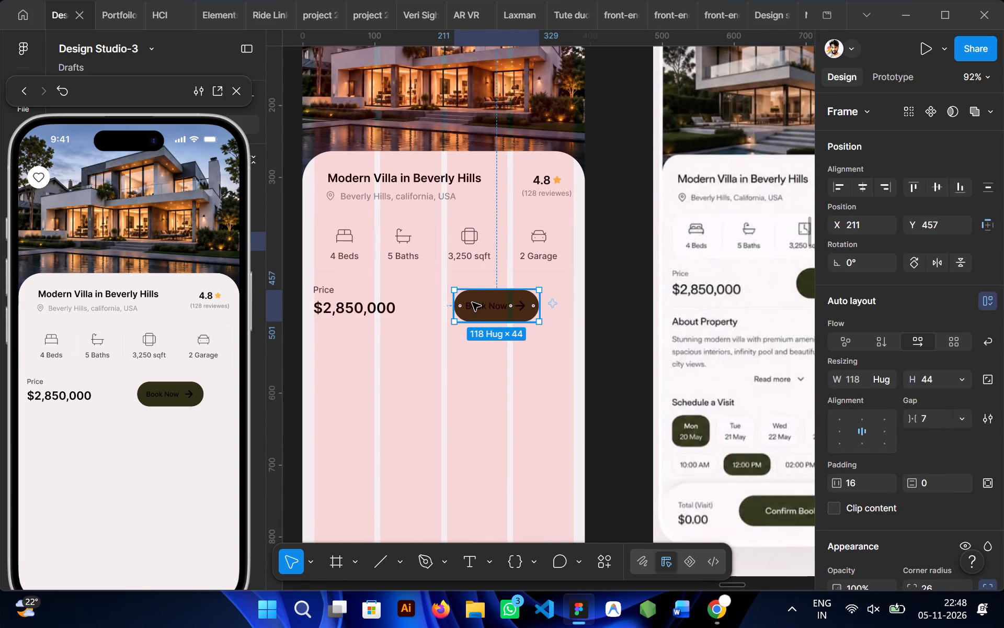
pyautogui.scroll(-3, 861, 391)
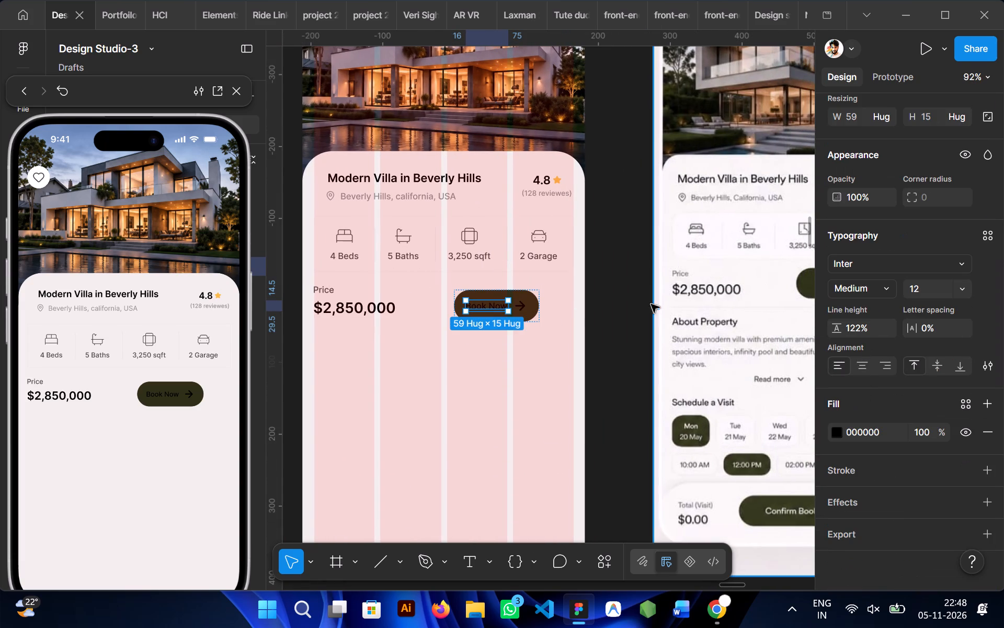
pyautogui.click(519, 289)
pyautogui.scroll(-2, 924, 390)
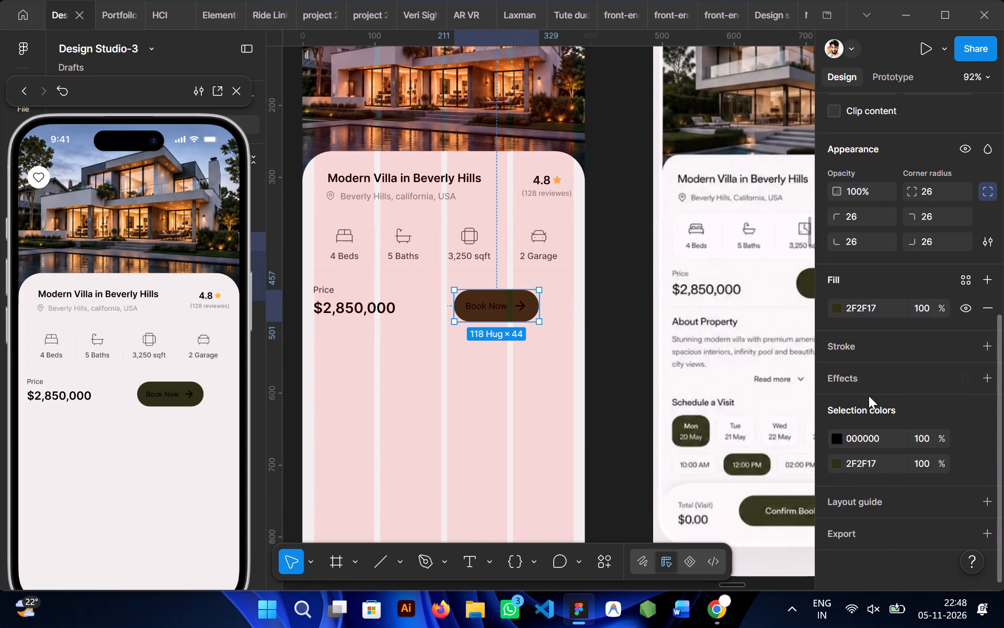
pyautogui.click(838, 438)
pyautogui.moveTo(682, 340); pyautogui.dragTo(606, 194)
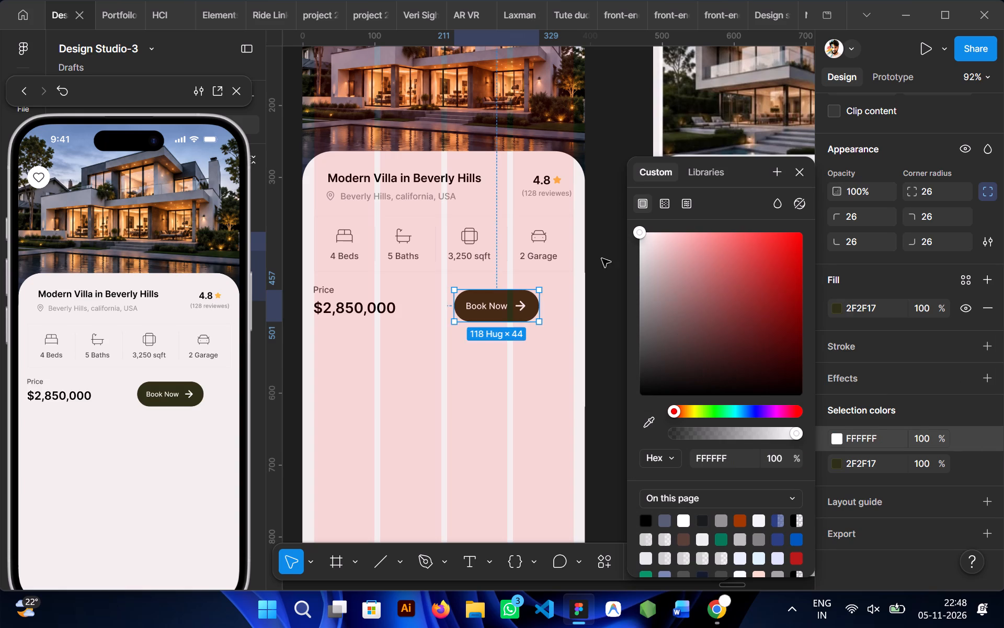
pyautogui.click(492, 392)
# Delete the arrow icon from the Book Now button beside the price.
pyautogui.hscroll(-1, 492, 392)
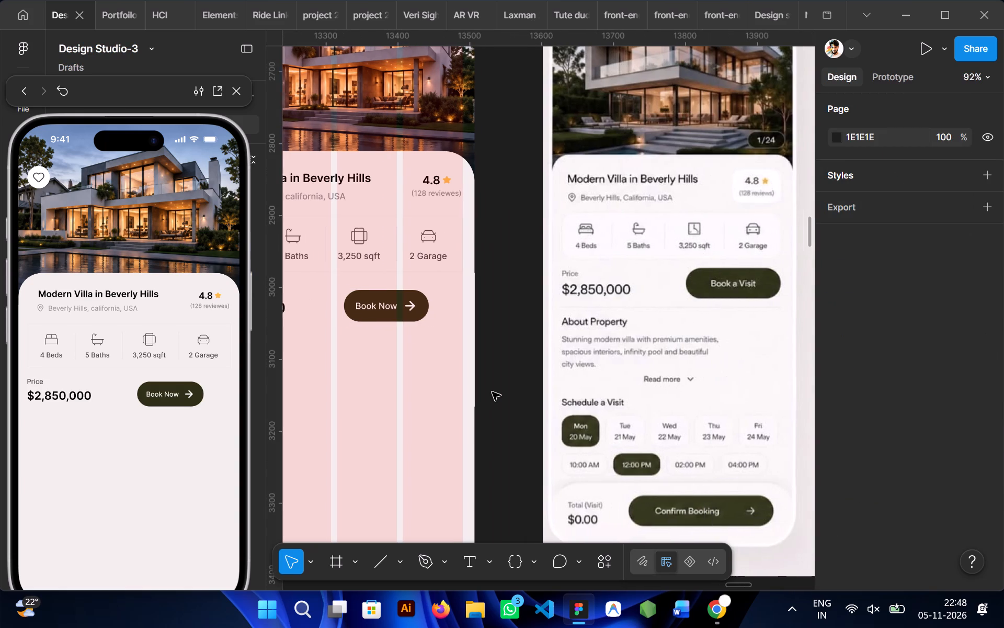
pyautogui.doubleClick(405, 307)
pyautogui.press('Delete')
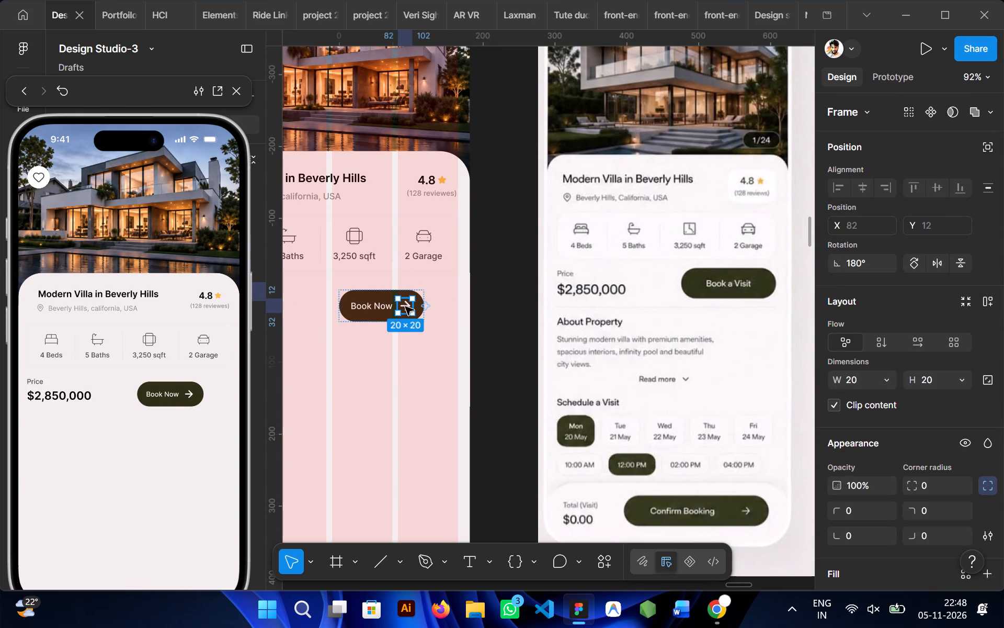
# Change the button's label from Book Now to "Book a Visit".
pyautogui.tripleClick(372, 310)
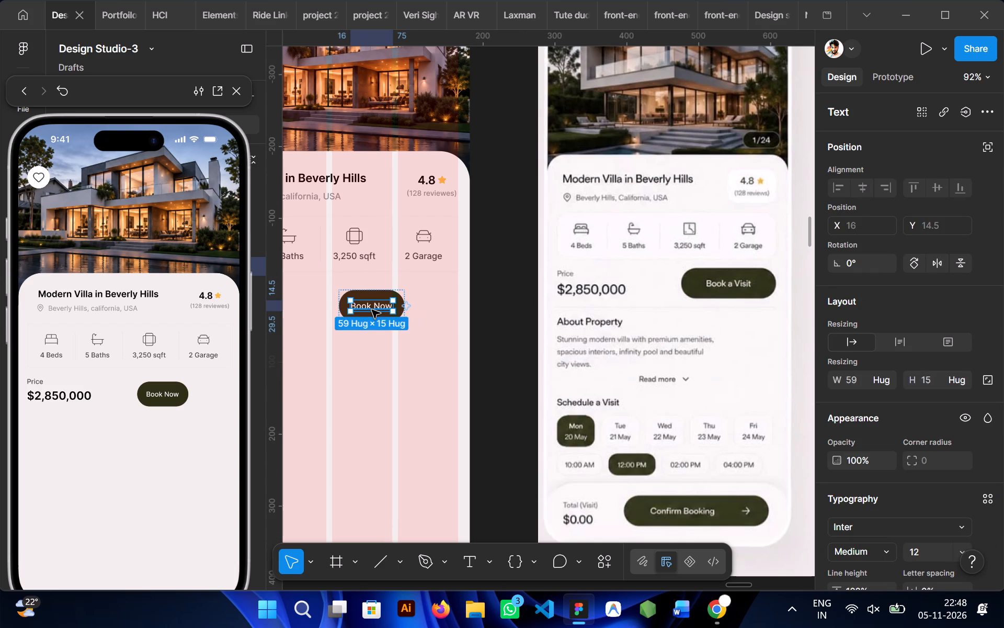
pyautogui.doubleClick(372, 310)
pyautogui.click(391, 310)
pyautogui.press('Right')
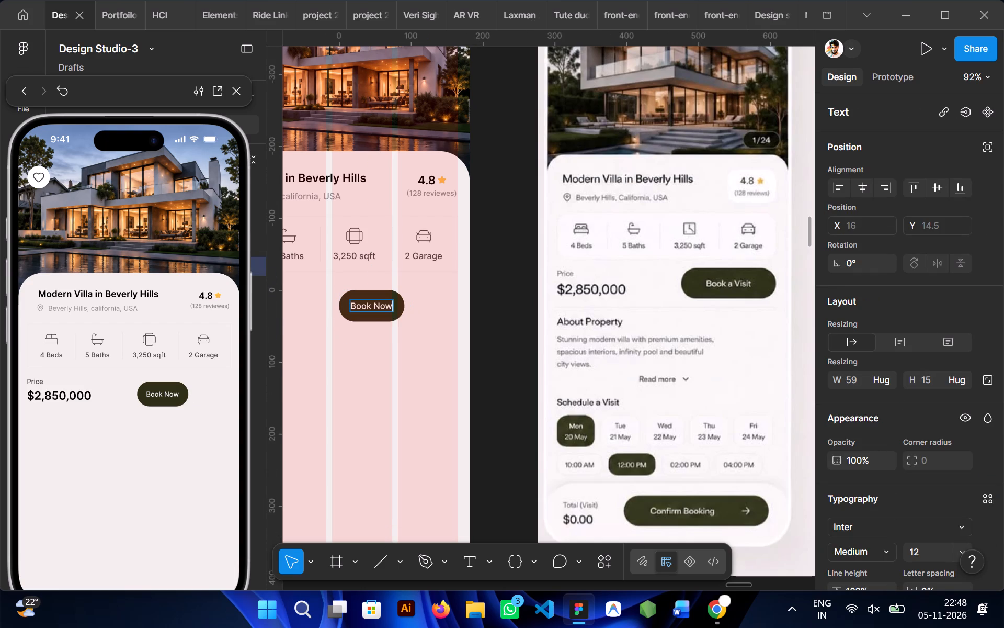
pyautogui.hotkey('ctrl', 'BackSpace')
pyautogui.write('a')
pyautogui.press('space')
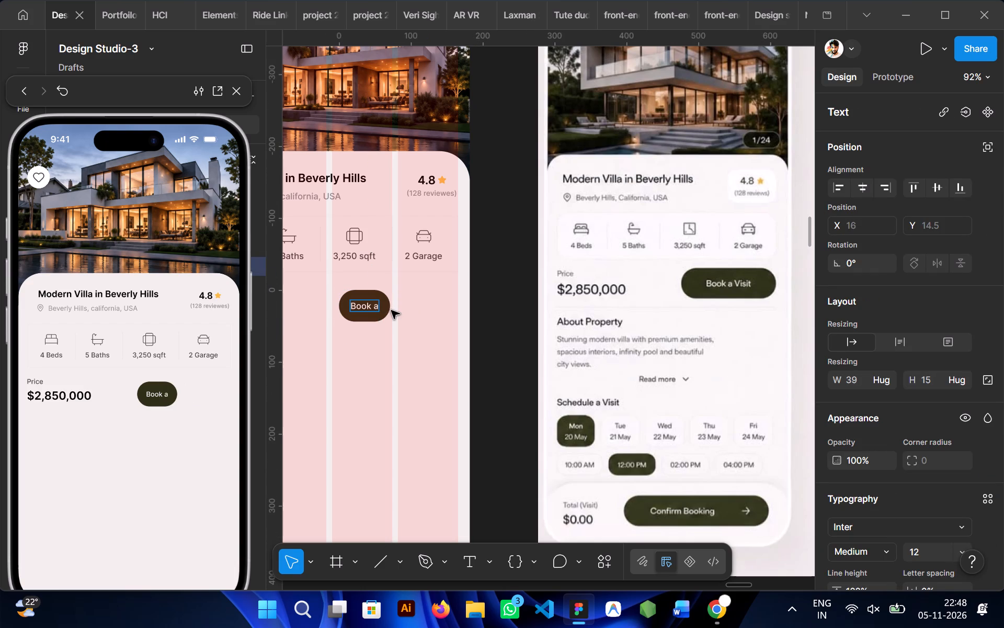
pyautogui.write('Visit')
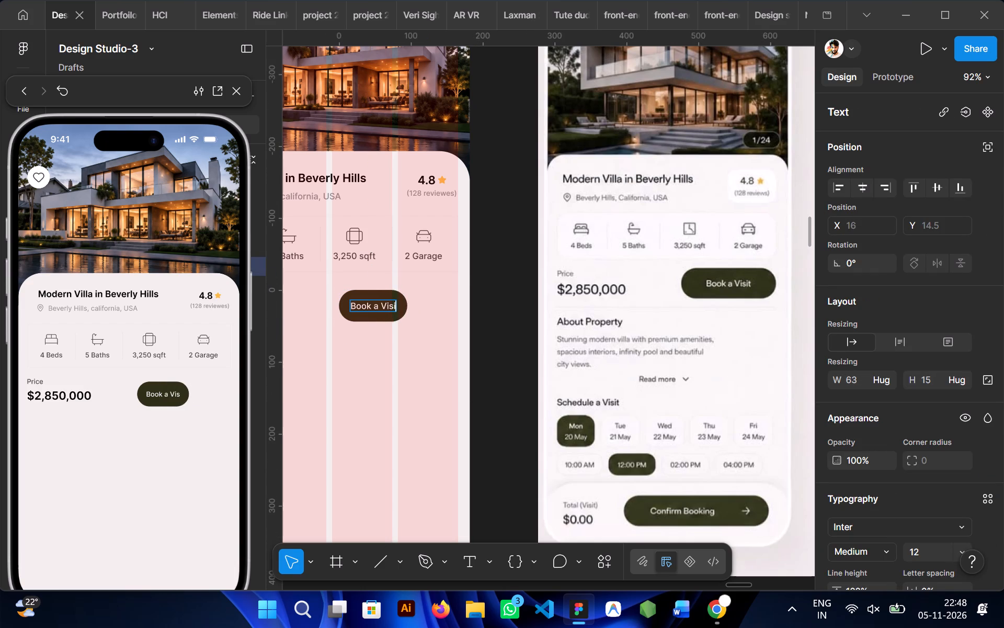
pyautogui.click(404, 344)
pyautogui.click(404, 344)
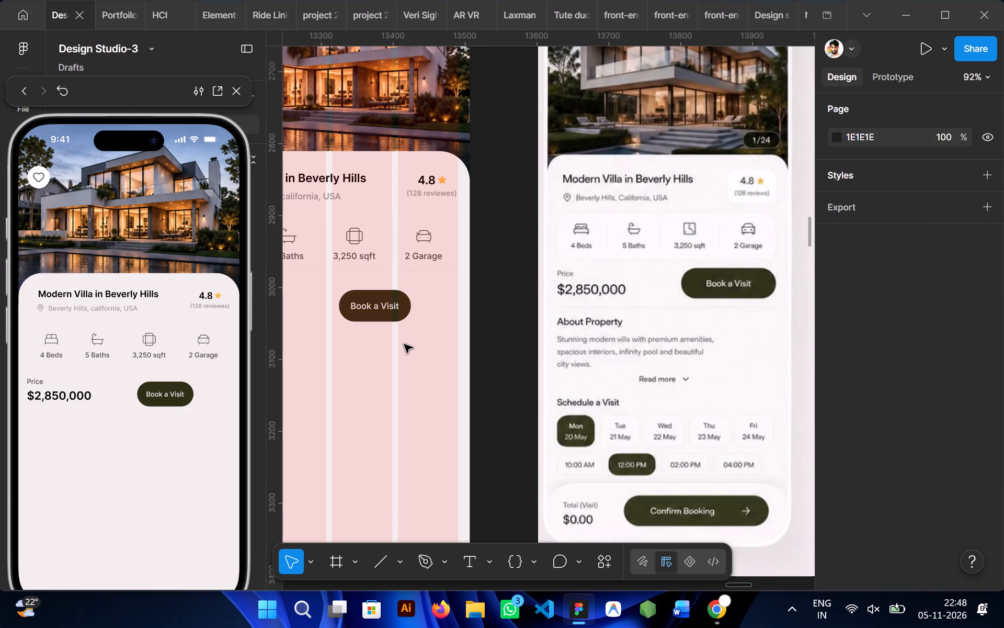
# Move the Book a Visit button horizontally towards the card's right edge, to X 271.
pyautogui.click(357, 311)
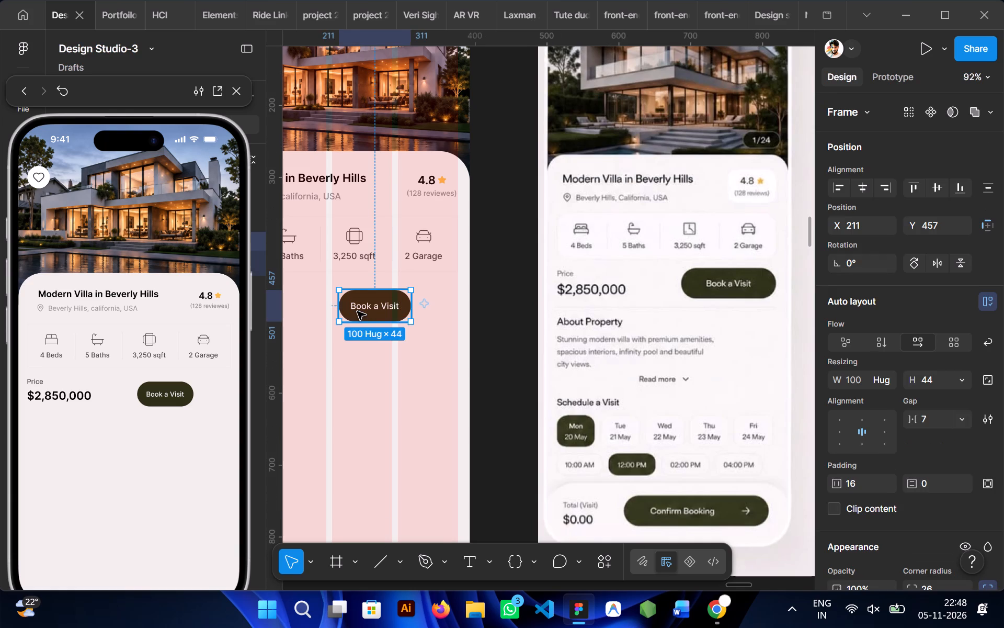
pyautogui.hscroll(1, 357, 311)
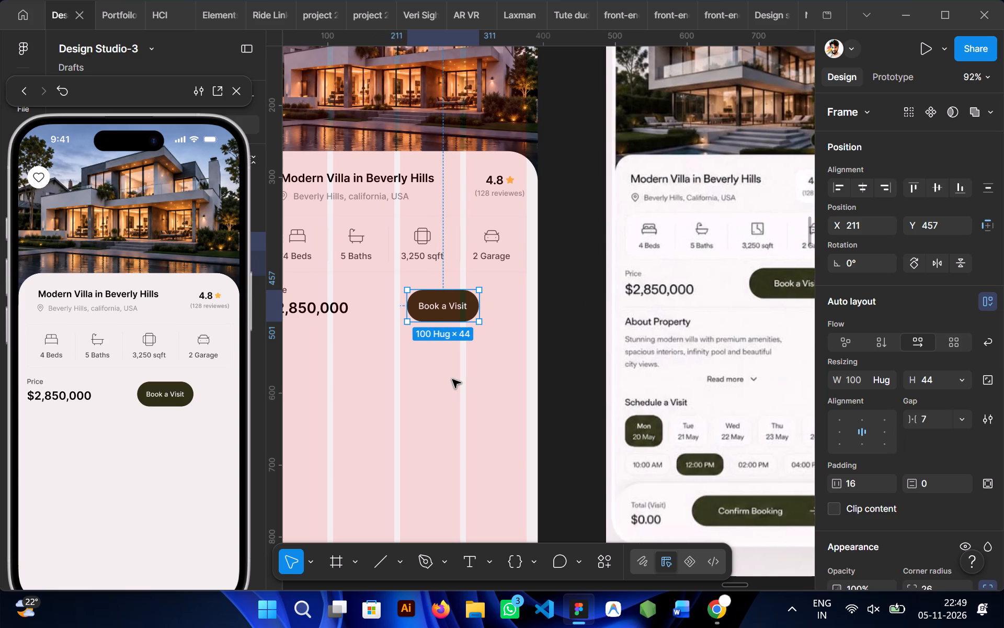
pyautogui.hscroll(1, 452, 379)
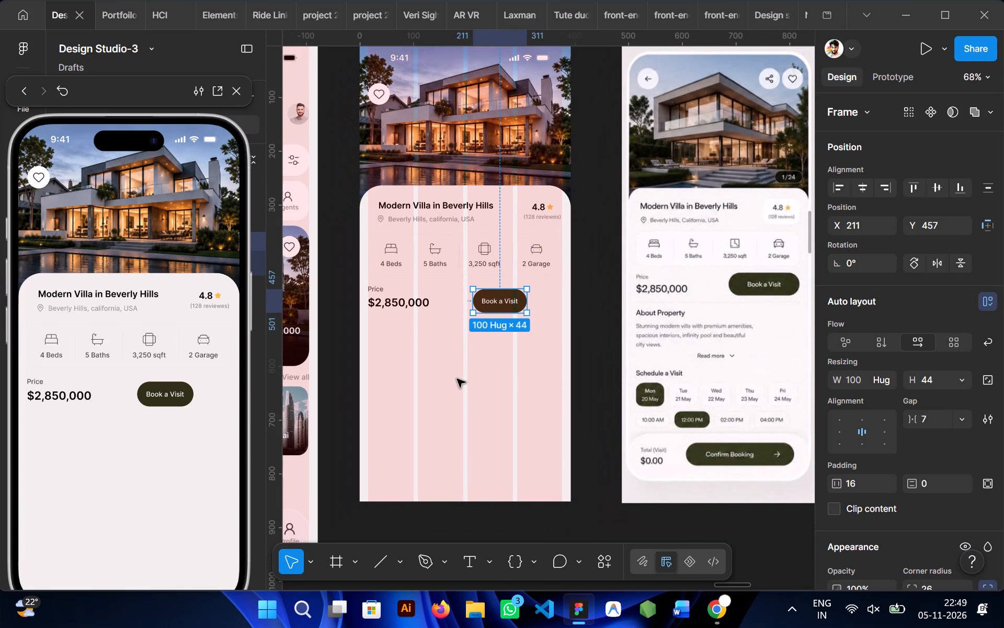
pyautogui.keyDown('ctrl'); pyautogui.click(443, 204); pyautogui.keyUp('ctrl')
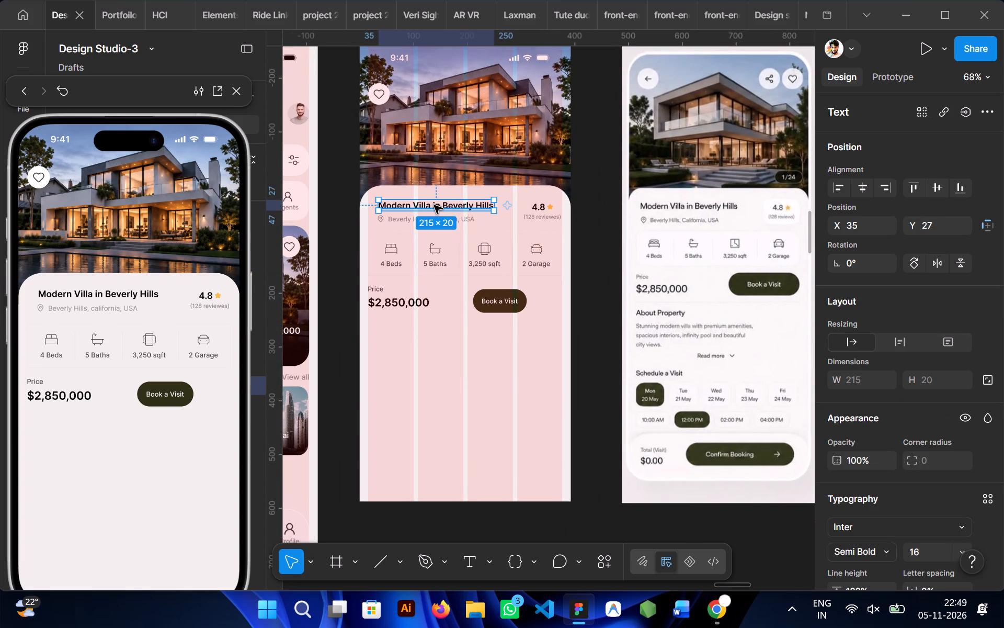
pyautogui.click(493, 290)
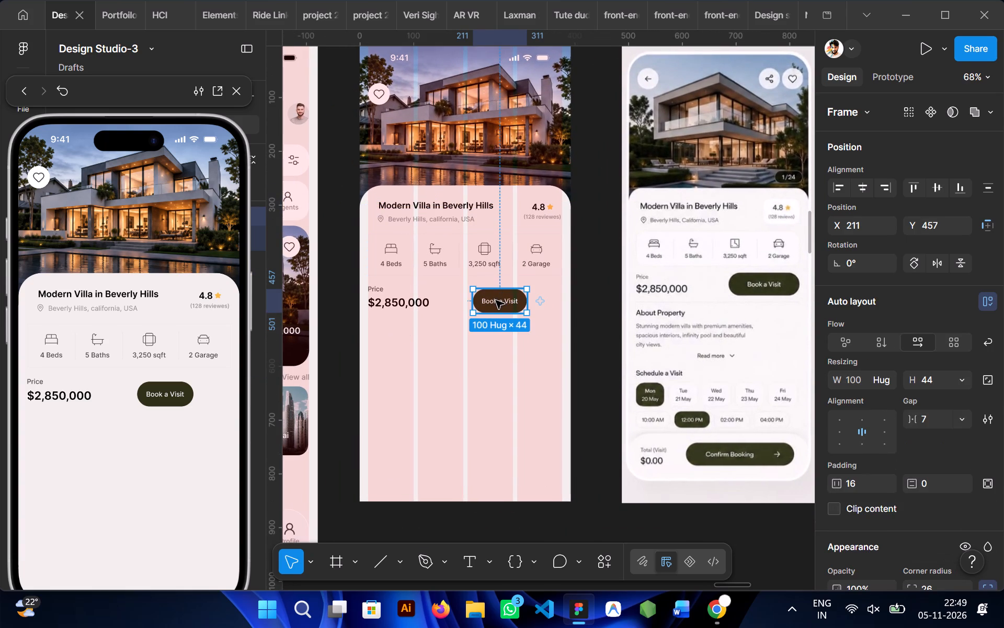
pyautogui.moveTo(496, 300); pyautogui.dragTo(529, 301)
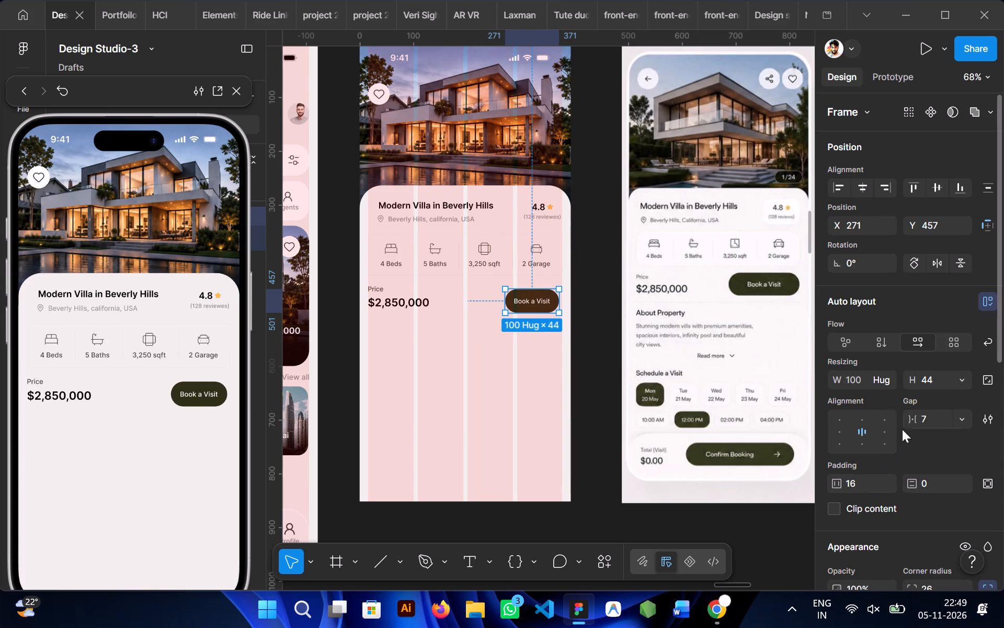
# Resize the Book a Visit button to 126 wide and 48 high.
pyautogui.scroll(-2, 842, 347)
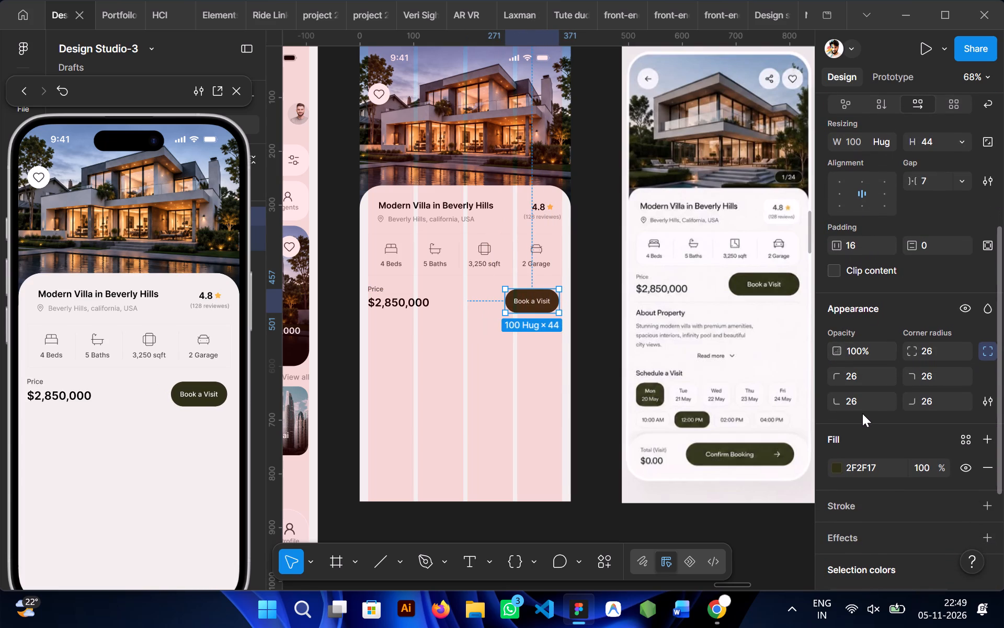
pyautogui.scroll(-1, 862, 413)
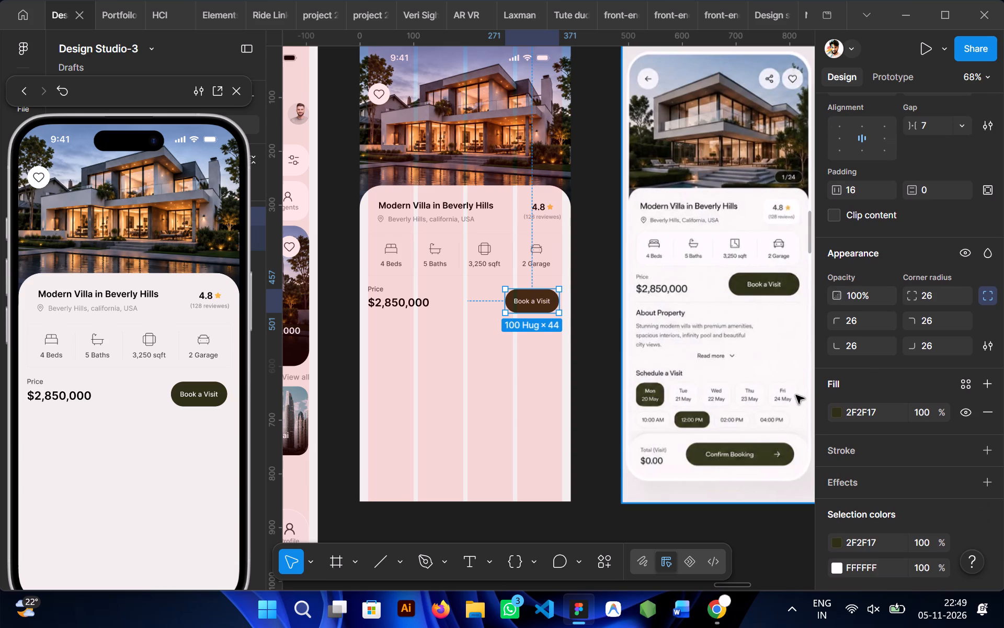
pyautogui.scroll(1, 847, 296)
pyautogui.click(847, 296)
pyautogui.scroll(1, 847, 296)
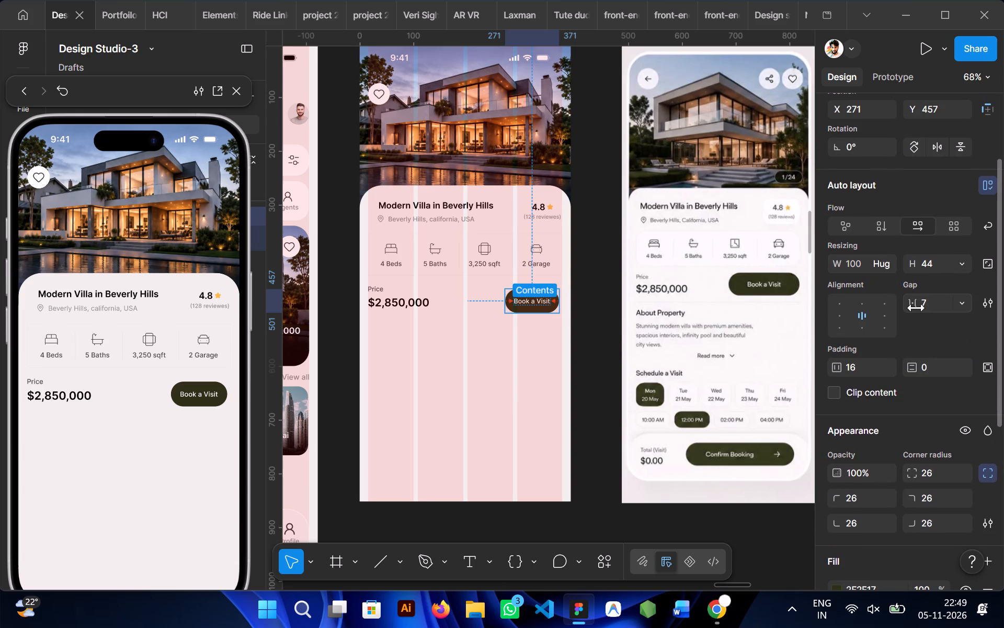
pyautogui.scroll(-1, 876, 329)
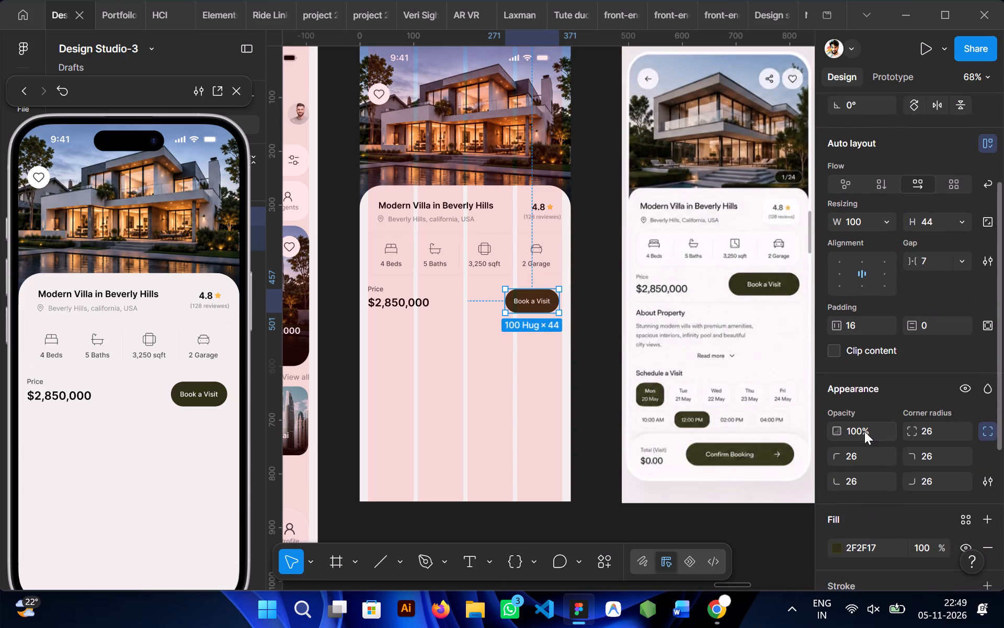
pyautogui.scroll(-1, 874, 362)
pyautogui.scroll(3, 874, 362)
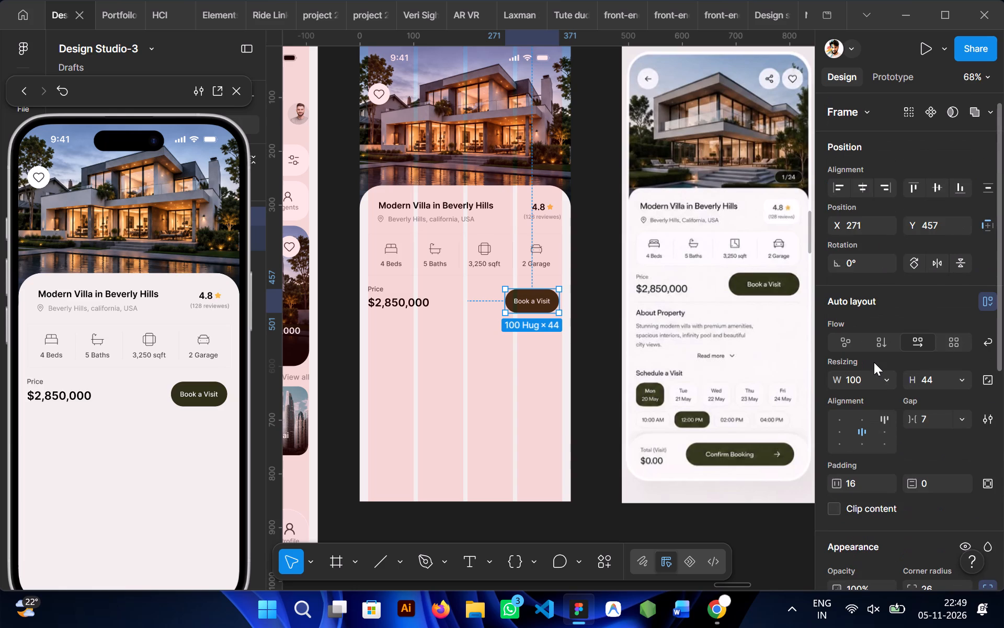
pyautogui.scroll(1, 874, 362)
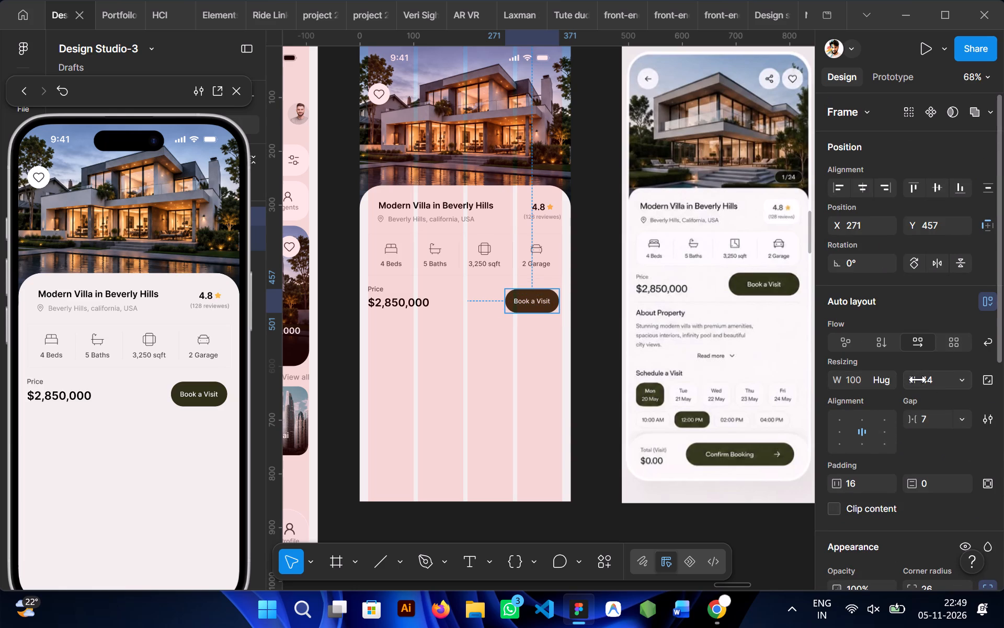
pyautogui.moveTo(918, 379); pyautogui.dragTo(504, 310)
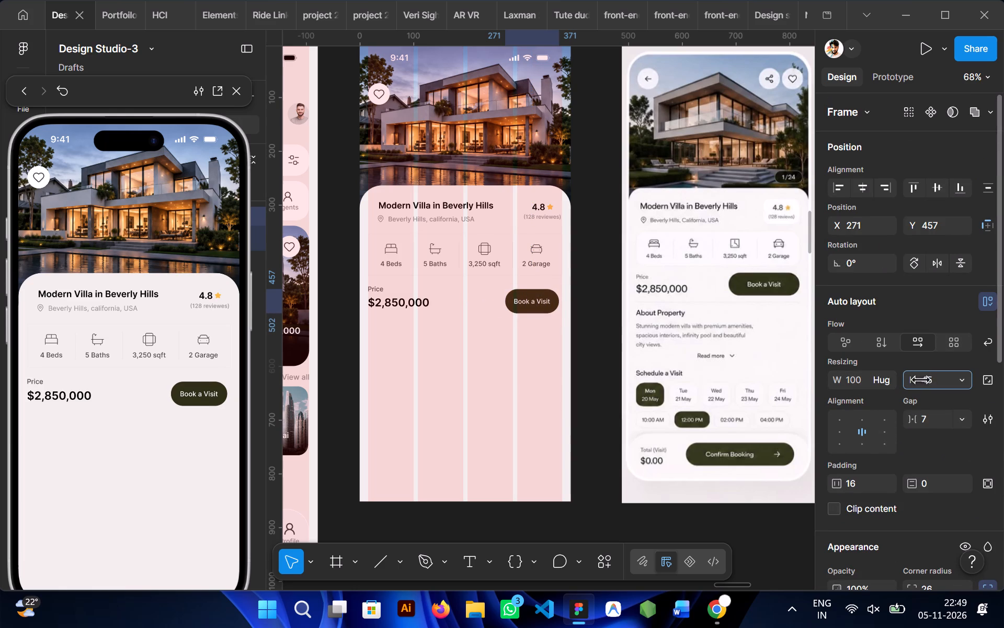
pyautogui.moveTo(504, 310); pyautogui.dragTo(509, 312)
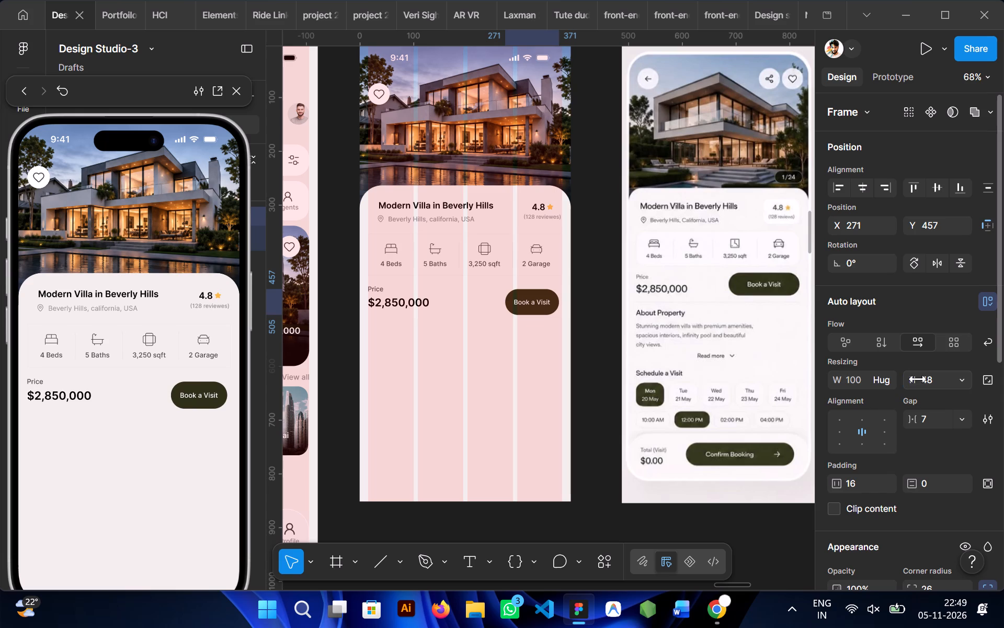
pyautogui.moveTo(839, 387); pyautogui.dragTo(835, 388)
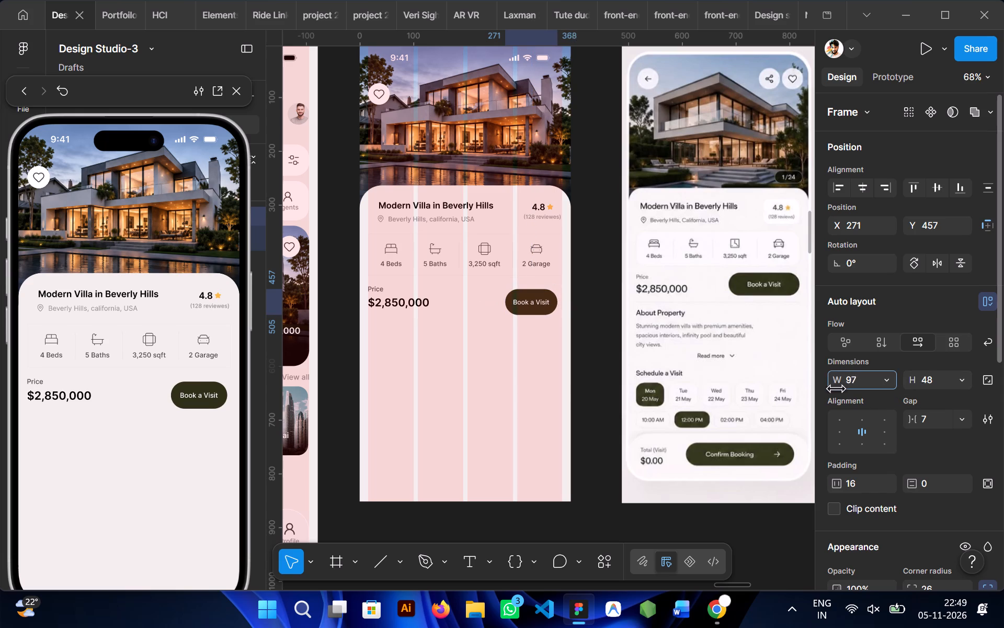
pyautogui.moveTo(835, 388); pyautogui.dragTo(530, 309)
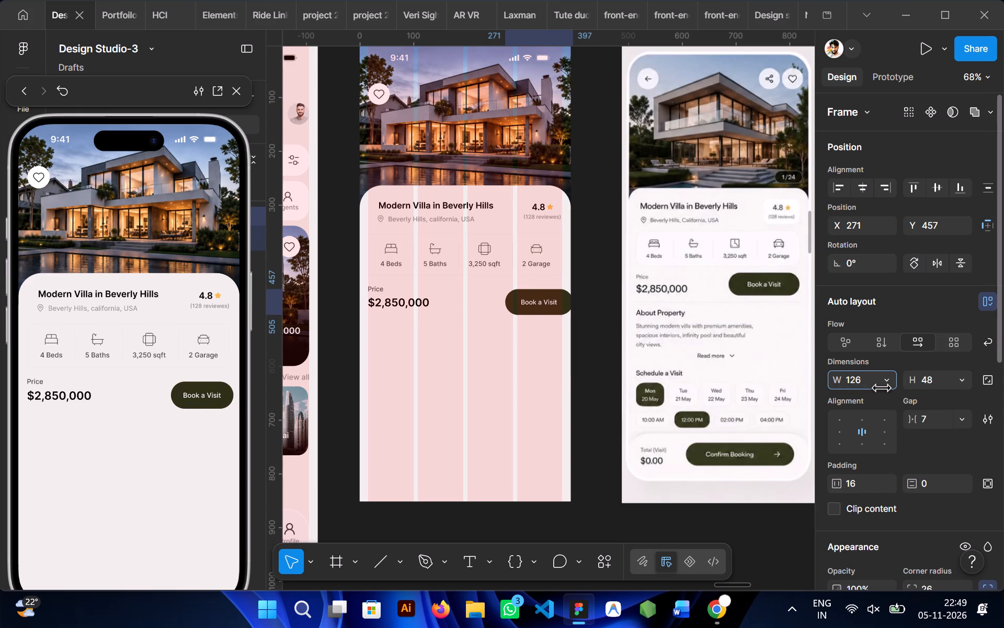
pyautogui.moveTo(530, 309); pyautogui.dragTo(529, 311)
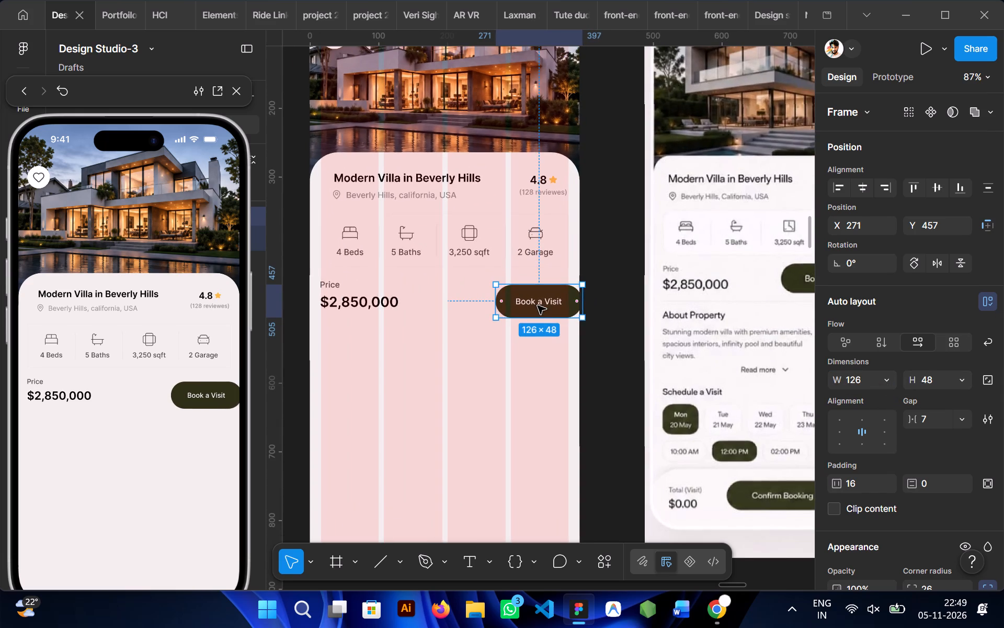
# Nudge the Book a Visit button left to X 250 so it sits inside the layout grid's right margin.
pyautogui.press('Left')
pyautogui.press('Left')
pyautogui.press('Left')
pyautogui.press('Left')
pyautogui.press('Left')
pyautogui.press('Left')
pyautogui.press('Left')
pyautogui.press('Left')
pyautogui.press('Left')
pyautogui.press('Left')
pyautogui.press('Left')
pyautogui.press('Left')
pyautogui.press('Left')
pyautogui.press('Left')
pyautogui.press('Left')
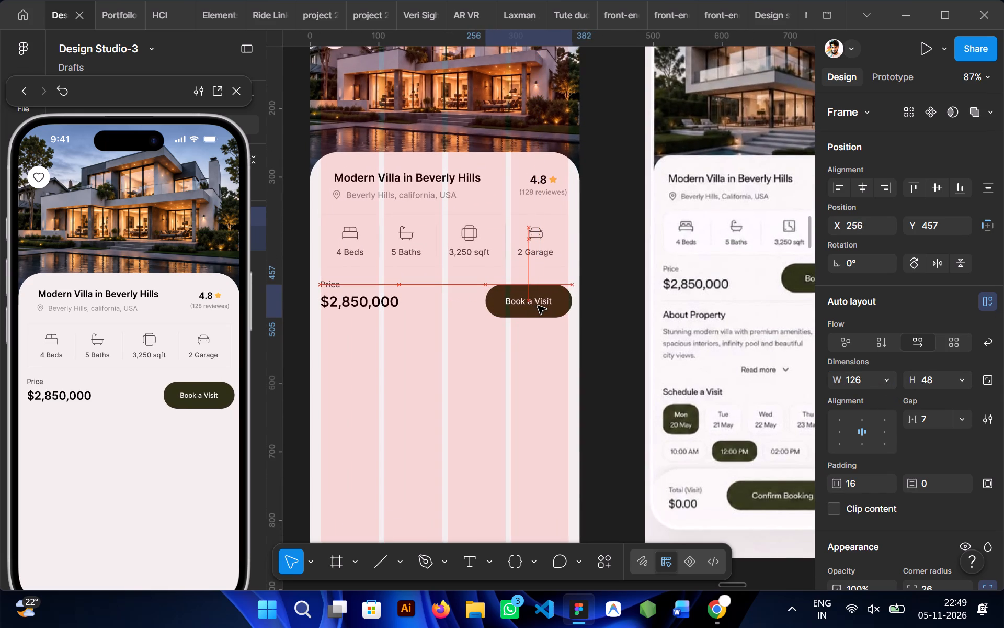
pyautogui.press('Left')
pyautogui.press('Left')
pyautogui.press('Left')
pyautogui.press('Left')
pyautogui.press('Left')
pyautogui.press('Left')
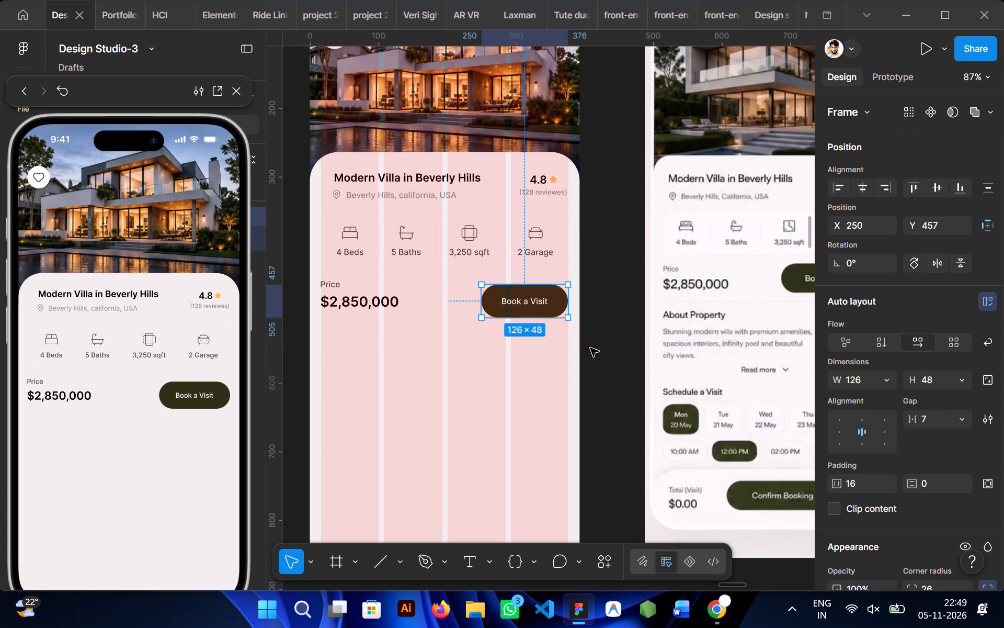
pyautogui.click(596, 351)
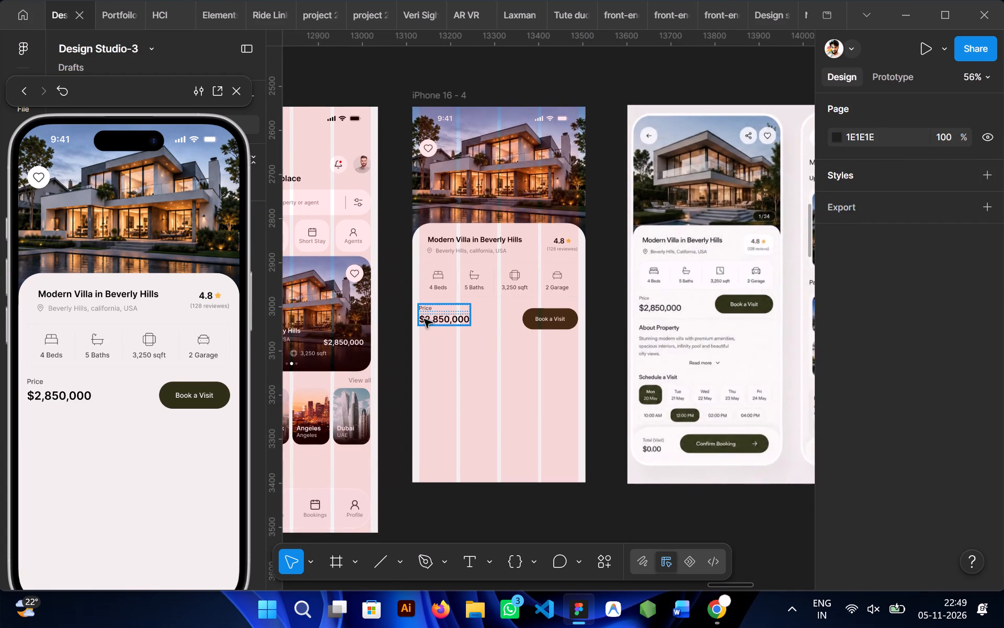
# Align the price block and the Book a Visit button on their vertical centres.
pyautogui.click(446, 321)
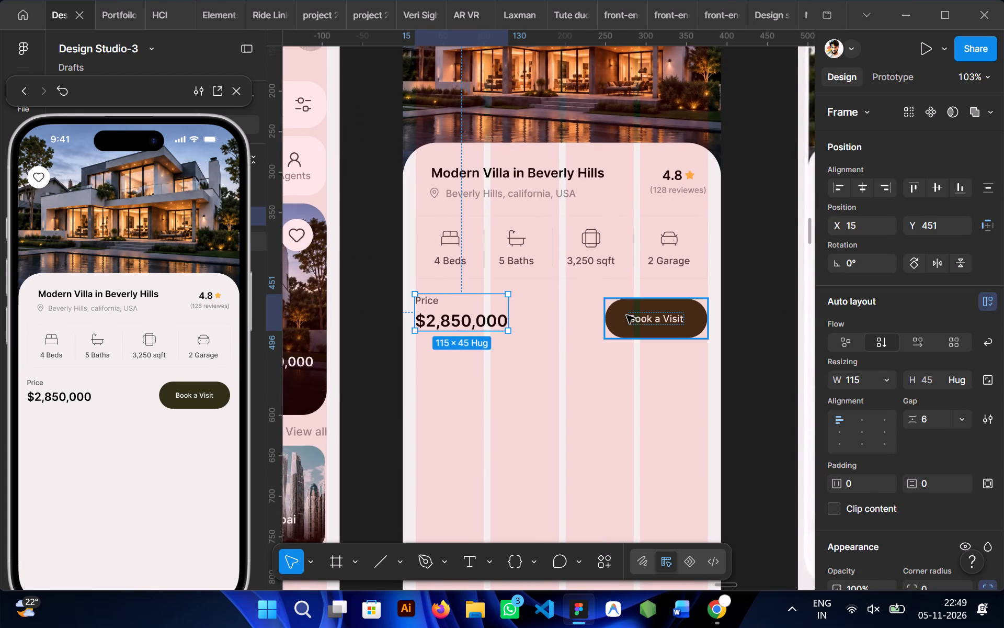
pyautogui.keyDown('shift'); pyautogui.click(634, 319); pyautogui.keyUp('shift')
pyautogui.click(934, 184)
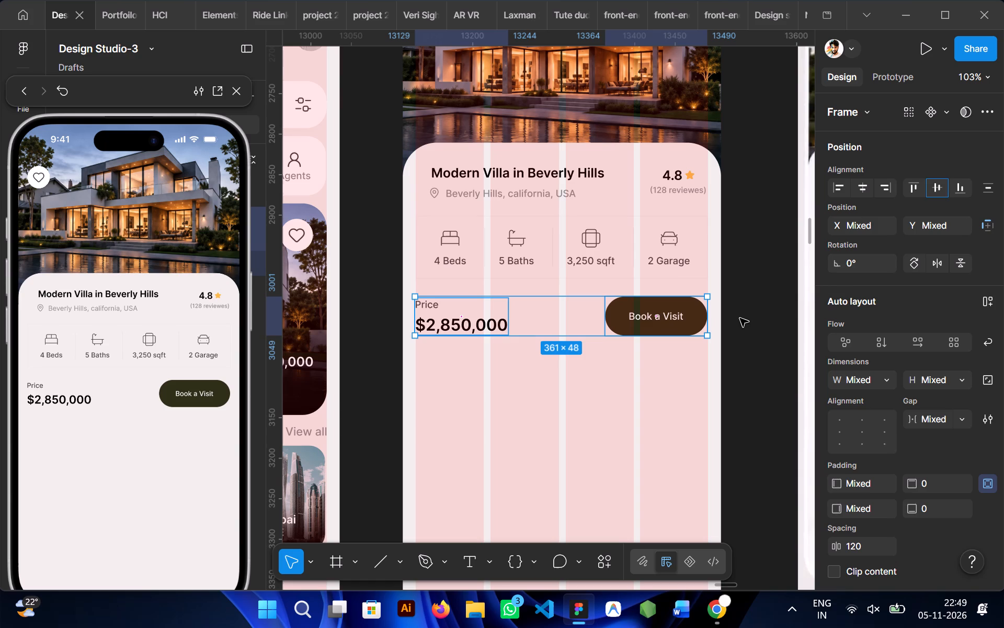
# Wrap the price block and button in a horizontal auto layout row, aligned right with a gap of 120.
pyautogui.hotkey('shift', 'a')
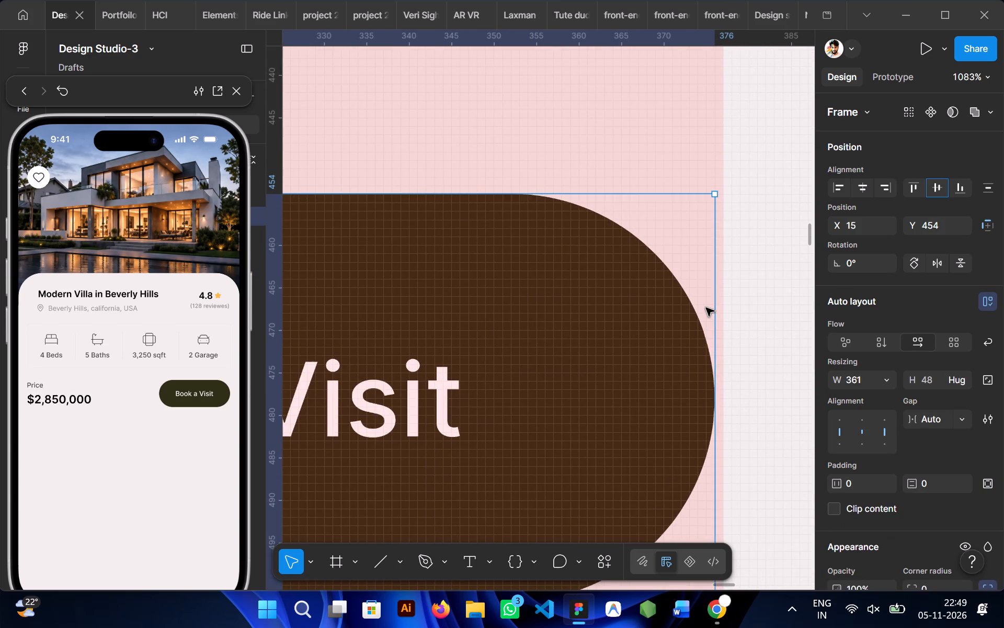
pyautogui.click(874, 431)
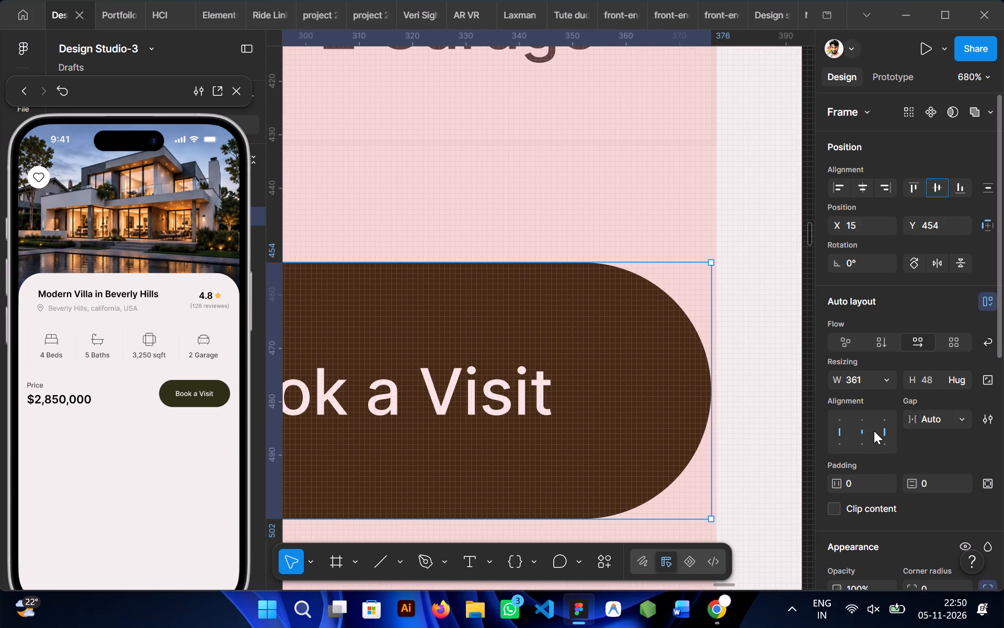
pyautogui.click(883, 434)
pyautogui.click(874, 431)
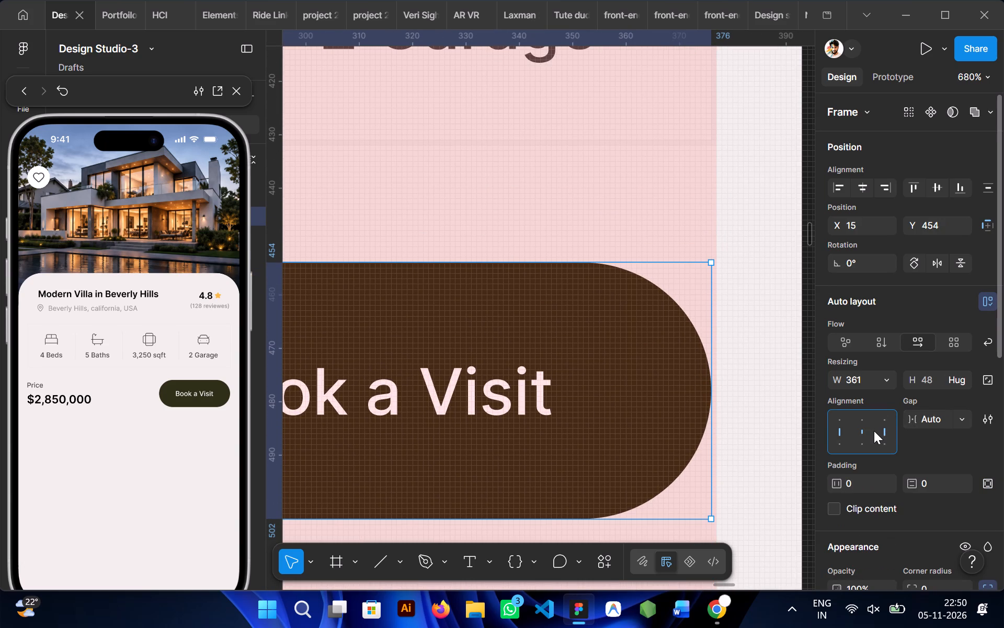
pyautogui.doubleClick(880, 432)
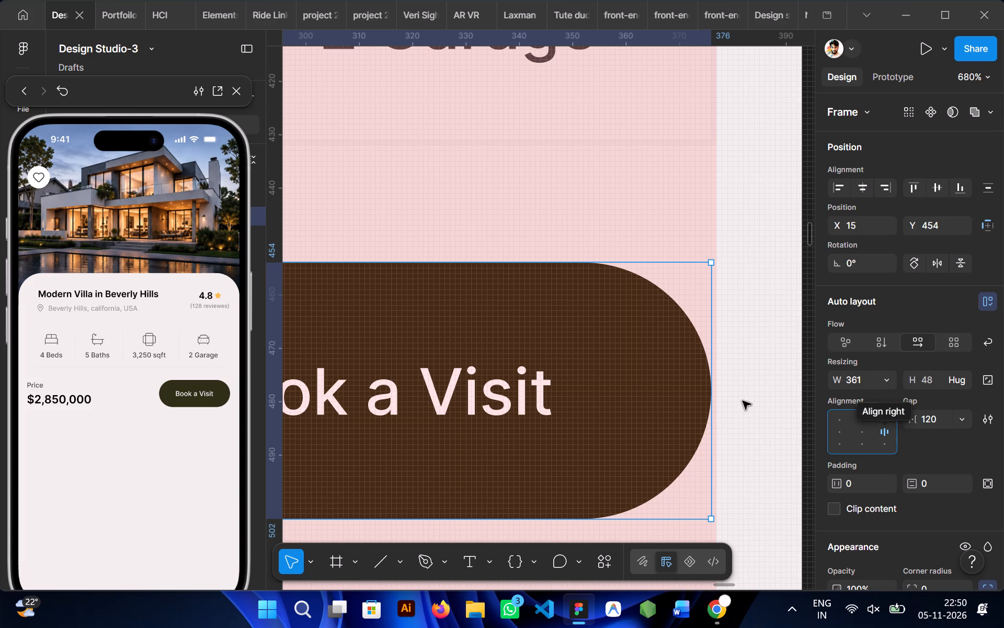
# Widen the price and button row to 362 so its right edge meets the last grid column.
pyautogui.moveTo(675, 397); pyautogui.dragTo(683, 397)
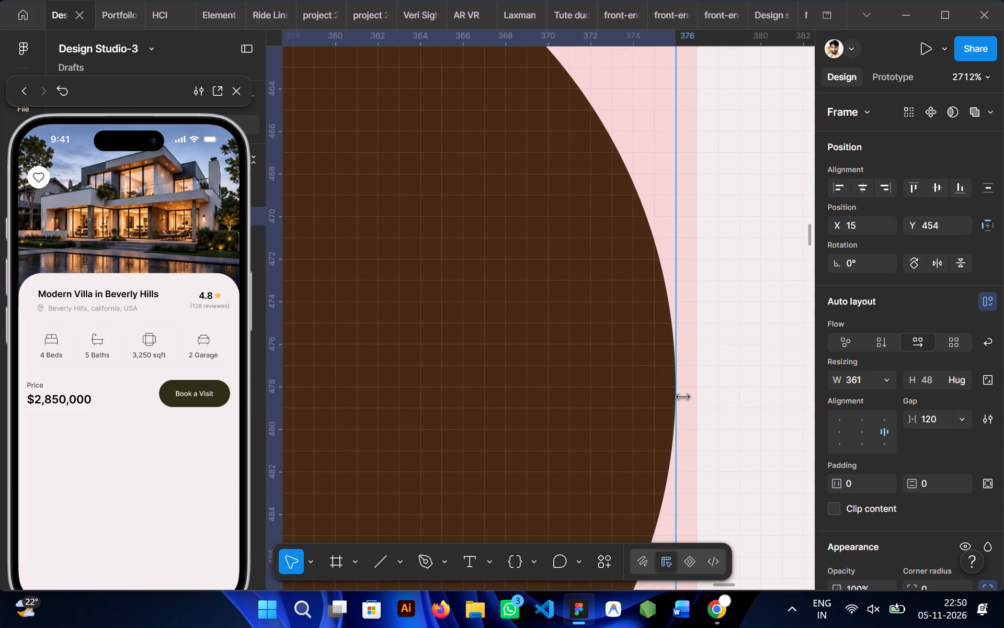
pyautogui.moveTo(683, 397); pyautogui.dragTo(692, 398)
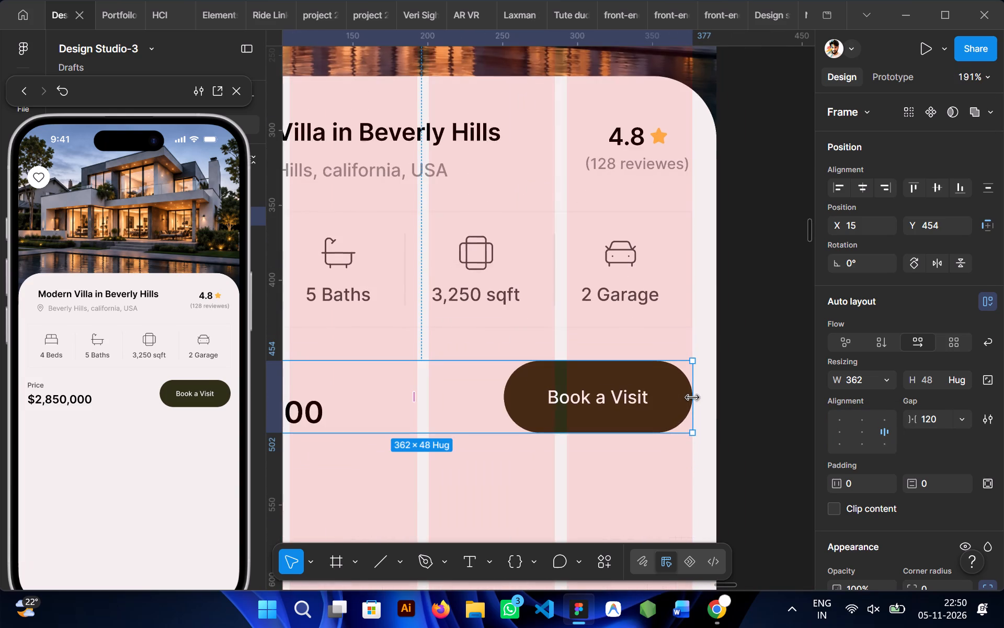
pyautogui.hscroll(1, 692, 398)
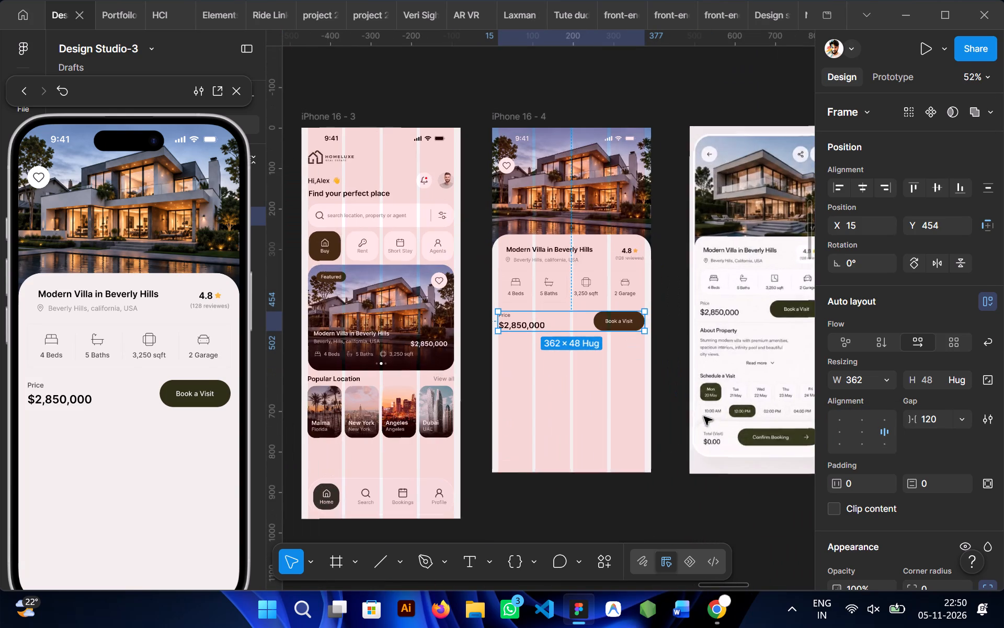
pyautogui.hscroll(1, 657, 425)
pyautogui.hscroll(-1, 642, 419)
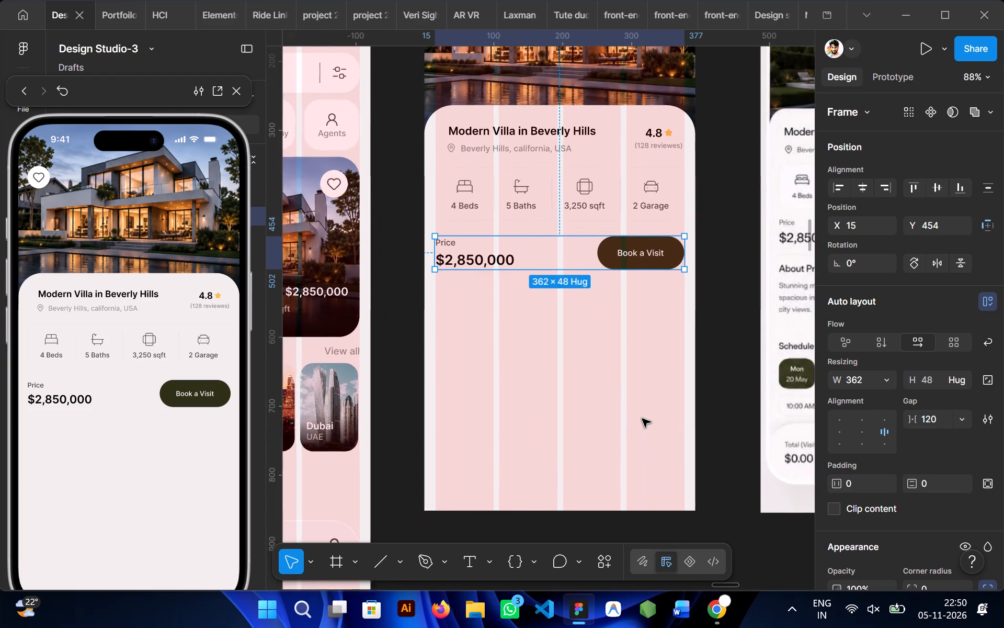
pyautogui.hscroll(-1, 642, 419)
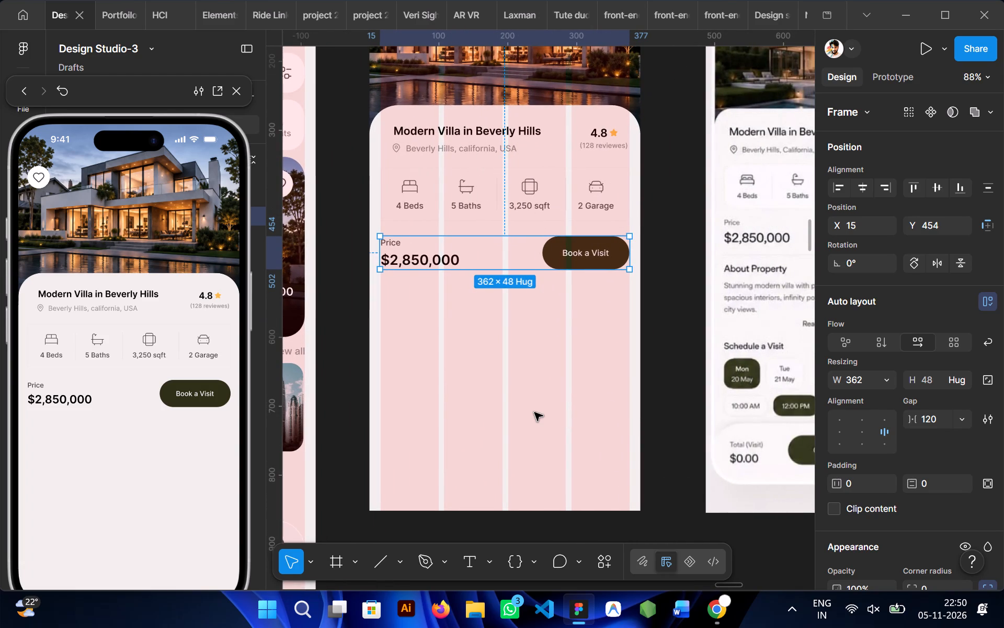
pyautogui.click(398, 401)
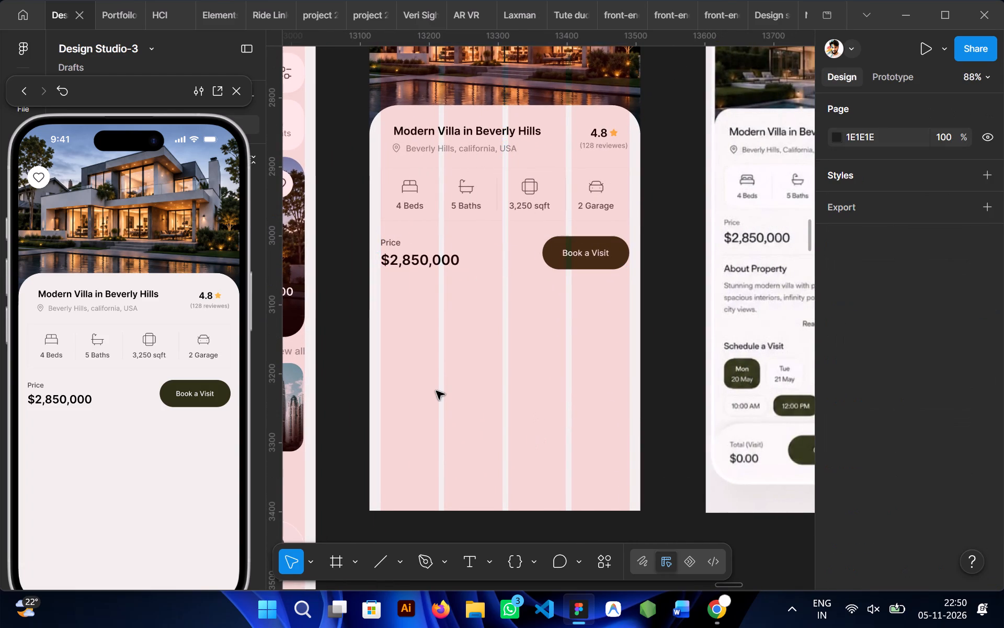
# Duplicate the Modern Villa in Beverly Hills title below the price row and change the copy's text to "About Property".
pyautogui.hscroll(-1, 436, 391)
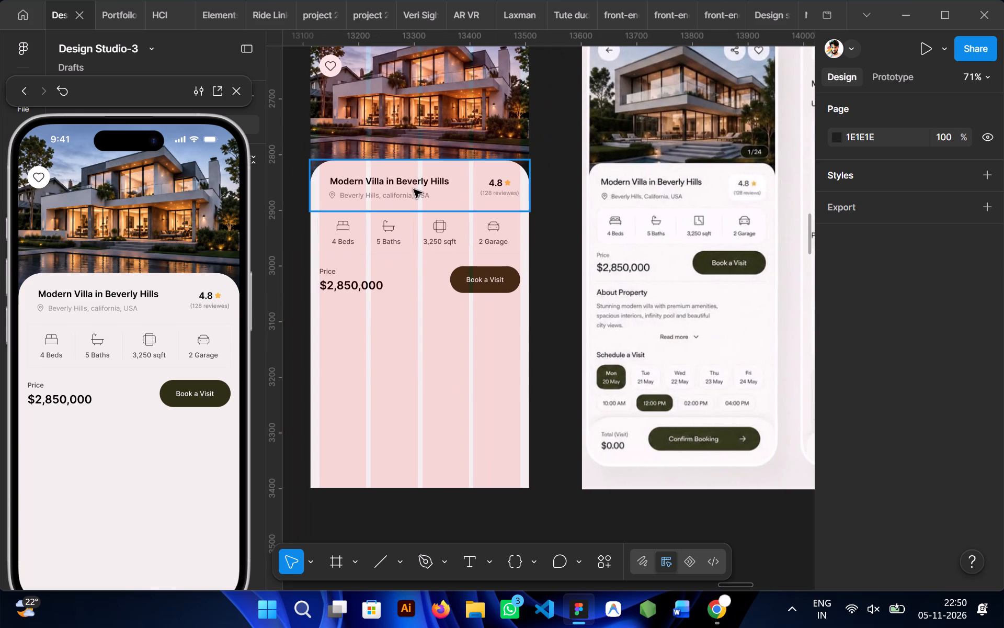
pyautogui.keyDown('ctrl'); pyautogui.click(385, 180); pyautogui.keyUp('ctrl')
pyautogui.keyDown('alt'); pyautogui.moveTo(389, 180); pyautogui.dragTo(380, 320); pyautogui.keyUp('alt')
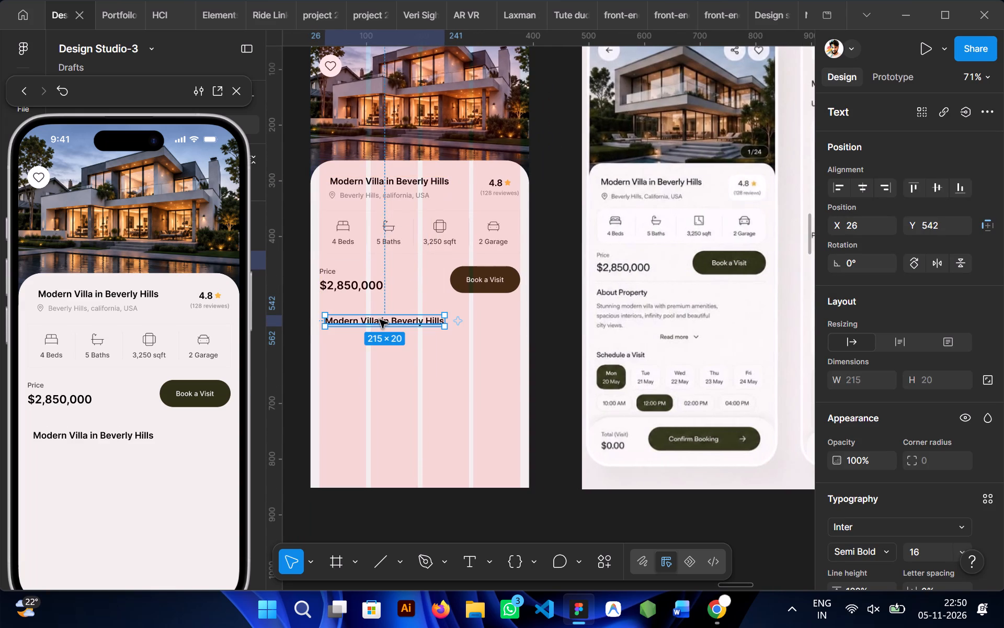
pyautogui.doubleClick(380, 320)
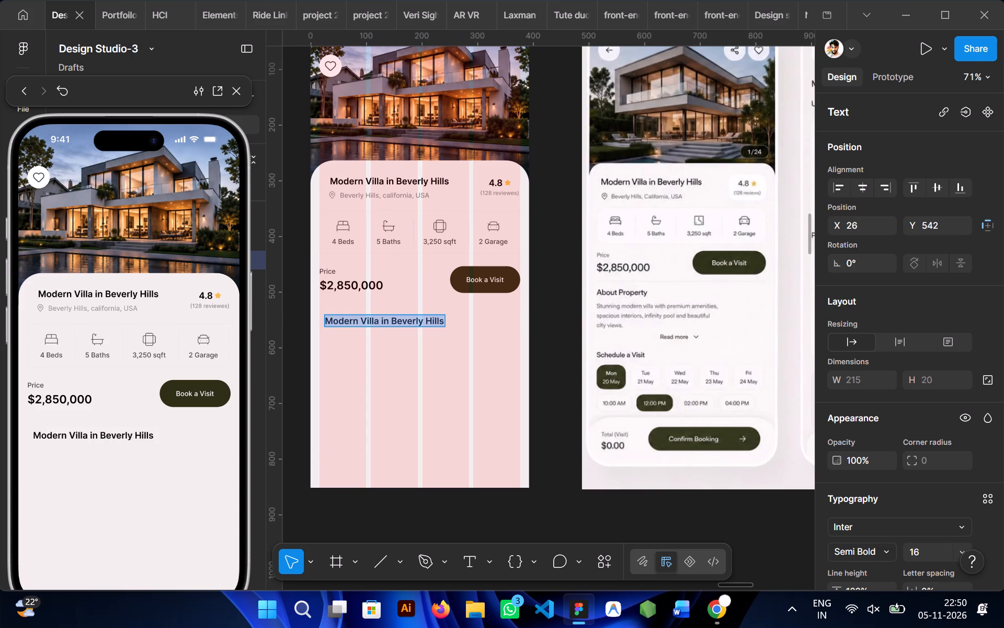
pyautogui.write('About')
pyautogui.press('space')
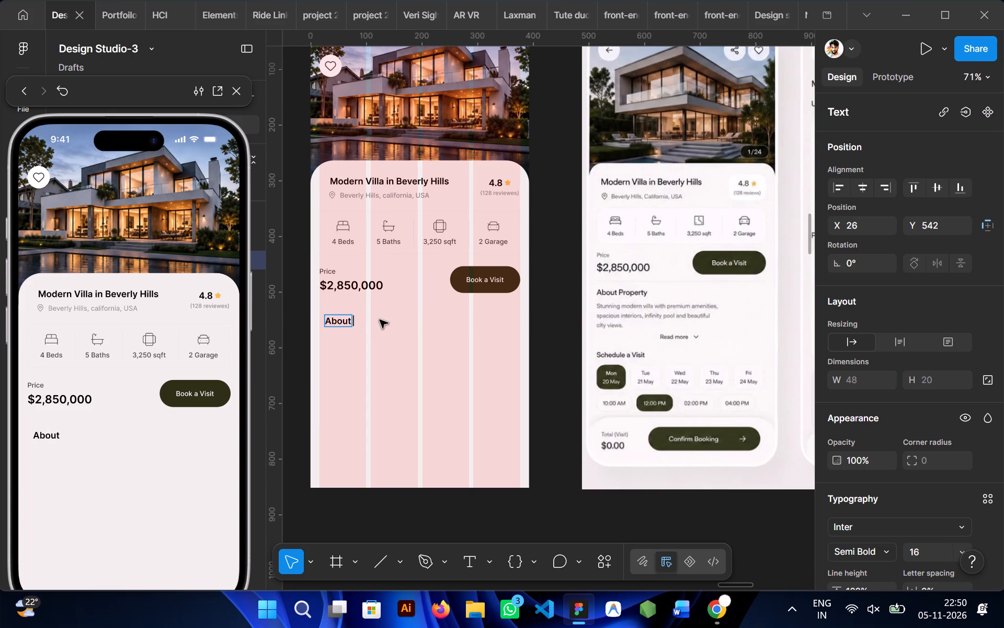
pyautogui.write('Pro')
pyautogui.write('perty')
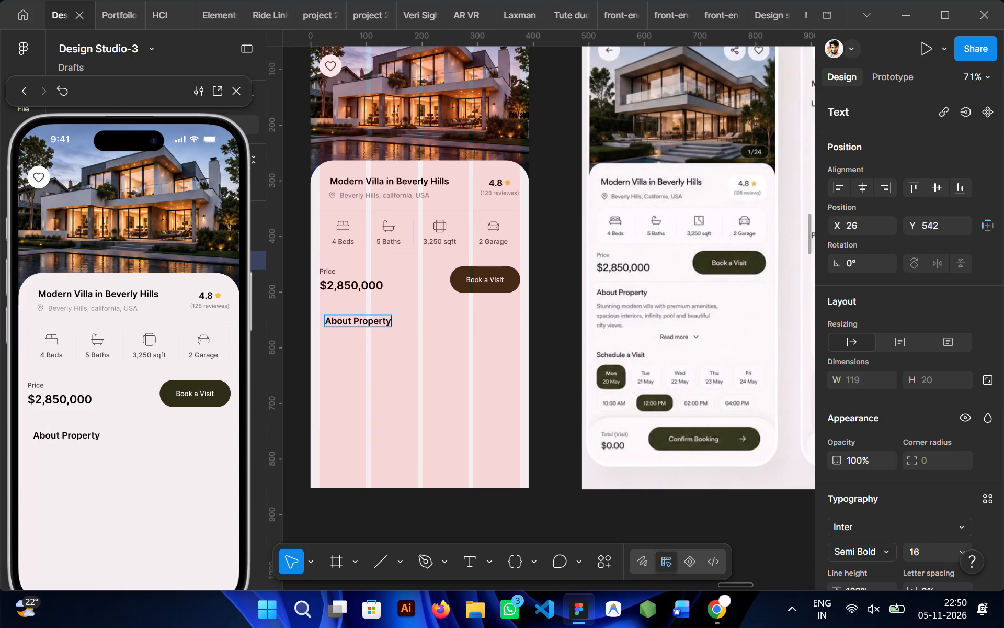
pyautogui.click(390, 365)
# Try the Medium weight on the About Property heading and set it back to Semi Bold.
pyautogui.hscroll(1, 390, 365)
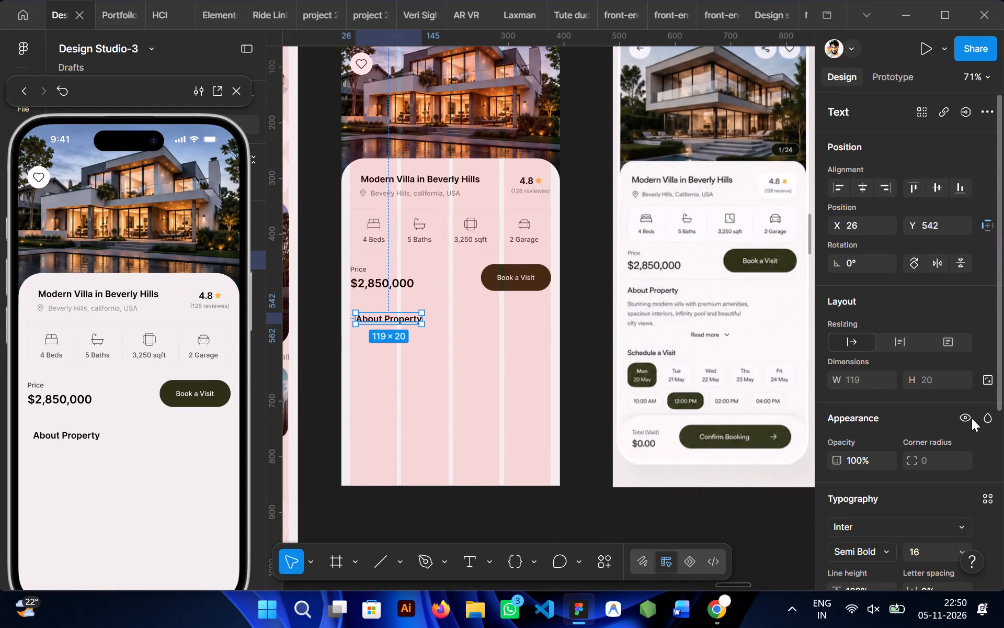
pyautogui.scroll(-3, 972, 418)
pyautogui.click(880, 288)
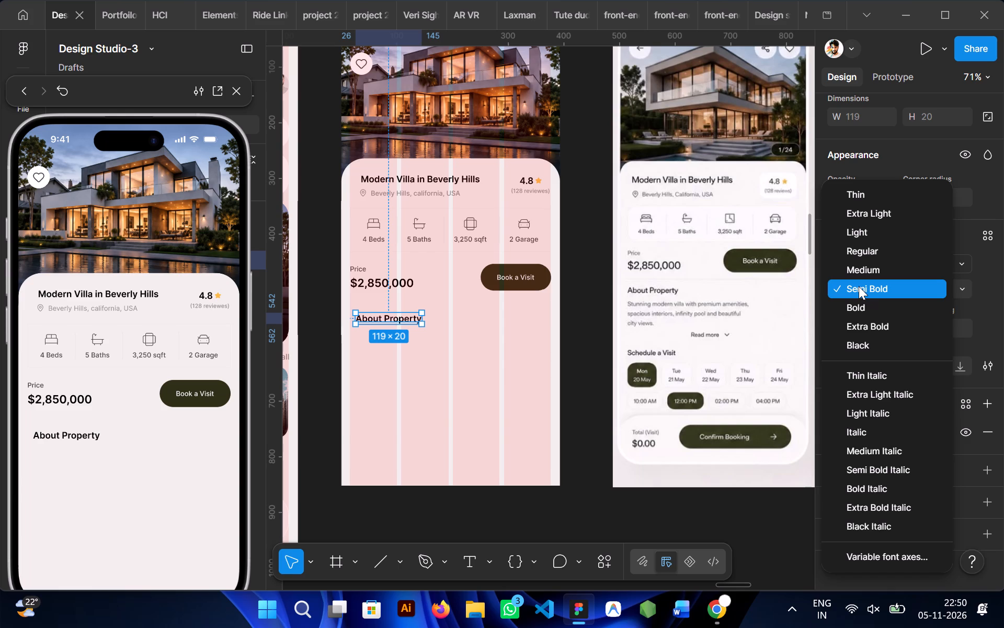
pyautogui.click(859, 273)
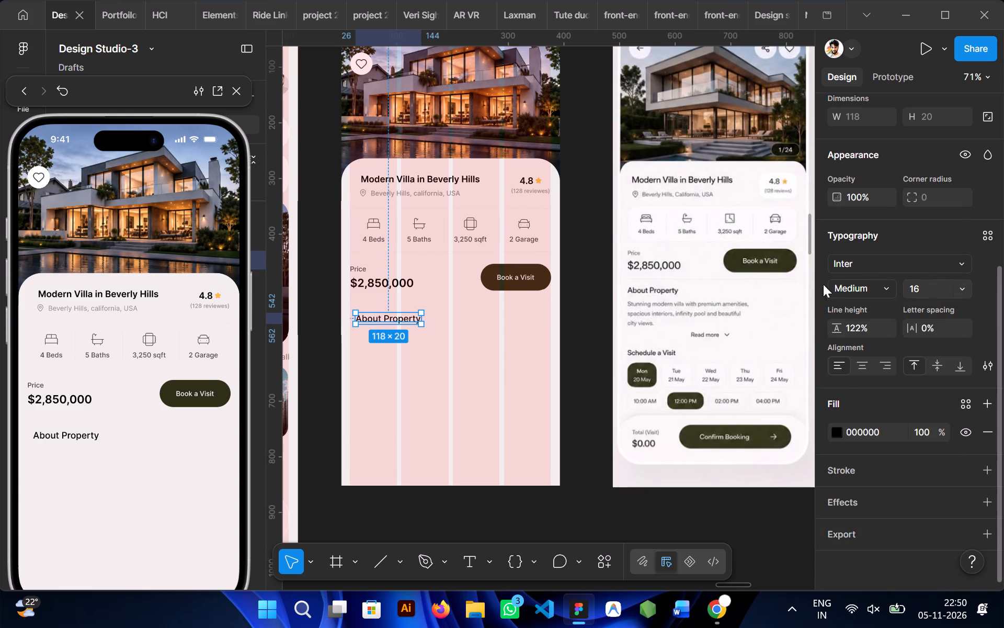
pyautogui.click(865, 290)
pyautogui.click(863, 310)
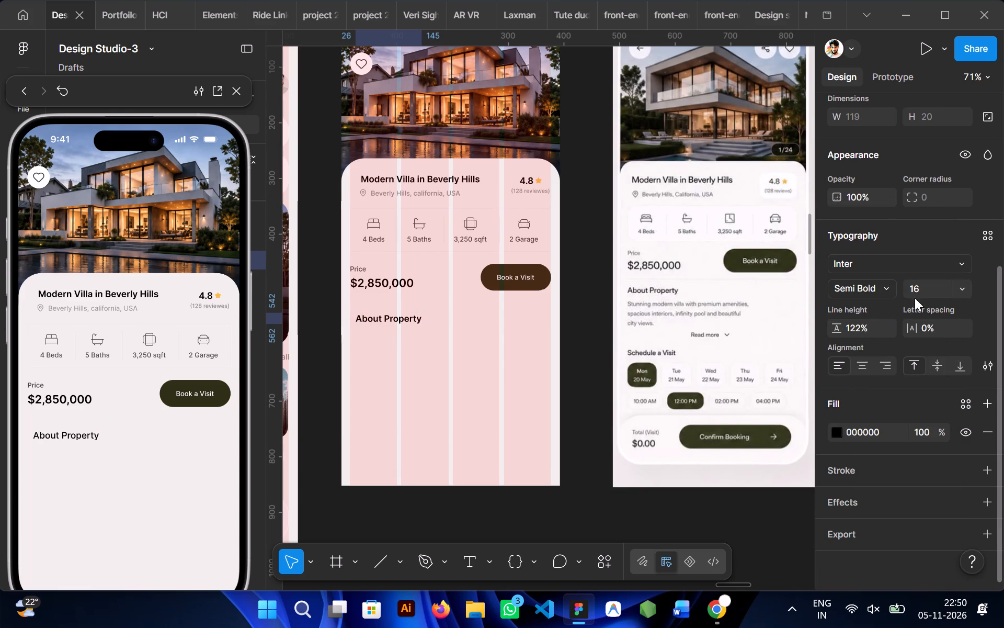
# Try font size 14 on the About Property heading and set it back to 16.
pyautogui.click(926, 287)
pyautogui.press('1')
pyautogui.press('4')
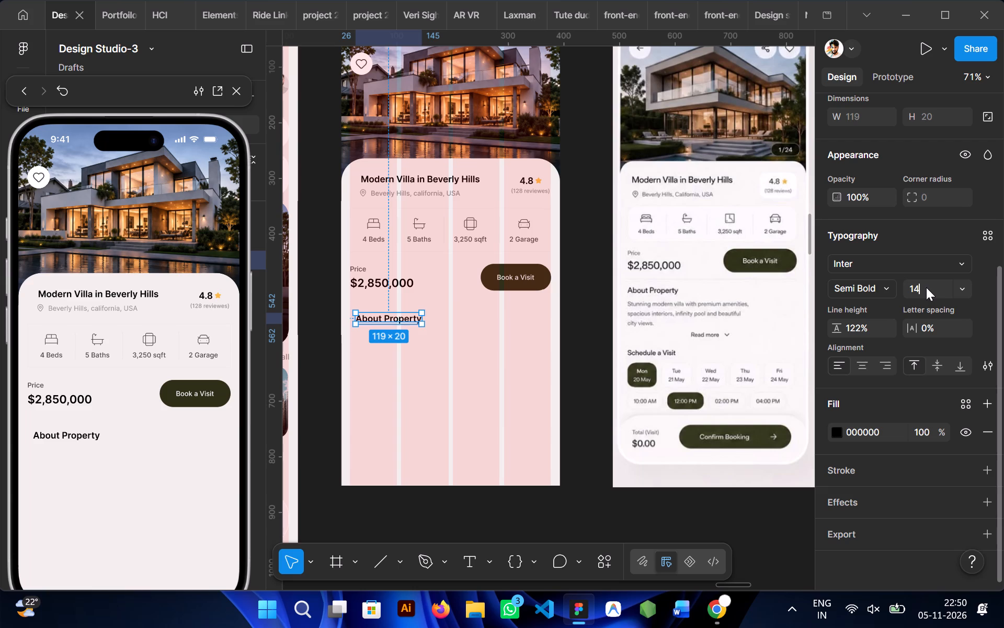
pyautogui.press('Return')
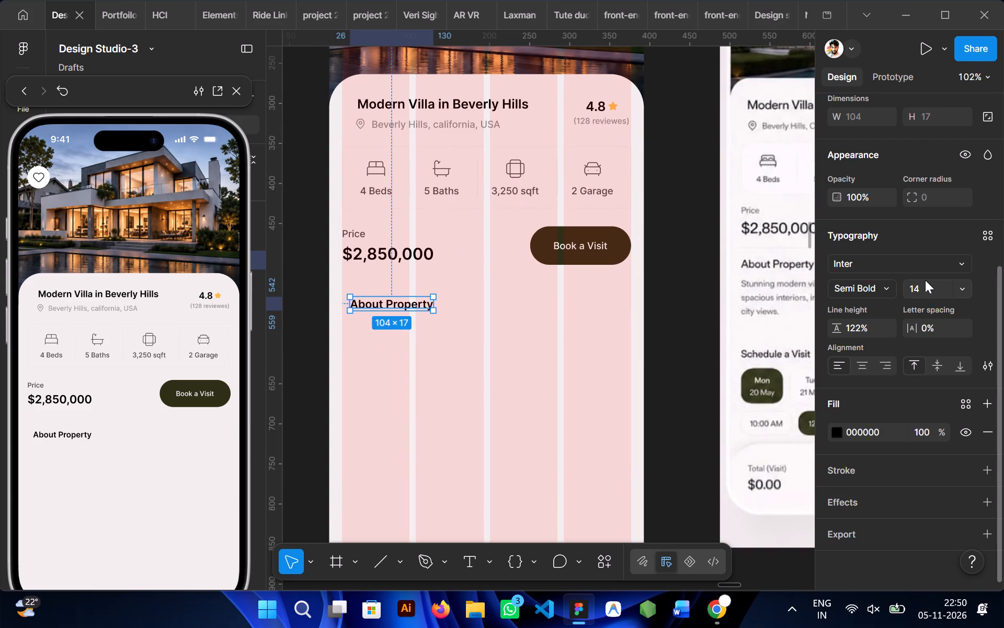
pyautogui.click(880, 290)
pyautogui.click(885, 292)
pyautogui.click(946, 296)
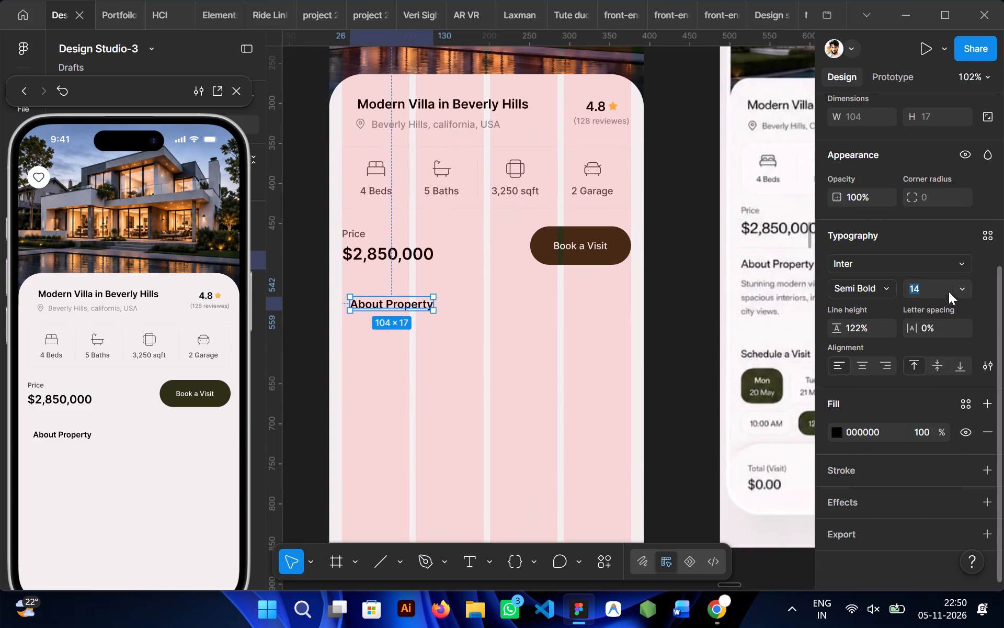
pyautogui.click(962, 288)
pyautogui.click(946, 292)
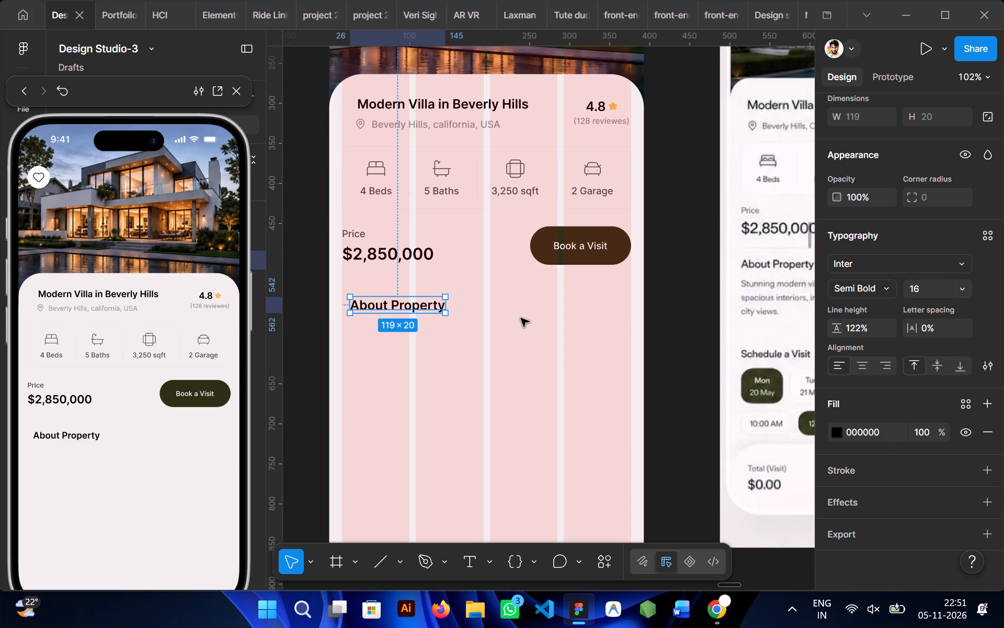
# Duplicate the grey Beverly Hills location line and place the copy under the About Property heading at X 25, Y 584.
pyautogui.hscroll(1, 521, 318)
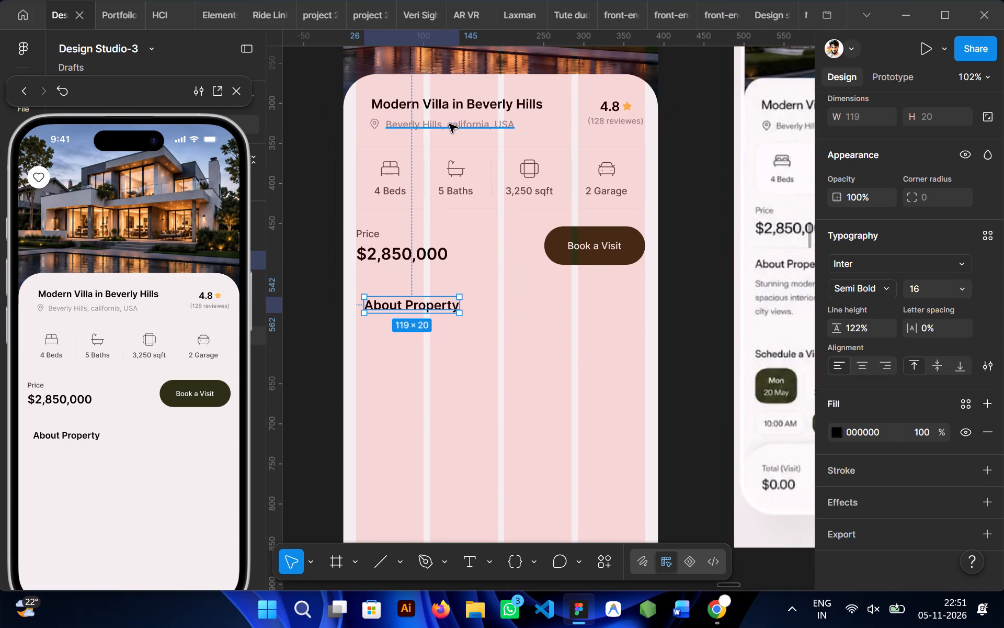
pyautogui.keyDown('ctrl'); pyautogui.click(449, 124); pyautogui.keyUp('ctrl')
pyautogui.keyDown('alt'); pyautogui.moveTo(452, 126); pyautogui.dragTo(436, 341); pyautogui.keyUp('alt')
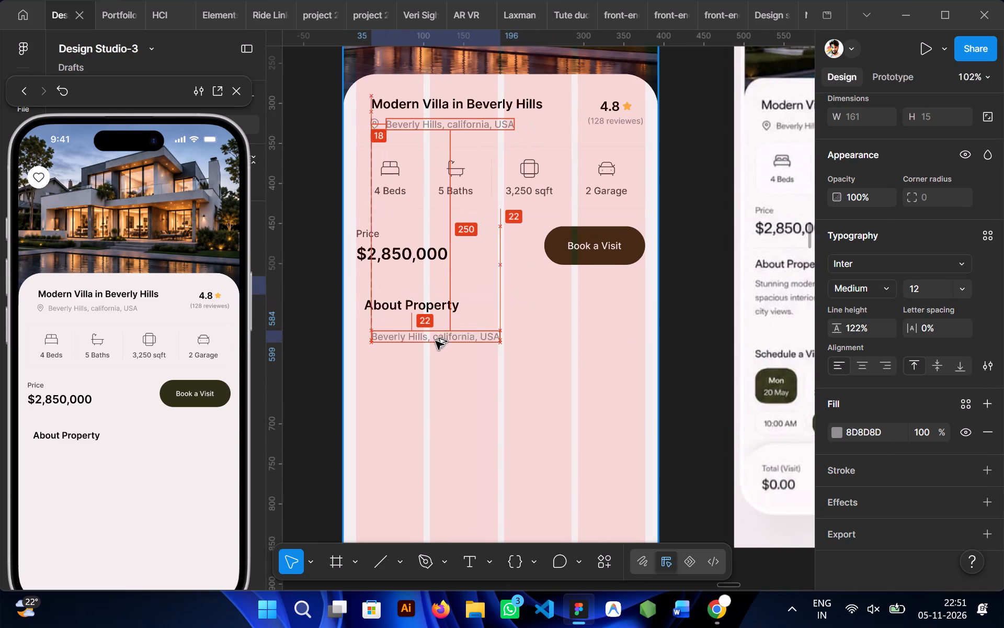
pyautogui.keyDown('alt'); pyautogui.moveTo(436, 341); pyautogui.dragTo(429, 337); pyautogui.keyUp('alt')
# Move the About Property heading to X 16 so its left edge lines up with the price block.
pyautogui.click(403, 305)
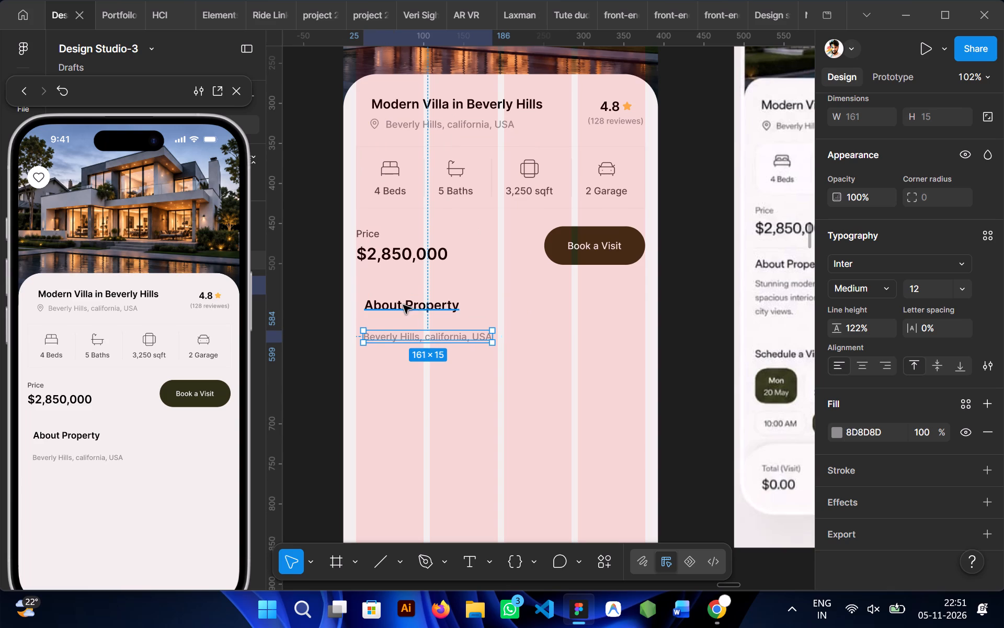
pyautogui.hscroll(1, 375, 310)
pyautogui.moveTo(448, 294); pyautogui.dragTo(435, 296)
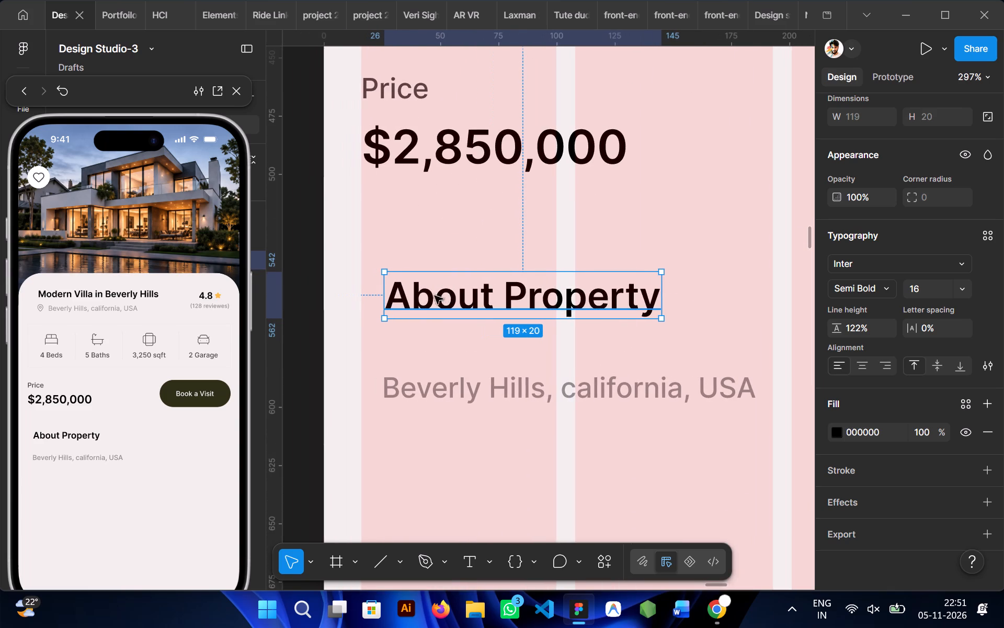
pyautogui.moveTo(435, 296); pyautogui.dragTo(427, 294)
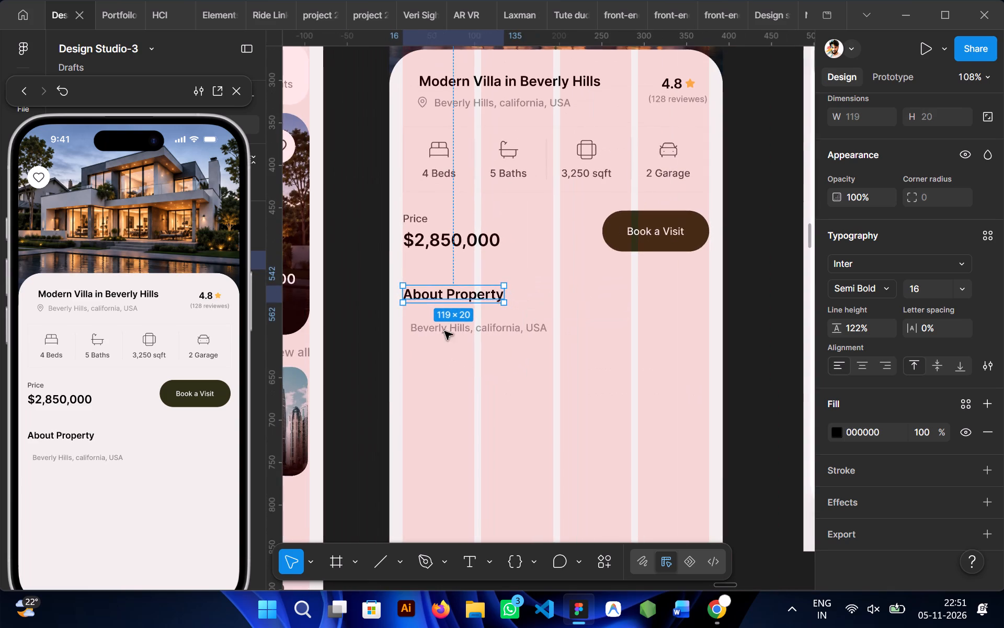
pyautogui.click(469, 391)
# Replace the copied location text under the About Property heading with "Stunning mordern Villa".
pyautogui.hscroll(-1, 445, 337)
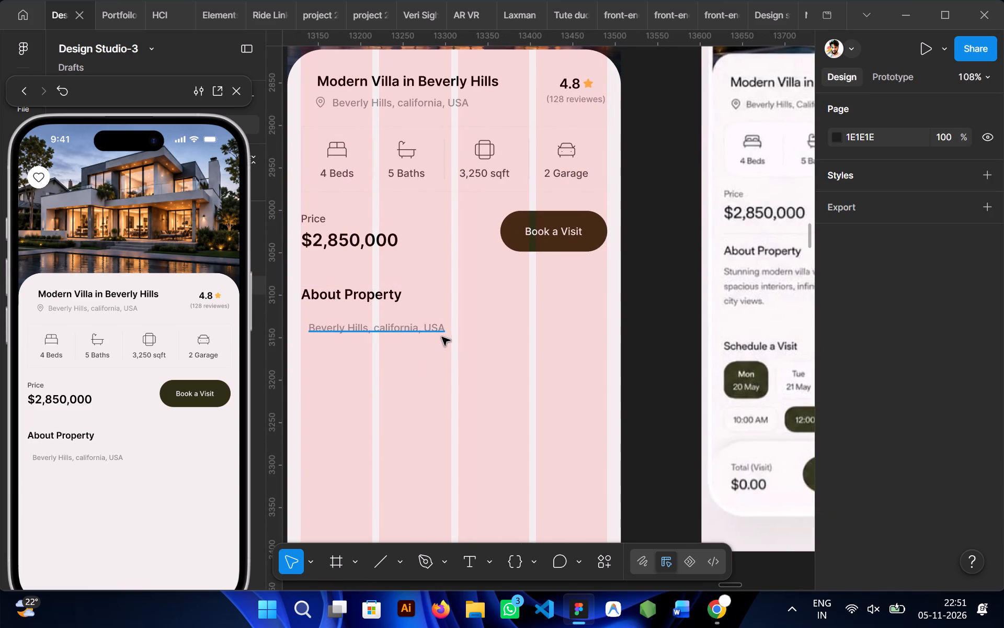
pyautogui.keyDown('ctrl'); pyautogui.doubleClick(409, 324); pyautogui.keyUp('ctrl')
pyautogui.hscroll(-1, 409, 324)
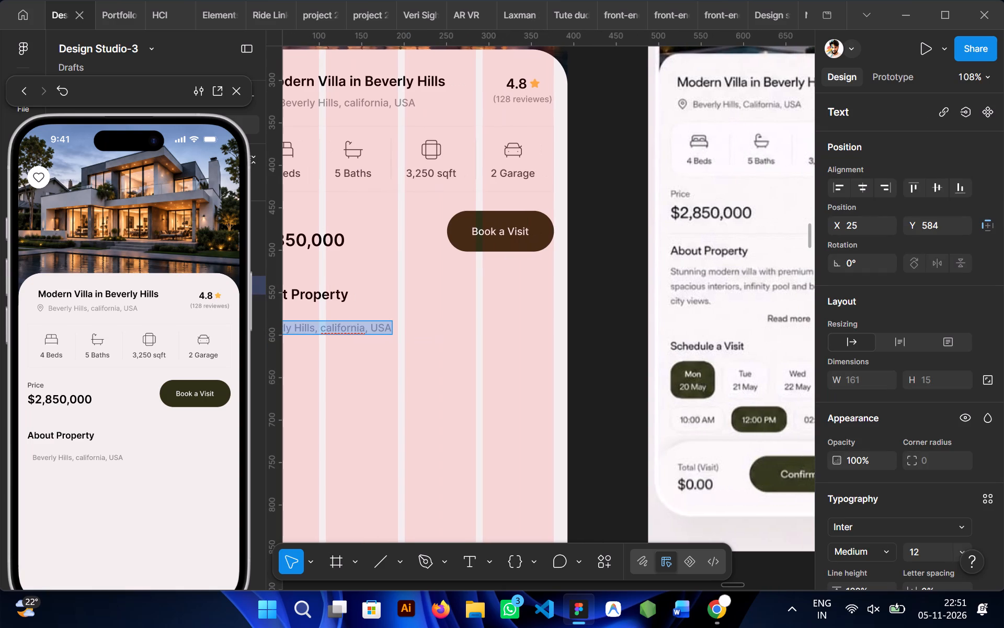
pyautogui.write('Sti')
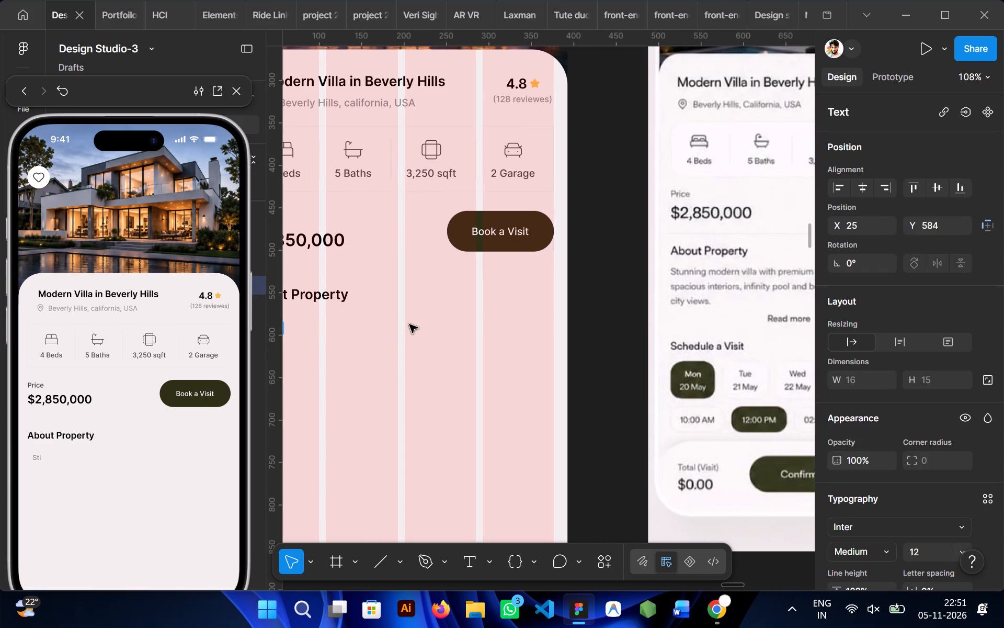
pyautogui.press('BackSpace')
pyautogui.press('u')
pyautogui.write('nning')
pyautogui.press('space')
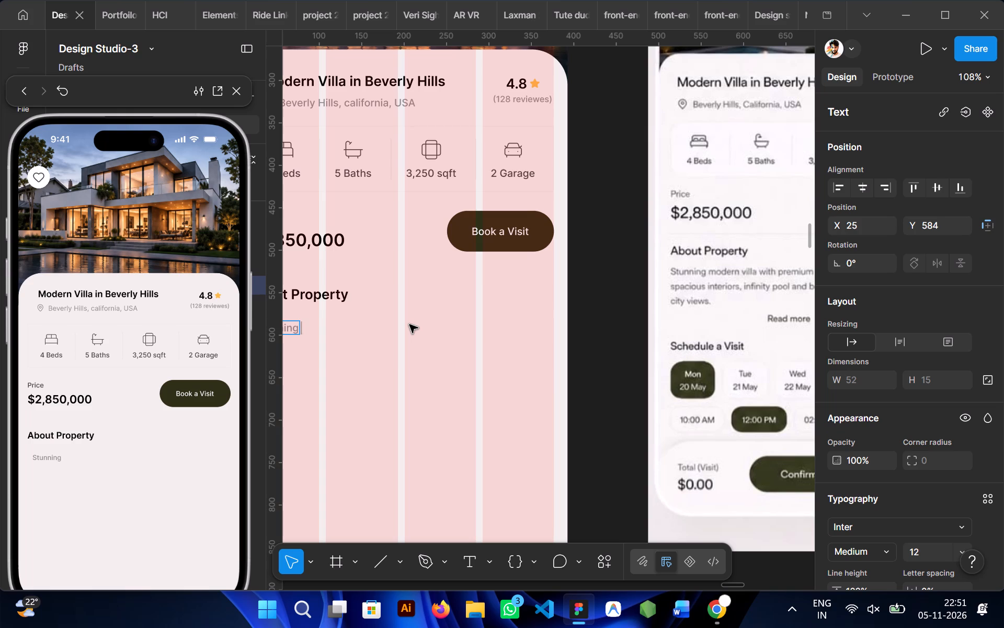
pyautogui.write('morders')
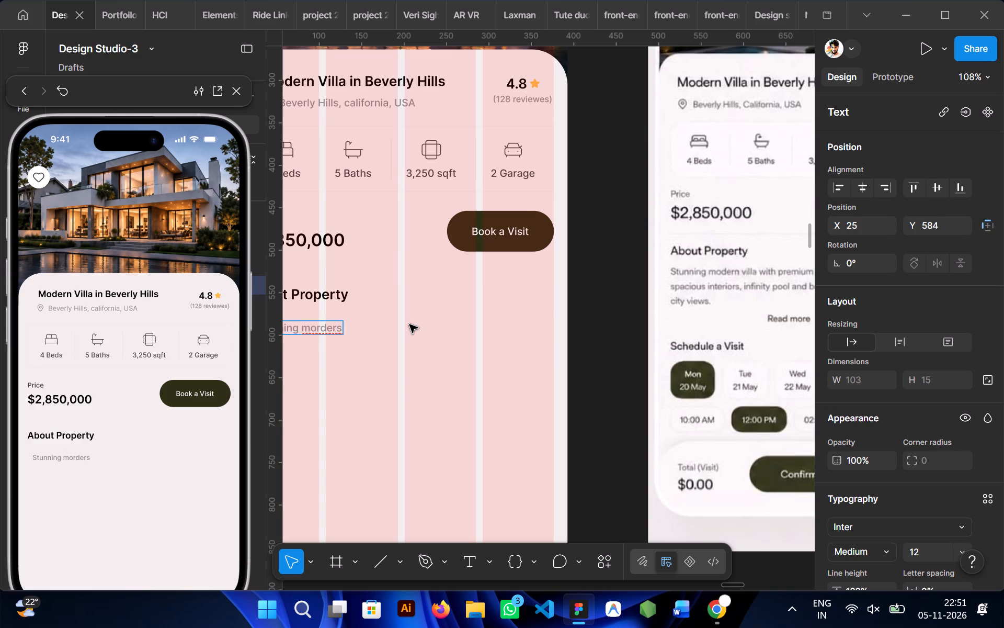
pyautogui.press('BackSpace')
pyautogui.write('n')
pyautogui.press('space')
pyautogui.write('Villa')
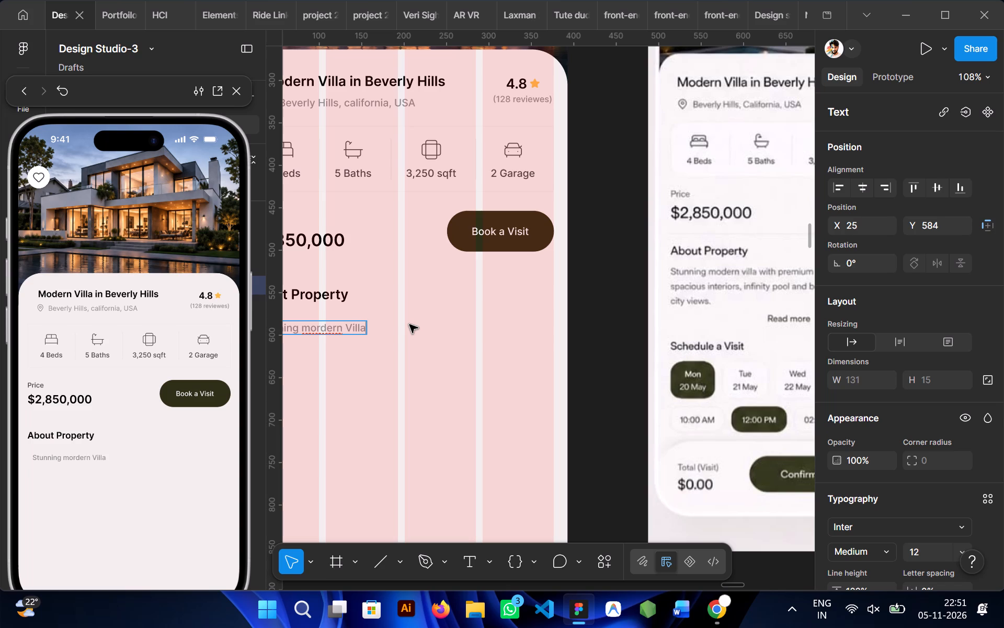
pyautogui.press('space')
# Complete the description's first line by adding "with premium amenities;" after "Villa".
pyautogui.write('wit')
pyautogui.write('h')
pyautogui.press('space')
pyautogui.hscroll(-1, 409, 324)
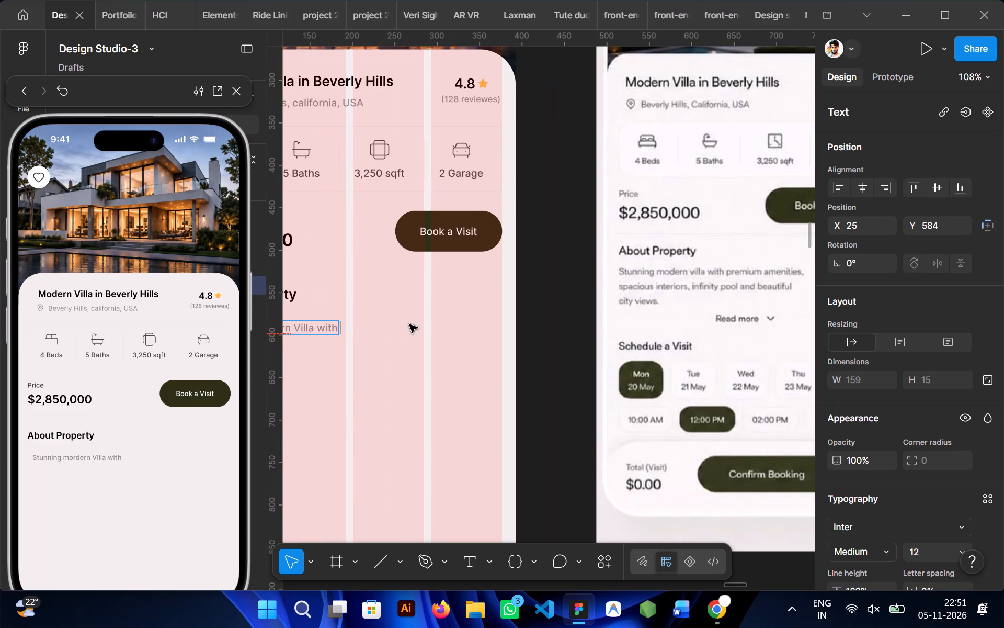
pyautogui.hotkey('shift', 'p')
pyautogui.press('BackSpace')
pyautogui.write('pre')
pyautogui.write('mi')
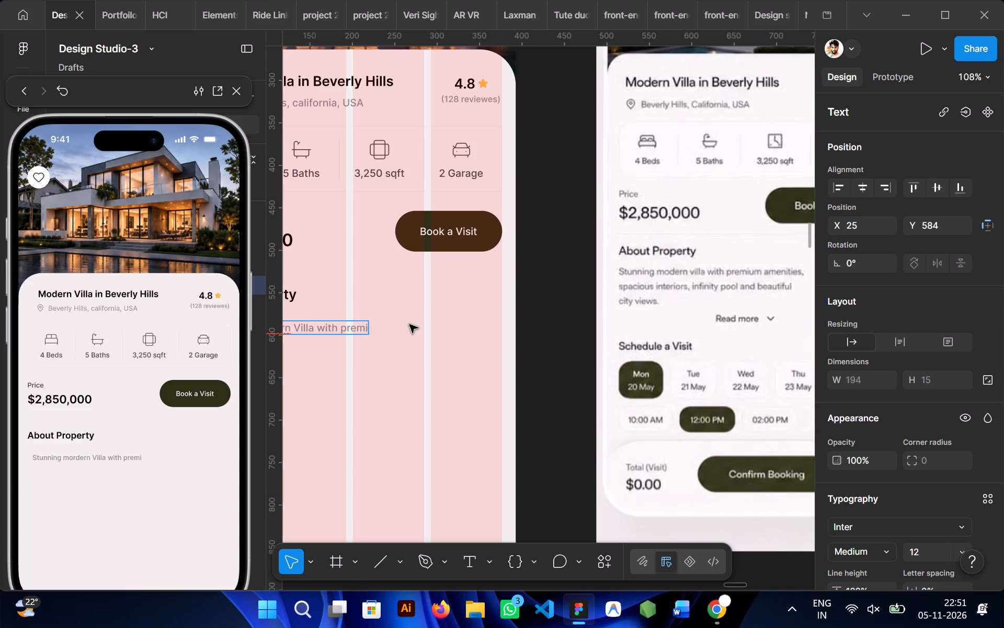
pyautogui.write('um')
pyautogui.press('space')
pyautogui.write('a')
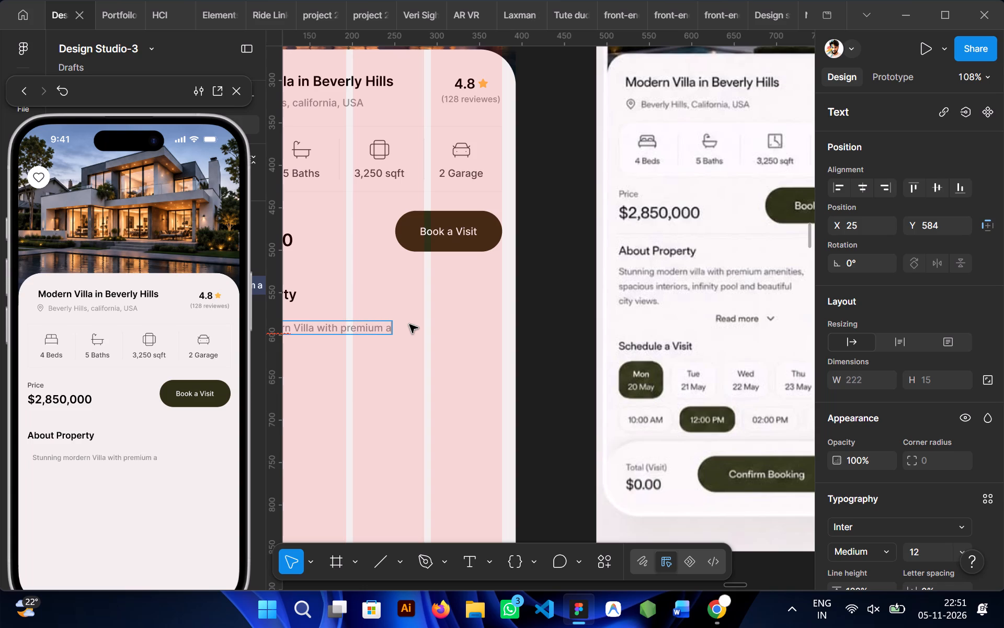
pyautogui.press('m')
pyautogui.press('e')
pyautogui.press('n')
pyautogui.write('ities')
pyautogui.press(';')
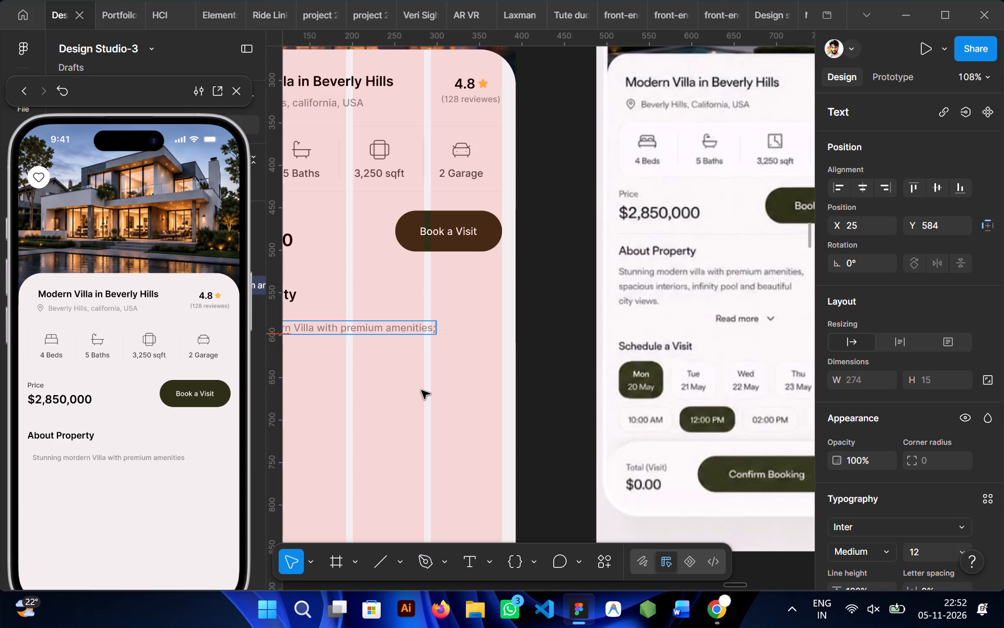
# Start a second line in the property description with "spacious interiors,".
pyautogui.press('Return')
pyautogui.hscroll(1, 421, 390)
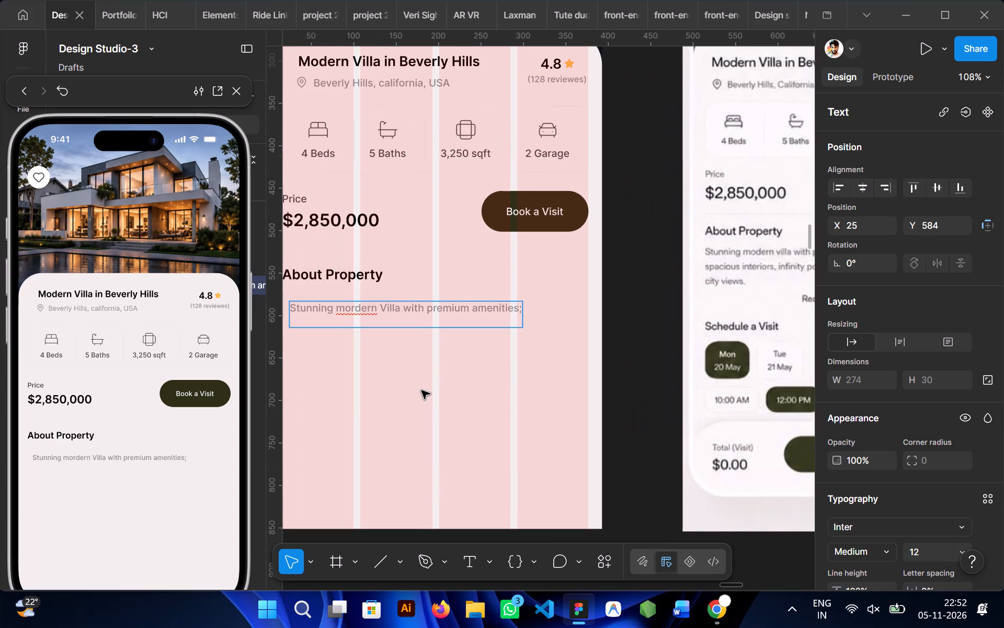
pyautogui.hscroll(2, 421, 390)
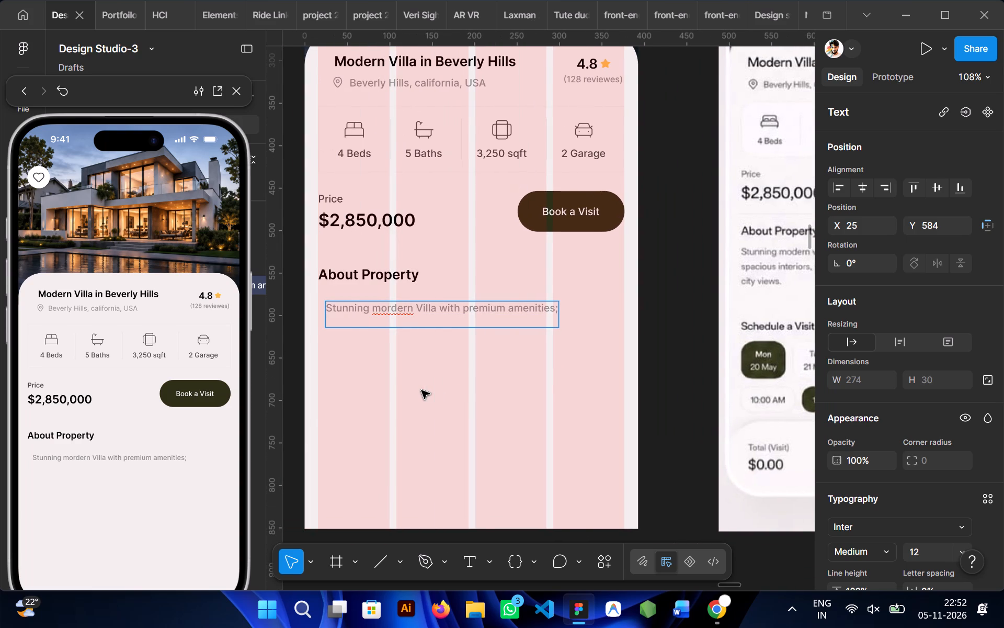
pyautogui.write('sp')
pyautogui.press('a')
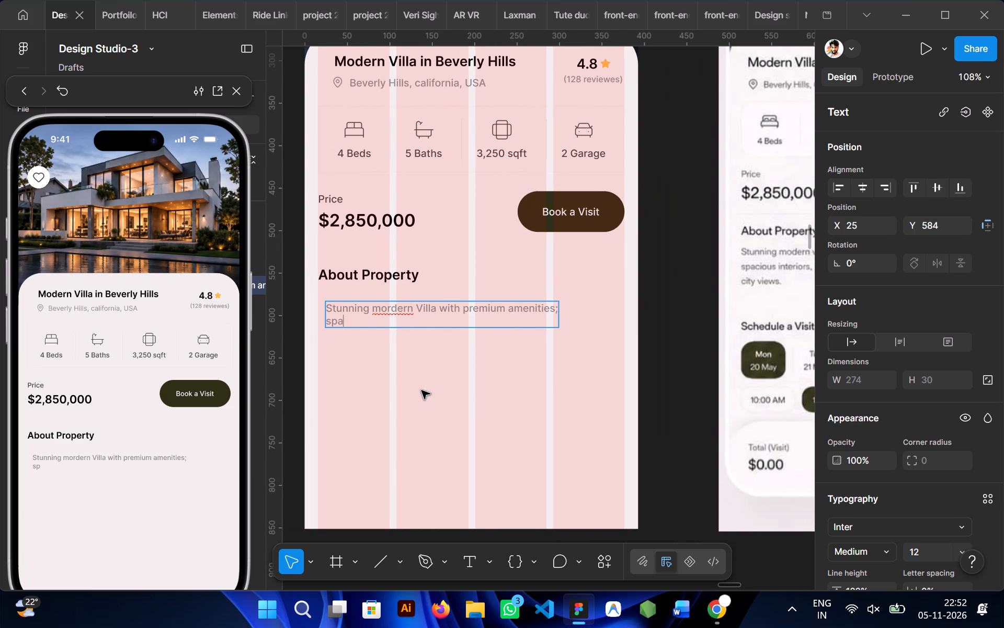
pyautogui.write('cious')
pyautogui.hscroll(-1, 421, 390)
pyautogui.press('space')
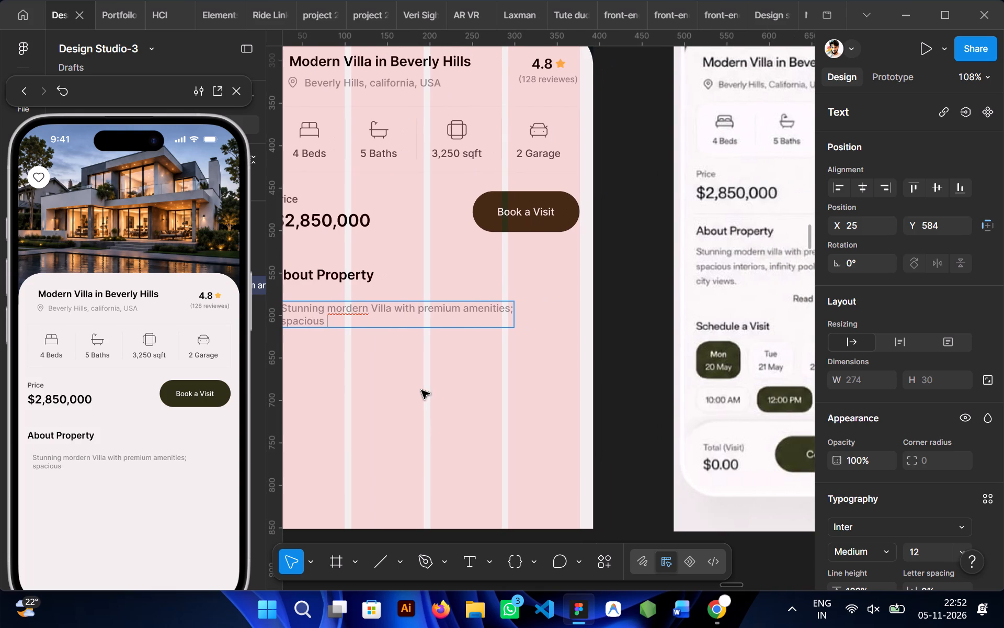
pyautogui.write('int')
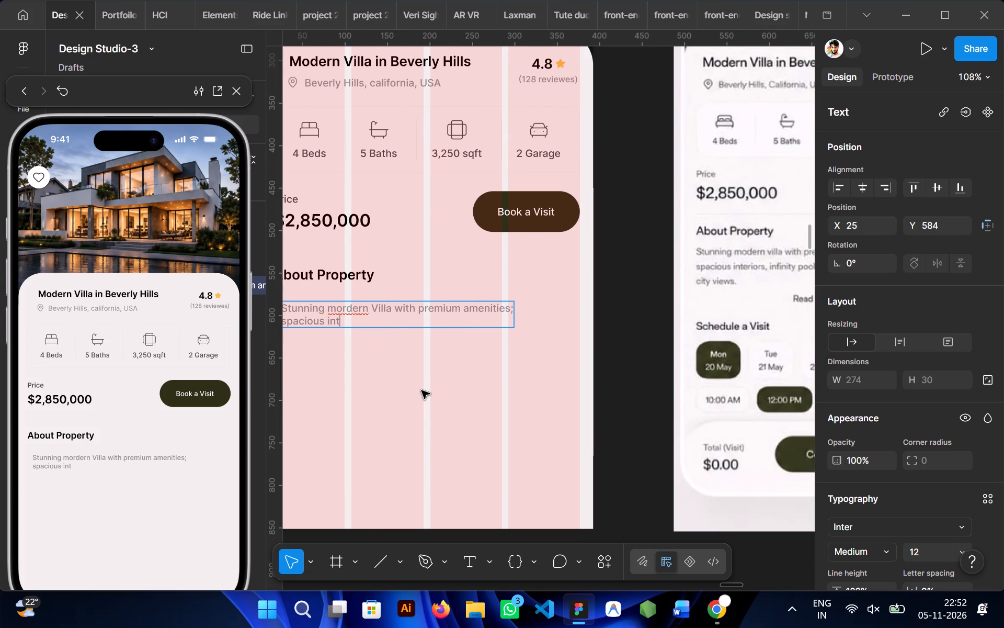
pyautogui.write('erio')
pyautogui.write('rs')
pyautogui.press('space')
pyautogui.press('BackSpace')
pyautogui.write(',')
# Continue the description's second line with "infinity pool" after "spacious interiors,".
pyautogui.press('space')
pyautogui.write('infy')
pyautogui.press('BackSpace')
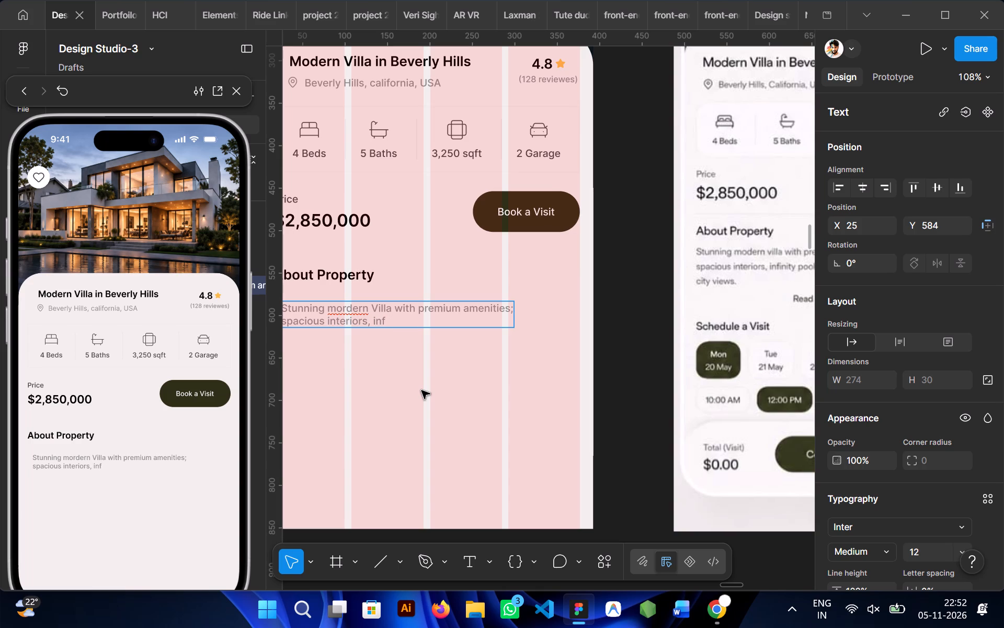
pyautogui.press('i')
pyautogui.press('n')
pyautogui.press('i')
pyautogui.write('ty')
pyautogui.hscroll(-1, 421, 390)
pyautogui.press('space')
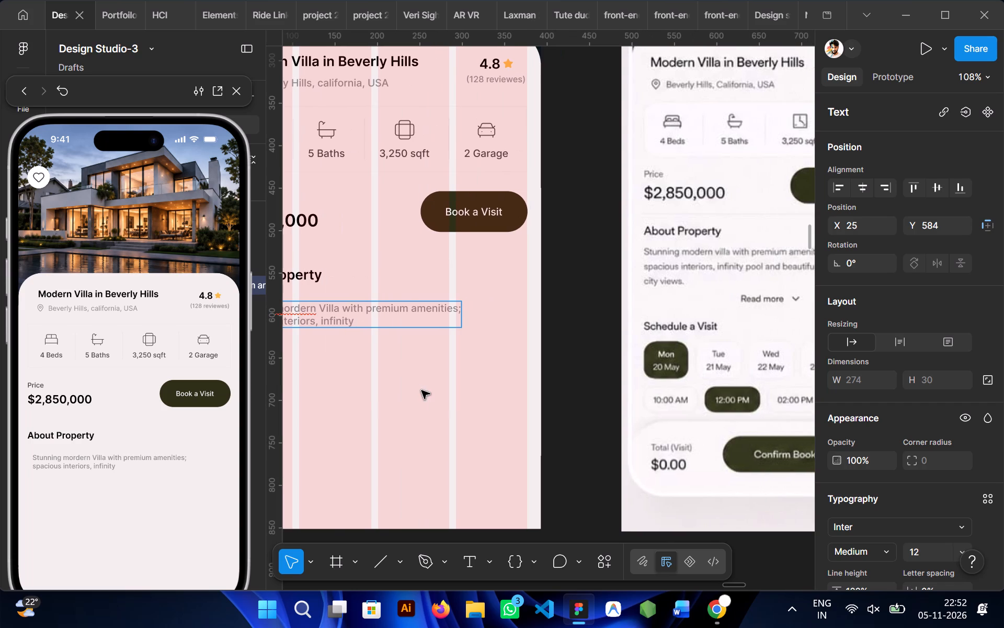
pyautogui.write('pol')
pyautogui.press('BackSpace')
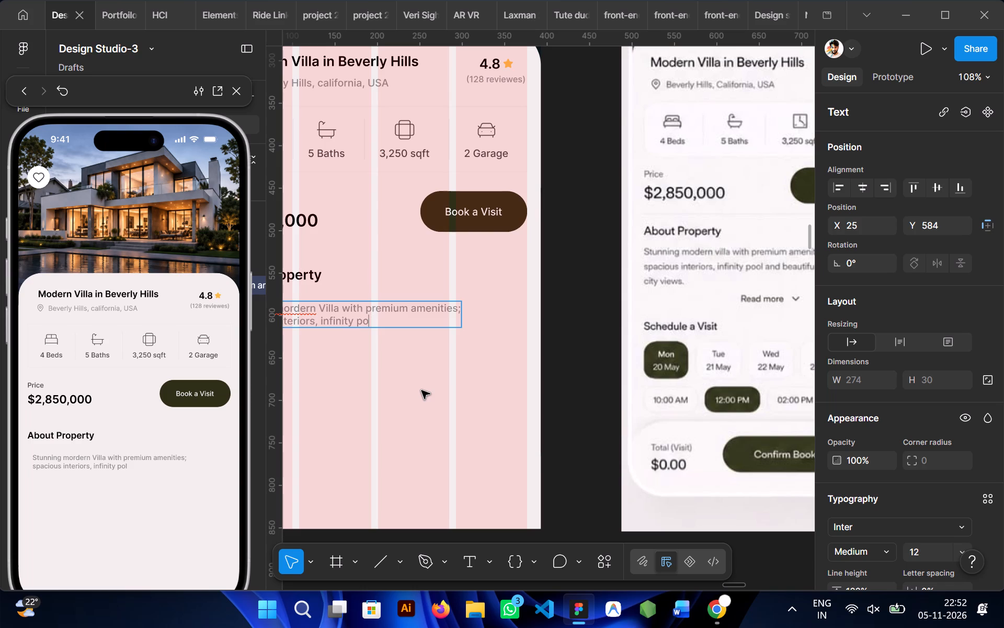
pyautogui.write('ol')
# Add "and beautiful" after "infinity pool" in the property description.
pyautogui.press('space')
pyautogui.write('ab')
pyautogui.press('space')
pyautogui.press('BackSpace')
pyautogui.press('BackSpace')
pyautogui.press('d')
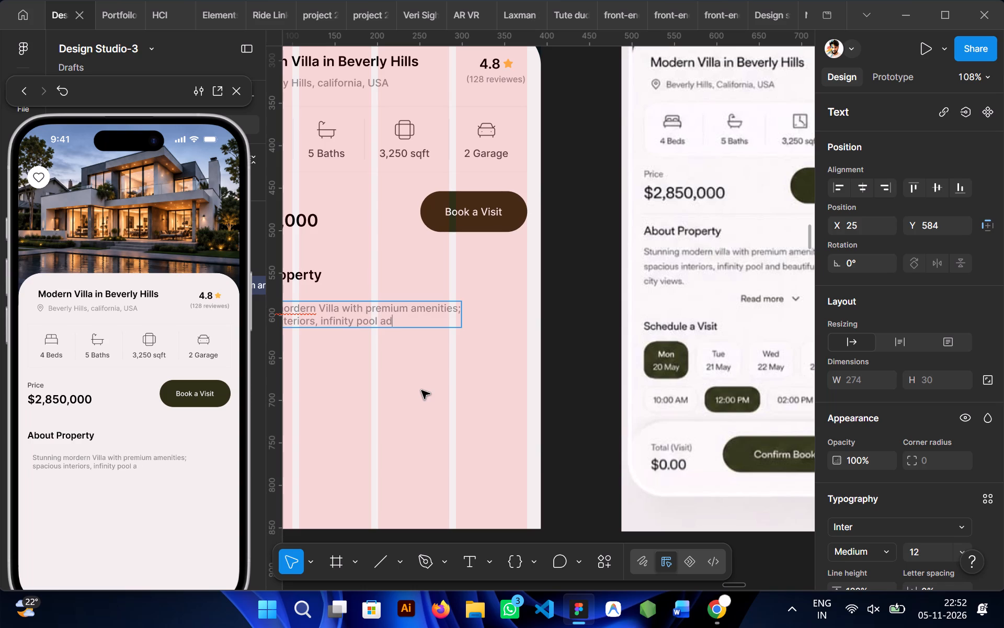
pyautogui.press('BackSpace')
pyautogui.press('n')
pyautogui.write('d')
pyautogui.press('space')
pyautogui.hscroll(-1, 420, 389)
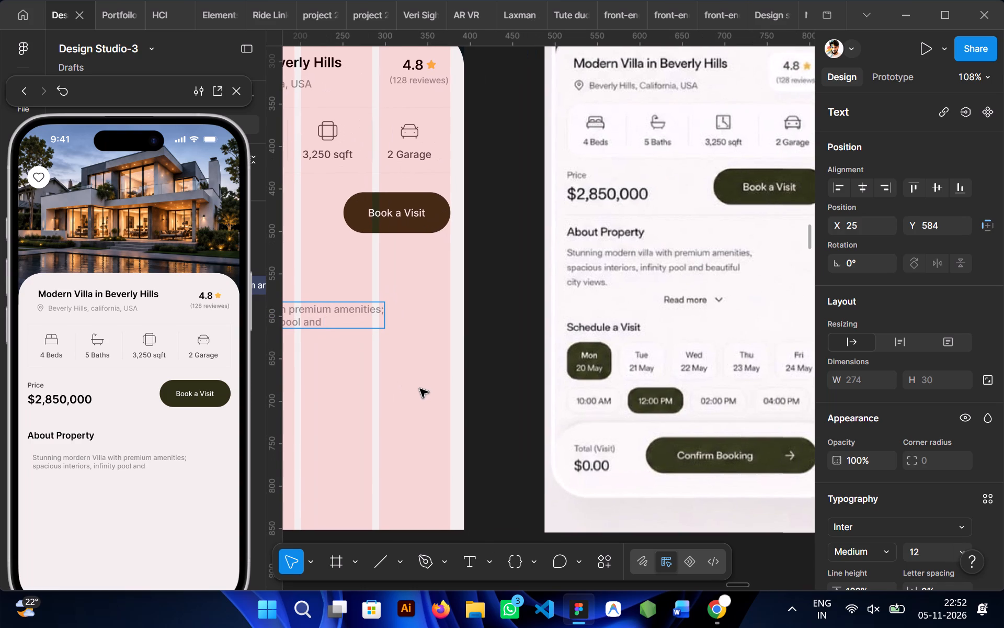
pyautogui.write('bea')
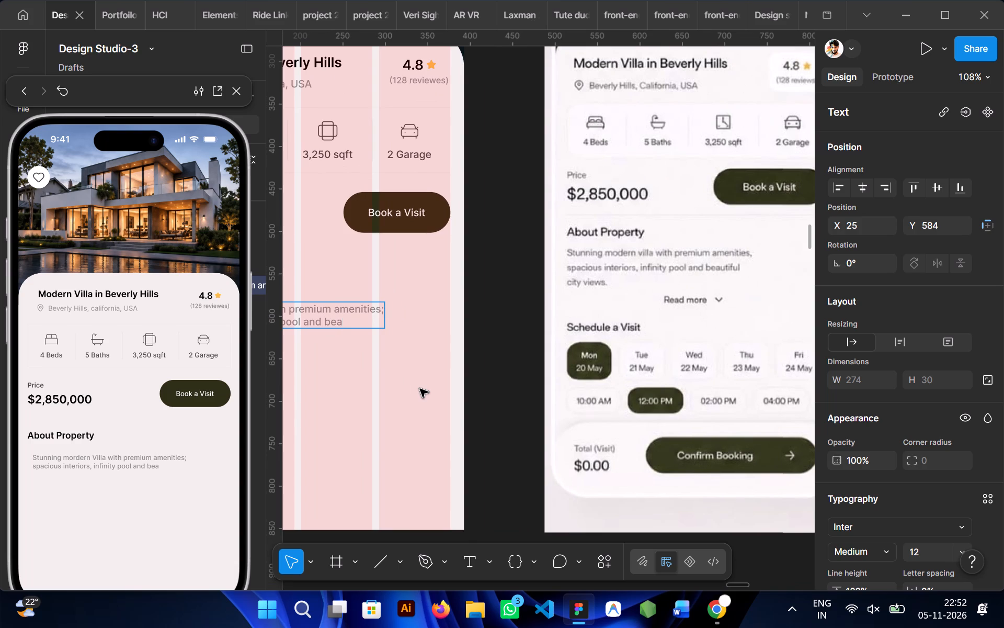
pyautogui.write('utiful')
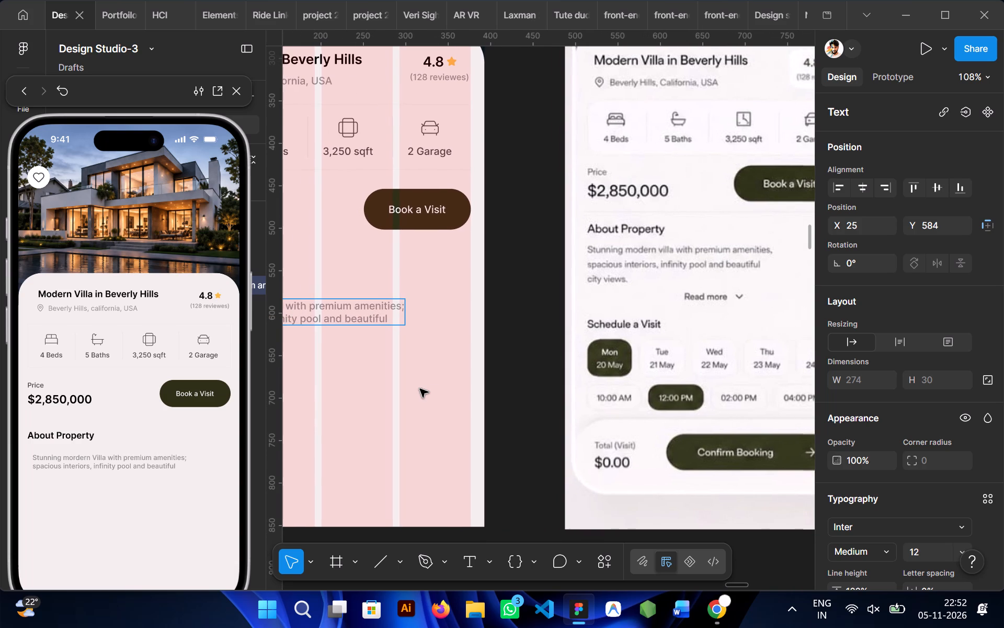
# Add "city views" after "beautiful" and finish editing the description text.
pyautogui.press('space')
pyautogui.write('city')
pyautogui.press('space')
pyautogui.write('vi')
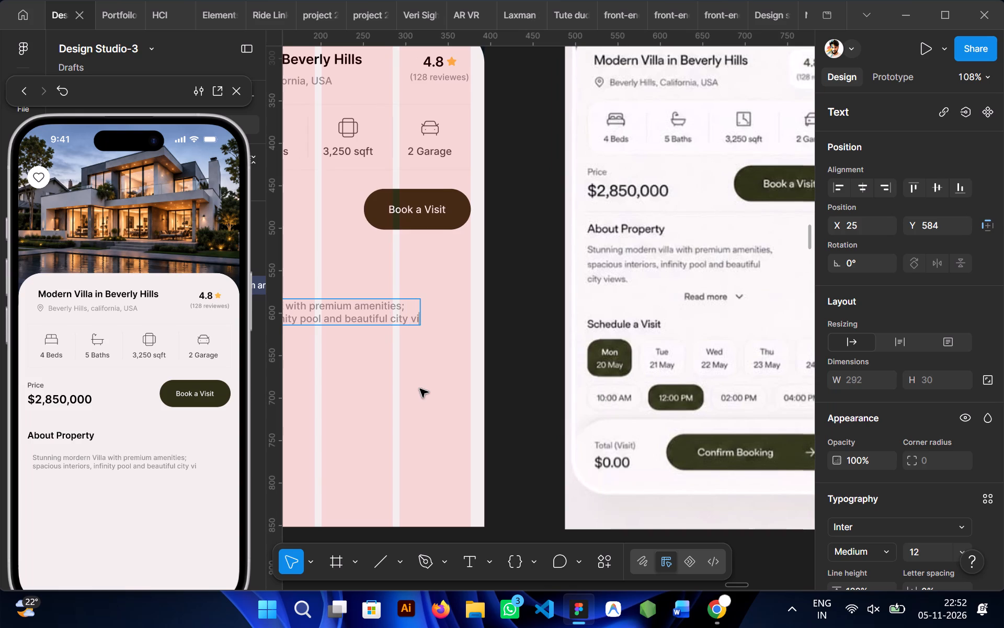
pyautogui.write('ew')
pyautogui.press('s')
pyautogui.click(405, 378)
# Set the property description's font size to 14.
pyautogui.hscroll(1, 405, 378)
pyautogui.scroll(-2, 918, 430)
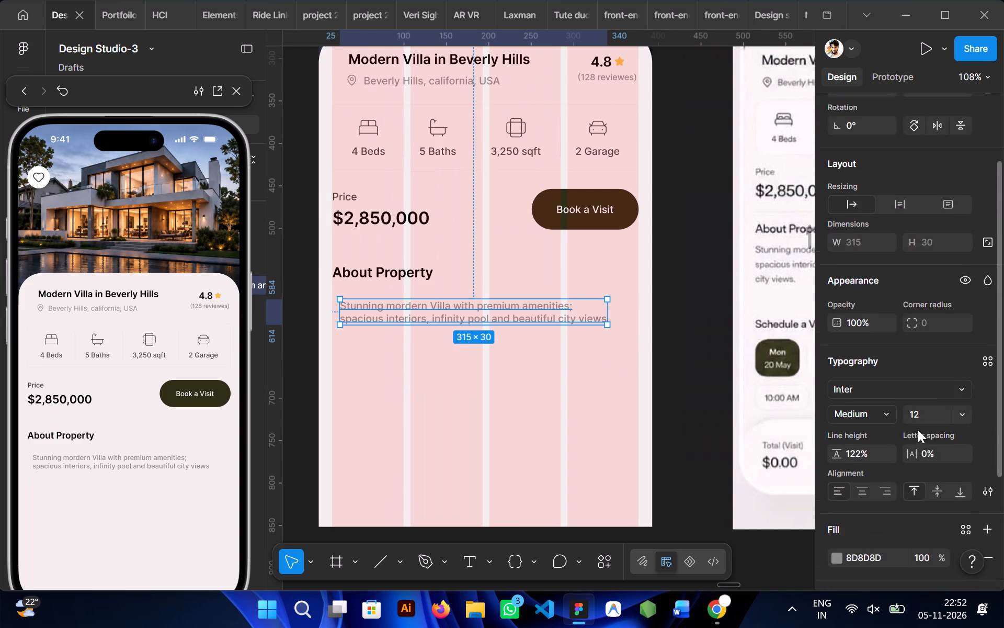
pyautogui.click(922, 376)
pyautogui.write('14')
pyautogui.press('Return')
# Insert a comma after "beautiful" in the description and break "city views" onto a third line.
pyautogui.hscroll(-1, 587, 373)
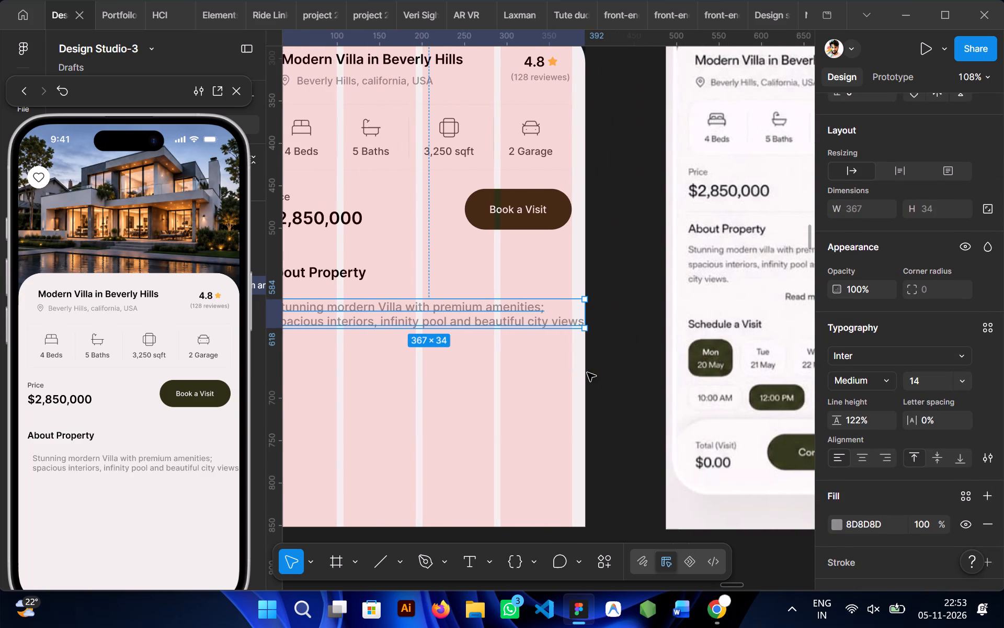
pyautogui.doubleClick(511, 328)
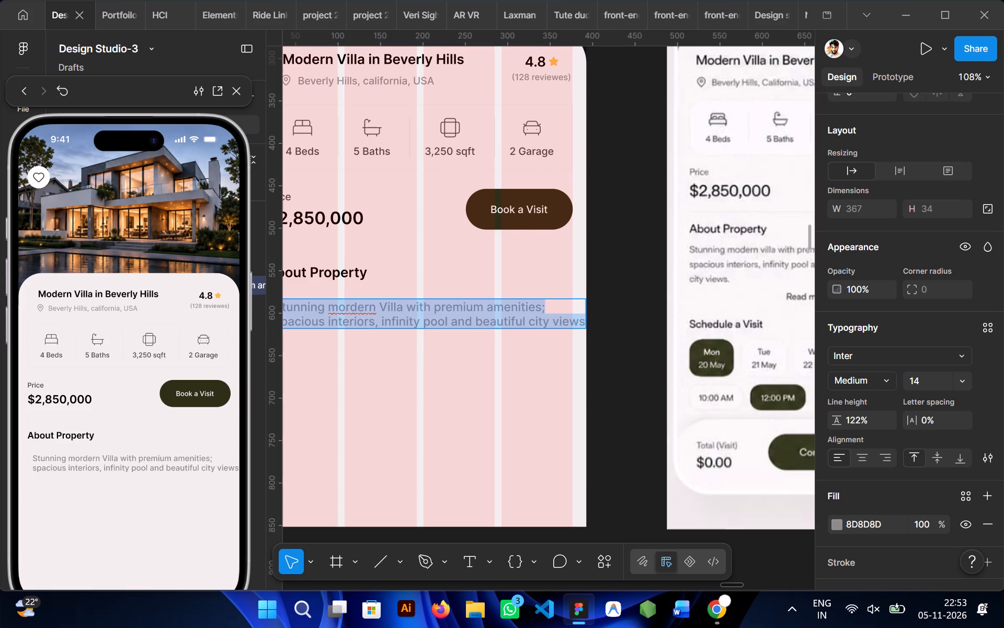
pyautogui.click(523, 324)
pyautogui.press('Right')
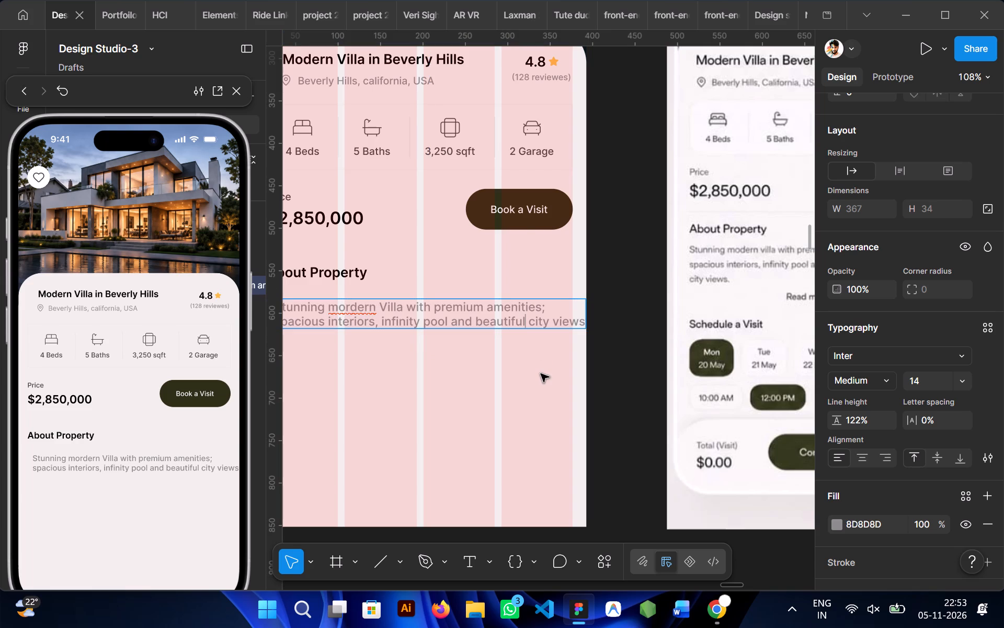
pyautogui.press(',')
pyautogui.press('Return')
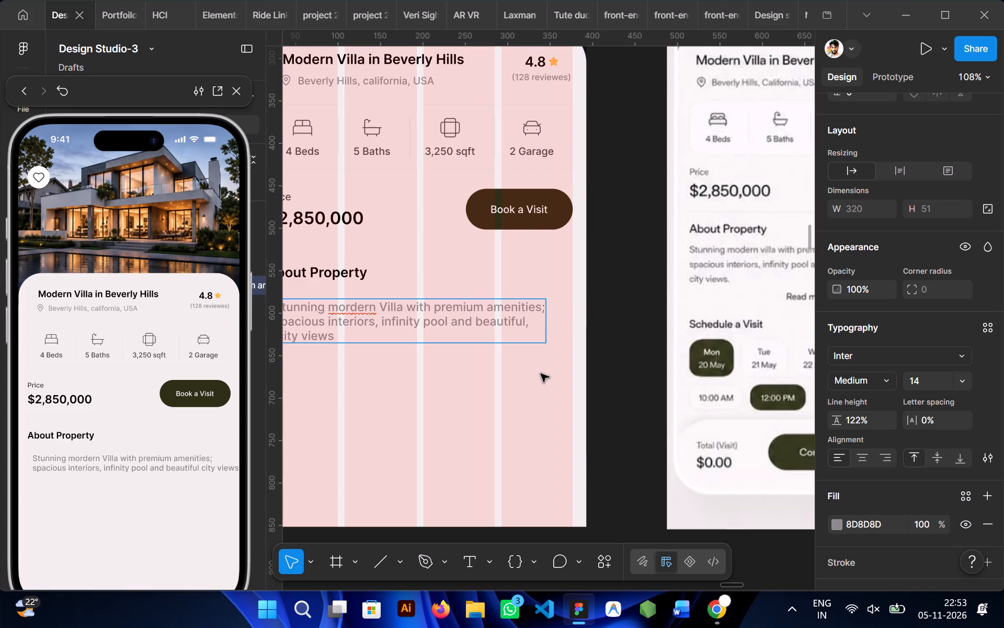
# End the description with a period after "city views" and finish editing the text.
pyautogui.hscroll(1, 453, 383)
pyautogui.click(425, 339)
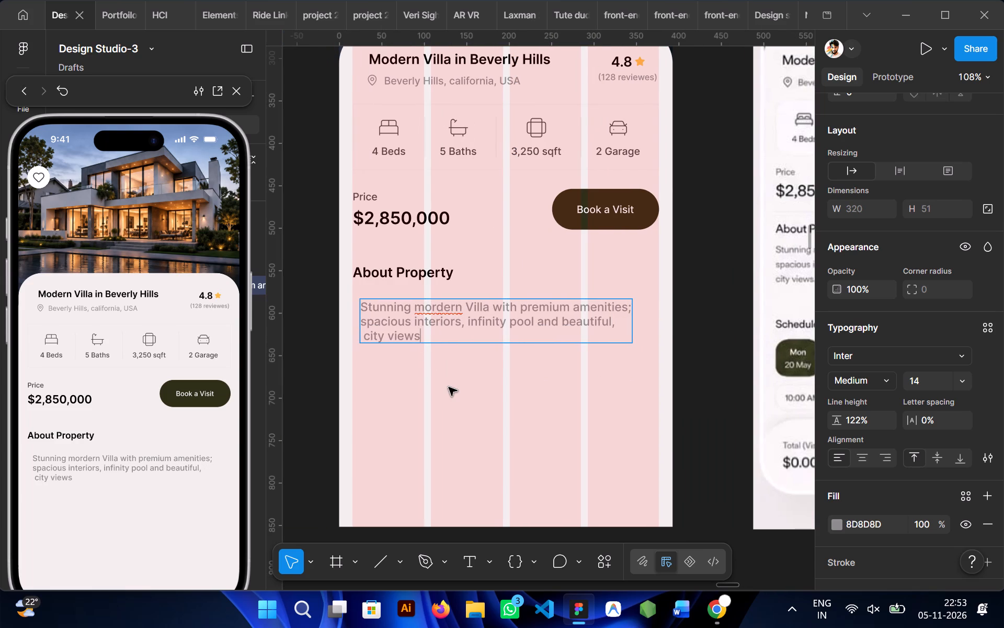
pyautogui.press('.')
pyautogui.click(449, 387)
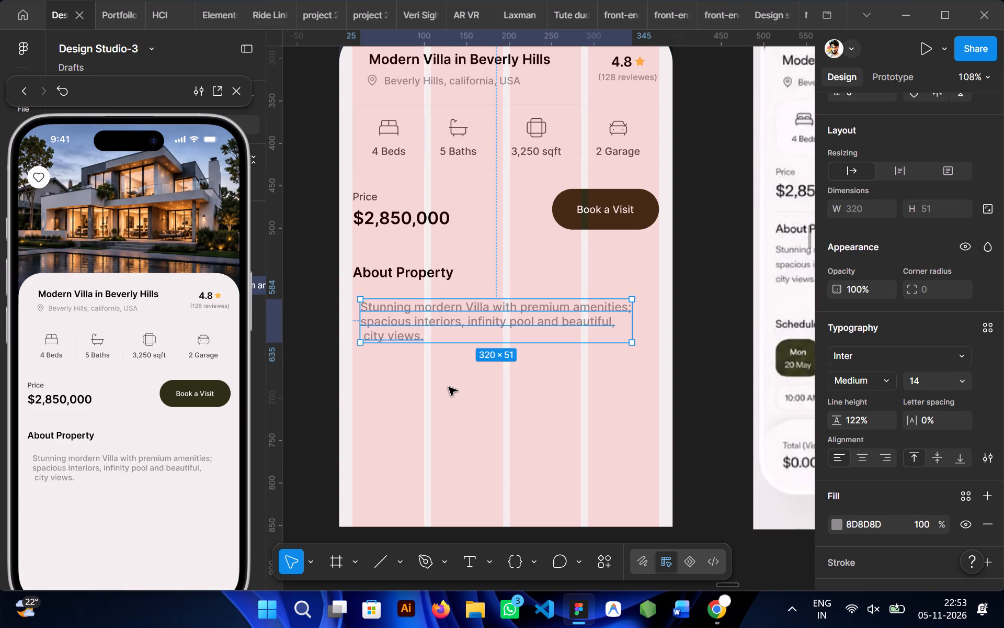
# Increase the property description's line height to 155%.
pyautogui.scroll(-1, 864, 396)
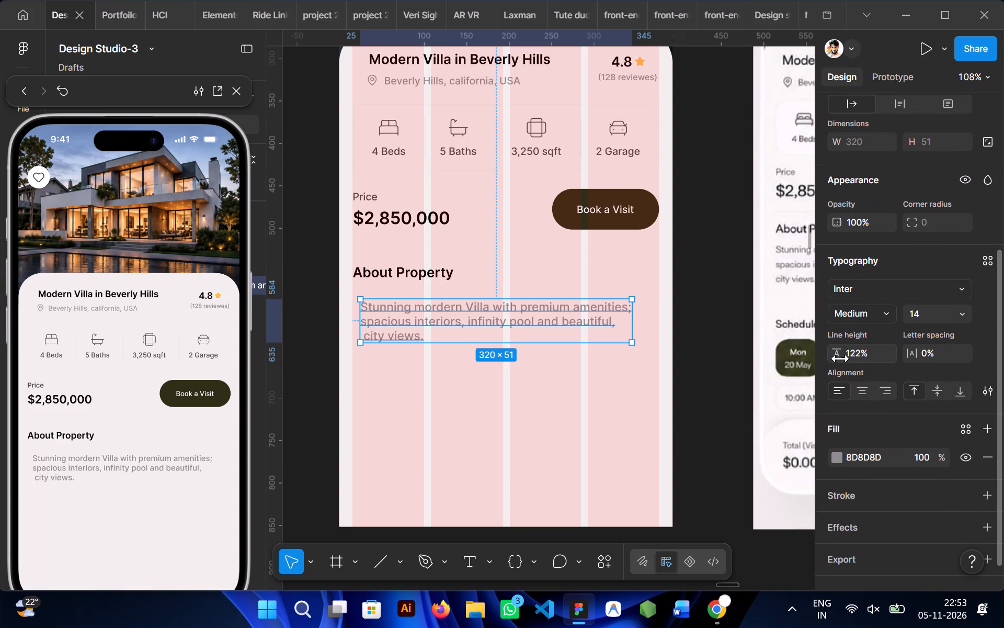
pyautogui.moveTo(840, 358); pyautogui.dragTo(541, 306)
# Move the description up beneath the About Property heading, near its left edge, at about X 15, Y 571.
pyautogui.hscroll(1, 540, 320)
pyautogui.moveTo(476, 323); pyautogui.dragTo(475, 320)
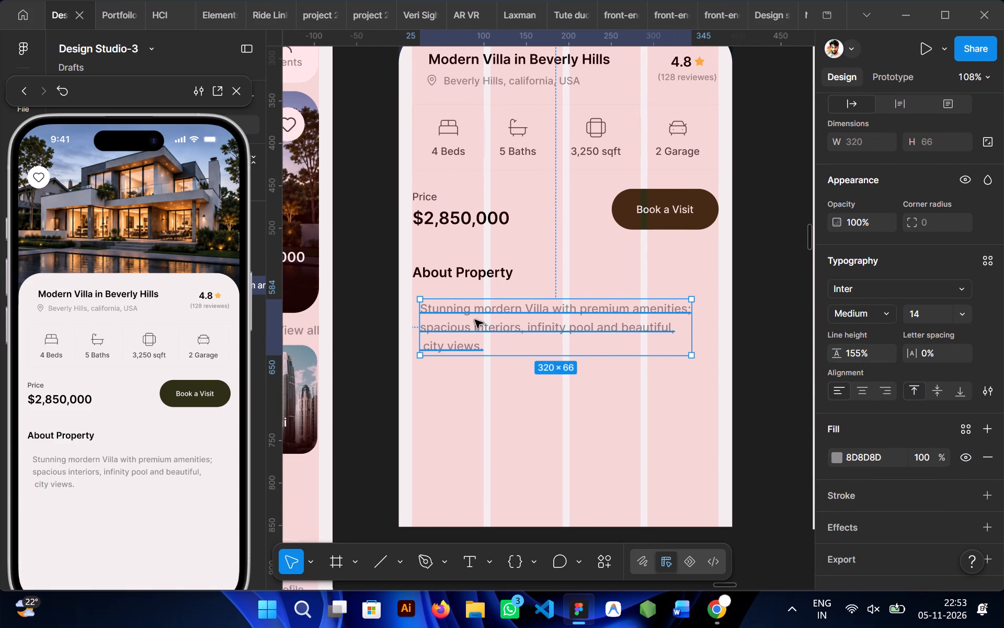
pyautogui.moveTo(475, 320); pyautogui.dragTo(467, 312)
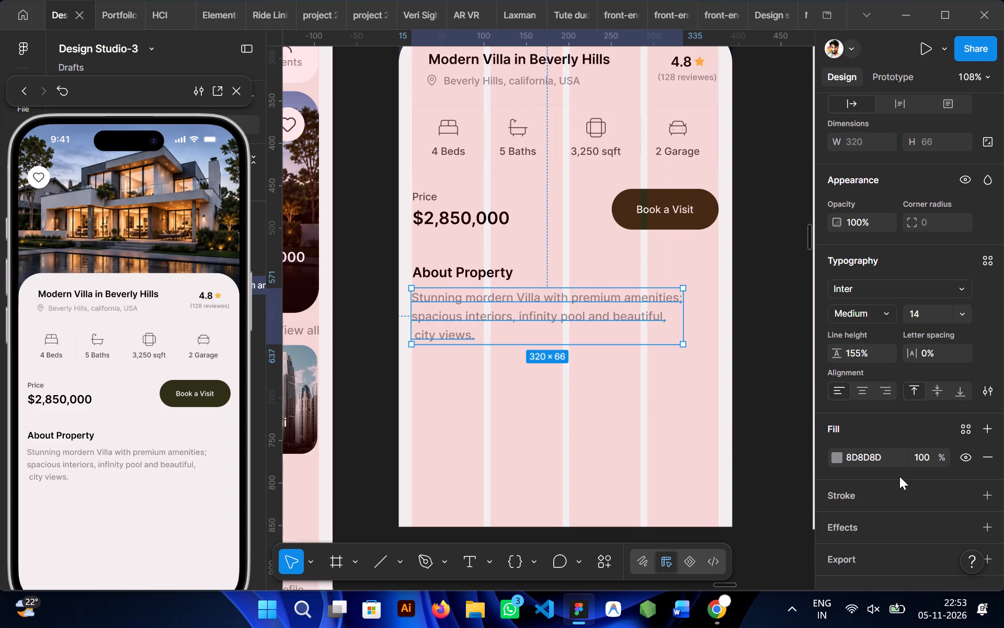
# Reduce the property description's line height to 152%.
pyautogui.click(839, 355)
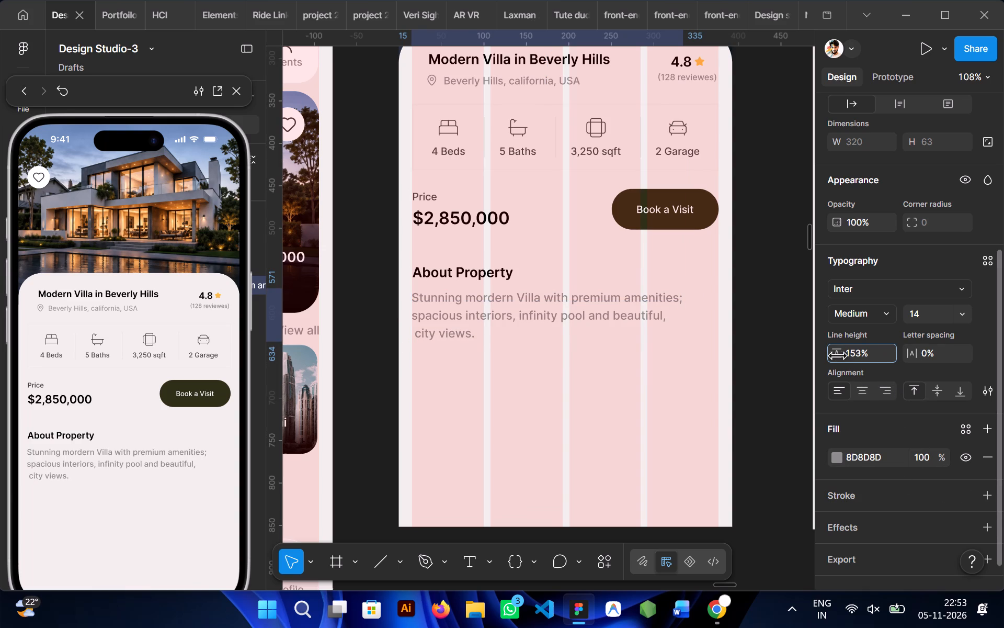
# Wrap the About Property heading and its description together in a vertical auto layout frame.
pyautogui.keyDown('shift'); pyautogui.click(455, 273); pyautogui.keyUp('shift')
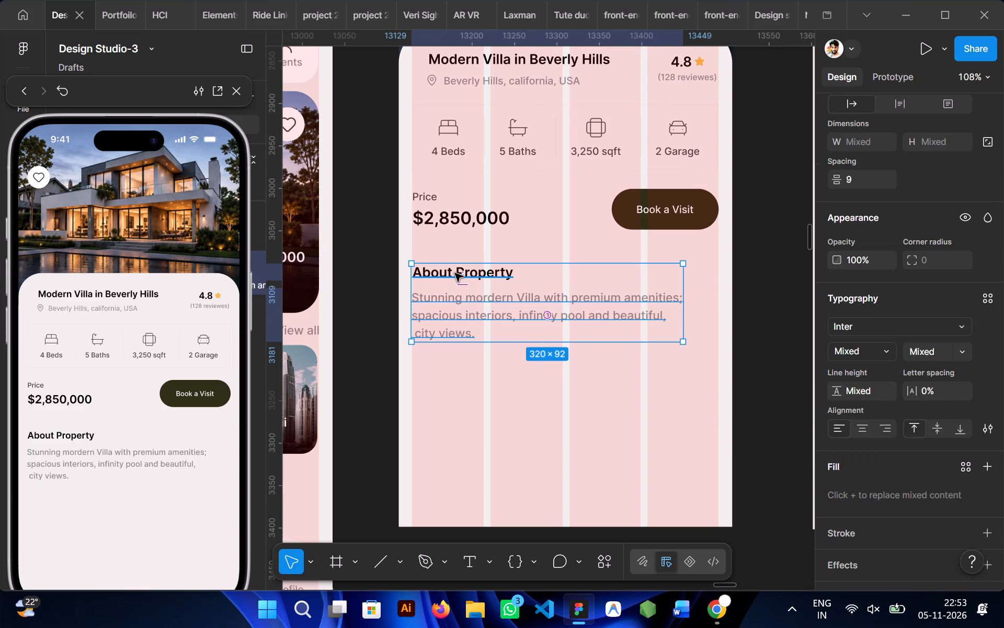
pyautogui.hotkey('shift', 'a')
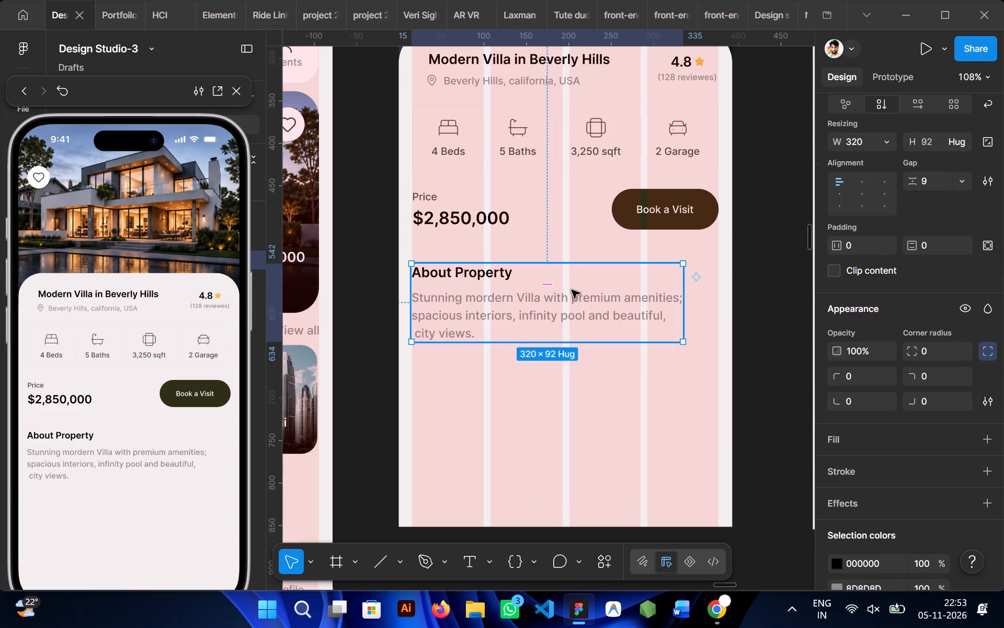
# Set the auto layout gap between the About Property heading and its description to 2.
pyautogui.click(548, 286)
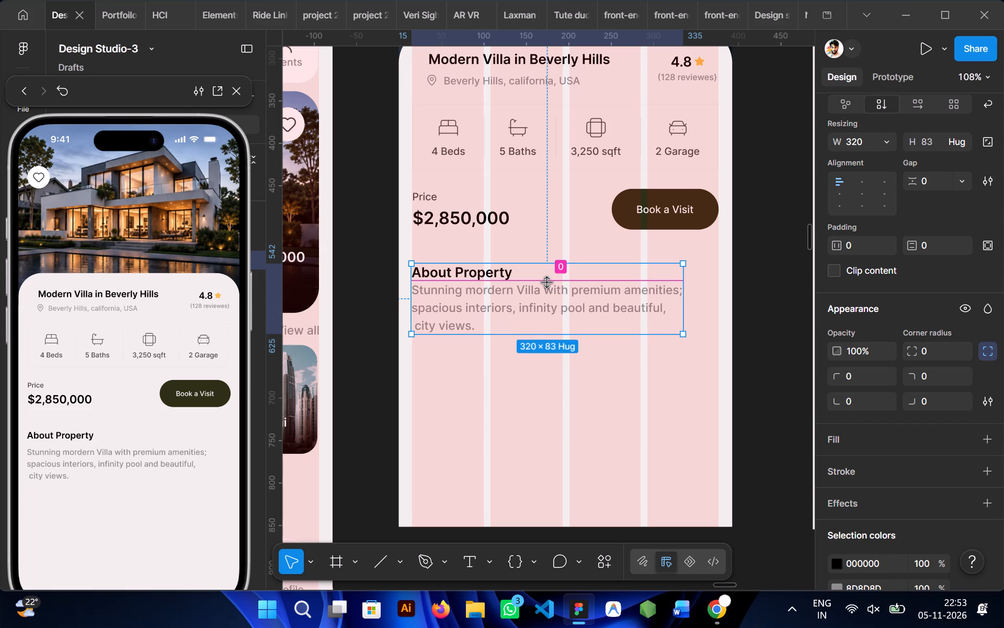
pyautogui.click(474, 435)
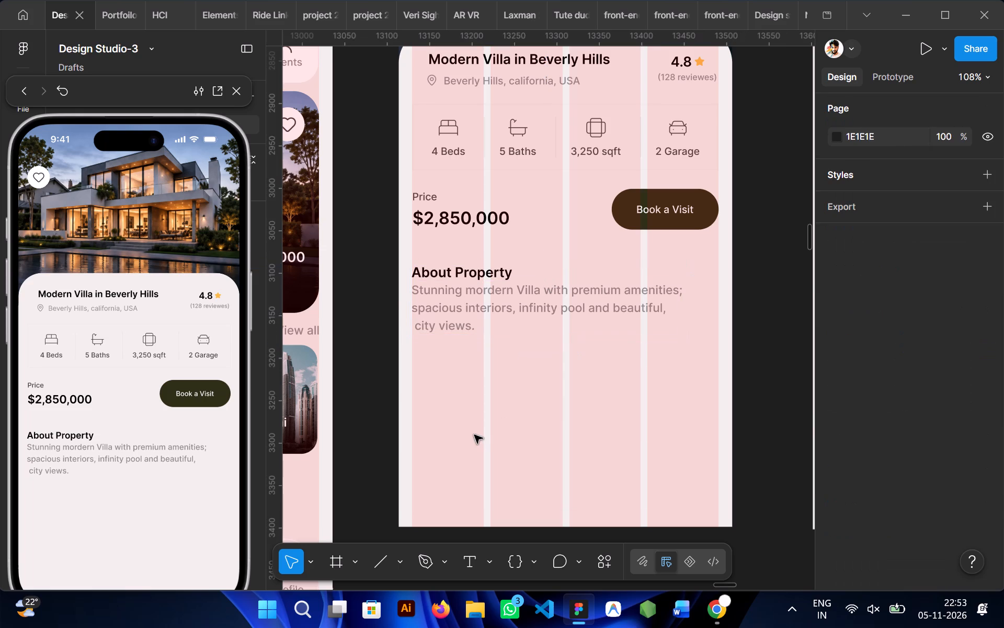
pyautogui.click(483, 313)
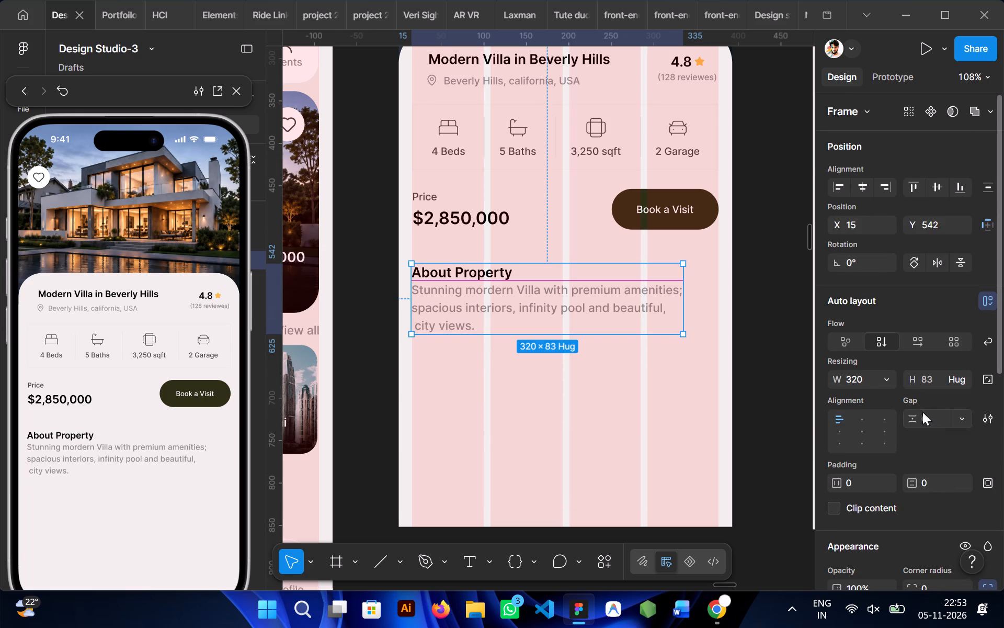
pyautogui.moveTo(916, 417); pyautogui.dragTo(505, 315)
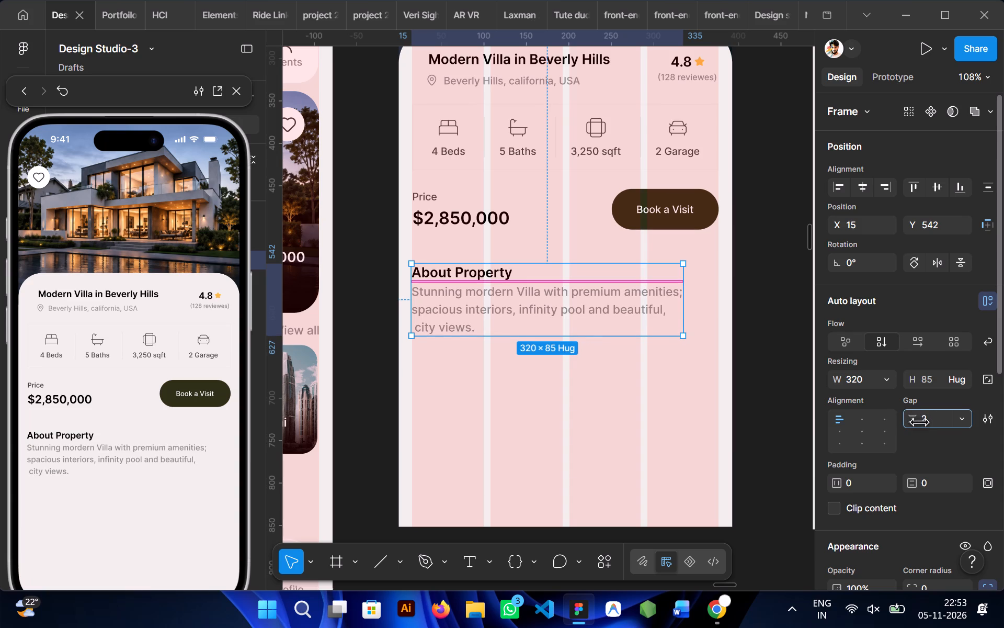
pyautogui.moveTo(505, 315); pyautogui.dragTo(506, 317)
pyautogui.click(533, 379)
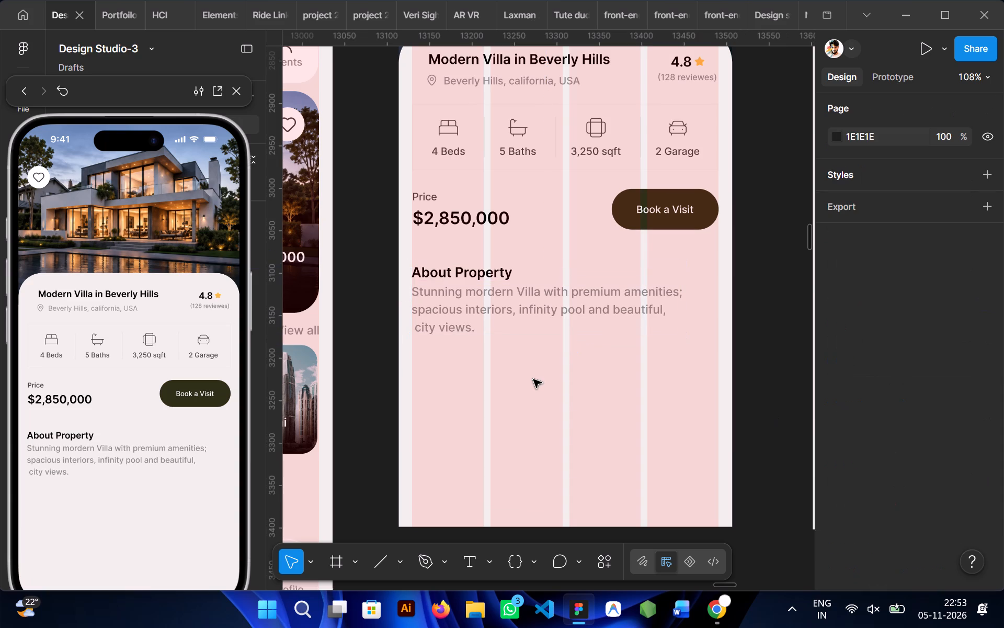
# Reduce the property description's line height to 147%.
pyautogui.keyDown('ctrl'); pyautogui.click(470, 307); pyautogui.keyUp('ctrl')
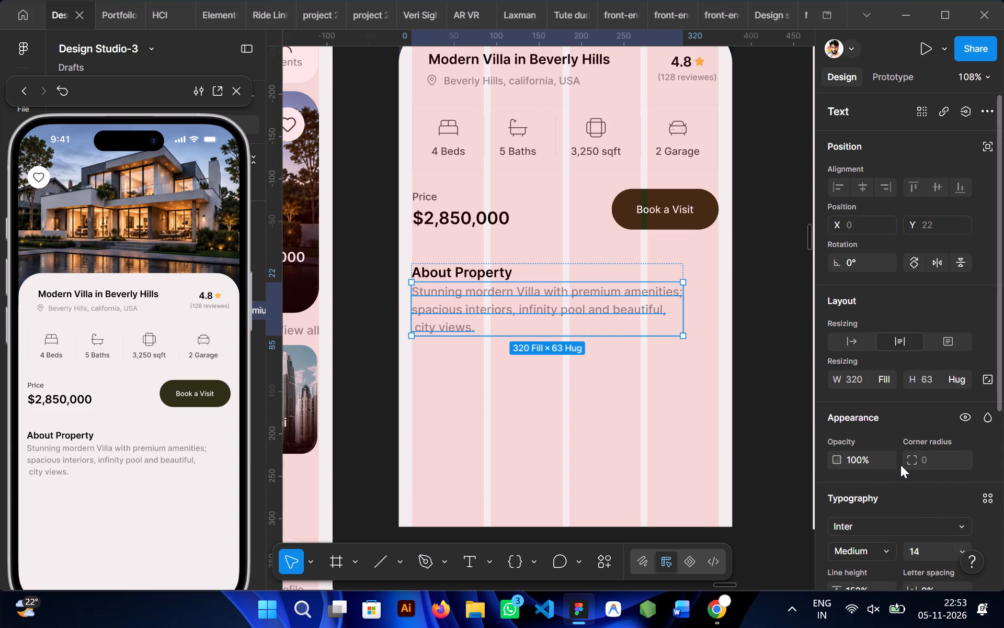
pyautogui.scroll(-2, 897, 460)
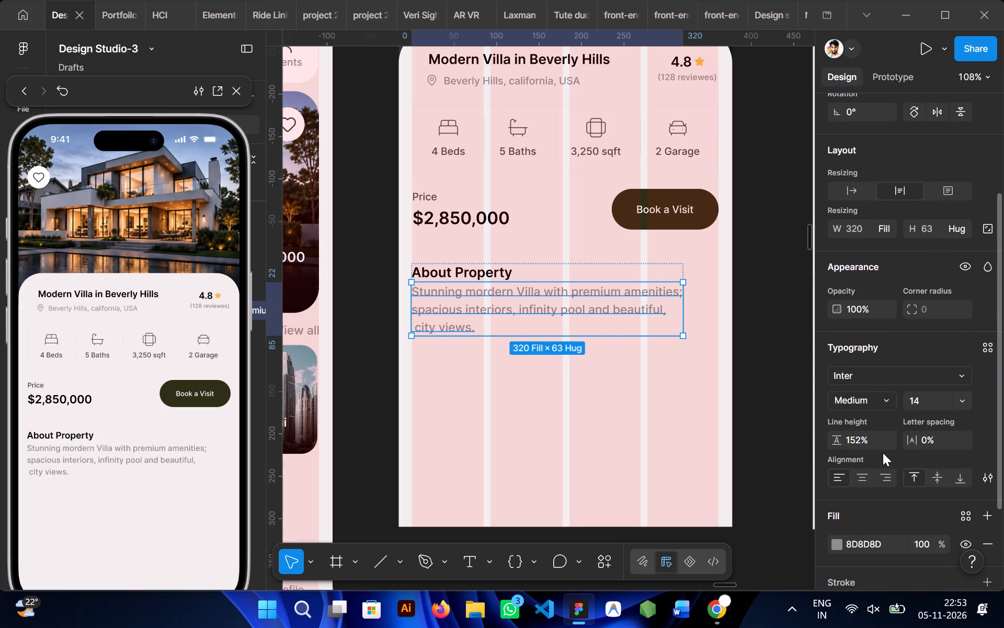
pyautogui.scroll(1, 887, 382)
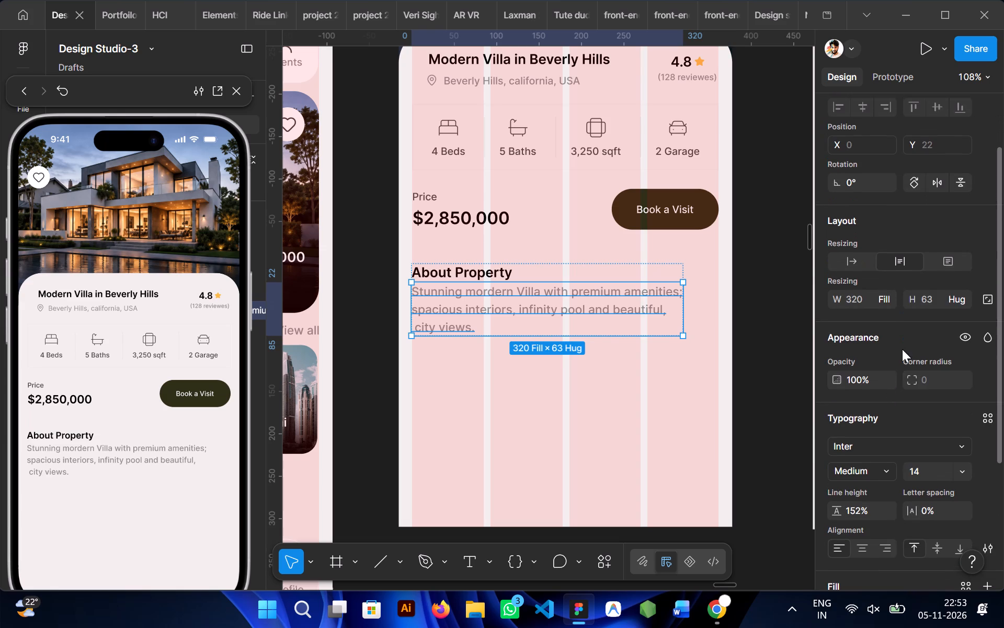
pyautogui.scroll(-2, 902, 349)
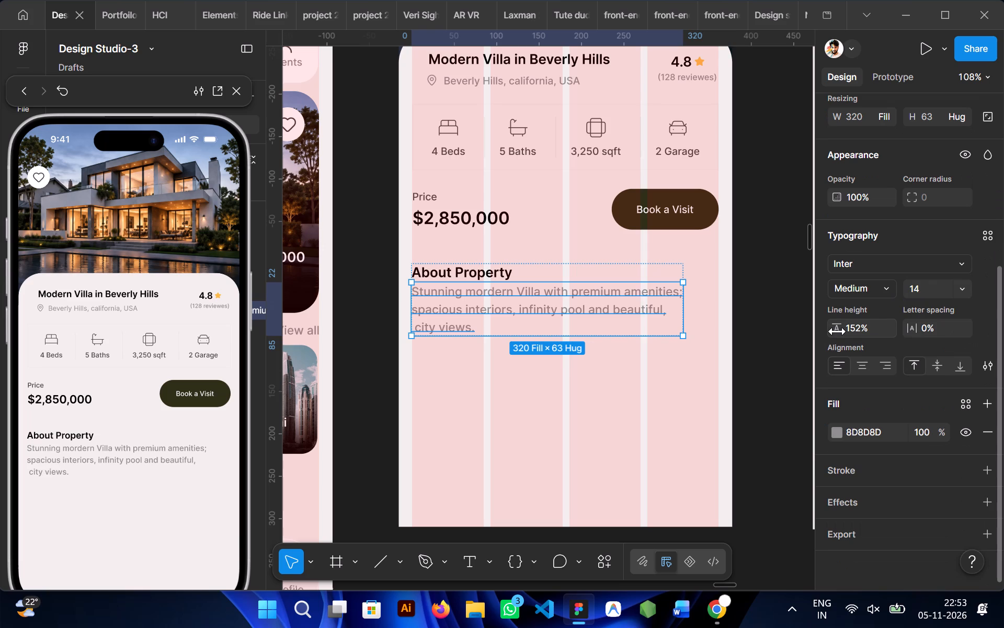
pyautogui.moveTo(837, 331); pyautogui.dragTo(834, 331)
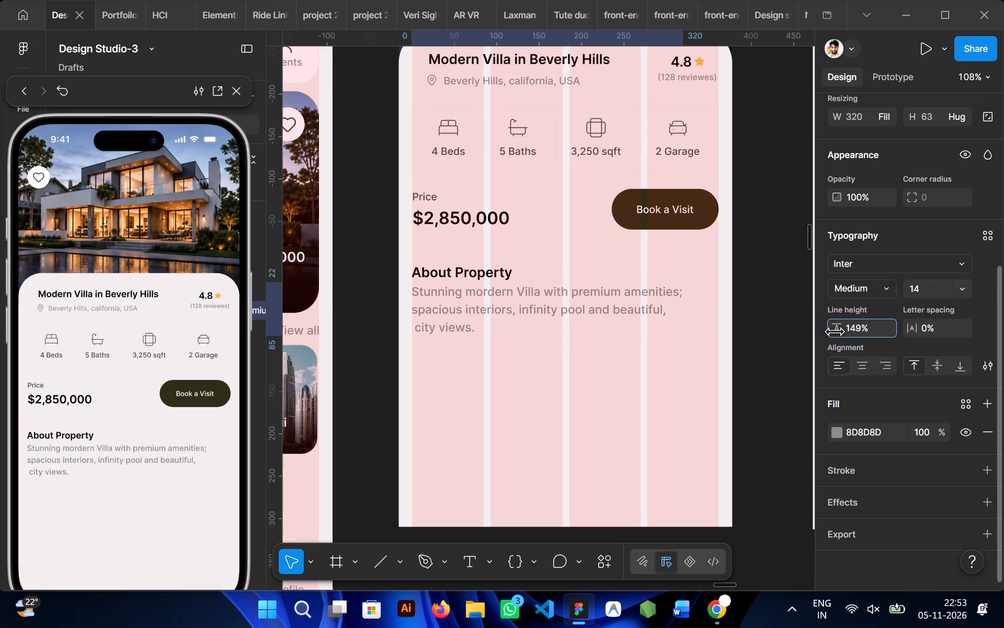
pyautogui.moveTo(834, 331); pyautogui.dragTo(829, 331)
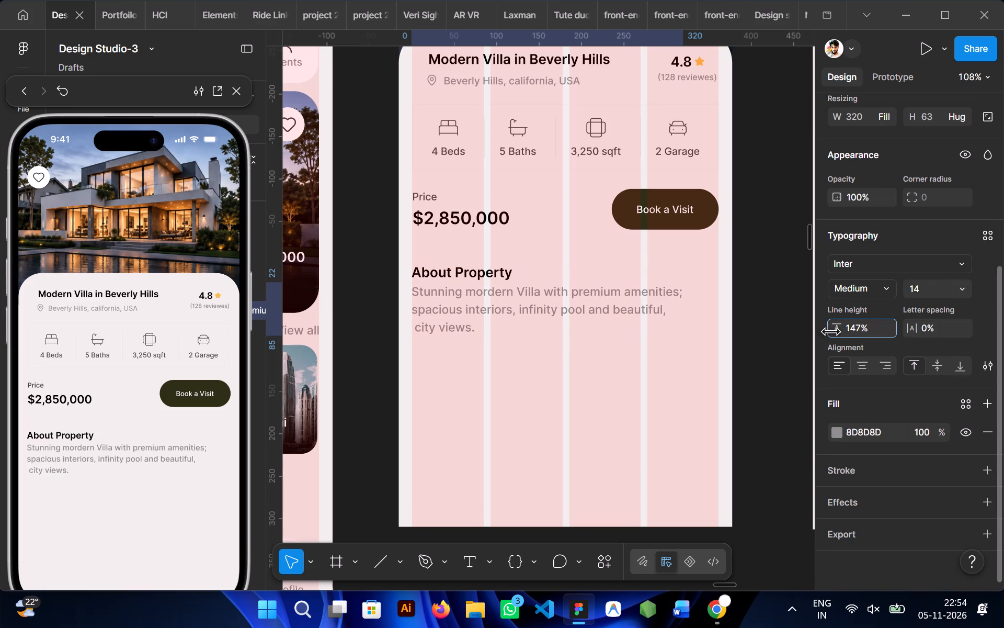
pyautogui.moveTo(829, 331); pyautogui.dragTo(830, 331)
# Remove the leading space before "city views." in the description's last line.
pyautogui.hscroll(1, 526, 344)
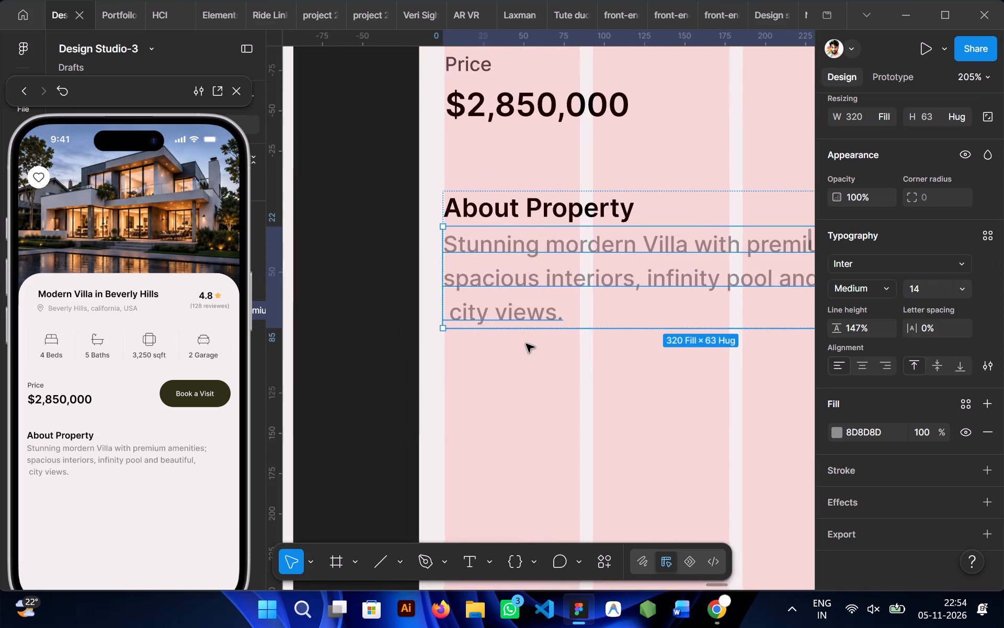
pyautogui.doubleClick(430, 299)
pyautogui.click(430, 301)
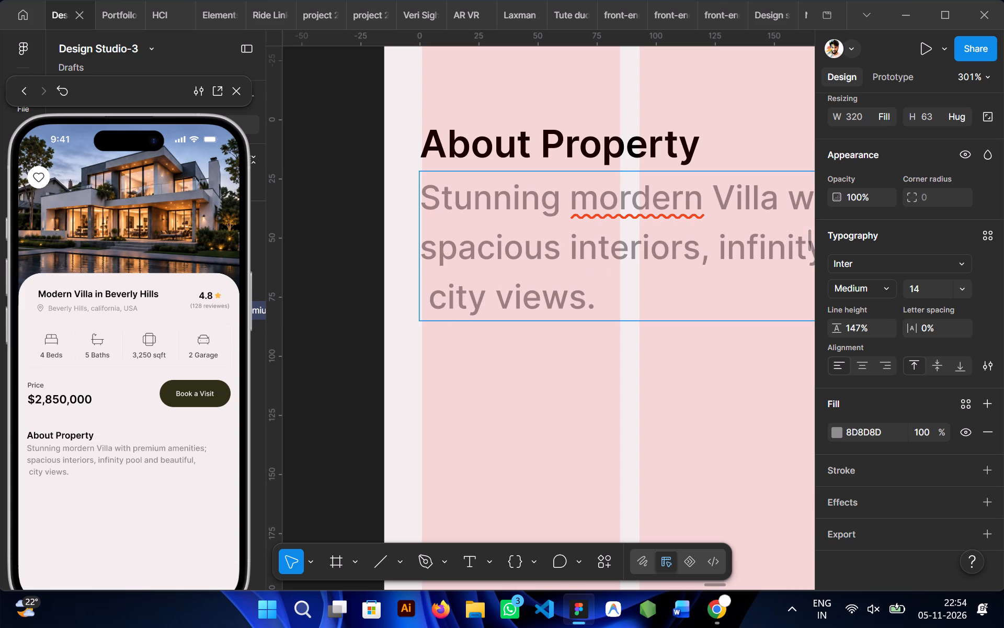
pyautogui.press('BackSpace')
pyautogui.click(471, 352)
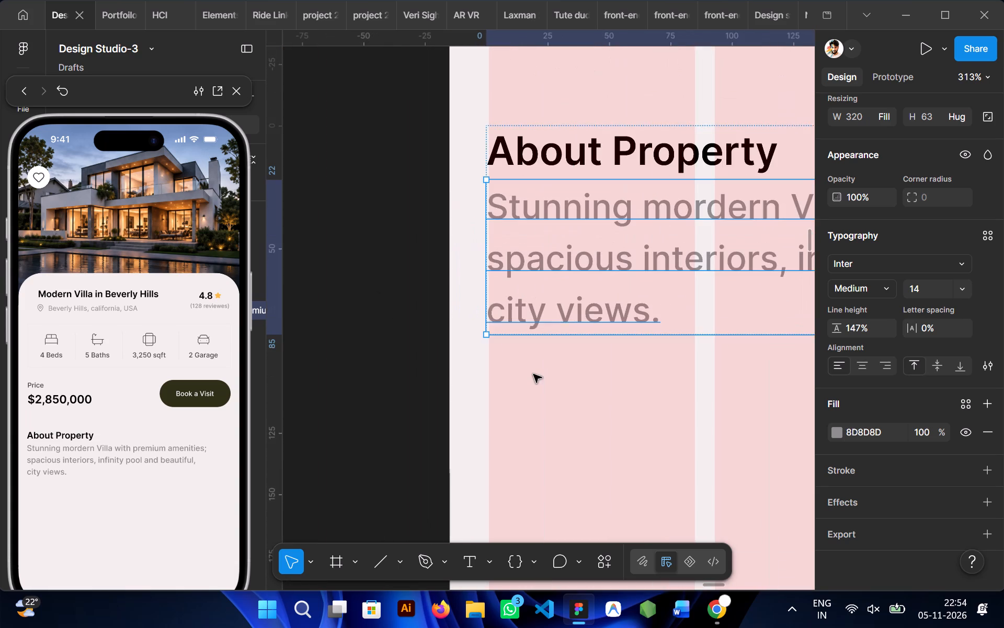
pyautogui.click(545, 386)
# Nudge the About Property frame sideways to X 16 so it lines up with the layout column.
pyautogui.click(533, 281)
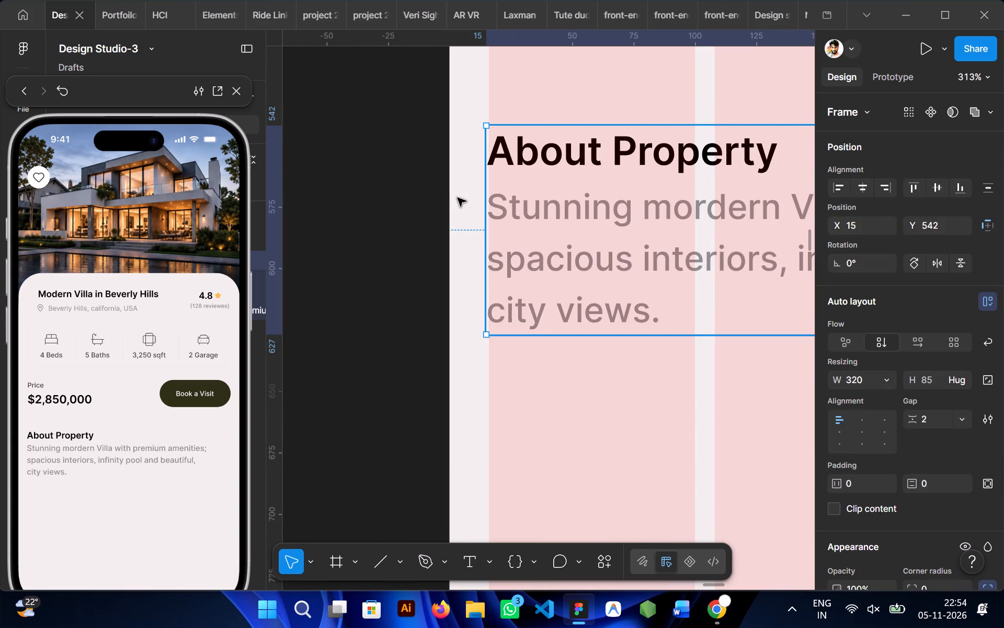
pyautogui.press('Right')
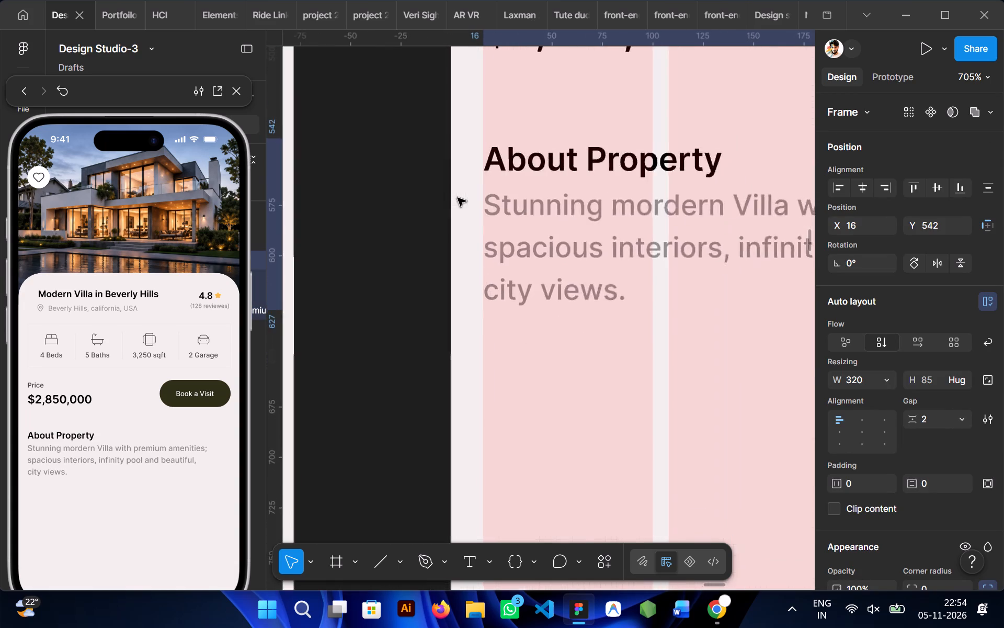
pyautogui.click(540, 314)
# Move the About Property frame up closer to the price row, to Y 521.
pyautogui.click(512, 214)
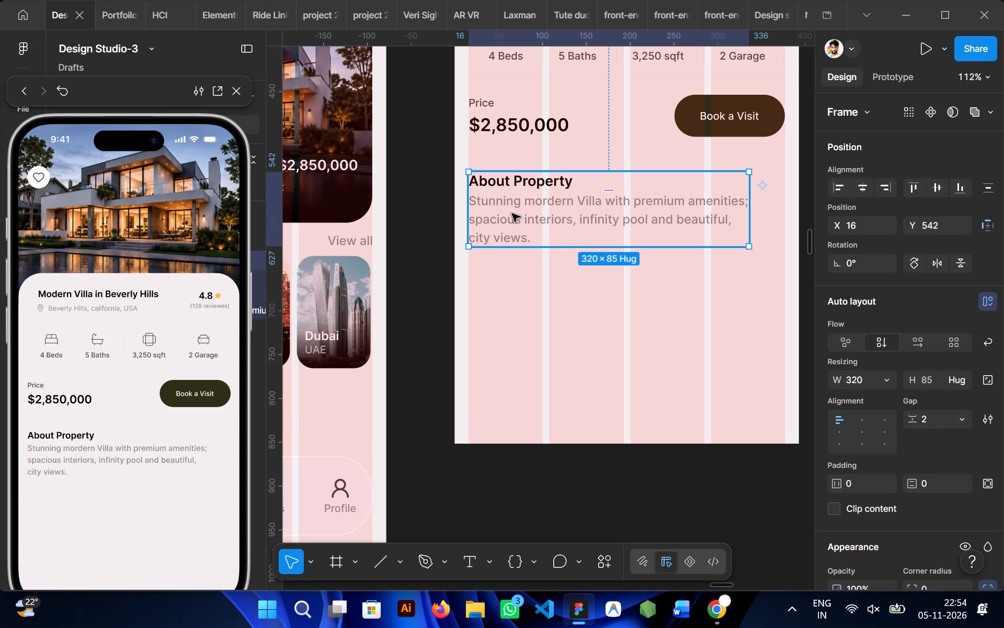
pyautogui.press('Up')
pyautogui.press('Up')
pyautogui.press('Up')
pyautogui.press('Up')
pyautogui.press('Up')
pyautogui.press('Up')
pyautogui.press('Up')
pyautogui.press('Up')
pyautogui.press('Up')
pyautogui.press('Up')
pyautogui.press('Up')
pyautogui.press('Up')
pyautogui.press('Up')
pyautogui.press('Up')
pyautogui.press('Up')
pyautogui.press('Up')
pyautogui.press('Up')
pyautogui.press('Up')
pyautogui.press('Up')
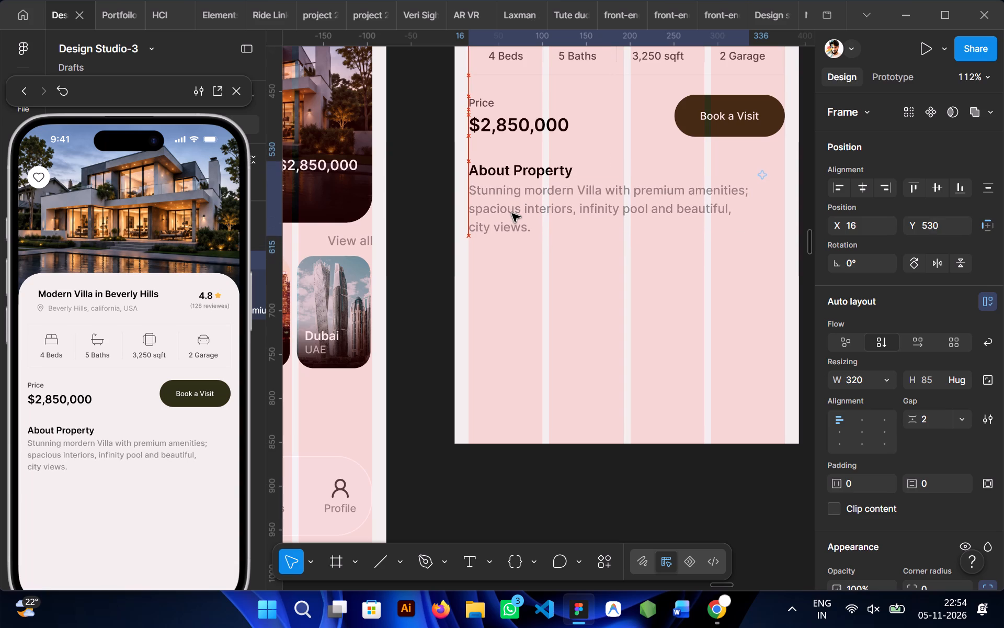
pyautogui.press('Up')
pyautogui.press('Up')
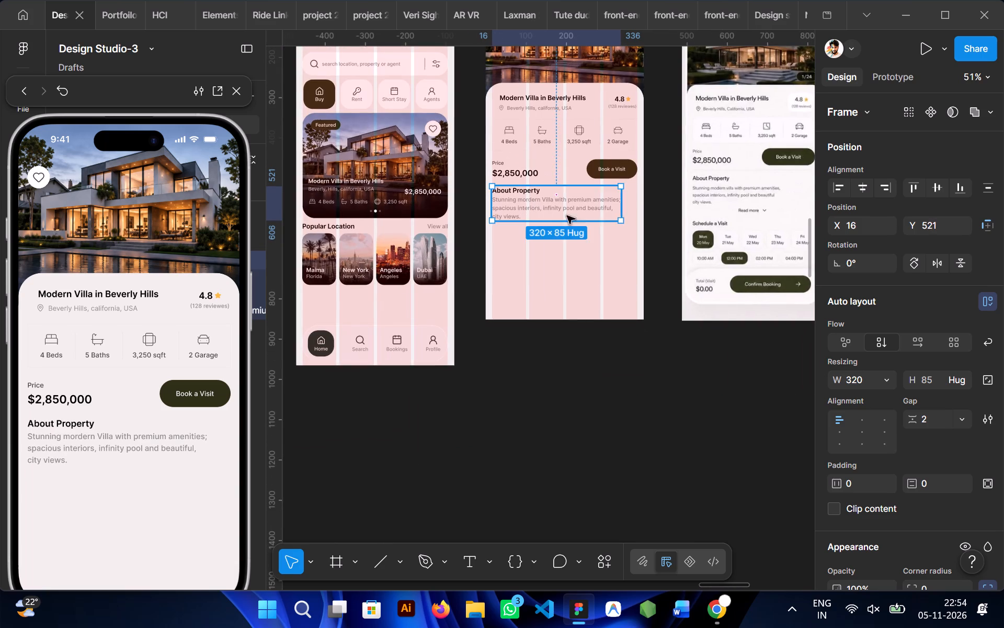
pyautogui.hscroll(-1, 600, 213)
pyautogui.click(540, 253)
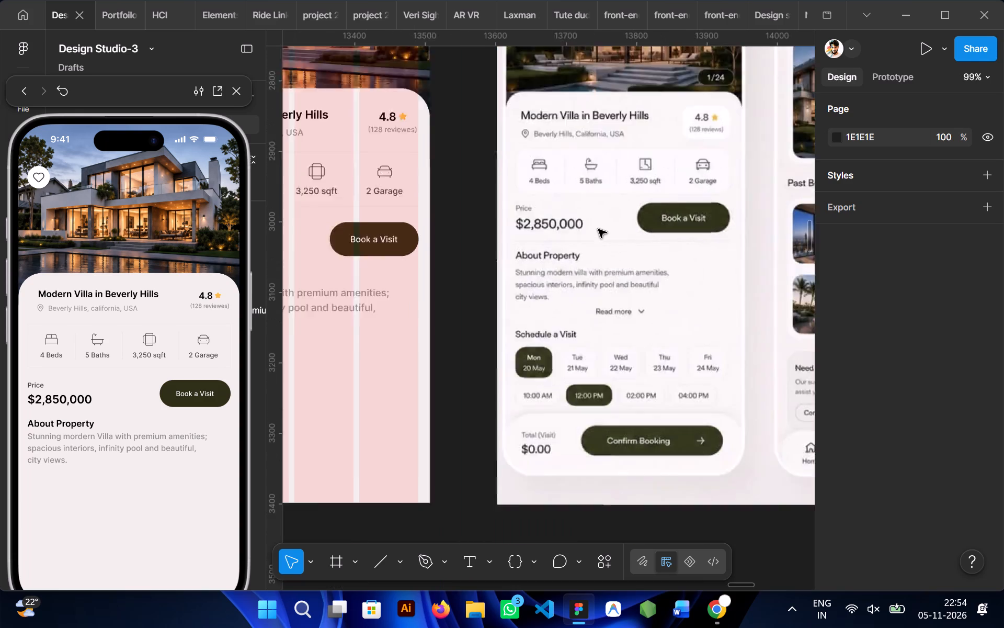
# Add a black 000000 inside stroke of weight 1 to only the bottom side of the price and Book a Visit row.
pyautogui.hscroll(1, 598, 229)
pyautogui.click(518, 244)
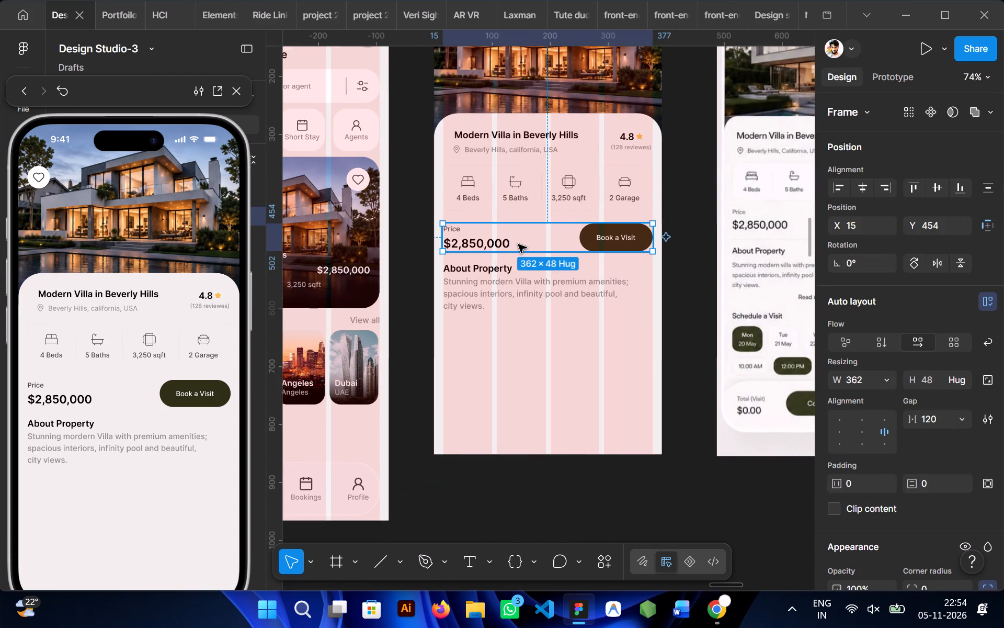
pyautogui.scroll(-3, 909, 359)
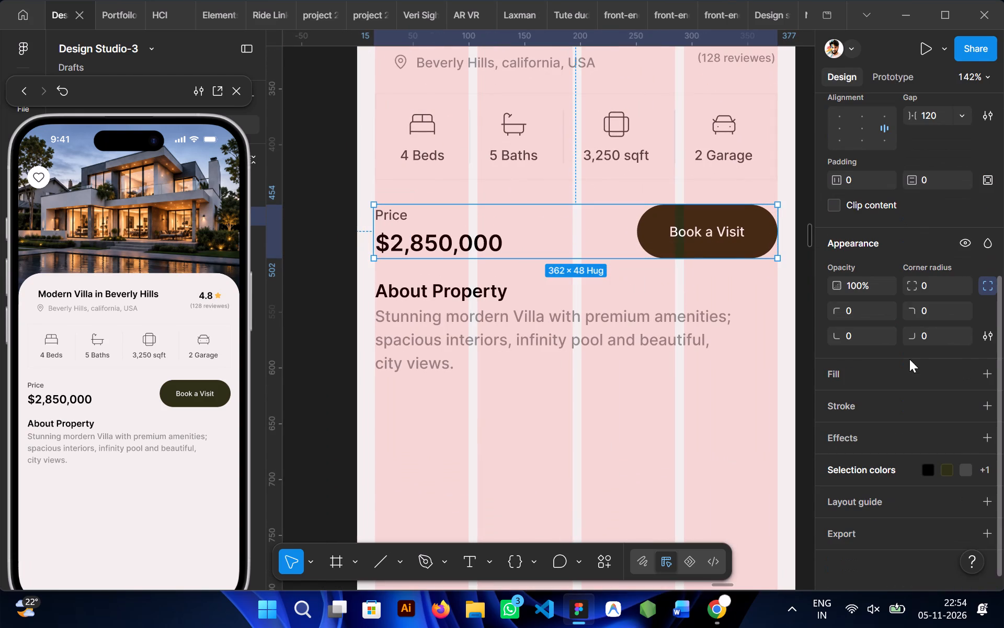
pyautogui.hscroll(-1, 749, 357)
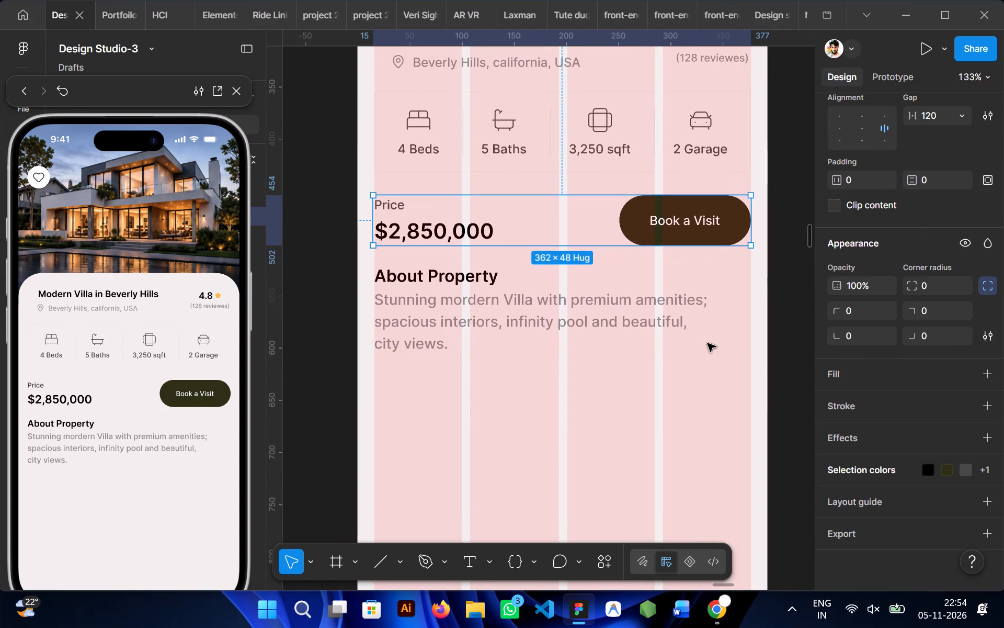
pyautogui.hscroll(-1, 700, 368)
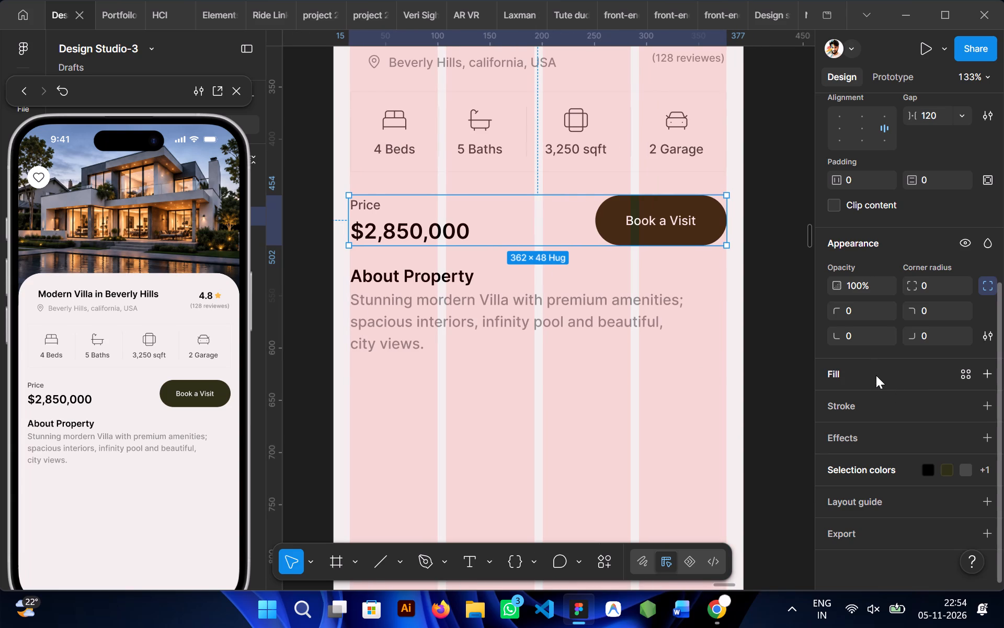
pyautogui.scroll(-1, 884, 371)
pyautogui.scroll(-1, 915, 317)
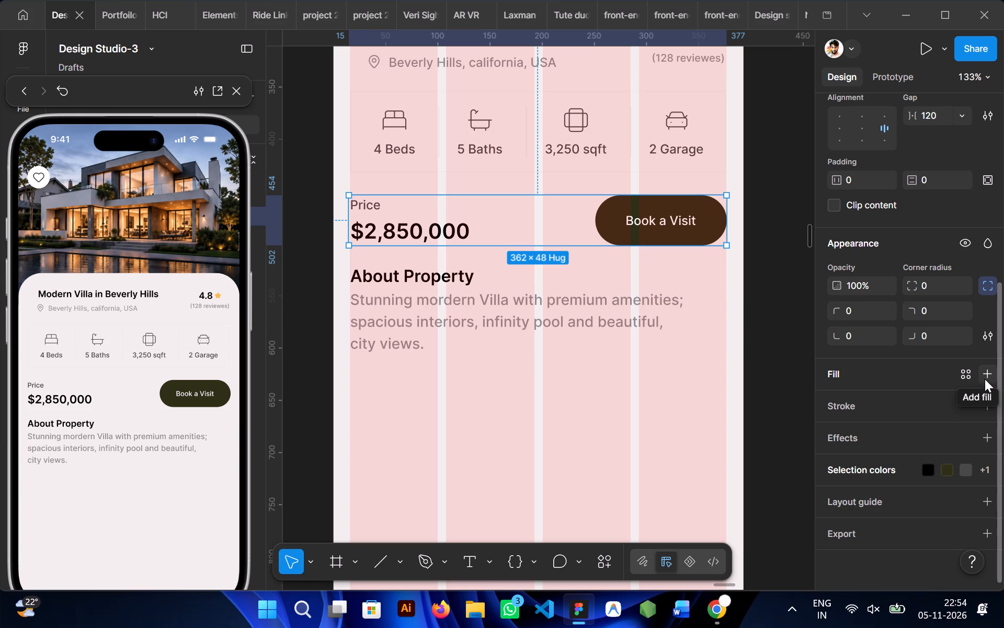
pyautogui.scroll(-1, 974, 409)
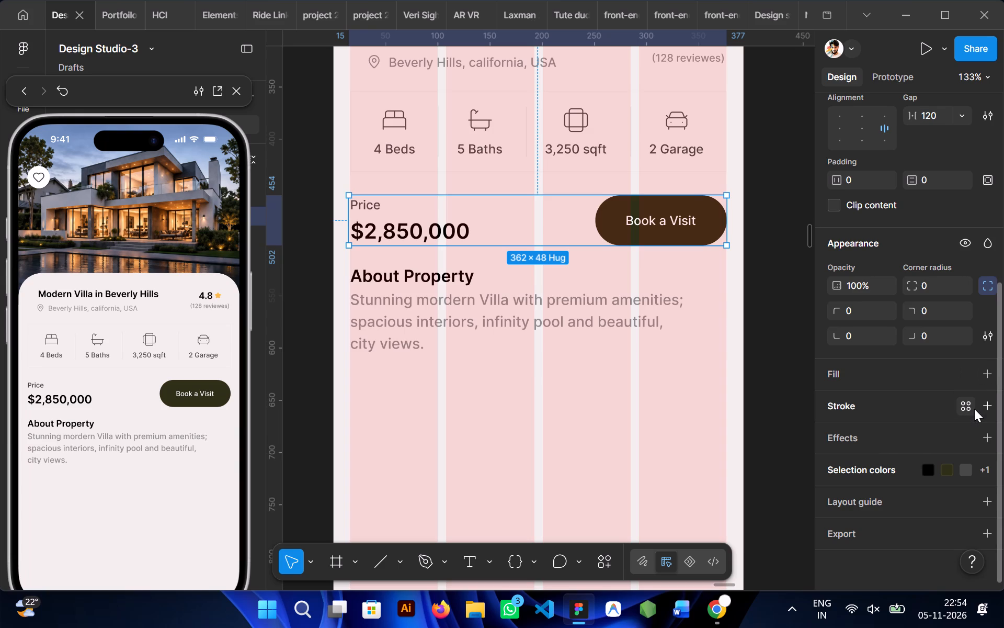
pyautogui.scroll(-4, 909, 417)
pyautogui.scroll(-2, 860, 446)
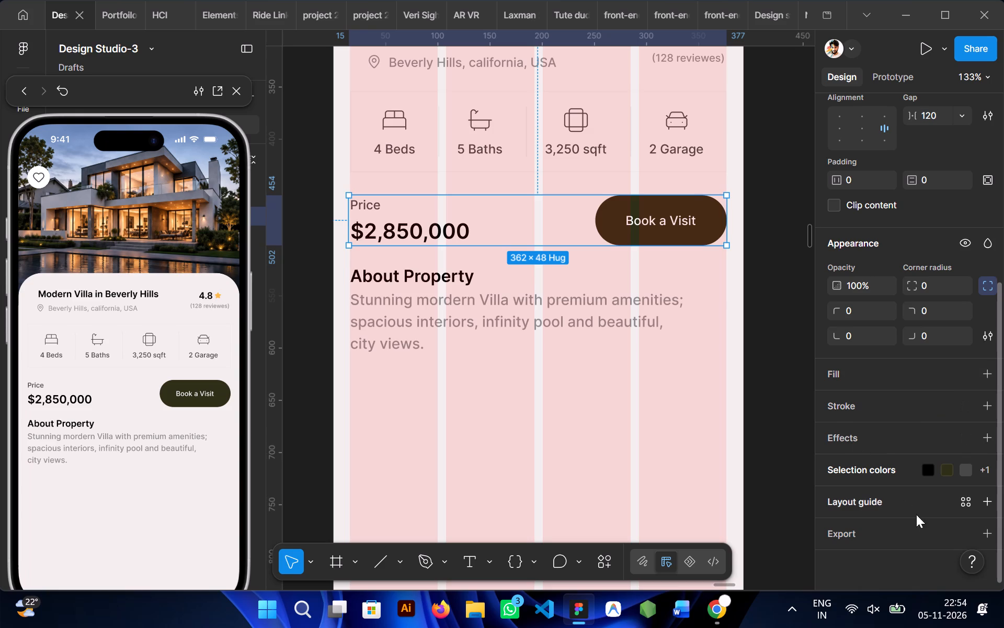
pyautogui.scroll(-1, 883, 451)
pyautogui.scroll(-1, 853, 401)
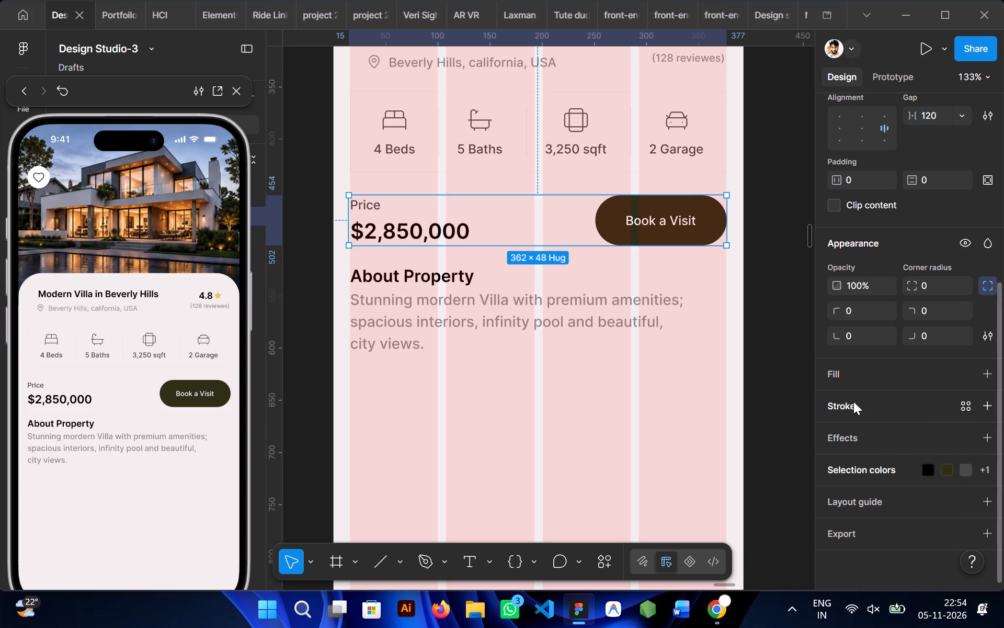
pyautogui.click(988, 402)
pyautogui.scroll(-1, 928, 383)
pyautogui.click(986, 399)
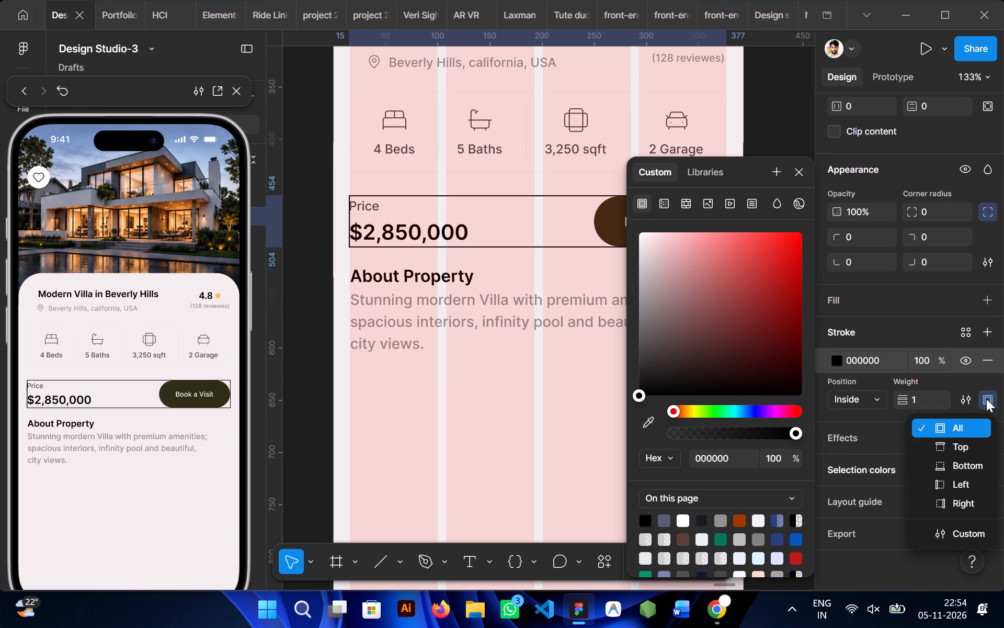
pyautogui.click(953, 469)
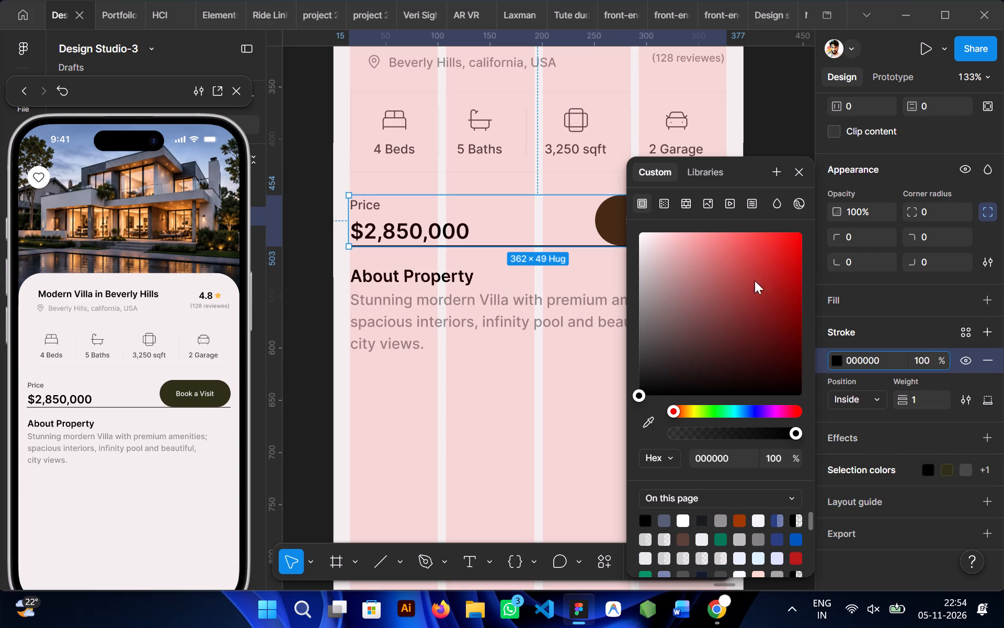
pyautogui.moveTo(739, 174); pyautogui.dragTo(750, 171)
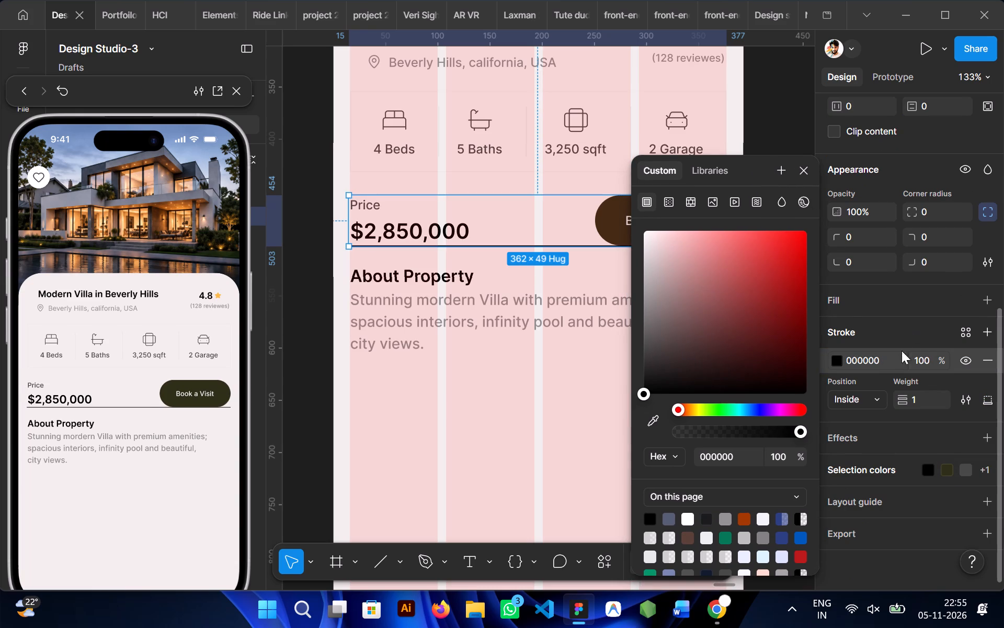
pyautogui.click(805, 180)
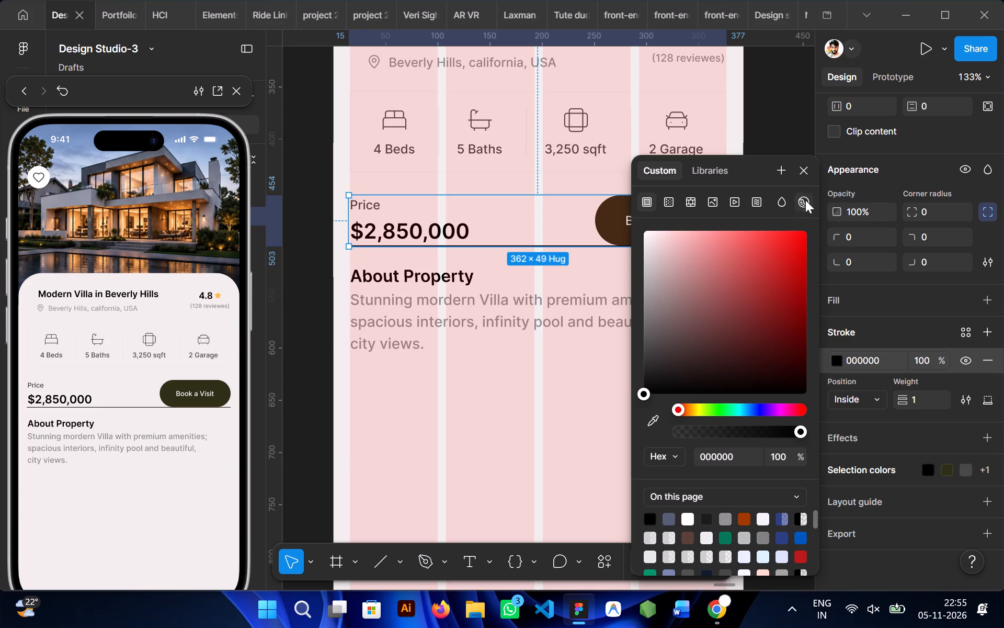
pyautogui.click(798, 174)
# Show individual padding for the price row and increase its bottom padding to 11.
pyautogui.scroll(1, 899, 344)
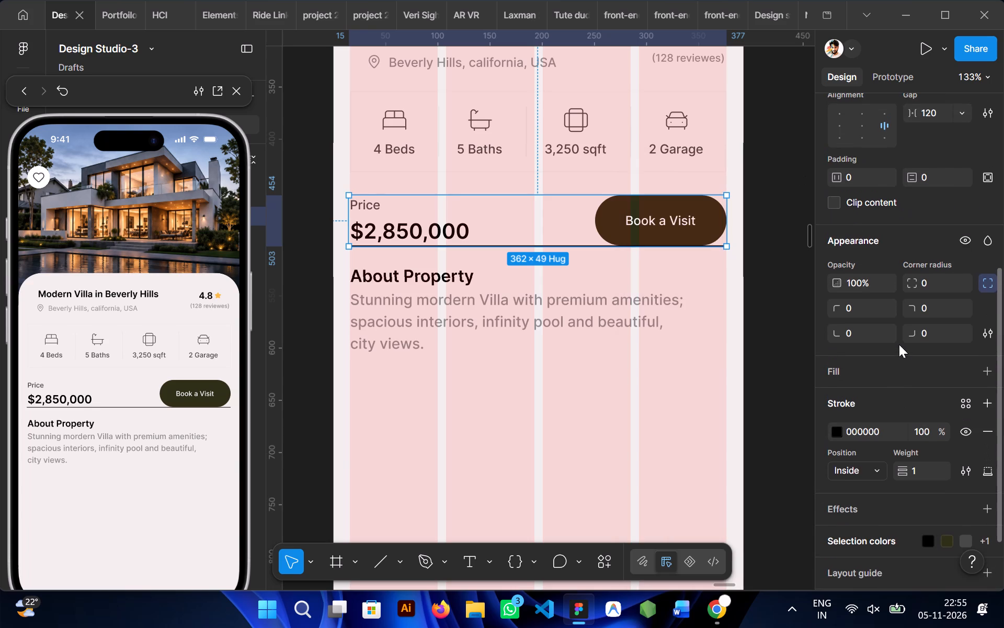
pyautogui.scroll(1, 899, 344)
pyautogui.click(986, 281)
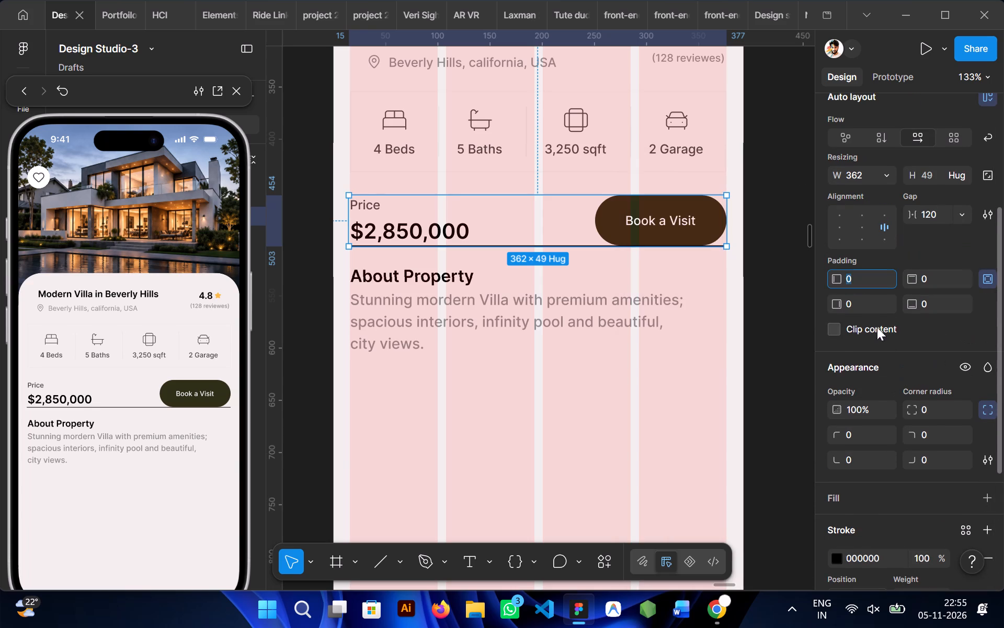
pyautogui.moveTo(909, 302); pyautogui.dragTo(508, 311)
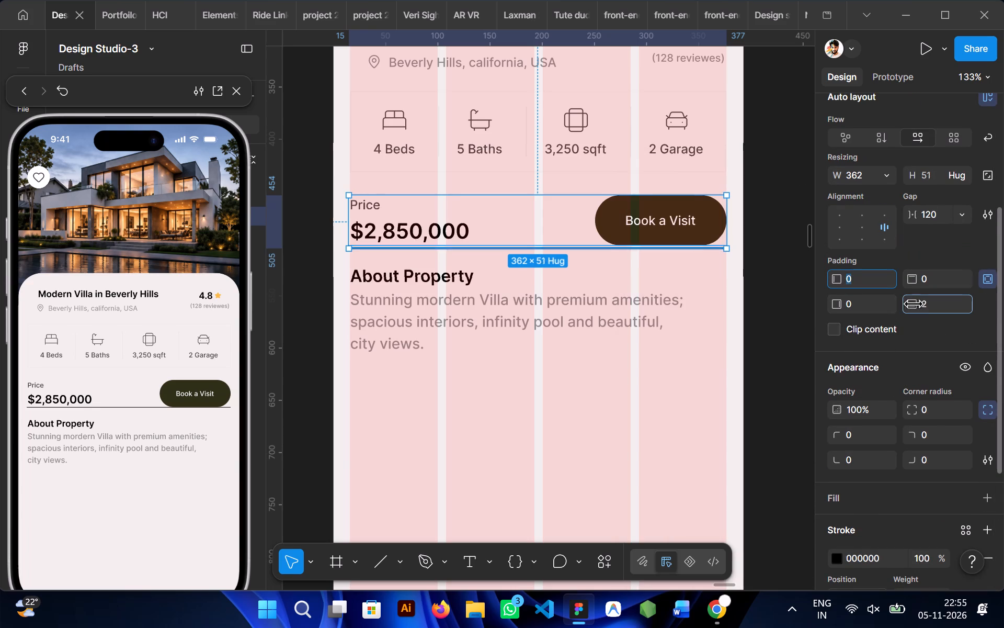
pyautogui.moveTo(508, 311); pyautogui.dragTo(519, 318)
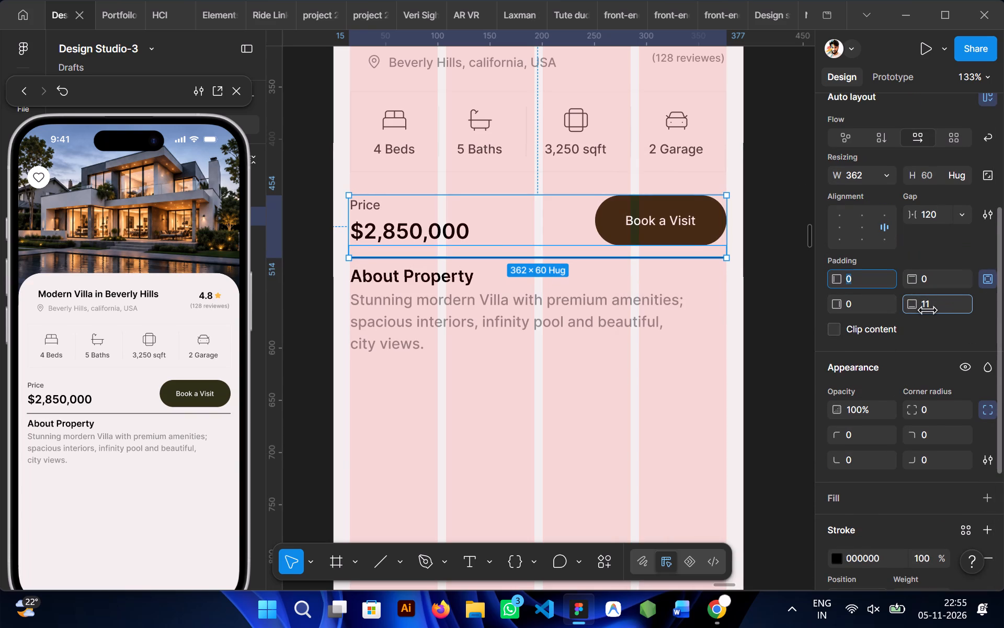
# Increase the bottom padding of the price and Book a Visit row to 16.
pyautogui.moveTo(519, 318); pyautogui.dragTo(527, 318)
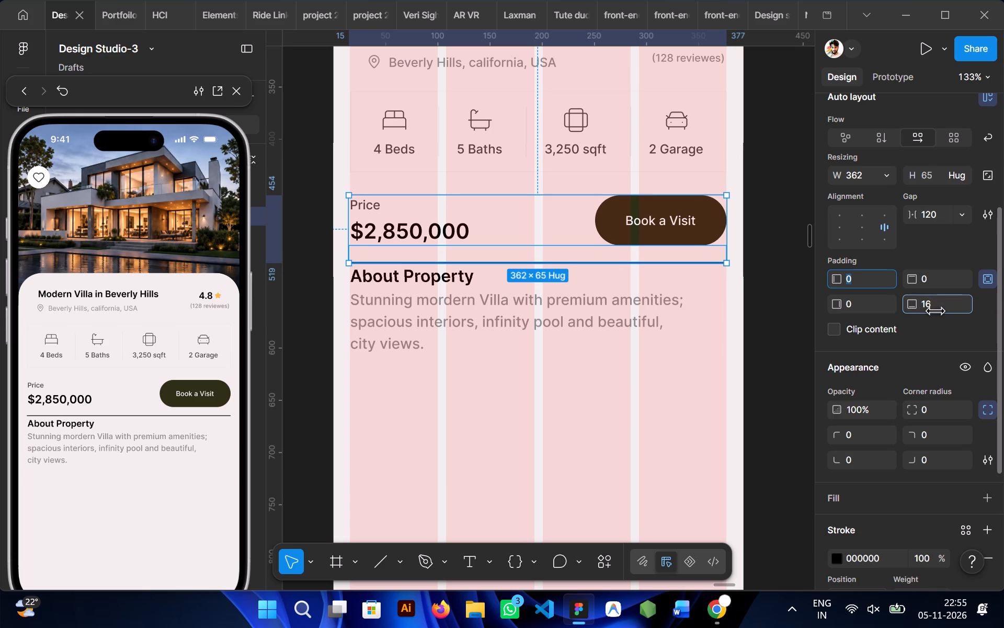
pyautogui.moveTo(527, 318); pyautogui.dragTo(527, 319)
# Recolour the price row's bottom stroke to light ECE9E7 by sampling a divider-like tone from the canvas.
pyautogui.scroll(-1, 886, 349)
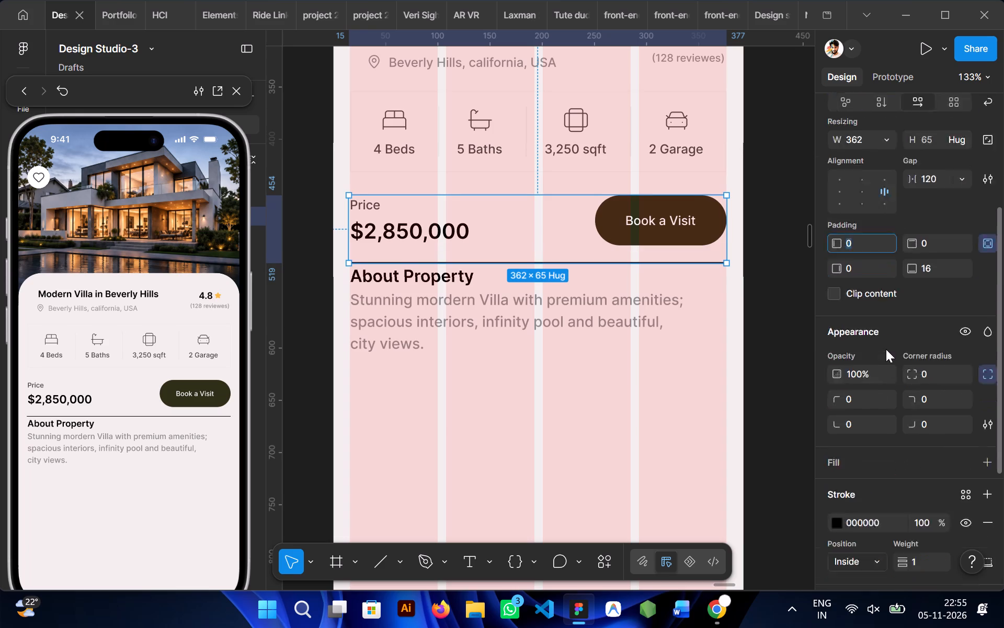
pyautogui.scroll(-1, 886, 349)
pyautogui.click(779, 387)
pyautogui.click(670, 264)
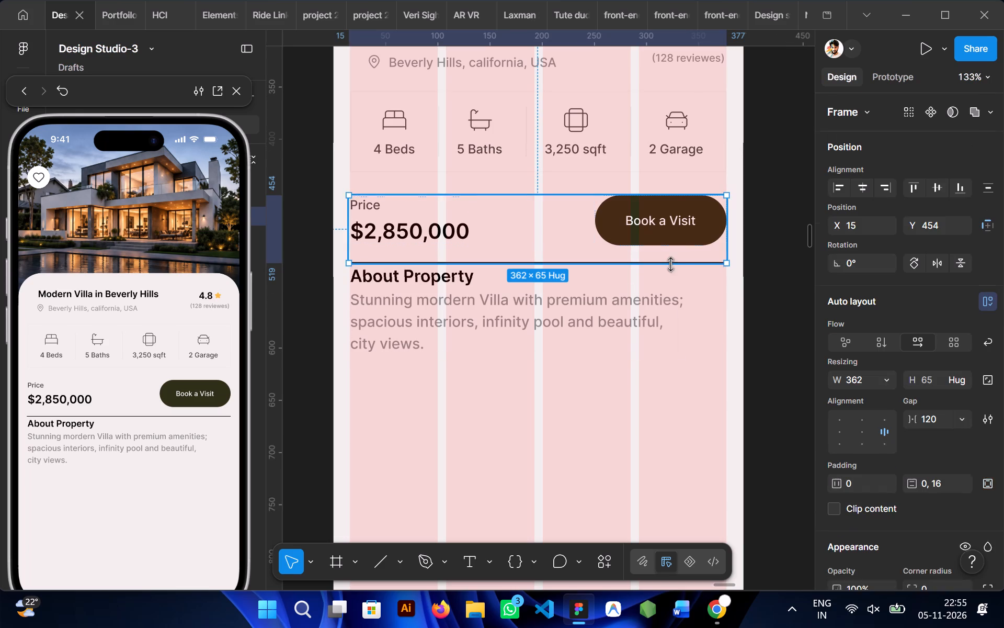
pyautogui.scroll(-3, 893, 433)
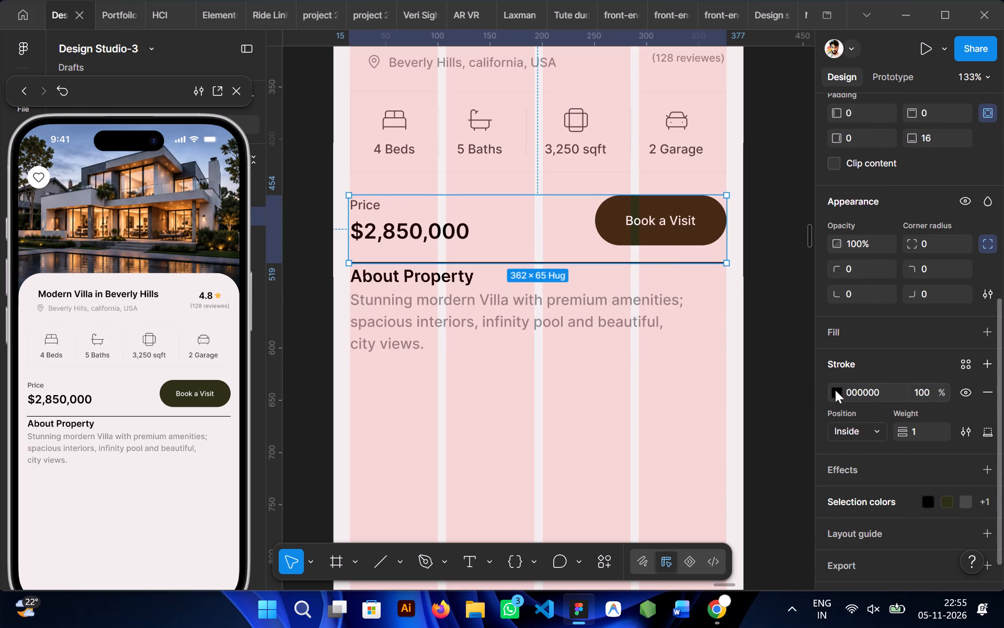
pyautogui.click(840, 396)
pyautogui.click(649, 428)
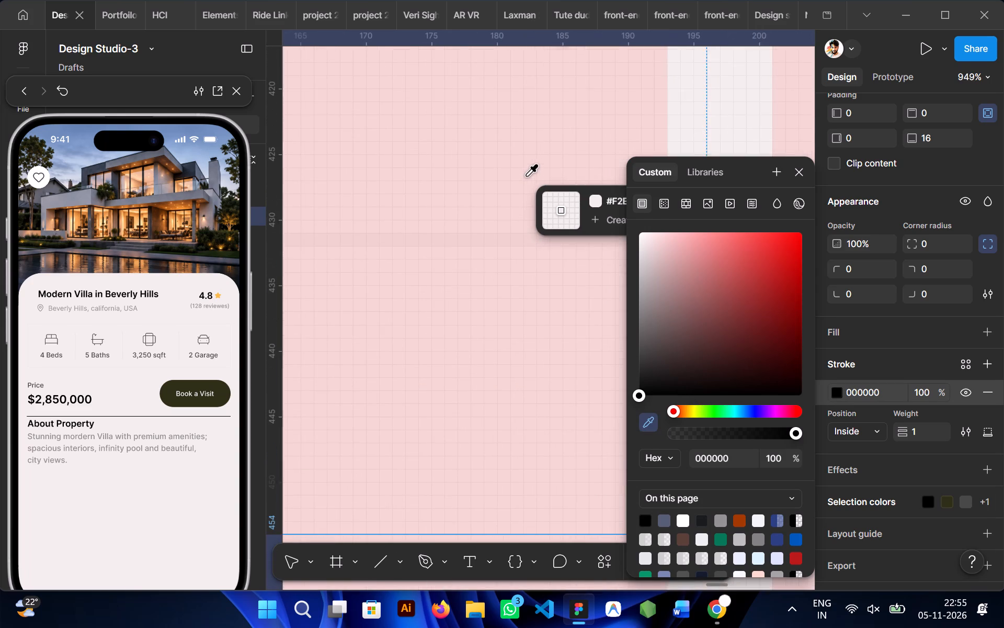
pyautogui.click(534, 245)
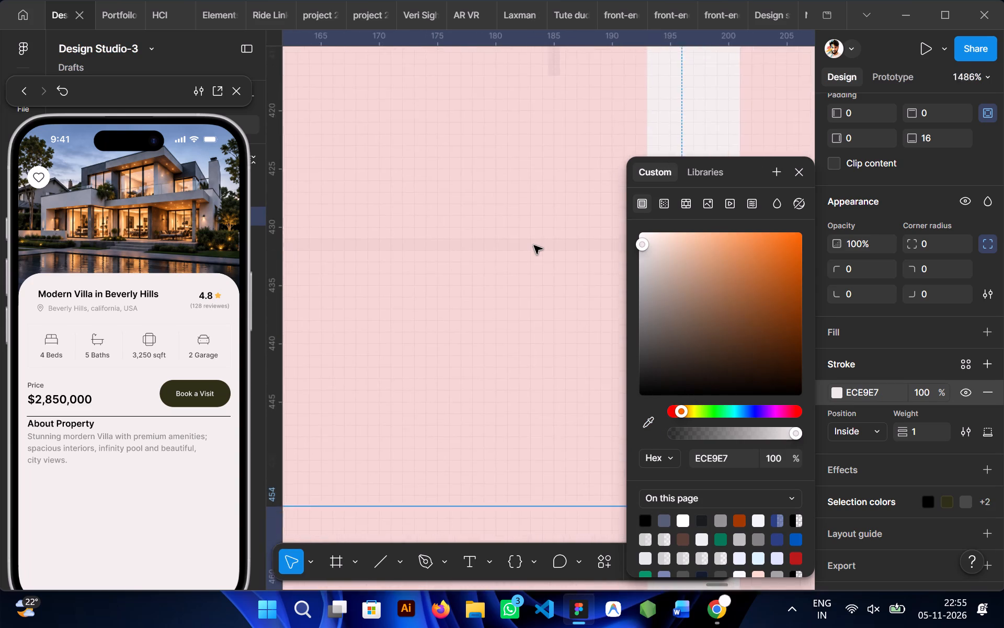
pyautogui.scroll(-1, 488, 439)
pyautogui.scroll(-2, 438, 462)
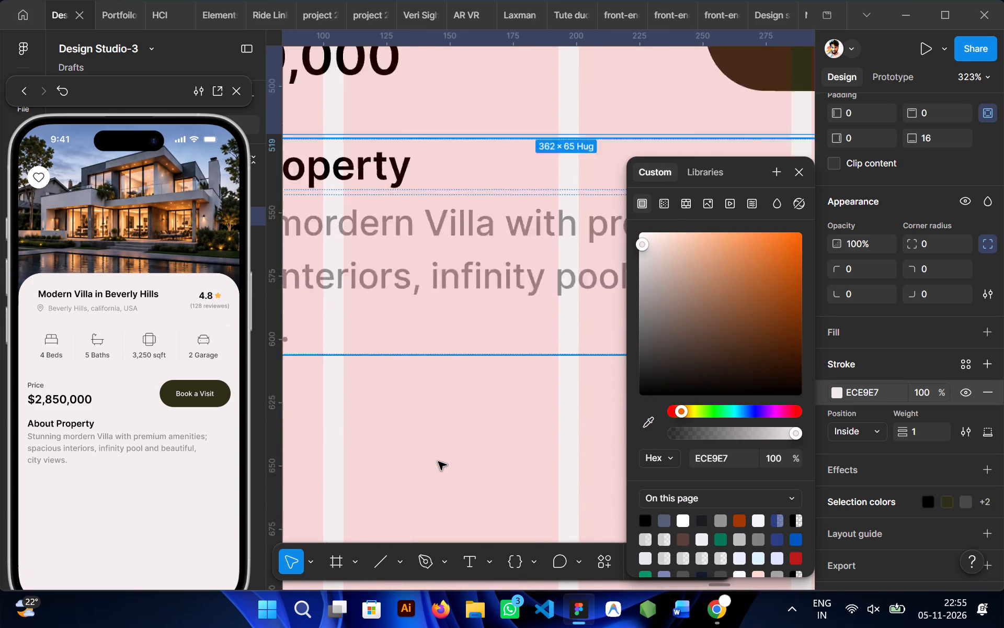
pyautogui.click(407, 427)
# Nudge the About Property frame down away from the price row's divider, to Y 532.
pyautogui.click(401, 233)
pyautogui.hscroll(1, 401, 233)
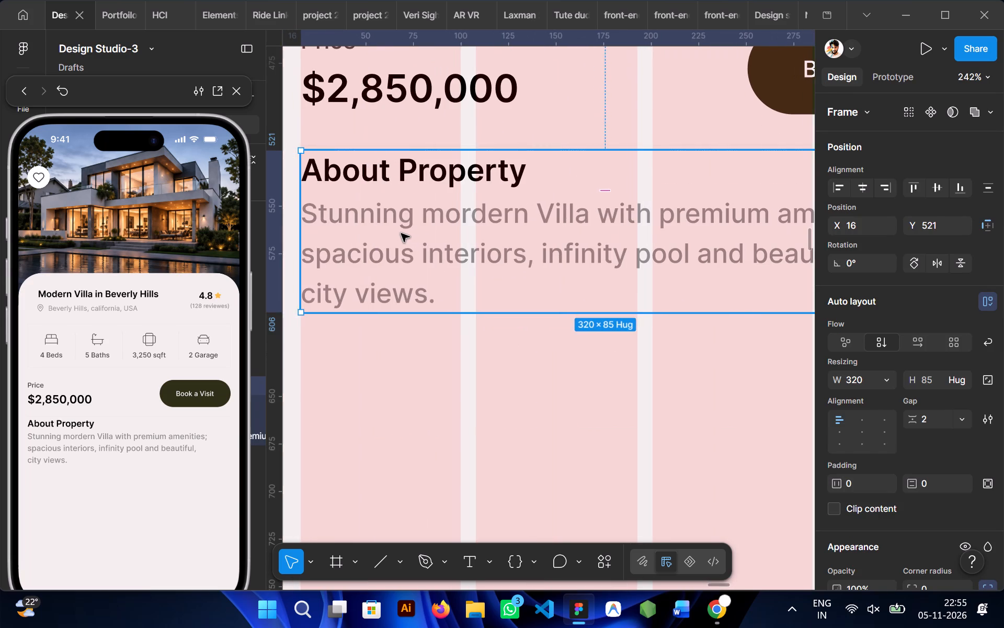
pyautogui.press('Up')
pyautogui.press('Down')
pyautogui.press('Down')
pyautogui.press('Down')
pyautogui.press('Down')
pyautogui.press('Down')
pyautogui.press('Down')
pyautogui.press('Down')
pyautogui.press('Down')
pyautogui.press('Down')
pyautogui.press('Down')
pyautogui.press('Down')
pyautogui.press('Down')
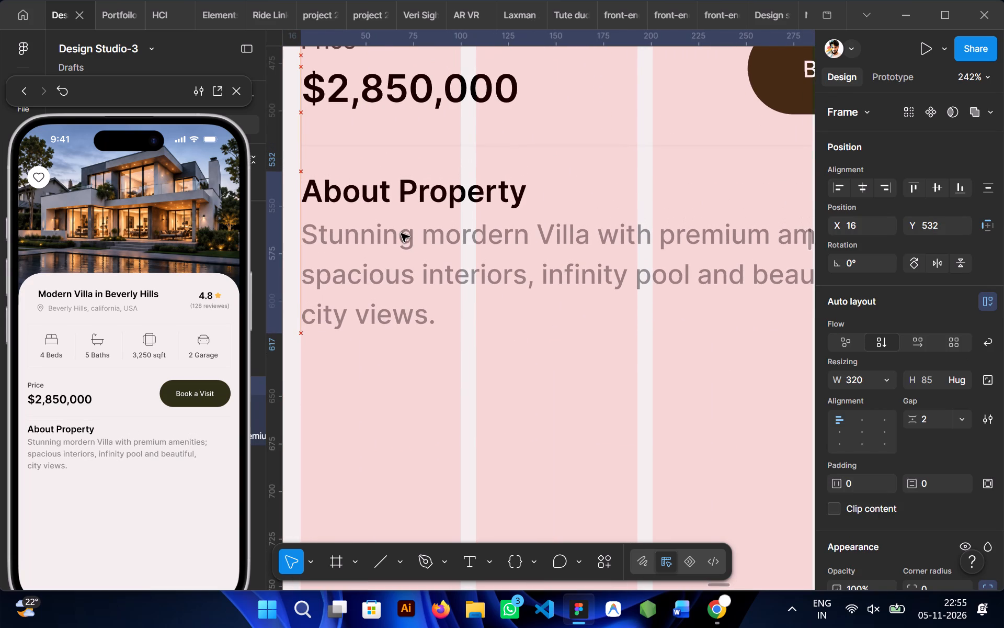
pyautogui.press('Down')
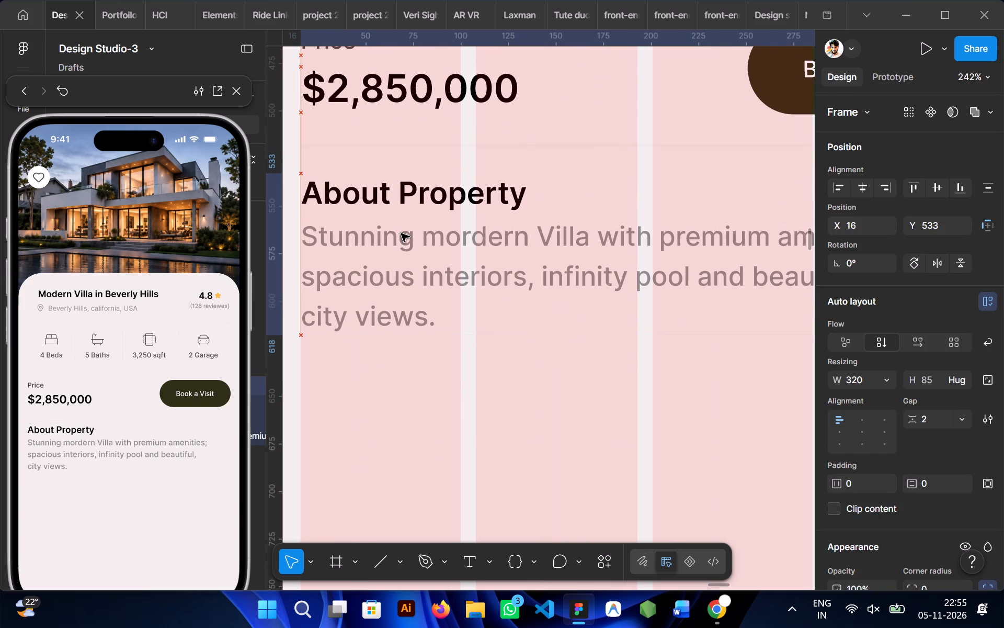
pyautogui.press('Up')
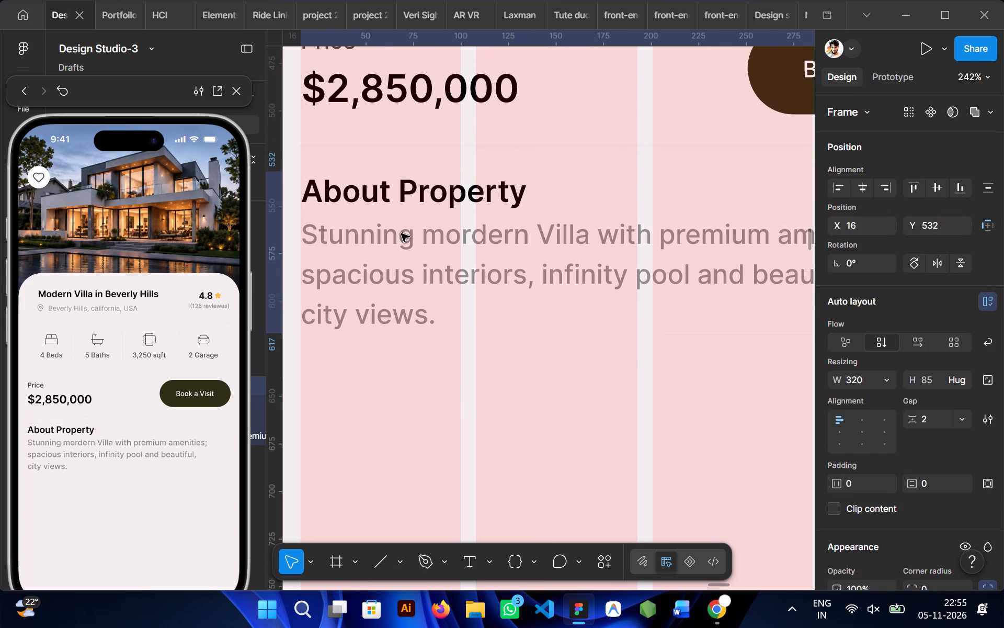
pyautogui.click(393, 386)
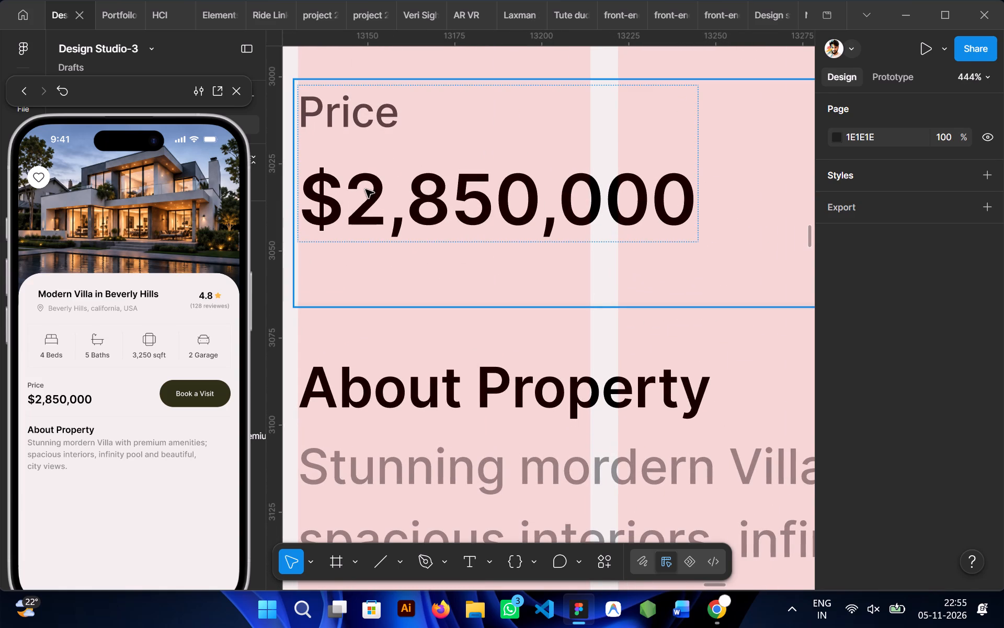
# Left-align the $2,850,000 text inside the price frame.
pyautogui.click(363, 188)
pyautogui.doubleClick(363, 188)
pyautogui.doubleClick(363, 188)
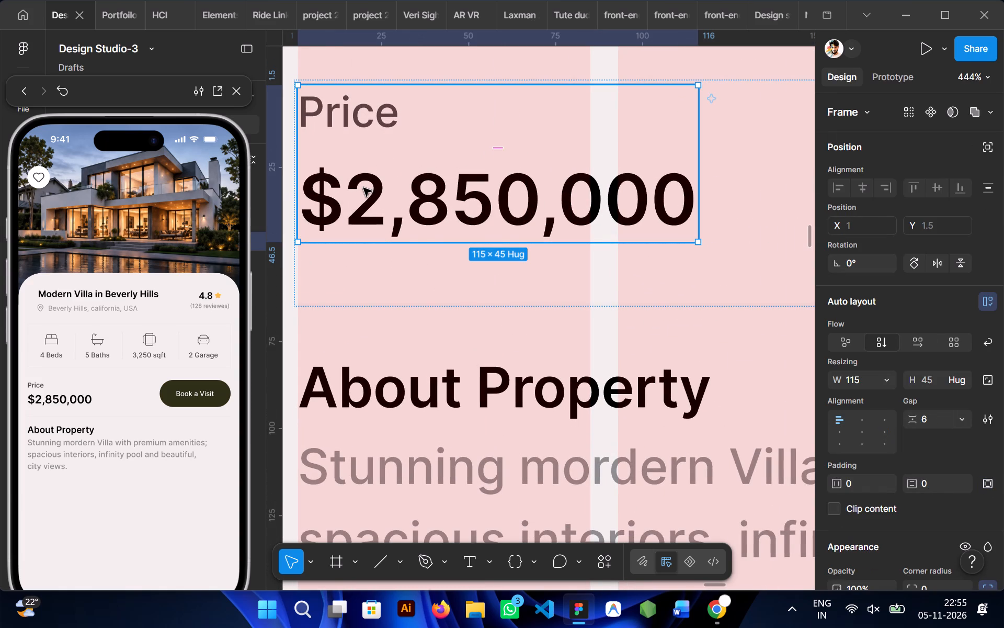
pyautogui.scroll(-2, 871, 402)
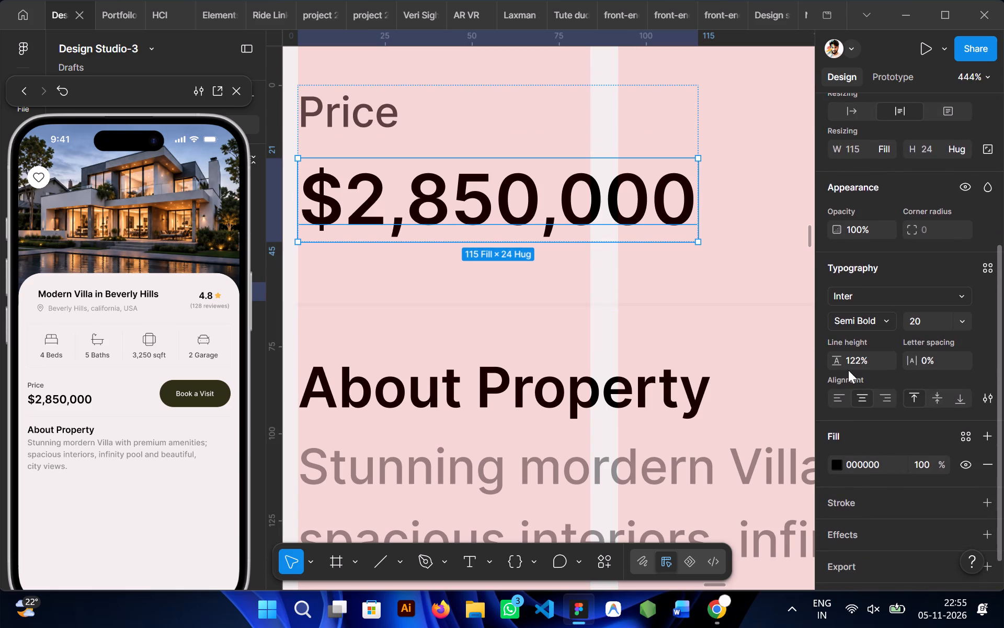
pyautogui.scroll(3, 848, 370)
pyautogui.scroll(-2, 848, 370)
pyautogui.click(838, 383)
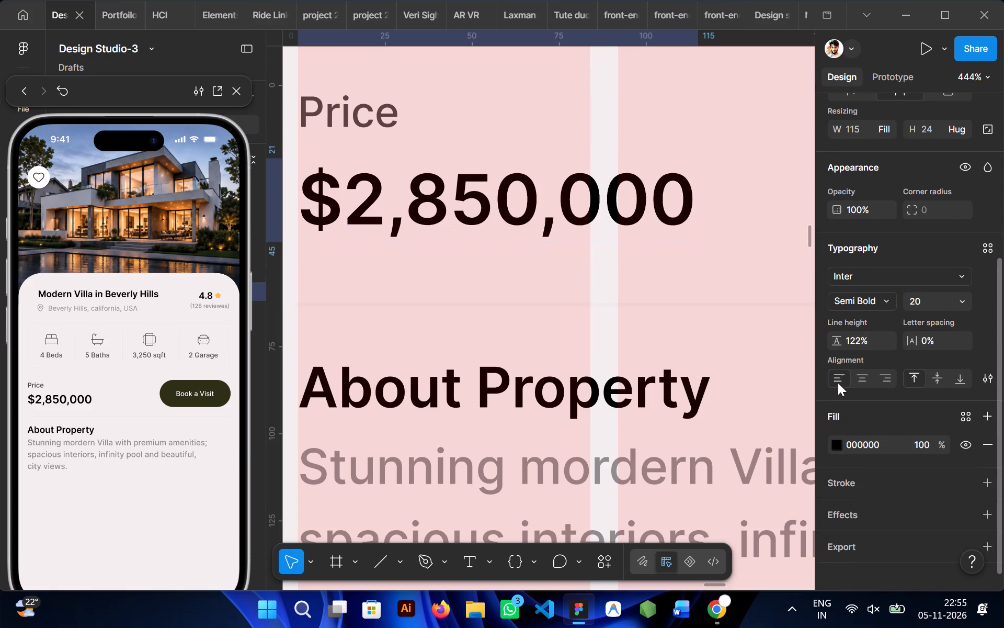
pyautogui.hscroll(1, 533, 298)
pyautogui.click(317, 273)
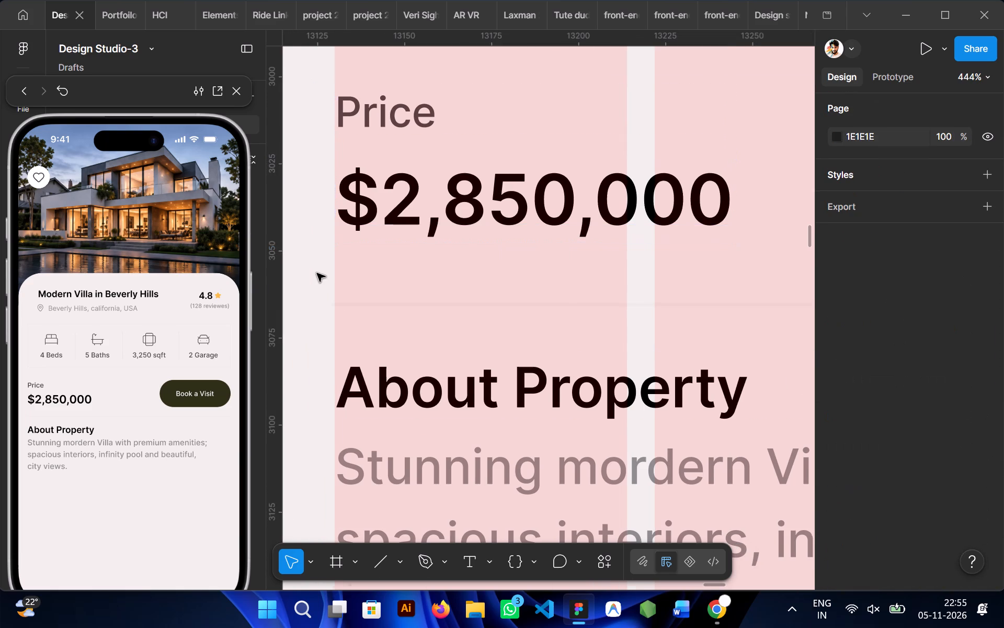
# Examine the price row's layout and the Book a Visit button's dimensions and padding.
pyautogui.scroll(-1, 317, 273)
pyautogui.scroll(-1, 494, 377)
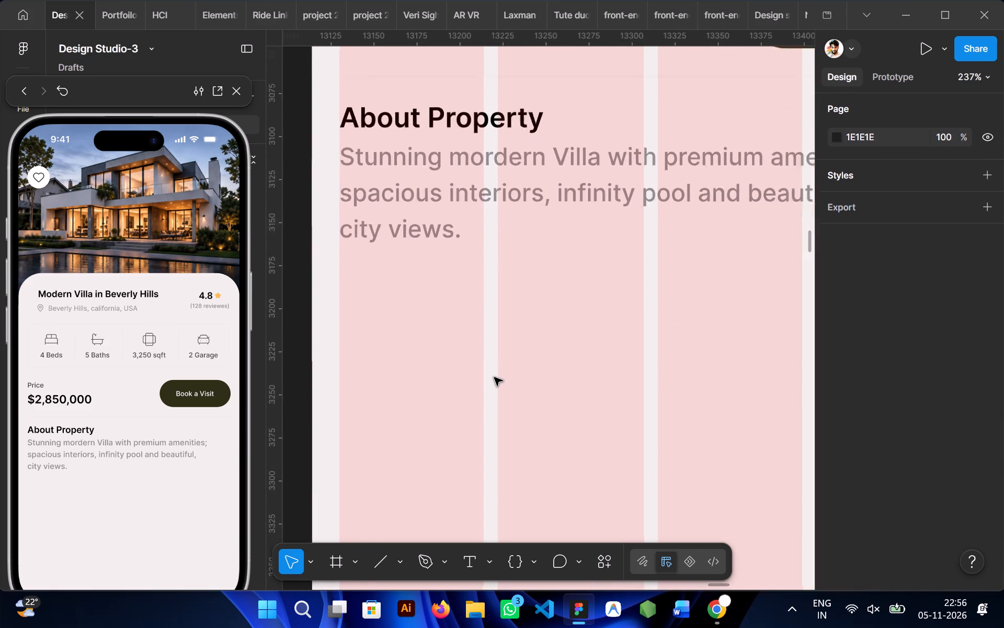
pyautogui.hscroll(-1, 494, 377)
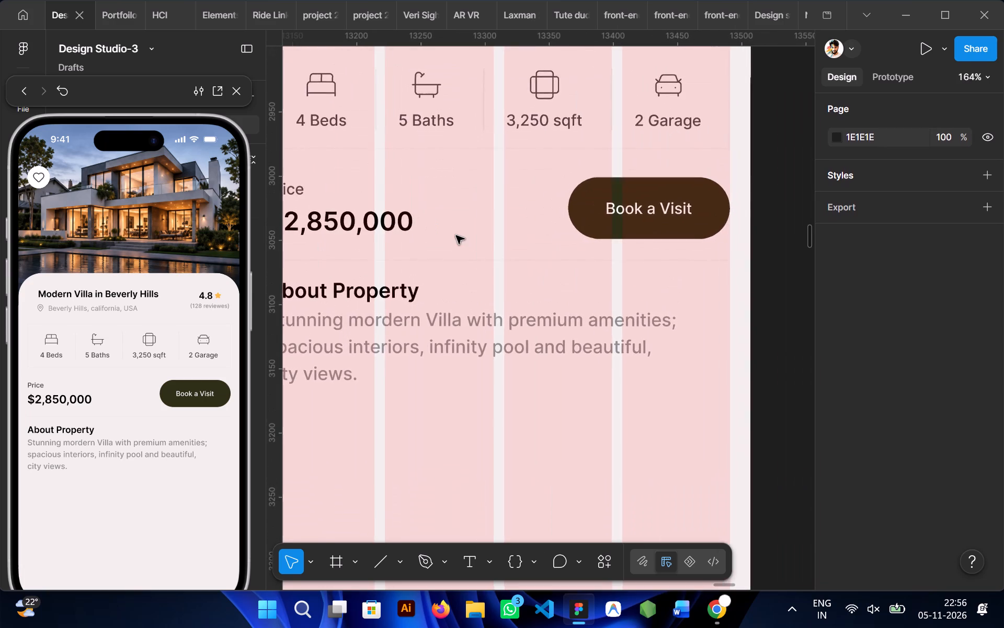
pyautogui.click(592, 231)
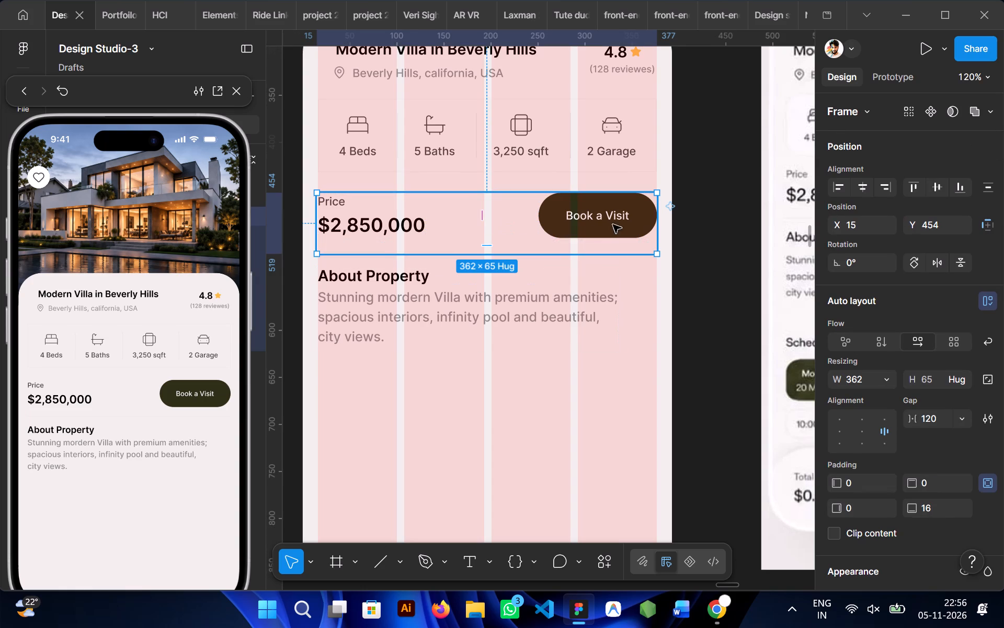
pyautogui.click(613, 227)
pyautogui.click(587, 220)
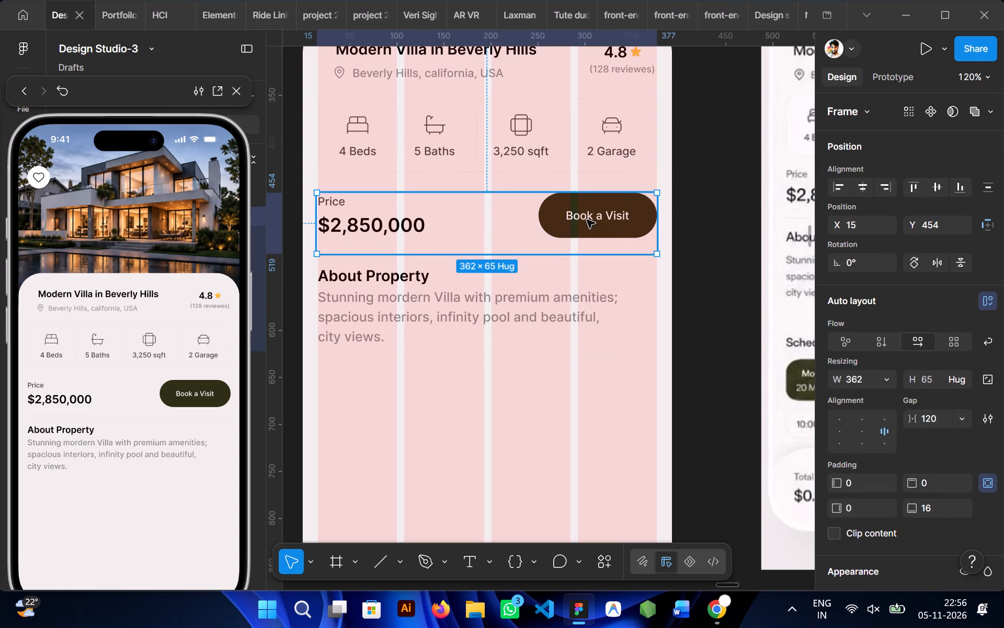
pyautogui.doubleClick(587, 220)
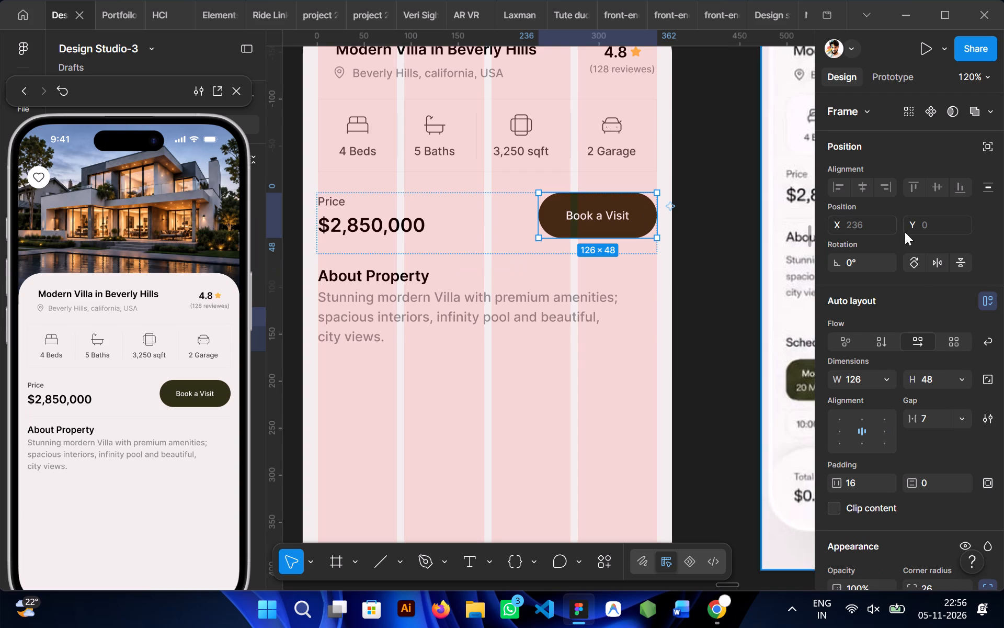
pyautogui.click(707, 311)
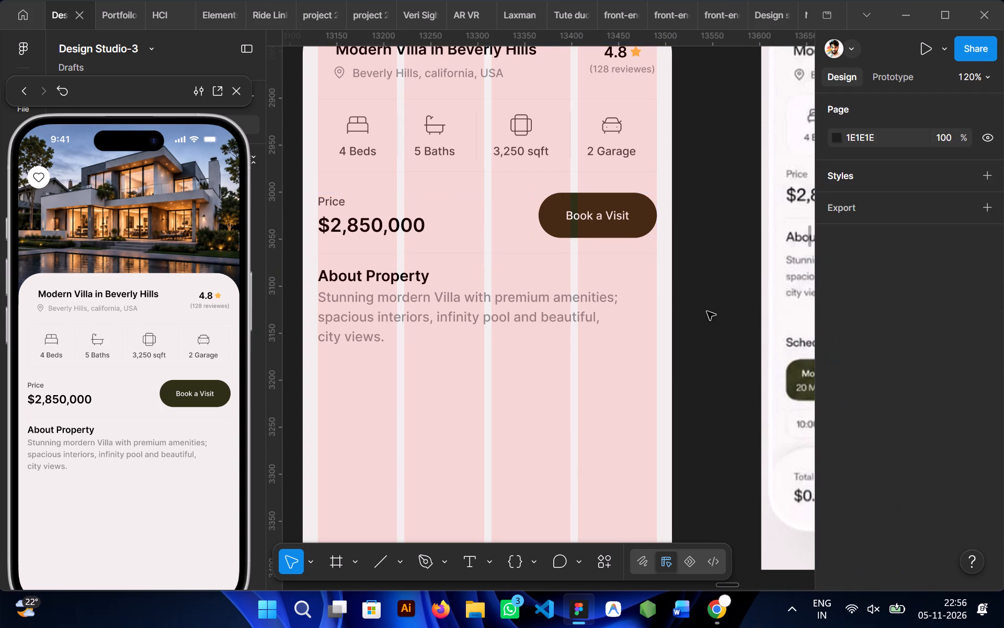
# Duplicate the About Property heading and place the copy below the description, at X 16, Y 664.
pyautogui.scroll(-1, 707, 311)
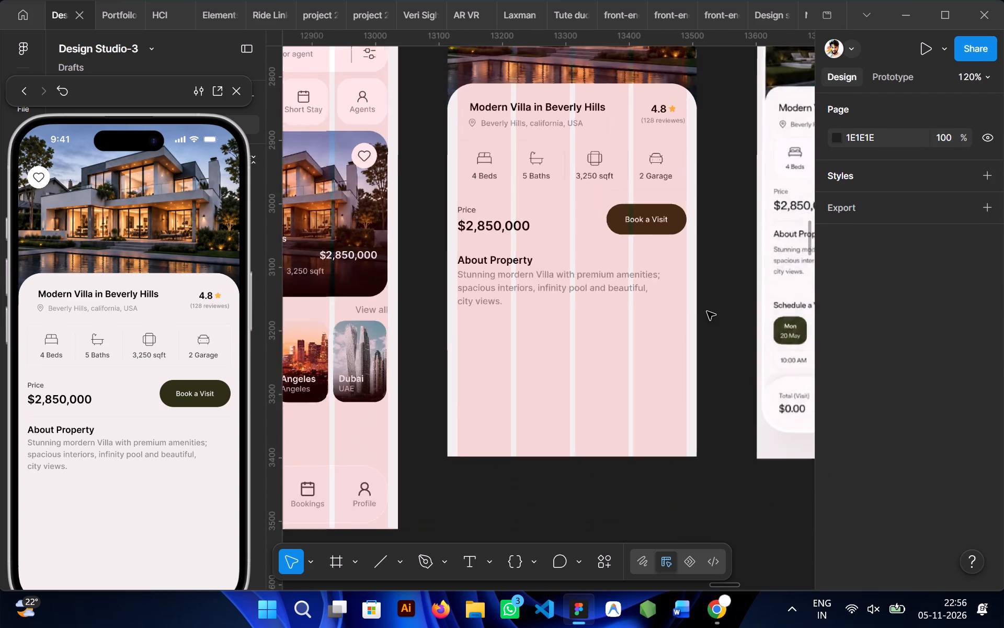
pyautogui.hscroll(-1, 707, 311)
pyautogui.hscroll(-1, 617, 339)
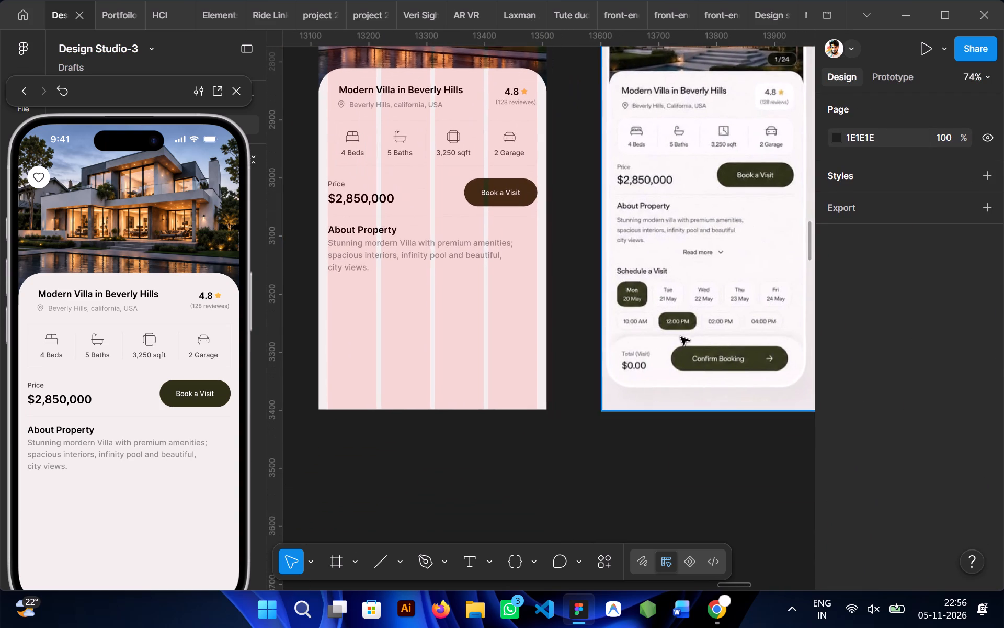
pyautogui.hscroll(1, 683, 336)
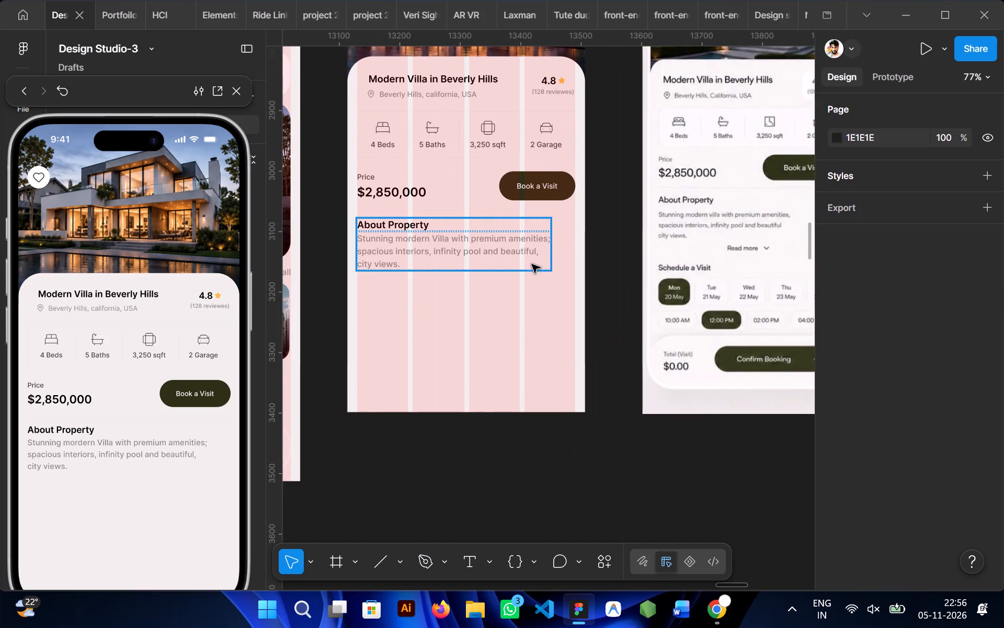
pyautogui.keyDown('ctrl'); pyautogui.click(405, 225); pyautogui.keyUp('ctrl')
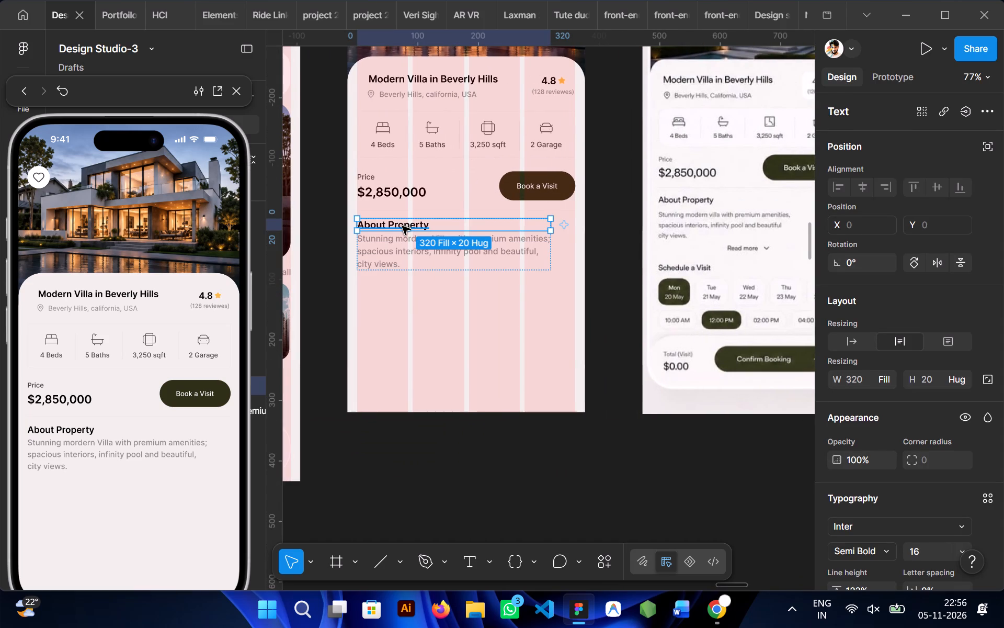
pyautogui.keyDown('alt'); pyautogui.moveTo(402, 226); pyautogui.dragTo(406, 306); pyautogui.keyUp('alt')
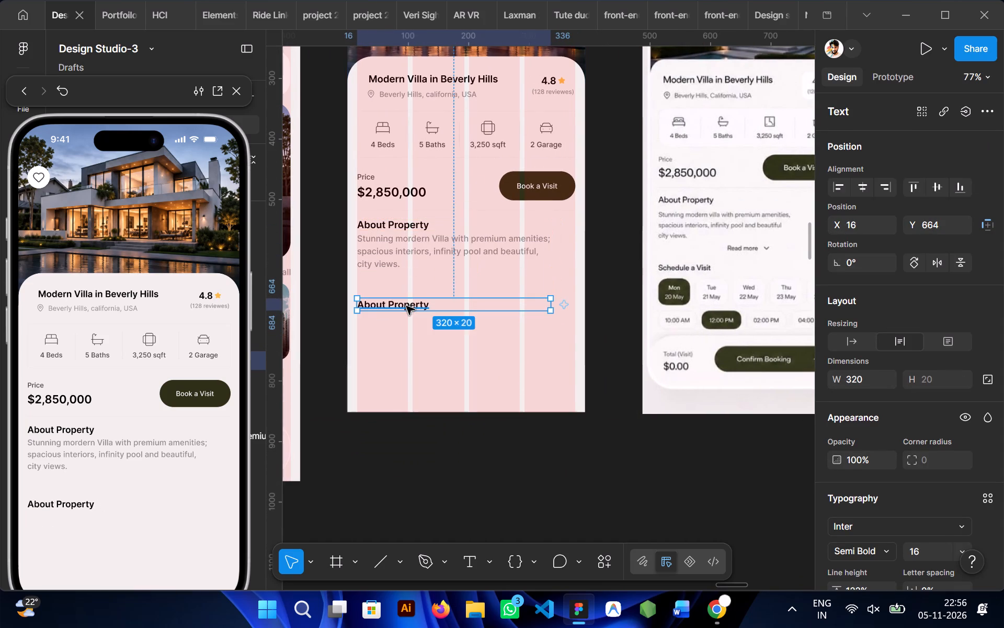
# Set the copied heading to auto width and replace its text with the mockup's "Schedule a Visit" heading.
pyautogui.doubleClick(406, 306)
pyautogui.click(854, 344)
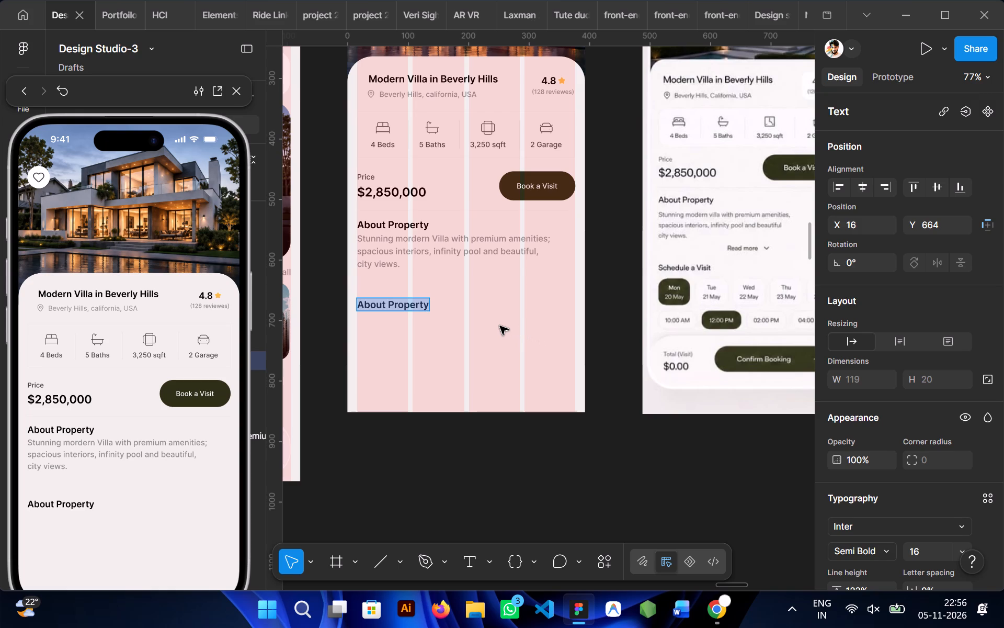
pyautogui.write('Sch')
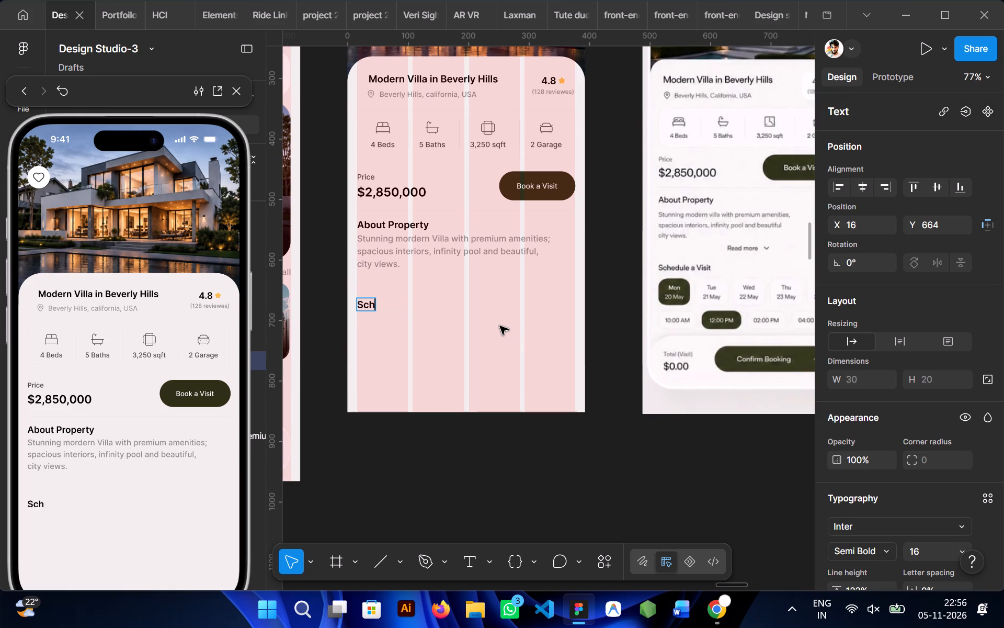
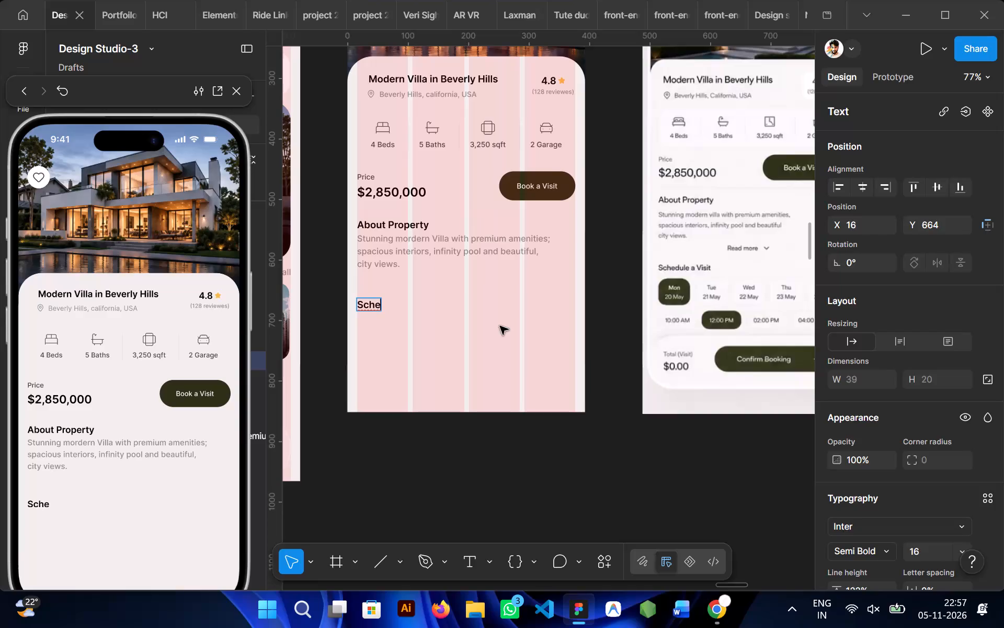
# Finish the copied heading's text so it reads "Schedule a visit".
pyautogui.write('du')
pyautogui.press('l')
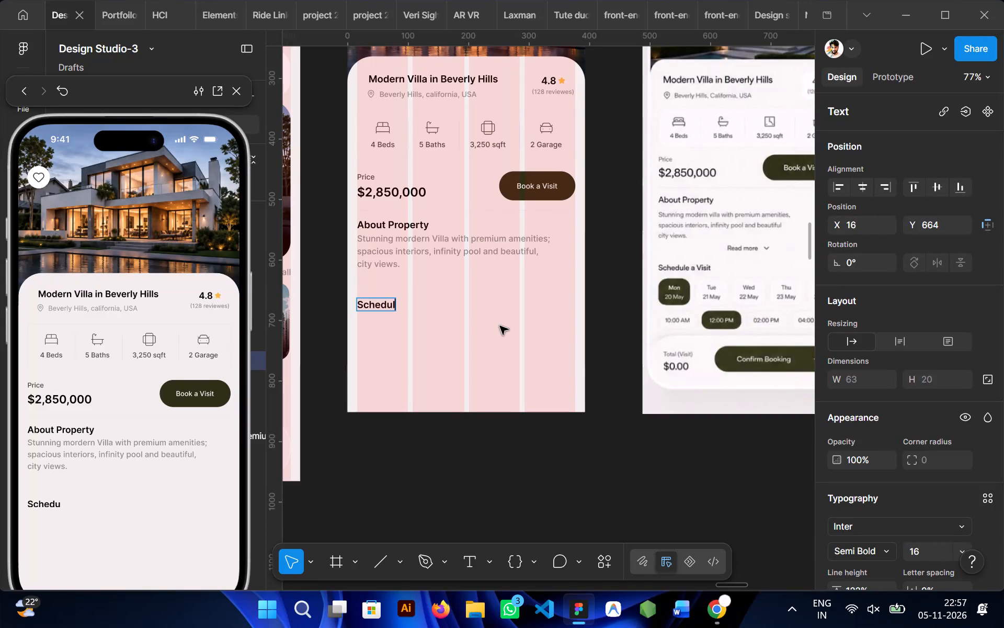
pyautogui.press('e')
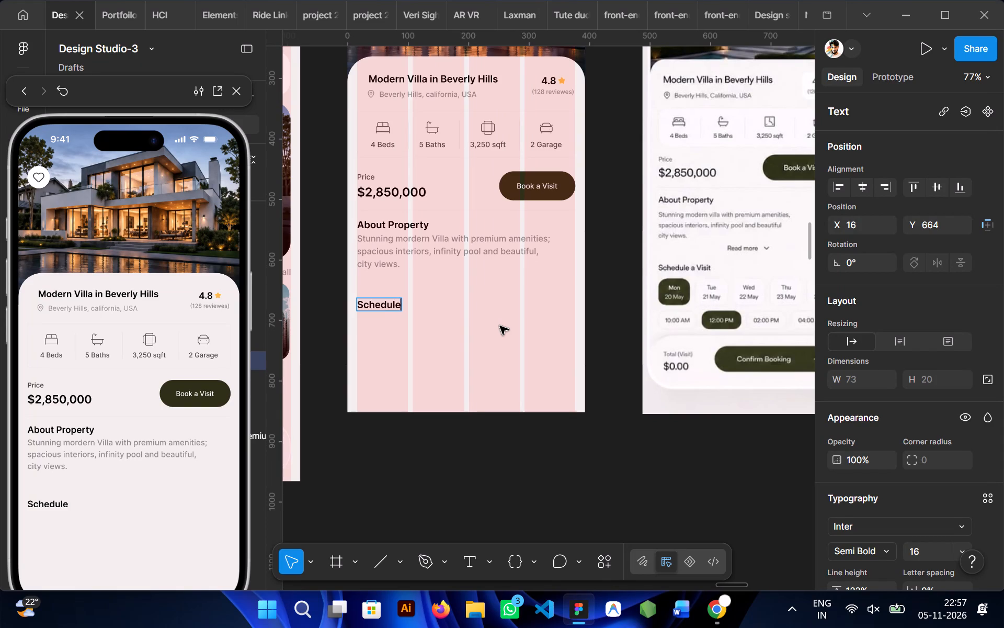
pyautogui.press('space')
pyautogui.write('a')
pyautogui.press('space')
pyautogui.write('visi')
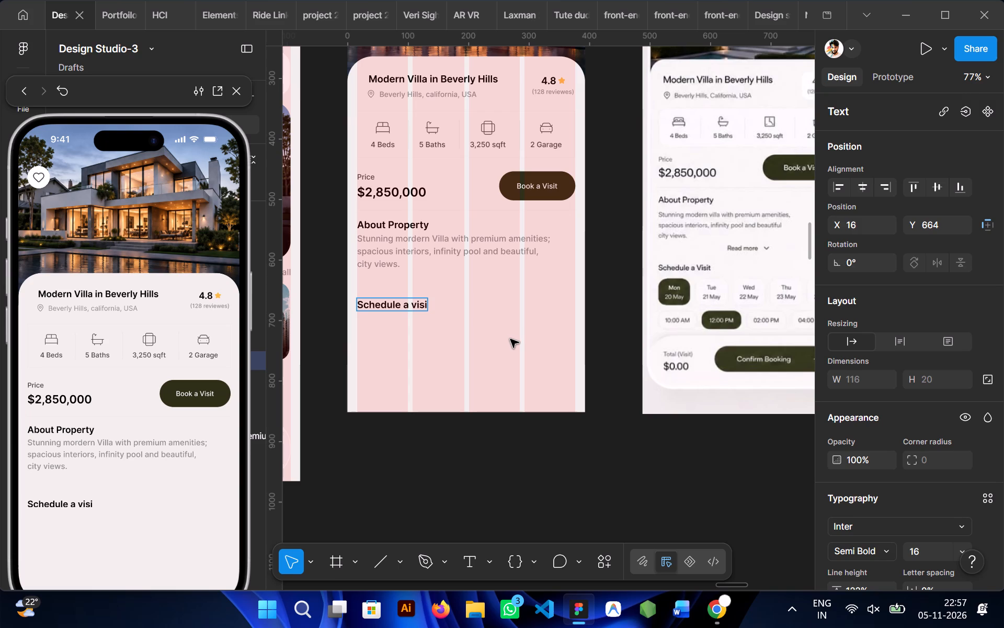
pyautogui.press('t')
pyautogui.click(497, 331)
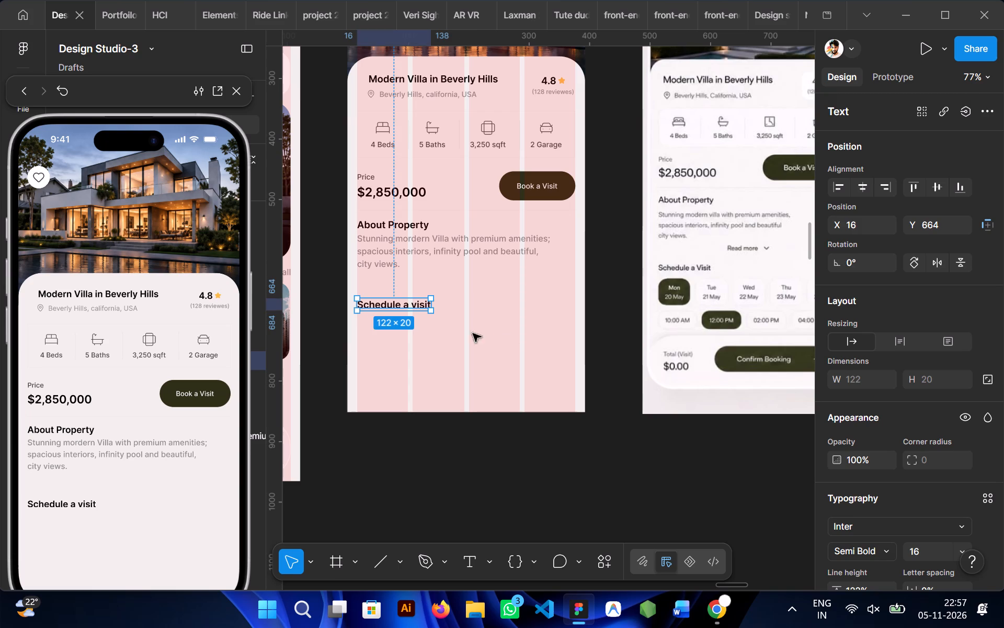
# Reposition the "Schedule a visit" heading below the property description, at X 15 and about Y 664.
pyautogui.moveTo(387, 308); pyautogui.dragTo(383, 293)
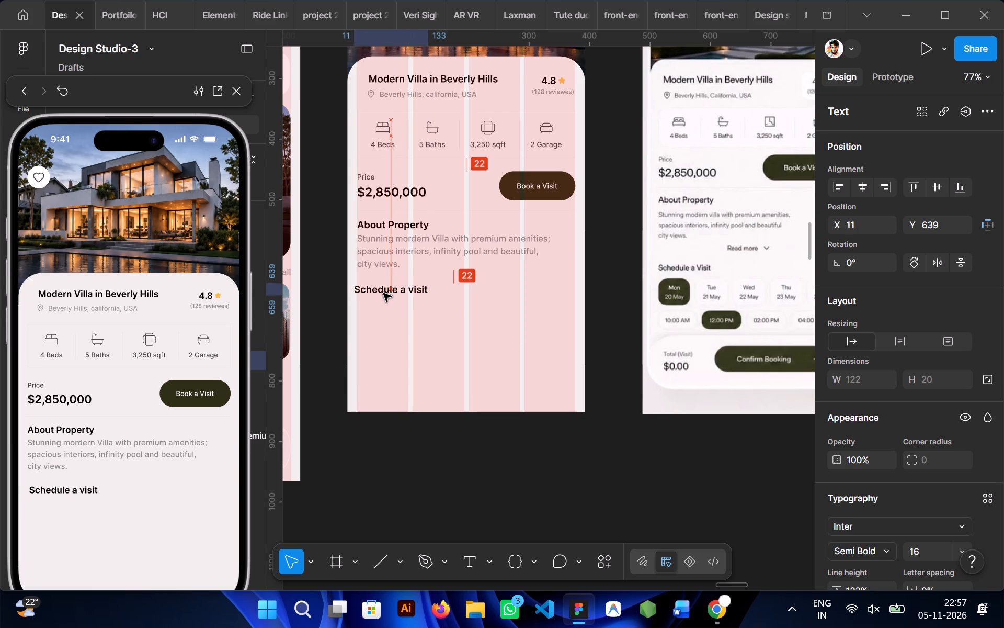
pyautogui.moveTo(383, 293); pyautogui.dragTo(386, 293)
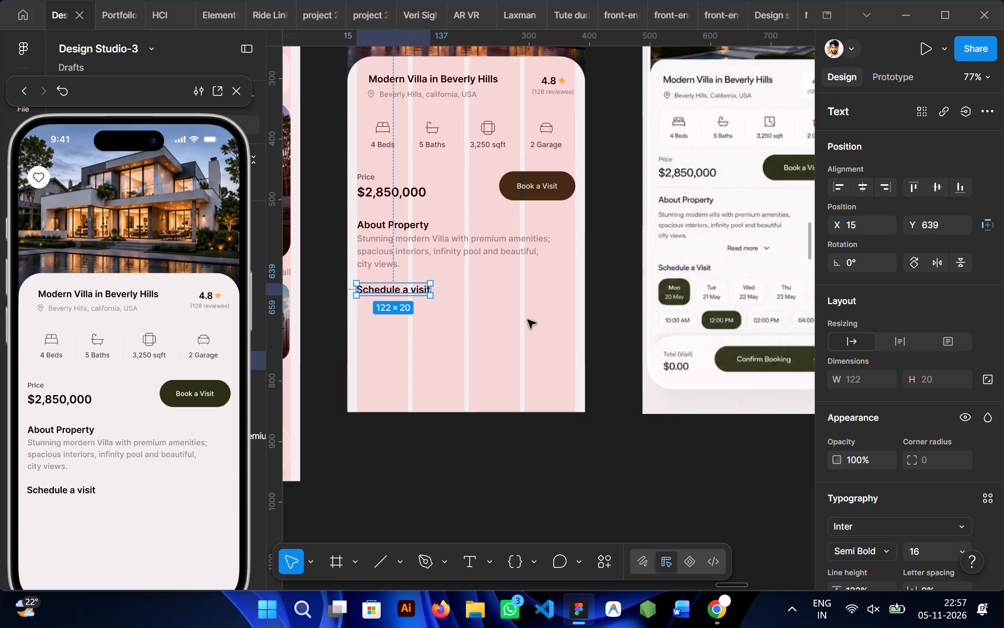
pyautogui.click(528, 320)
pyautogui.click(410, 287)
pyautogui.press('Down')
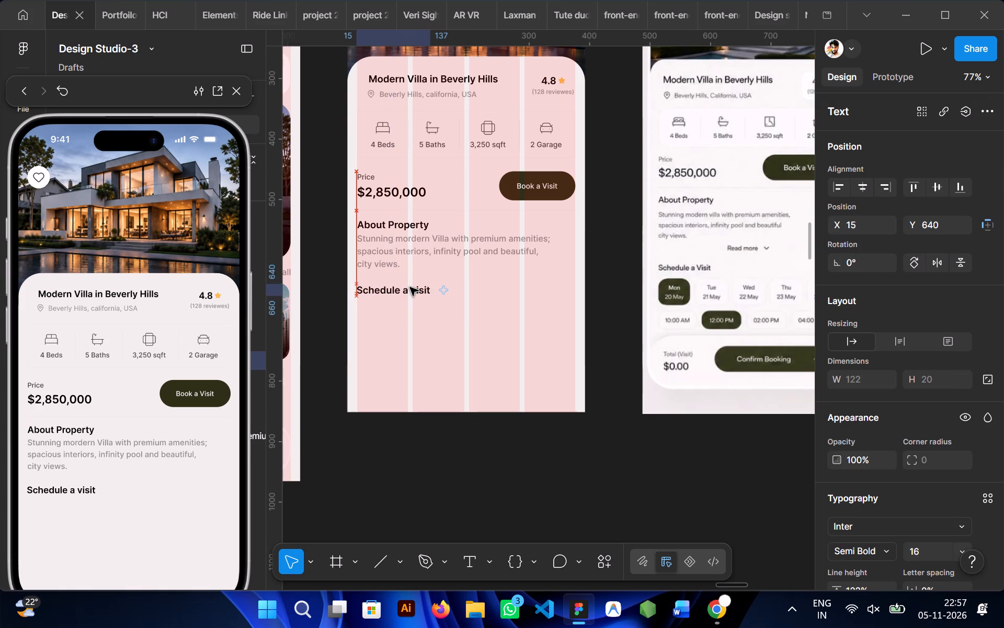
pyautogui.press('Down')
pyautogui.press('Down')
pyautogui.press('Down')
pyautogui.click(521, 340)
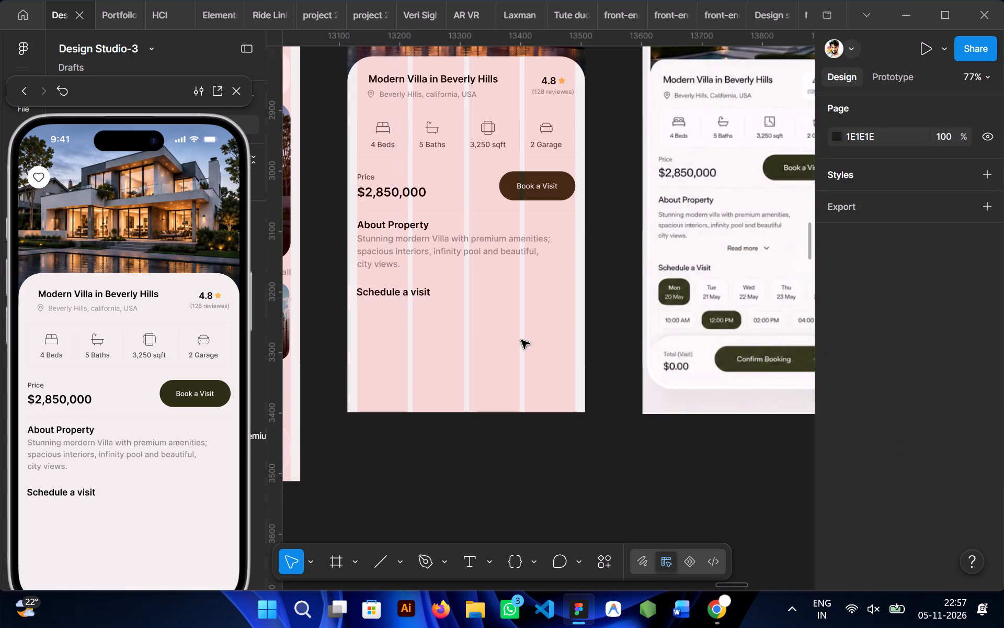
pyautogui.click(407, 291)
pyautogui.press('Down')
pyautogui.press('Down')
pyautogui.press('Down')
pyautogui.press('Down')
pyautogui.press('Down')
pyautogui.press('Down')
pyautogui.press('Down')
pyautogui.press('Down')
pyautogui.press('Down')
pyautogui.press('Down')
pyautogui.press('Down')
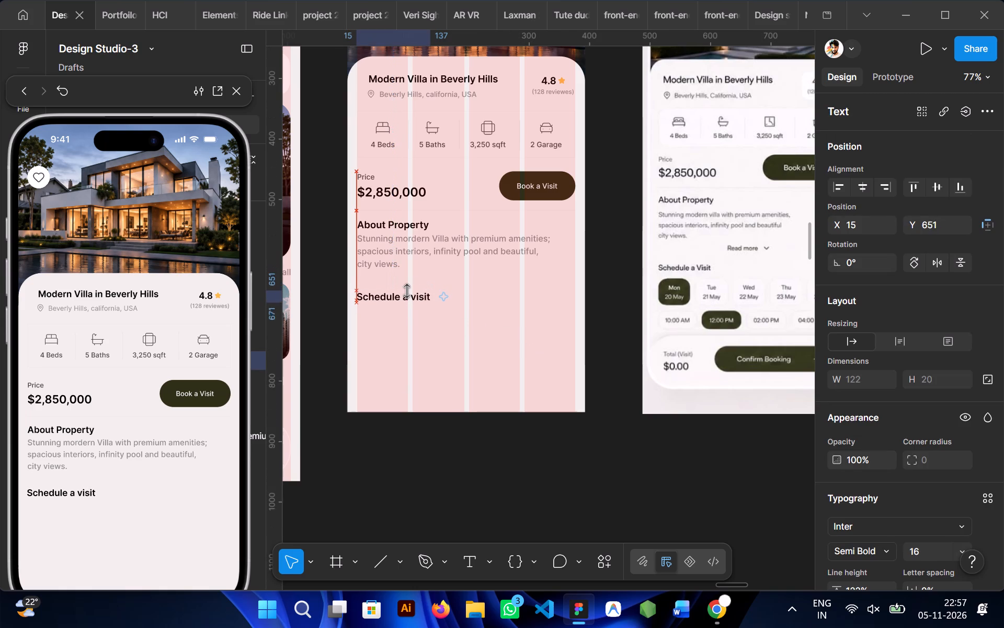
pyautogui.press('Down')
pyautogui.press('Down')
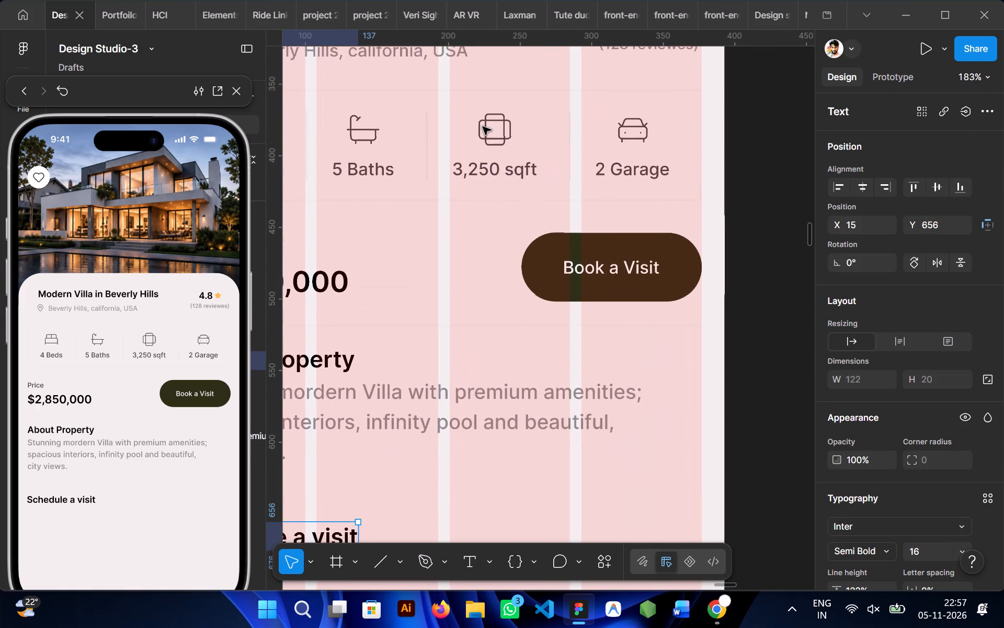
pyautogui.click(472, 369)
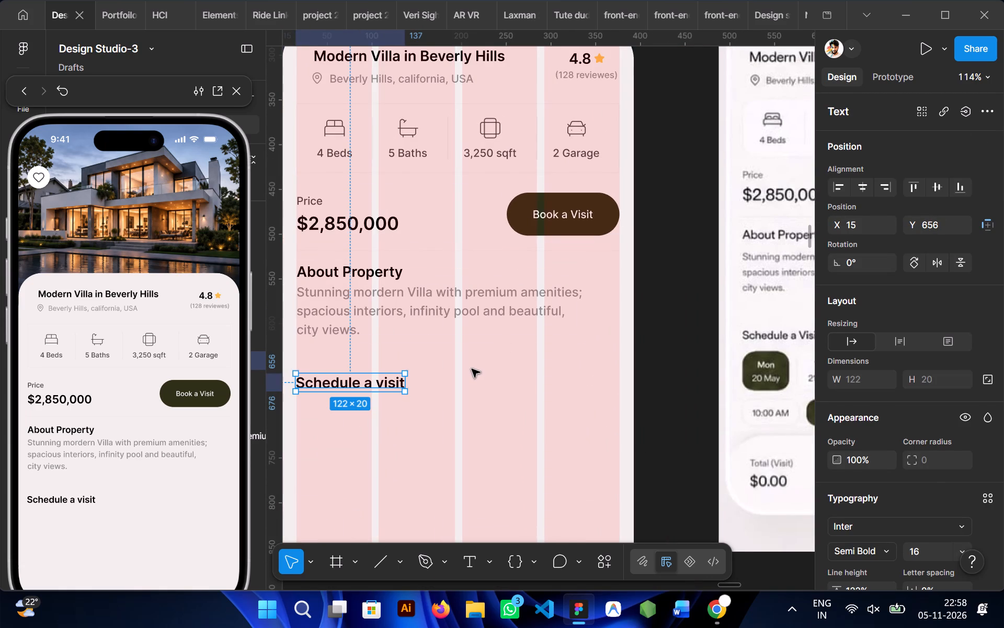
pyautogui.click(370, 389)
pyautogui.press('Down')
pyautogui.press('Down')
pyautogui.press('Down')
pyautogui.press('Down')
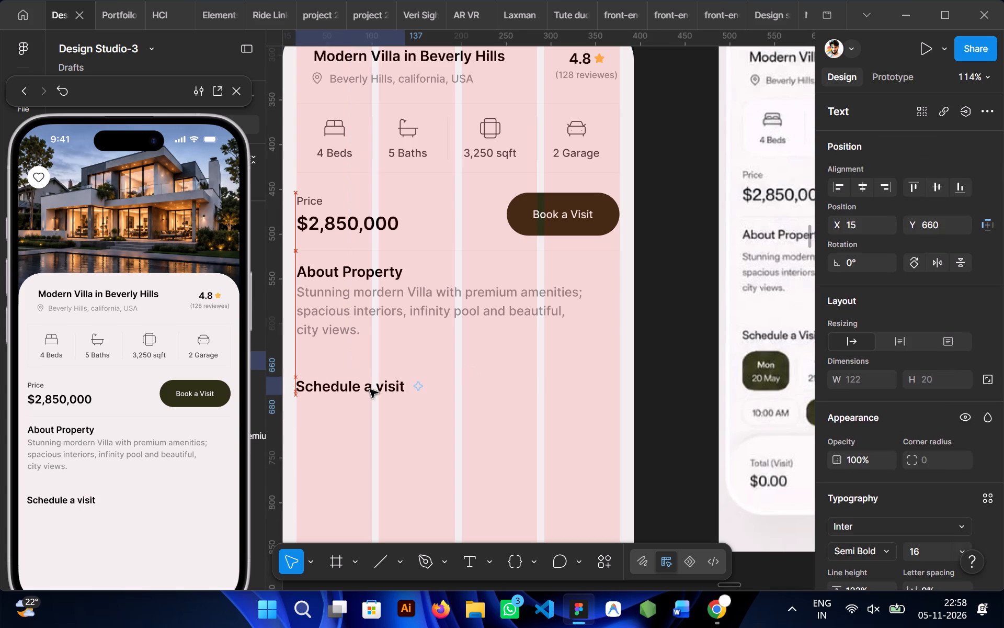
pyautogui.press('Down')
pyautogui.press('Down')
pyautogui.press('Down')
pyautogui.press('Down')
pyautogui.click(520, 423)
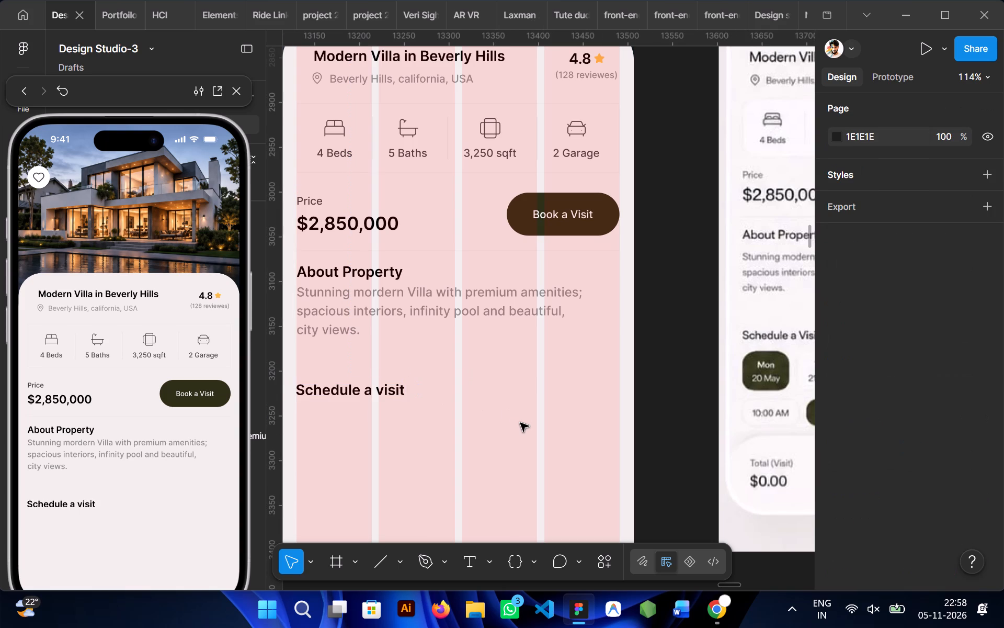
# Duplicate the property description below the "Schedule a visit" heading and replace the copy's text with "Read more".
pyautogui.keyDown('ctrl'); pyautogui.click(458, 313); pyautogui.keyUp('ctrl')
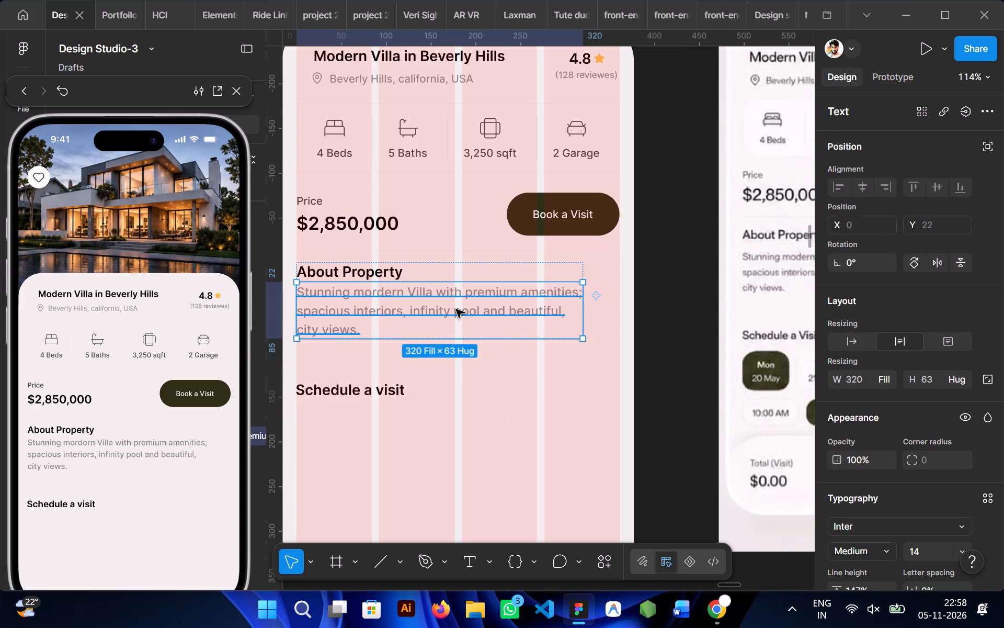
pyautogui.keyDown('alt'); pyautogui.moveTo(456, 309); pyautogui.dragTo(471, 439); pyautogui.keyUp('alt')
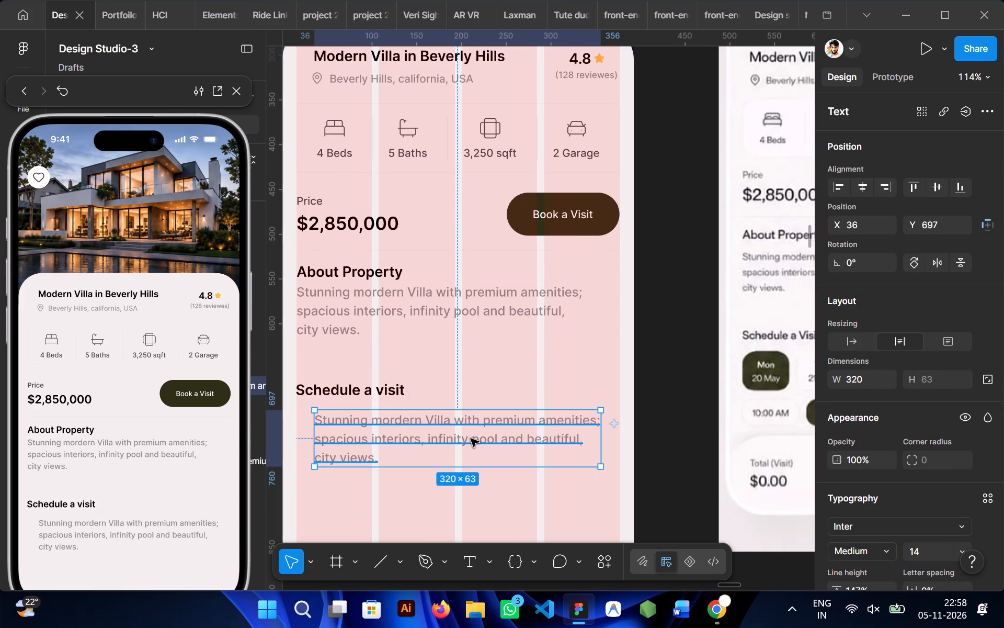
pyautogui.hscroll(-1, 471, 439)
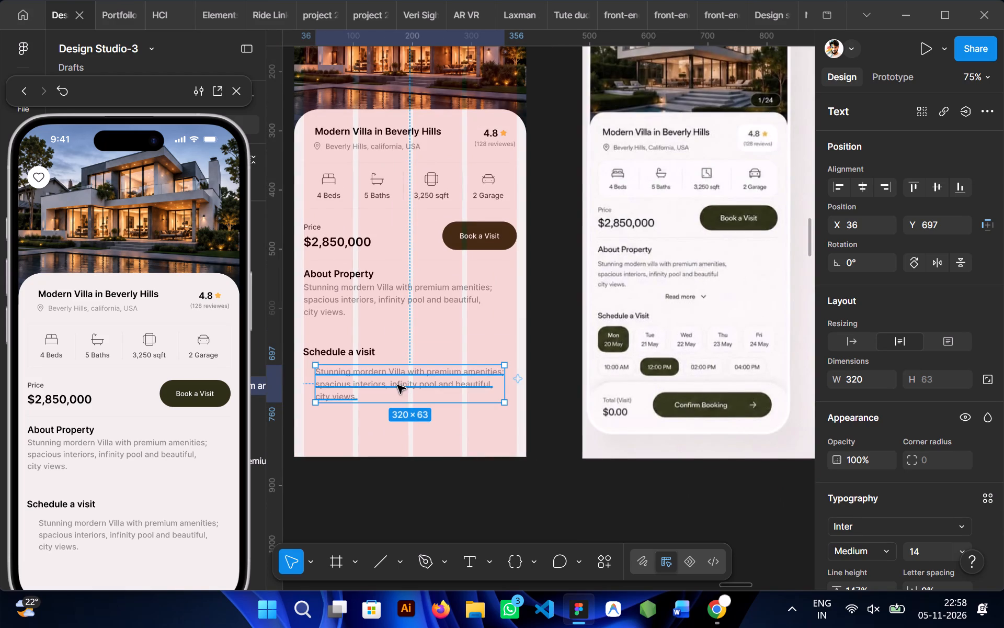
pyautogui.doubleClick(397, 385)
pyautogui.write('Read')
pyautogui.press('space')
pyautogui.write('more')
pyautogui.click(397, 386)
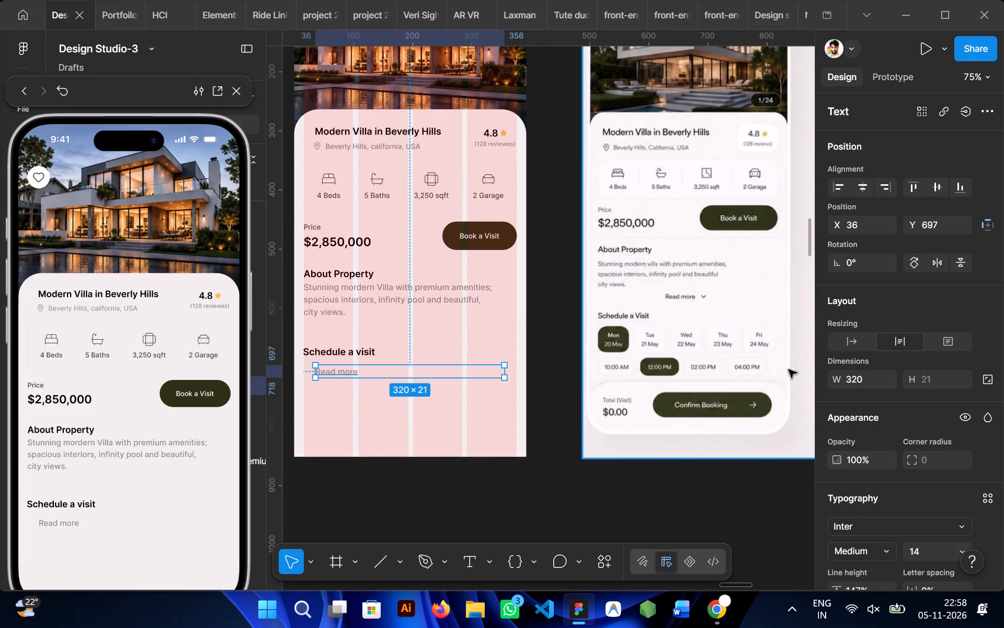
# Set the "Read more" text to auto width and its font weight to Semi Bold.
pyautogui.click(858, 340)
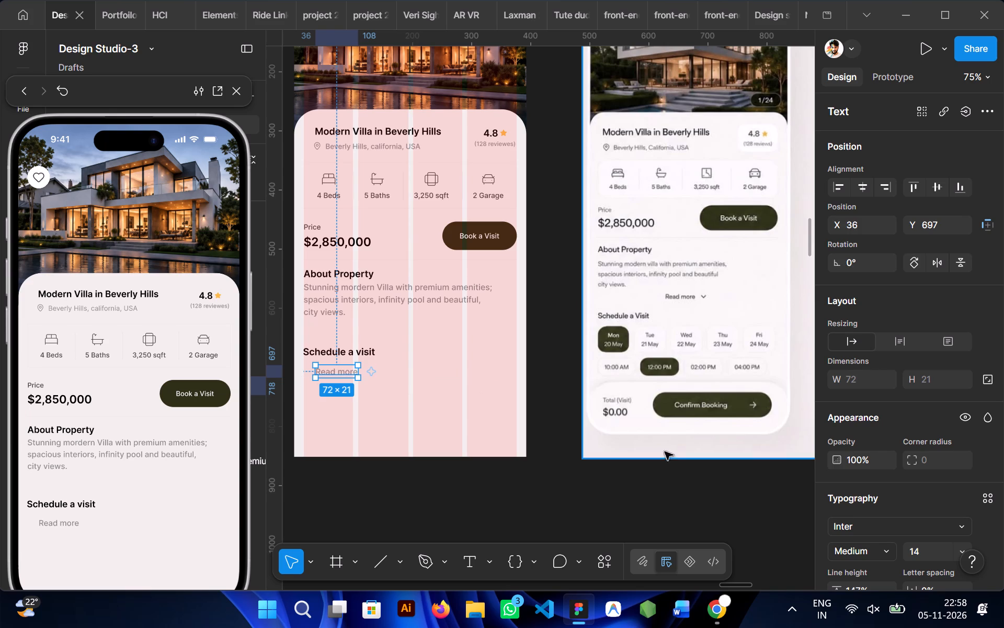
pyautogui.scroll(-2, 858, 490)
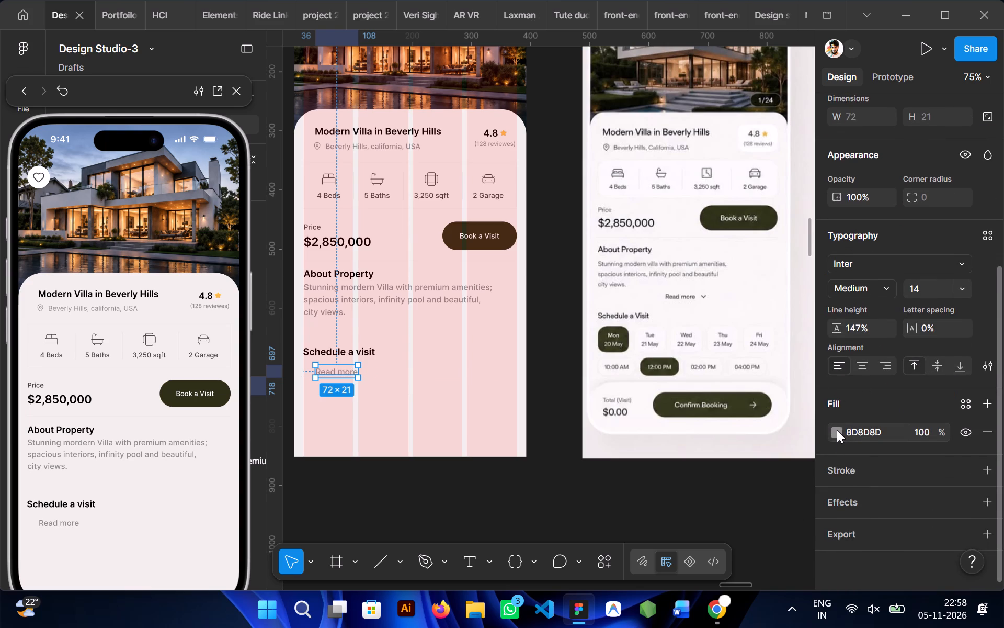
pyautogui.click(884, 287)
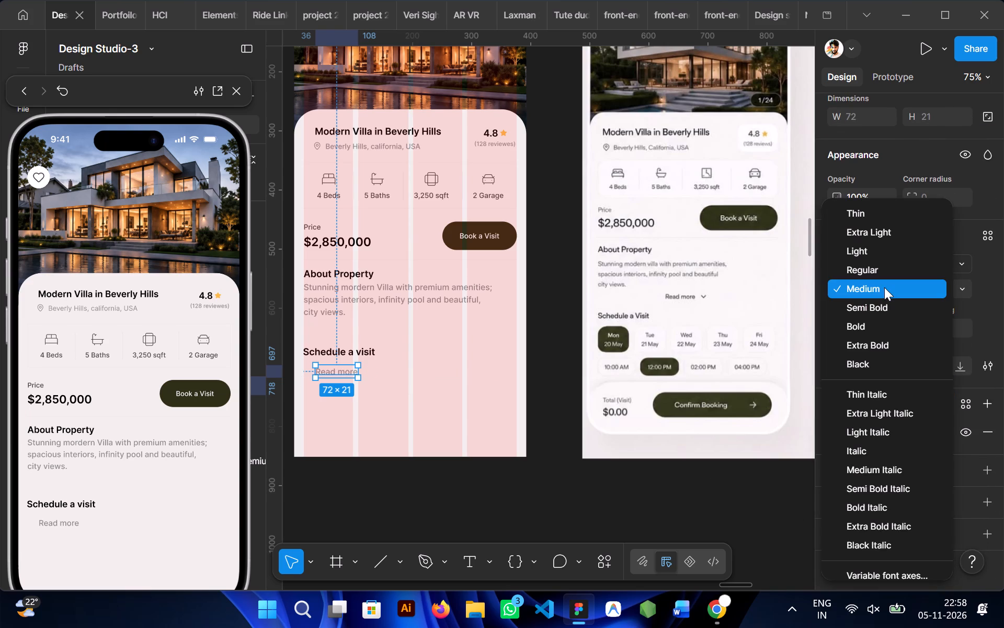
pyautogui.click(882, 300)
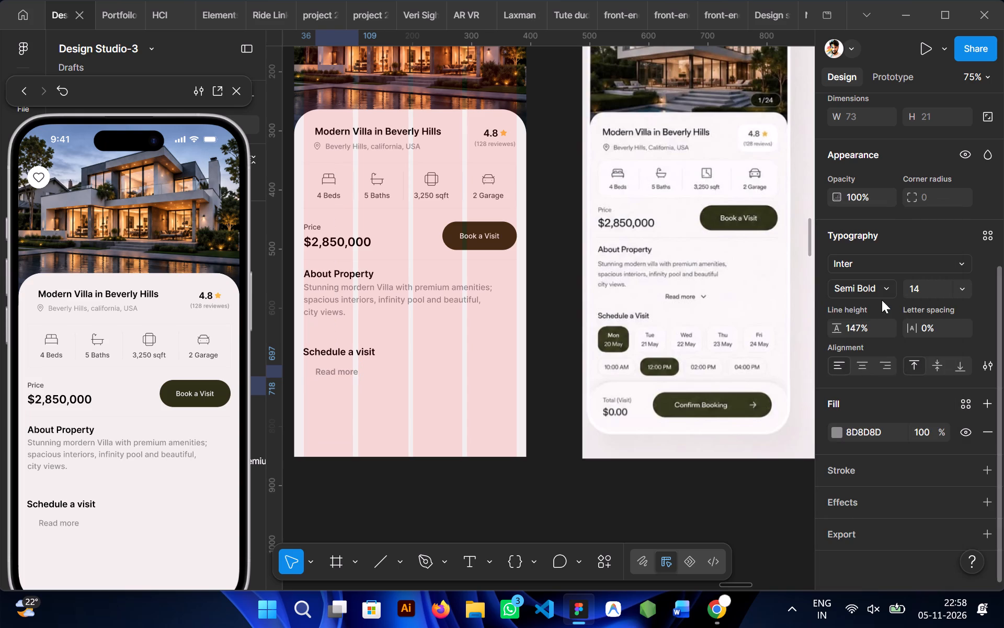
# Move "Read more" between the property description and the "Schedule a visit" heading, at X 143, Y 630.
pyautogui.hscroll(-1, 550, 431)
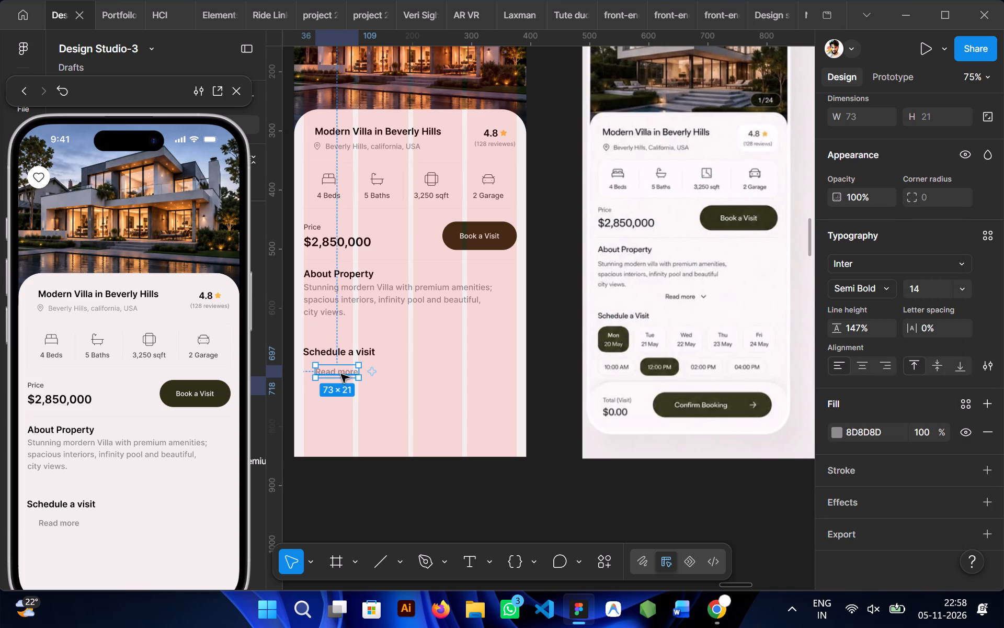
pyautogui.moveTo(341, 374); pyautogui.dragTo(406, 326)
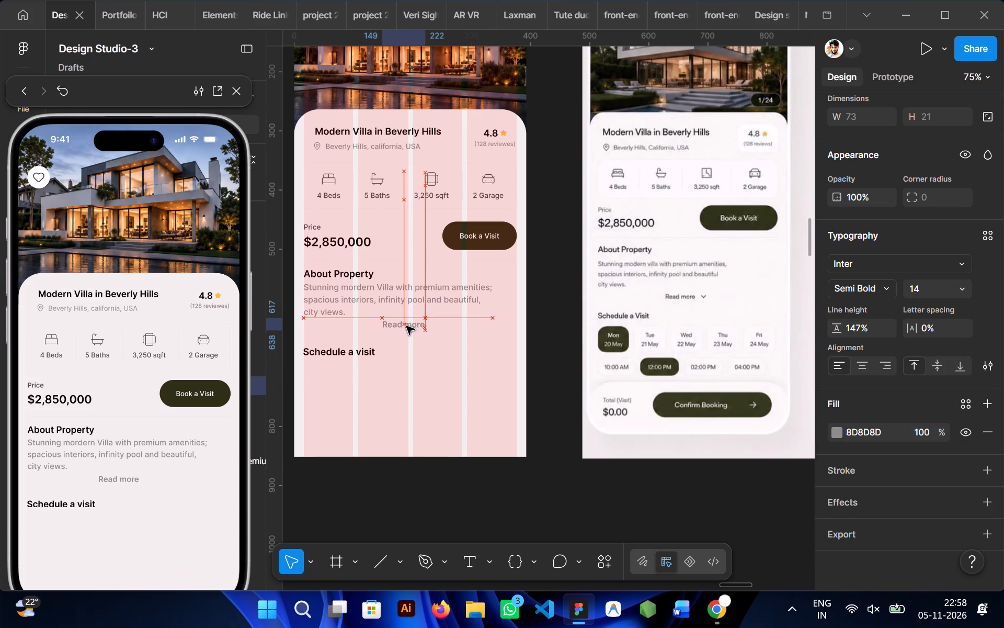
pyautogui.moveTo(406, 326); pyautogui.dragTo(405, 340)
pyautogui.click(405, 340)
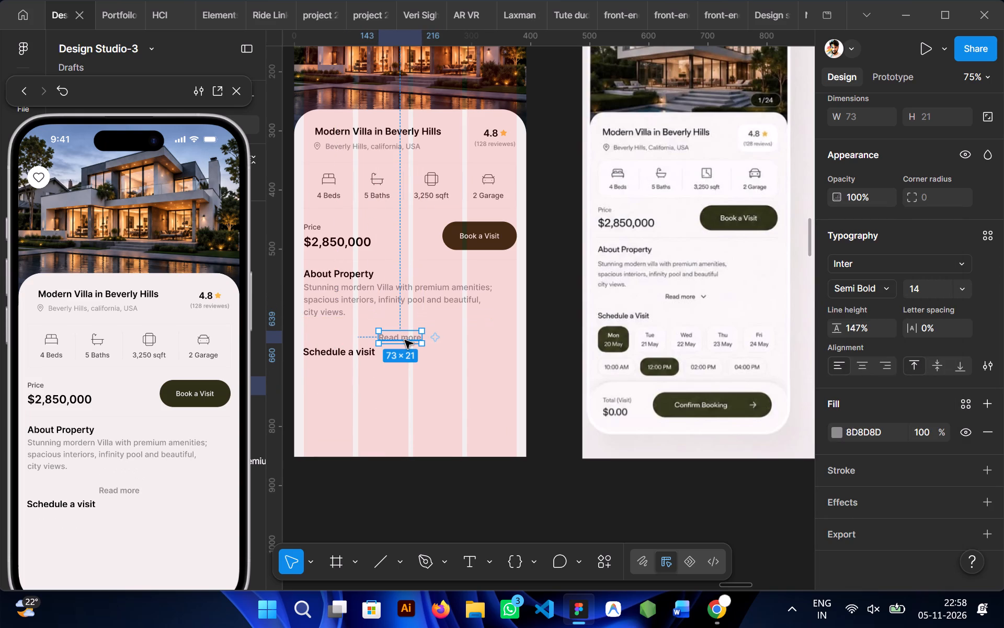
pyautogui.click(401, 339)
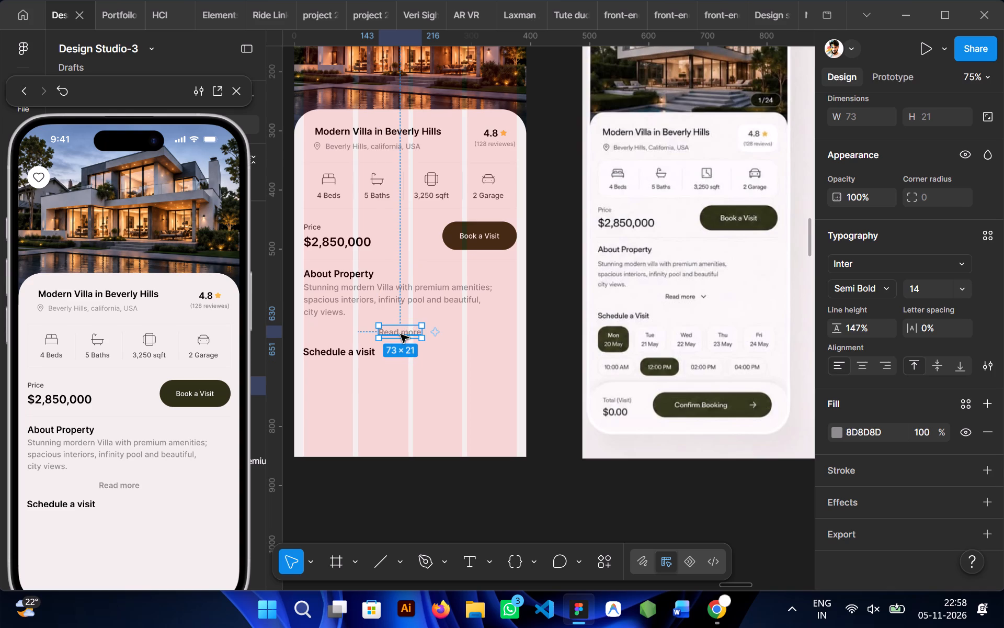
pyautogui.click(490, 357)
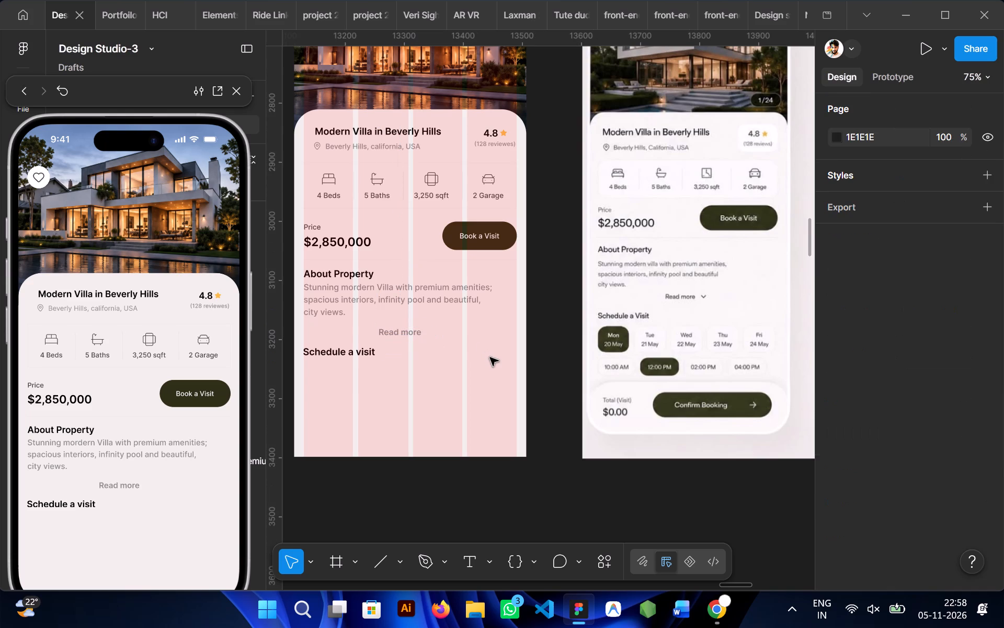
# Make the "Read more" text Bold and give it the dark fill colour sampled from the Book a Visit button.
pyautogui.keyDown('ctrl'); pyautogui.click(414, 329); pyautogui.keyUp('ctrl')
pyautogui.scroll(-3, 871, 418)
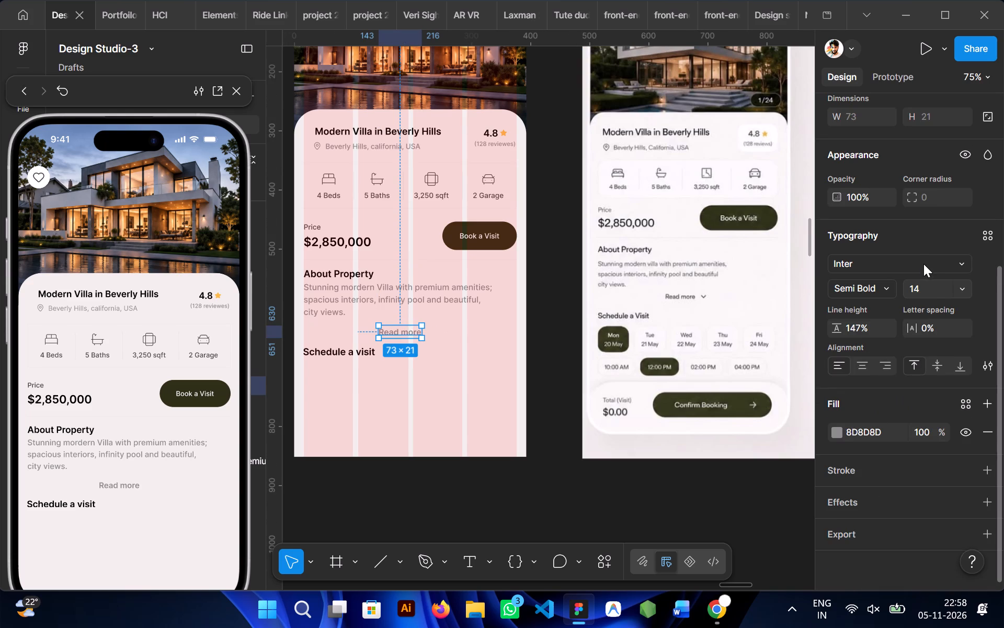
pyautogui.click(893, 288)
pyautogui.click(871, 305)
pyautogui.press('i')
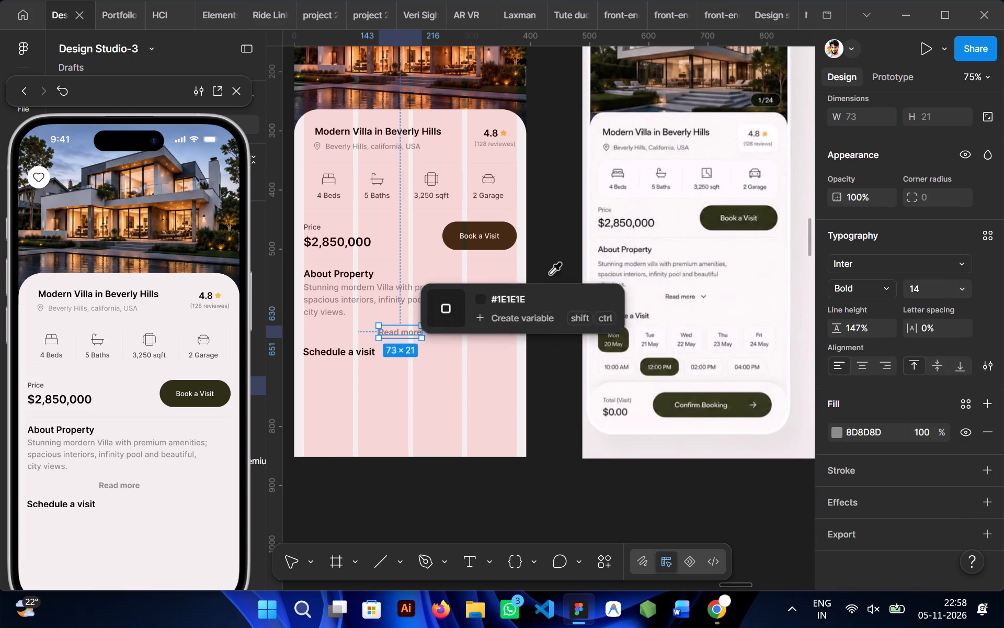
pyautogui.click(510, 241)
pyautogui.click(450, 380)
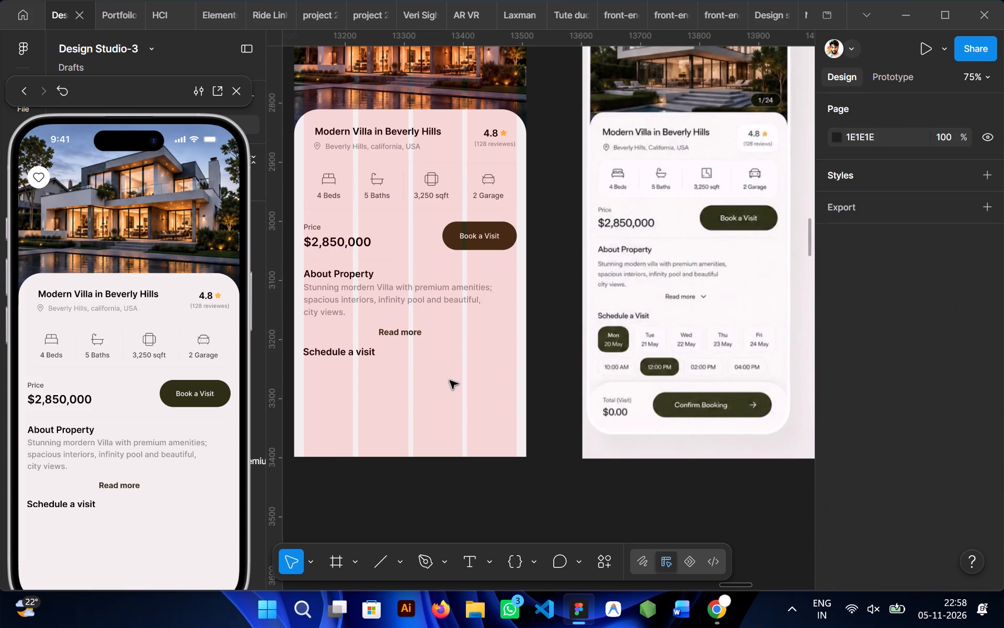
pyautogui.keyDown('ctrl'); pyautogui.click(414, 332); pyautogui.keyUp('ctrl')
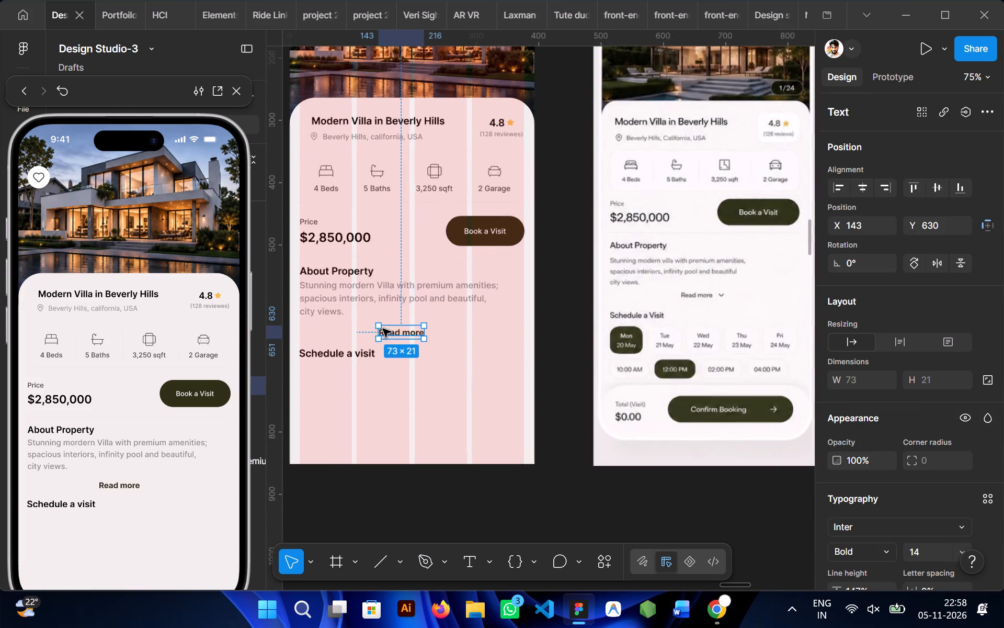
pyautogui.click(484, 403)
# Search the Lucide Icons plugin for "down" and insert the chevron-down icon, moving the prototype preview clear of the plugin.
pyautogui.hscroll(1, 484, 403)
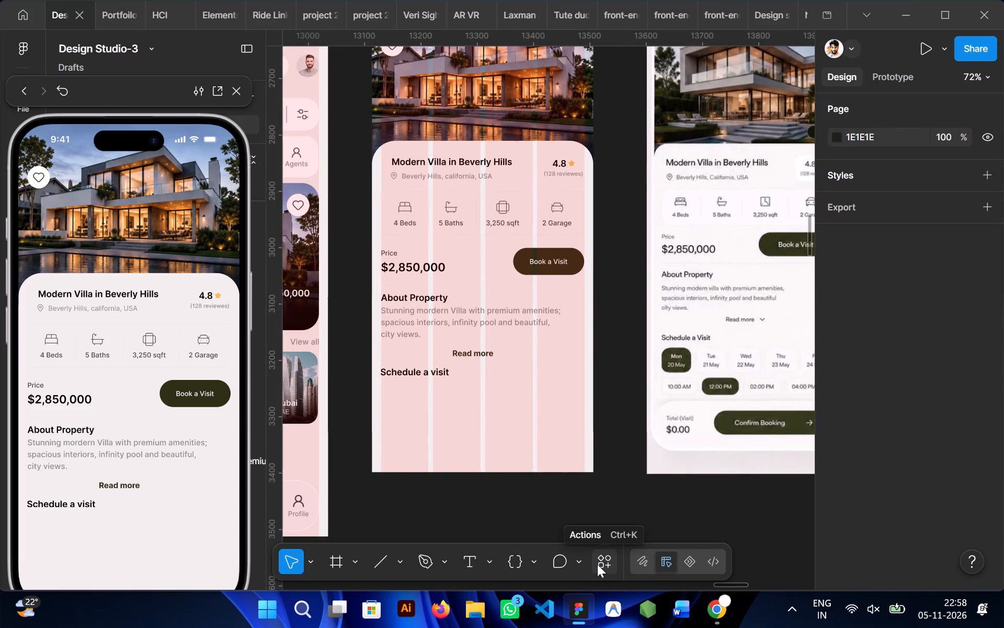
pyautogui.click(606, 571)
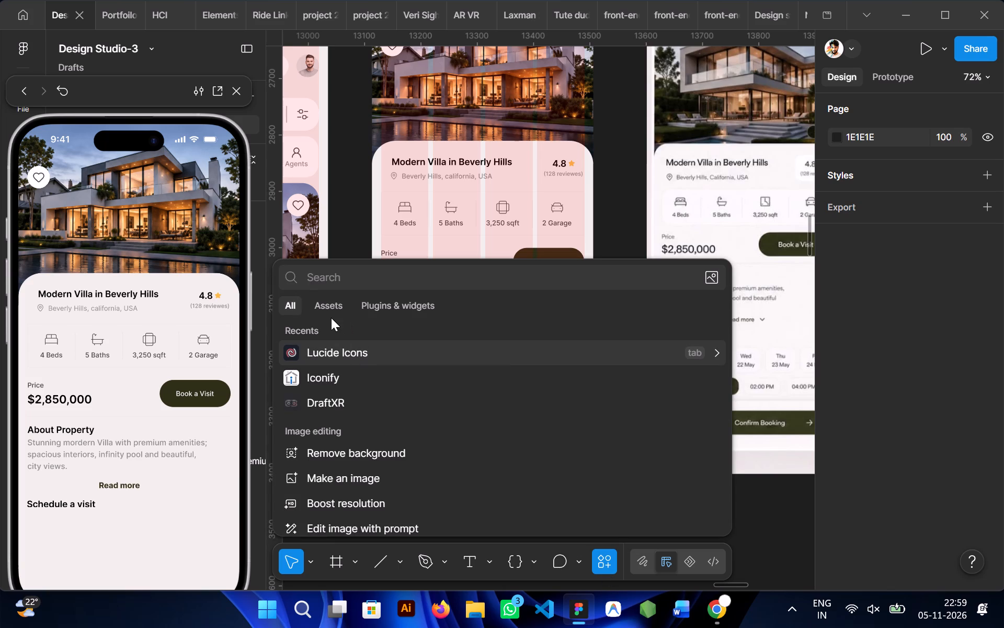
pyautogui.click(338, 356)
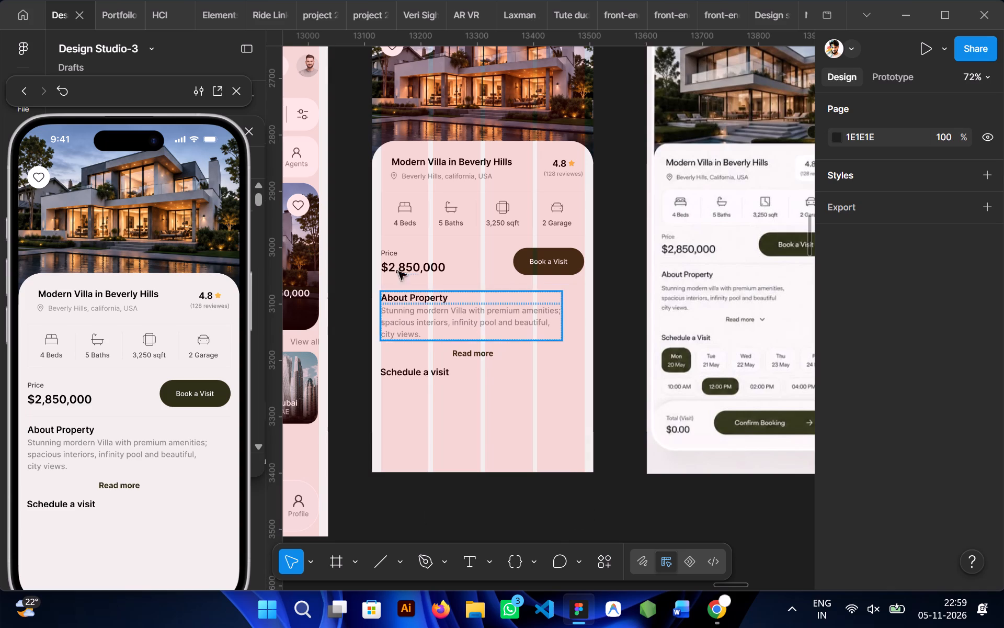
pyautogui.moveTo(244, 192); pyautogui.dragTo(153, 95)
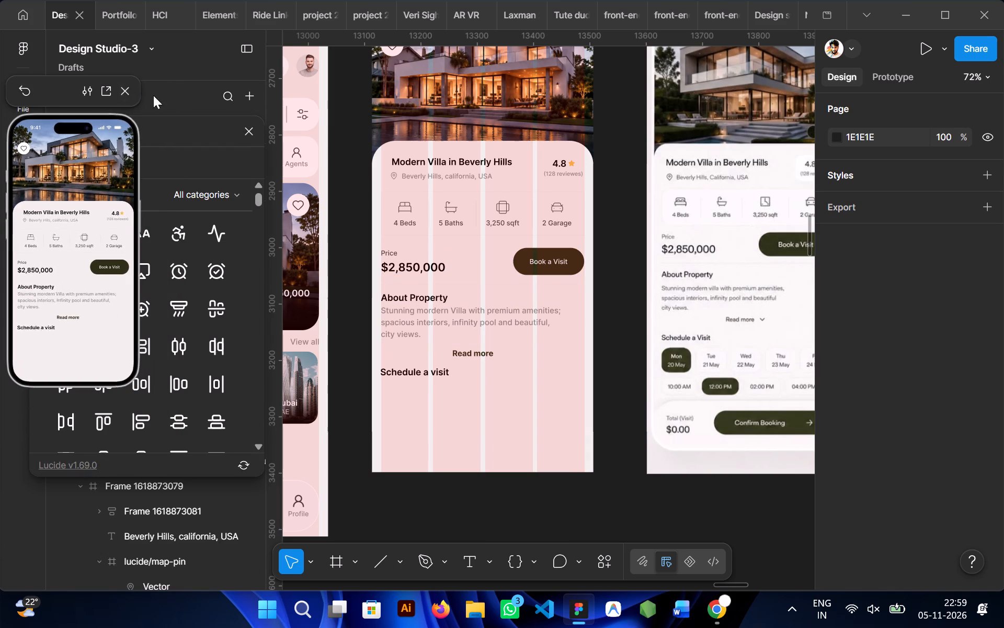
pyautogui.moveTo(153, 95); pyautogui.dragTo(247, 117)
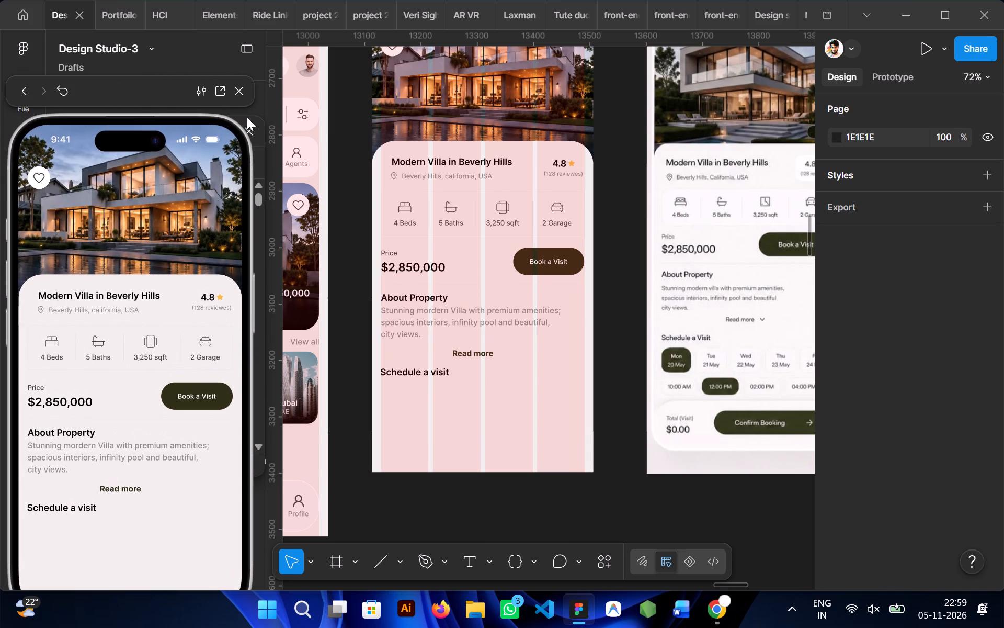
pyautogui.moveTo(138, 84); pyautogui.dragTo(743, 39)
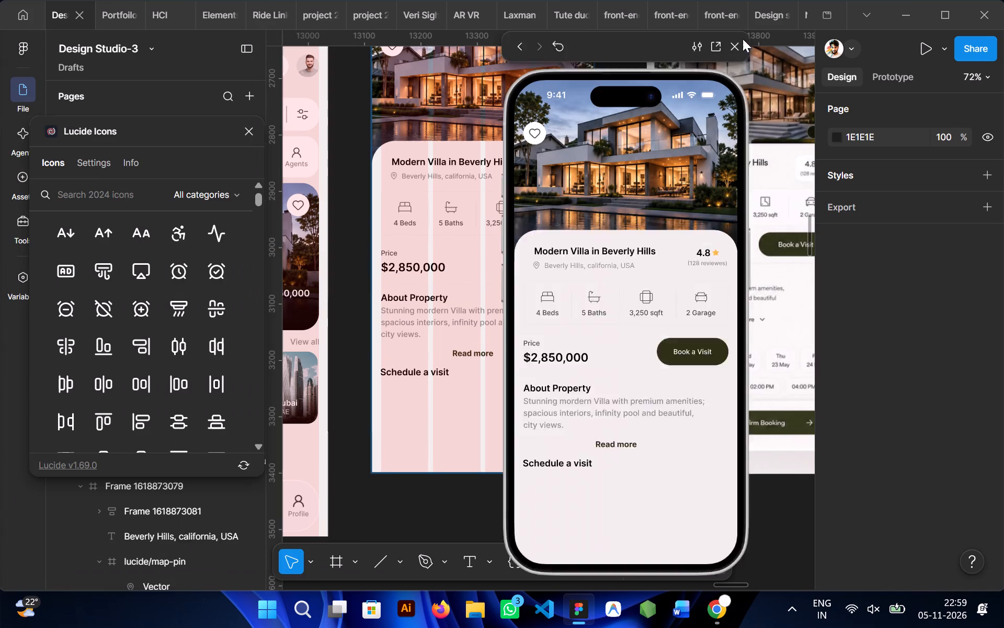
pyautogui.moveTo(743, 39); pyautogui.dragTo(881, 25)
pyautogui.click(110, 196)
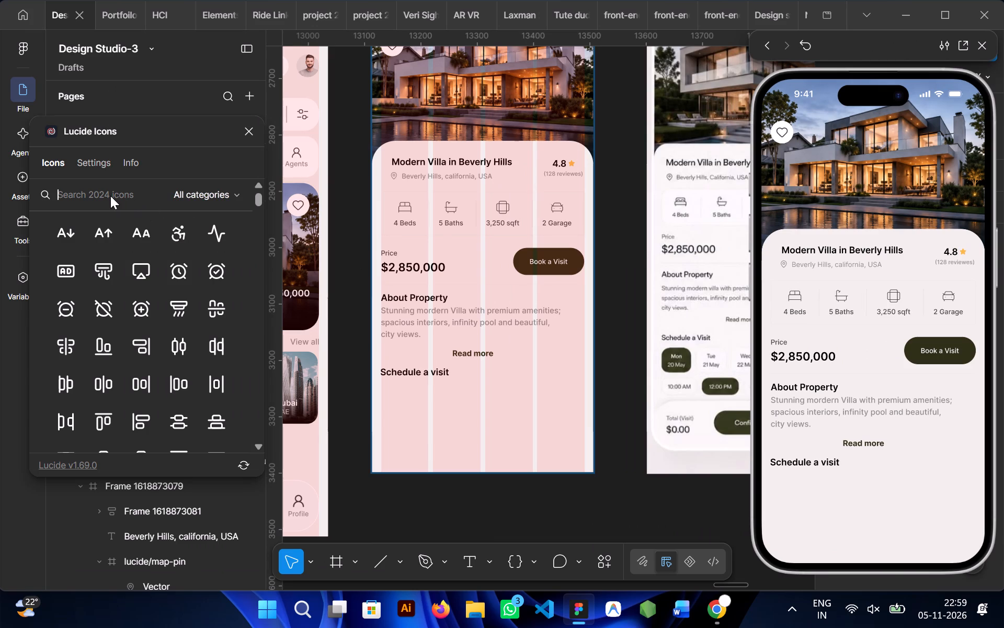
pyautogui.write('down')
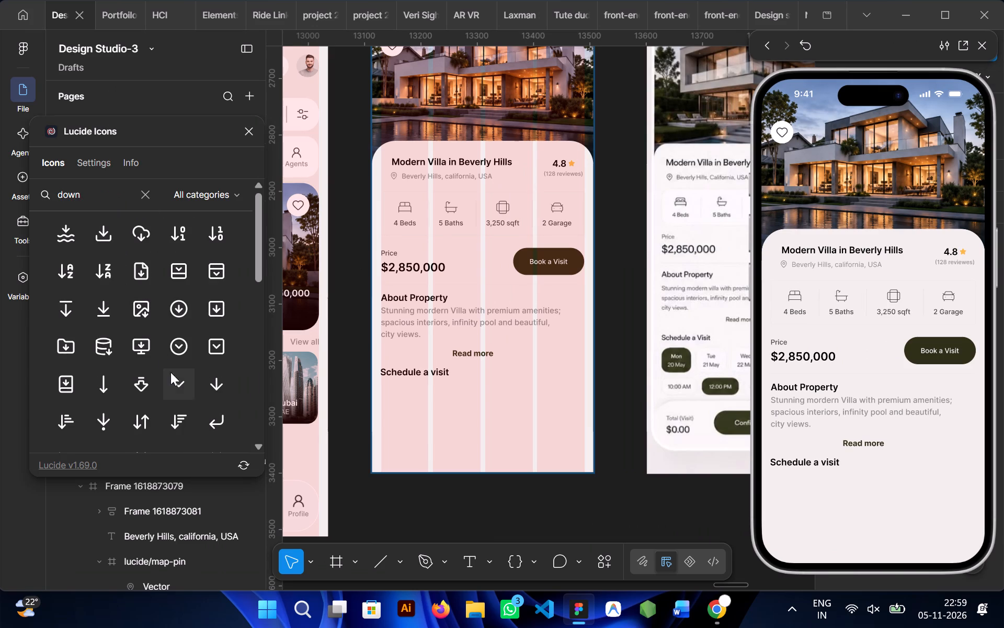
pyautogui.click(174, 377)
pyautogui.scroll(-1, 200, 141)
pyautogui.click(251, 137)
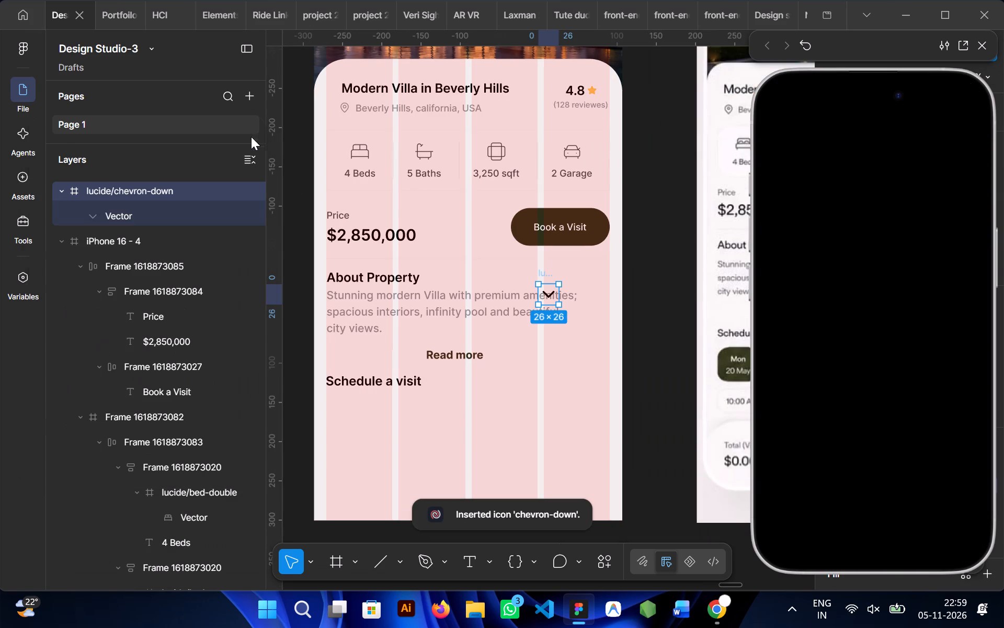
# Move the chevron-down icon into iPhone 16 - 4, directly beside the "Read more" text at X 216, Y 633.
pyautogui.moveTo(541, 271); pyautogui.dragTo(473, 399)
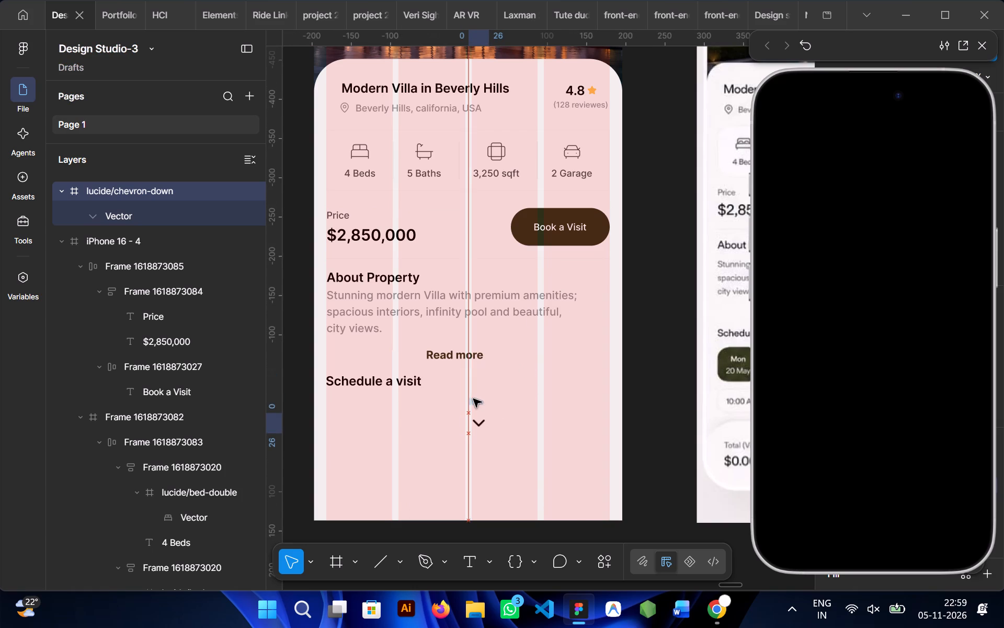
pyautogui.moveTo(473, 399); pyautogui.dragTo(425, 377)
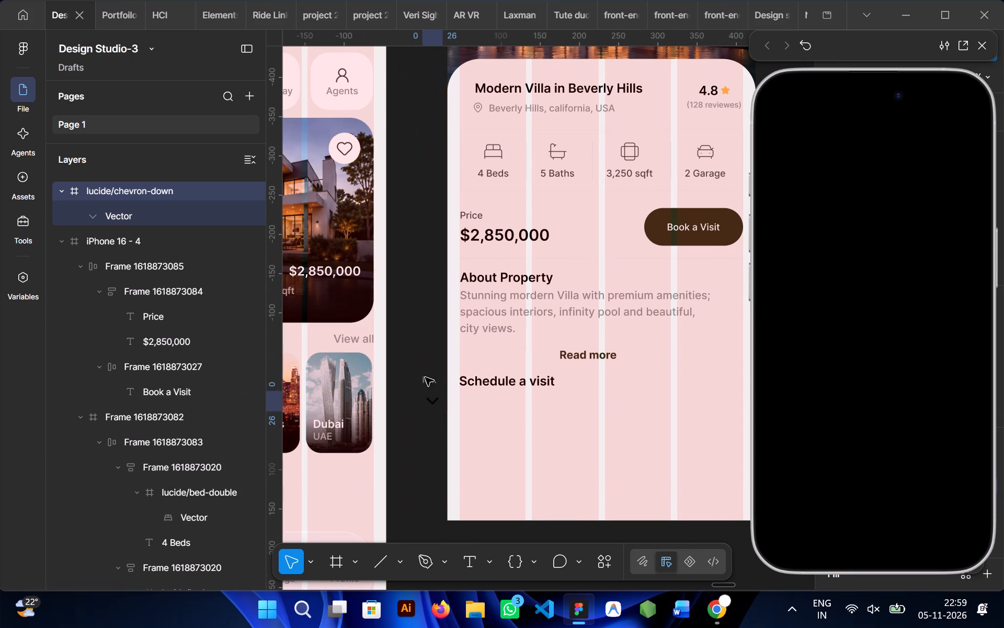
pyautogui.moveTo(425, 377); pyautogui.dragTo(415, 370)
pyautogui.click(415, 370)
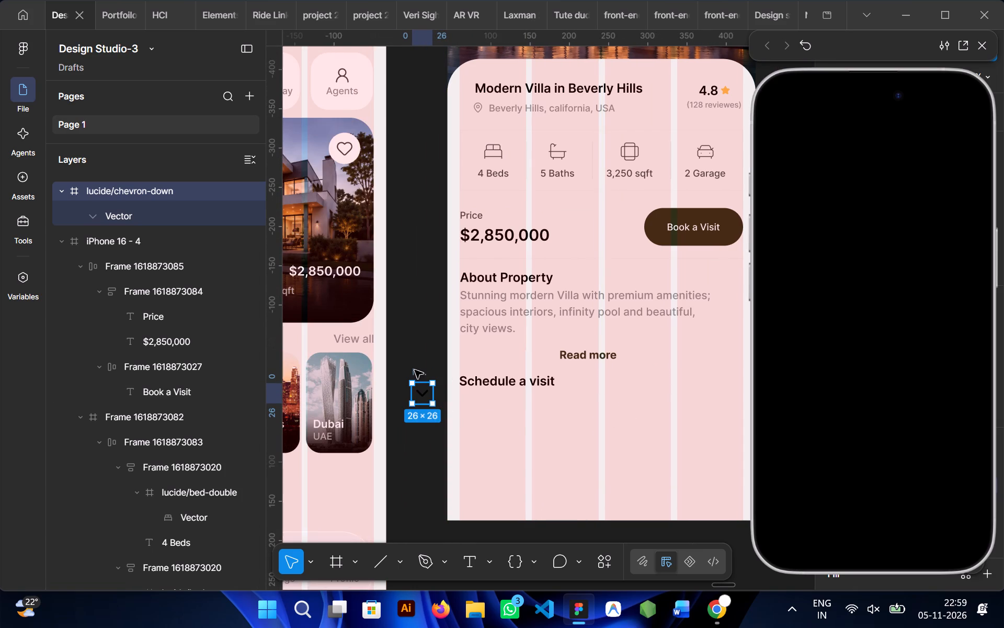
pyautogui.click(420, 333)
pyautogui.moveTo(412, 369); pyautogui.dragTo(576, 377)
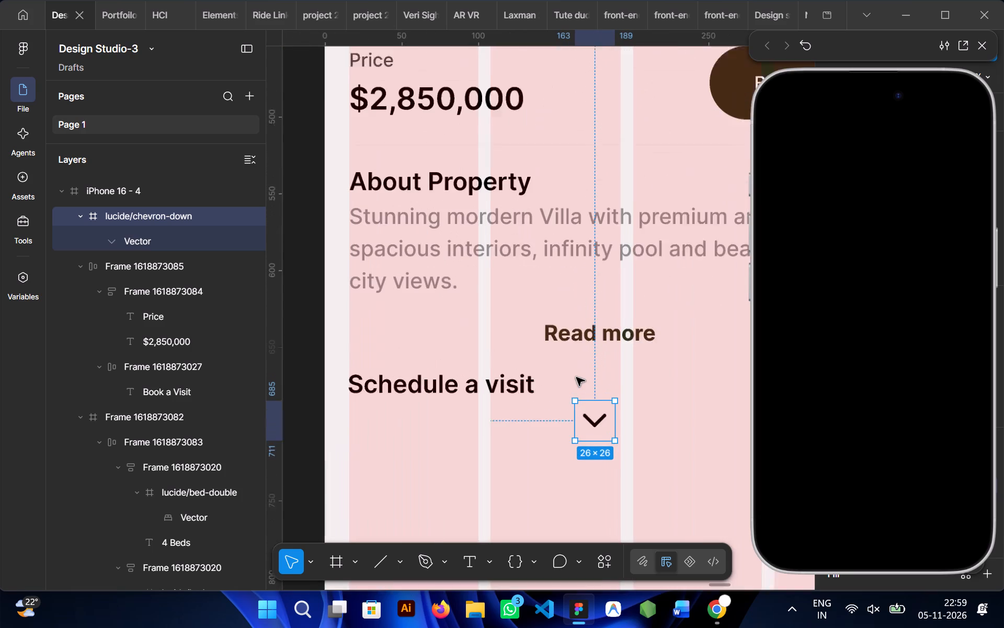
pyautogui.moveTo(606, 434); pyautogui.dragTo(694, 348)
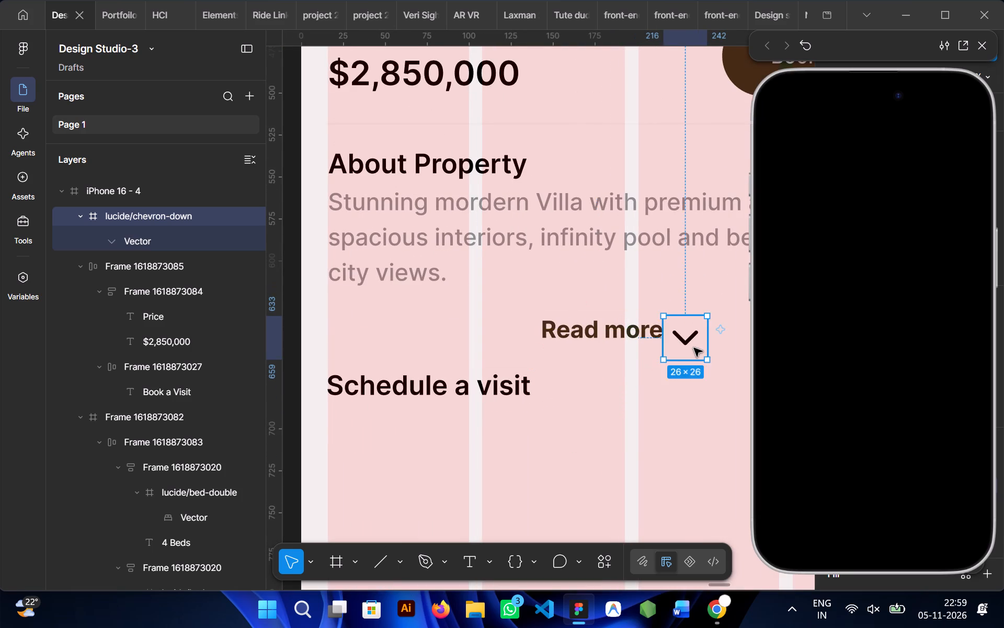
pyautogui.hscroll(-1, 694, 348)
# Close the prototype preview, lock the chevron icon's aspect ratio and resize it to 18 × 18.
pyautogui.click(989, 46)
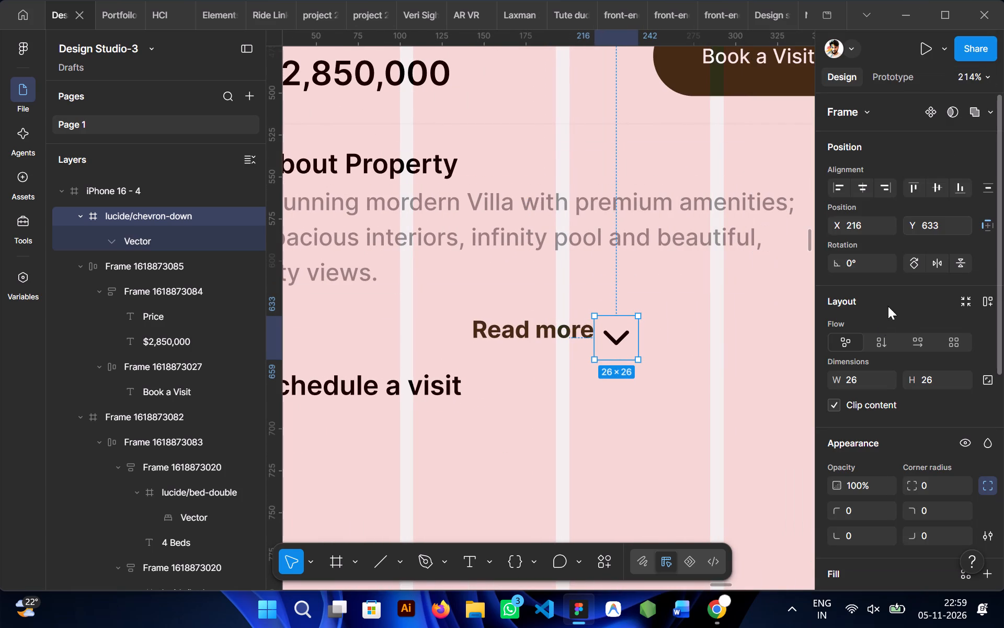
pyautogui.click(993, 386)
pyautogui.moveTo(839, 383); pyautogui.dragTo(828, 384)
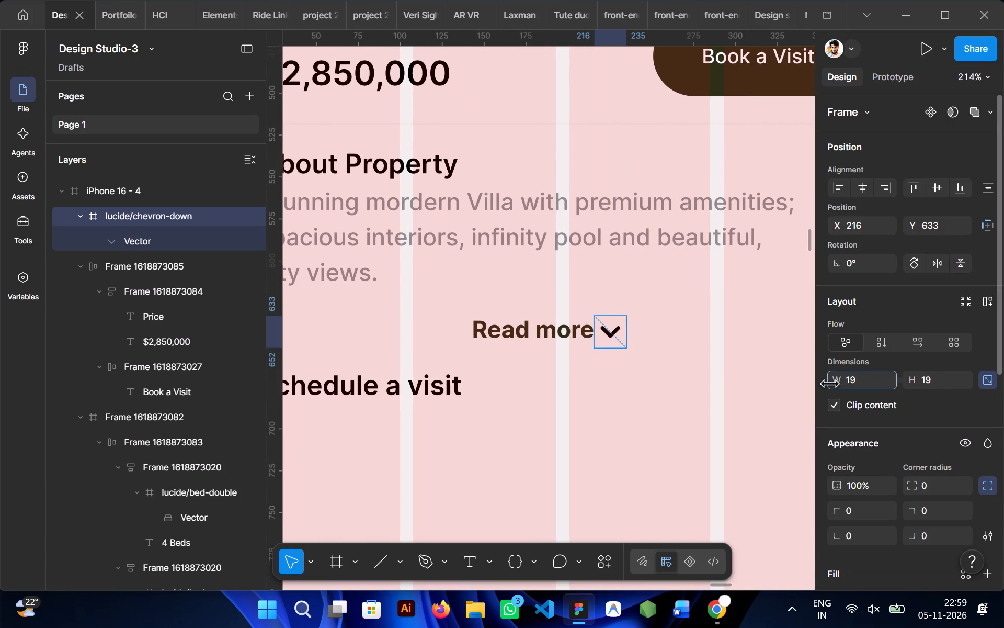
pyautogui.moveTo(828, 384); pyautogui.dragTo(826, 385)
# Set the stroke weight of the chevron's vector to 2.
pyautogui.keyDown('ctrl'); pyautogui.click(612, 333); pyautogui.keyUp('ctrl')
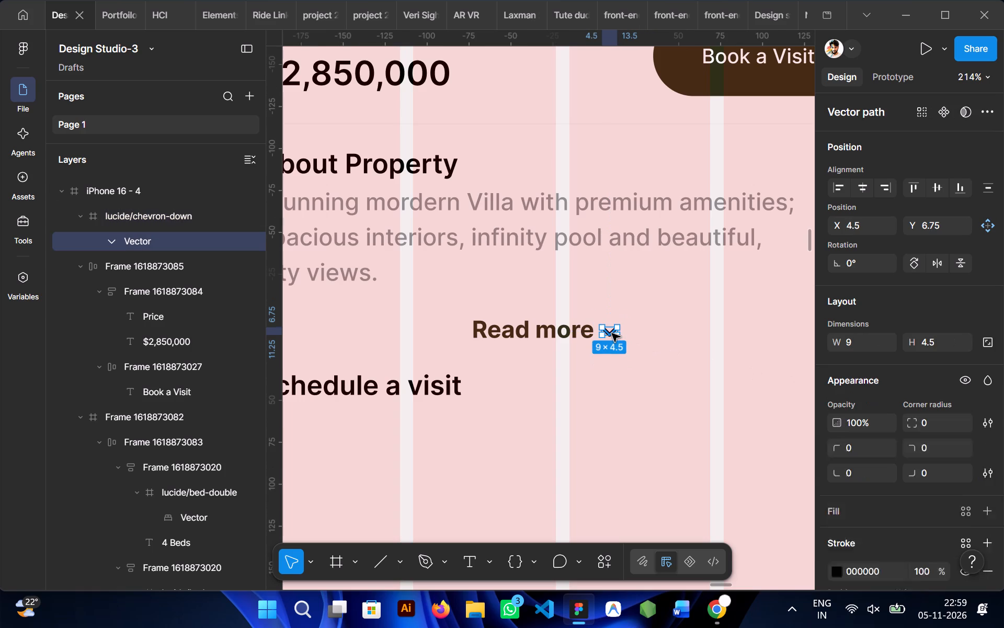
pyautogui.scroll(-3, 906, 524)
pyautogui.click(925, 424)
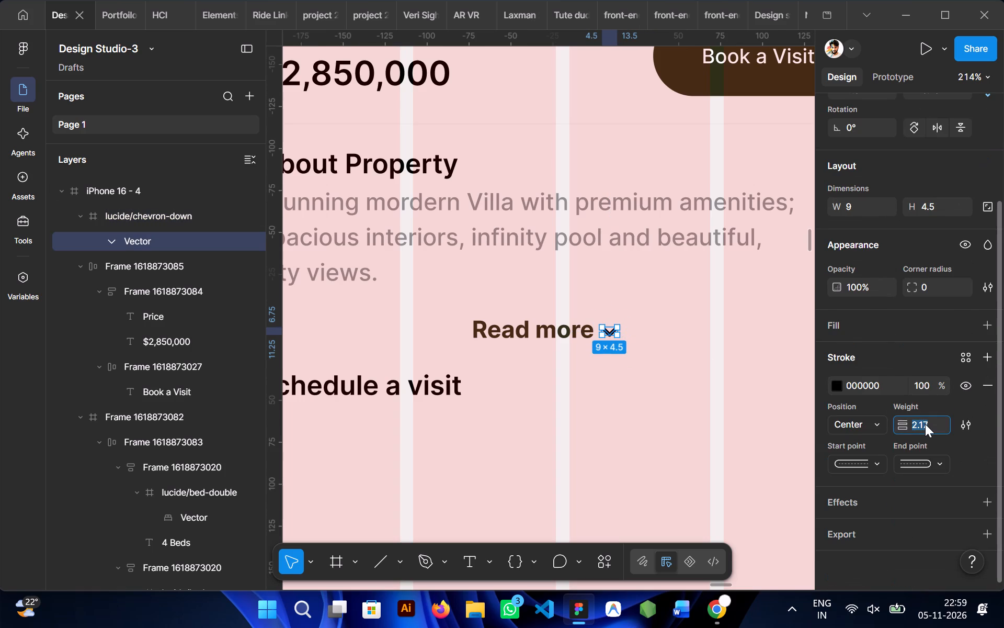
pyautogui.press('2')
pyautogui.press('Return')
pyautogui.click(643, 414)
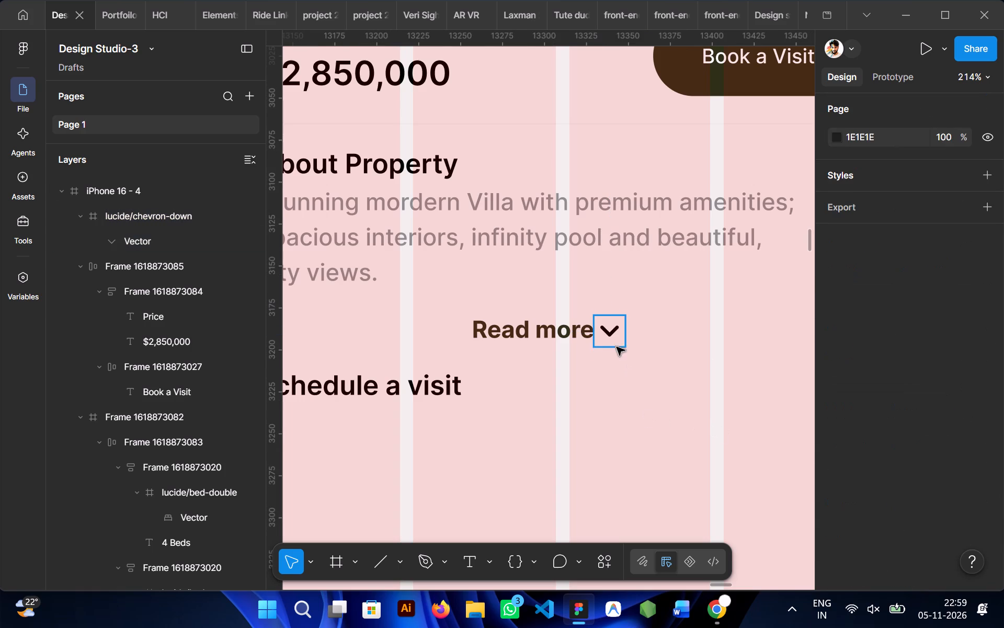
# Shift the chevron icon slightly away from the "Read more" text, to X 219, Y 633.
pyautogui.click(611, 340)
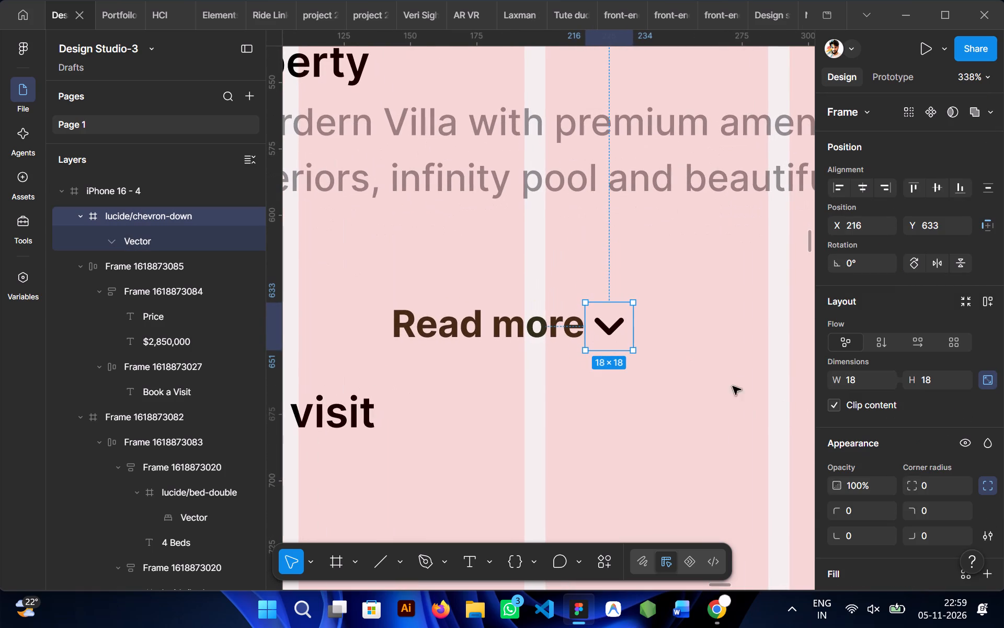
pyautogui.moveTo(622, 321); pyautogui.dragTo(630, 323)
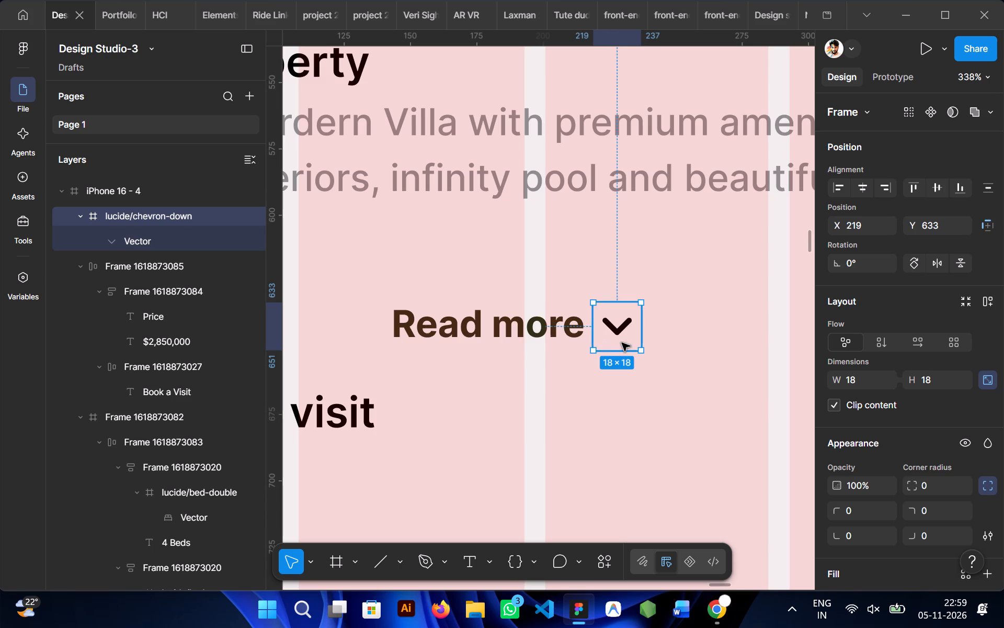
# Give the chevron's vector stroke the colour #2F2F17 sampled from the "Read more" text.
pyautogui.keyDown('ctrl'); pyautogui.click(615, 329); pyautogui.keyUp('ctrl')
pyautogui.press('i')
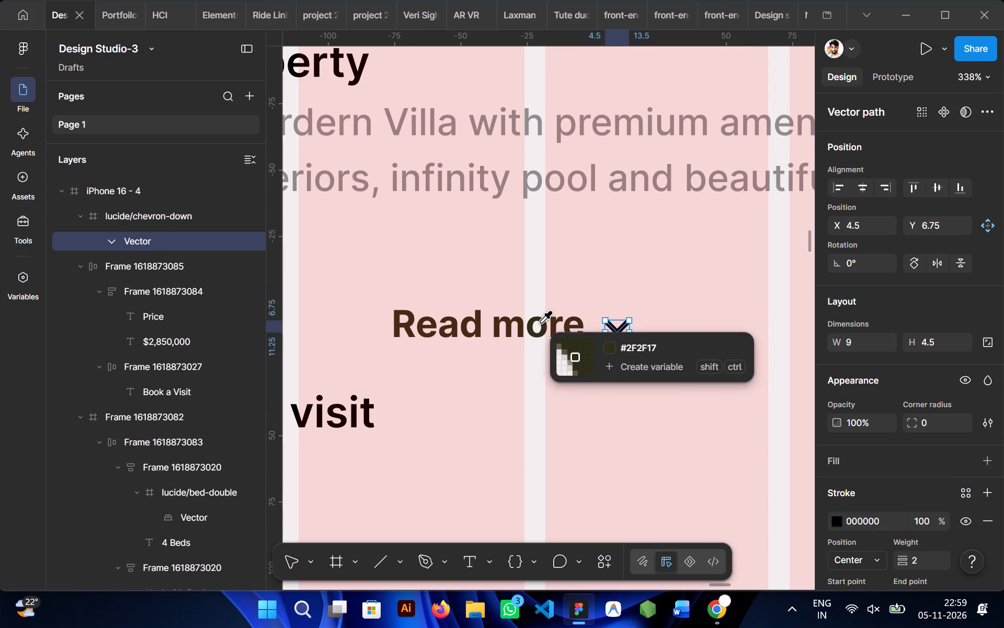
pyautogui.click(549, 326)
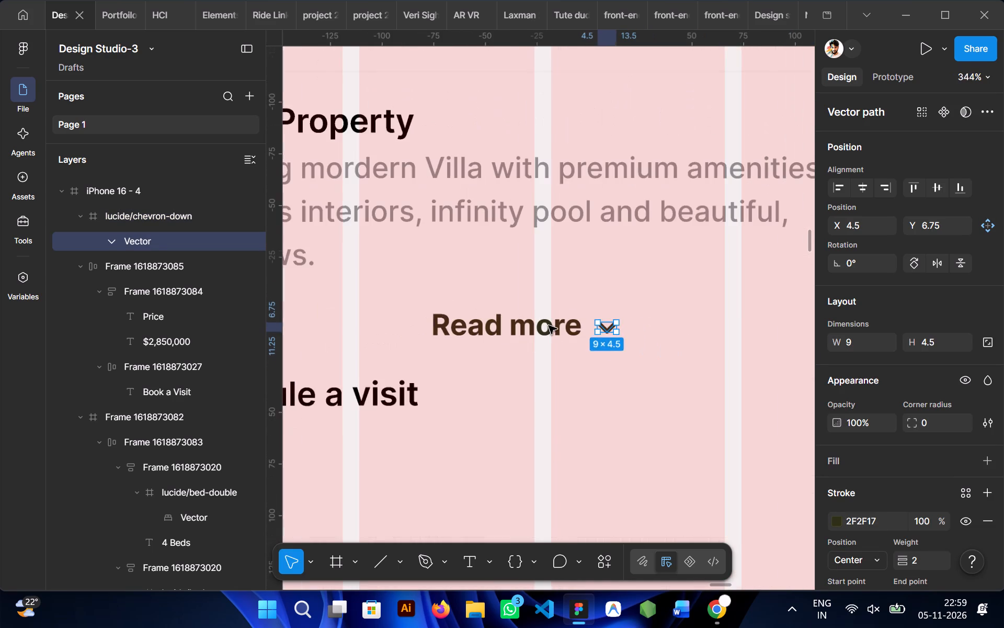
pyautogui.click(683, 322)
# Combine the "Read more" text and the chevron icon in a horizontal auto layout with a gap of 7.
pyautogui.click(608, 321)
pyautogui.keyDown('shift'); pyautogui.click(510, 319); pyautogui.keyUp('shift')
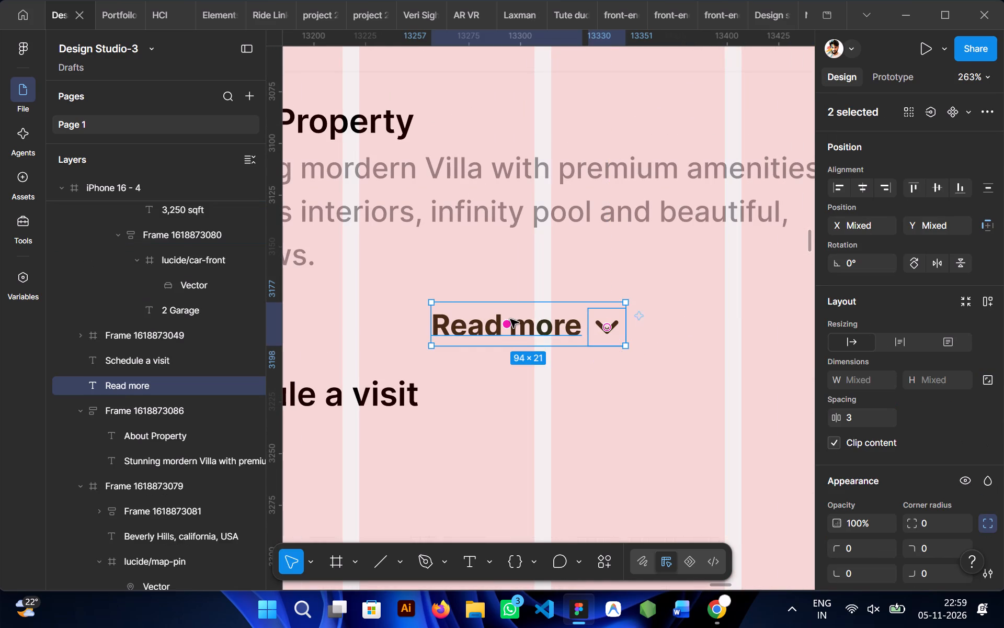
pyautogui.hotkey('shift', 'a')
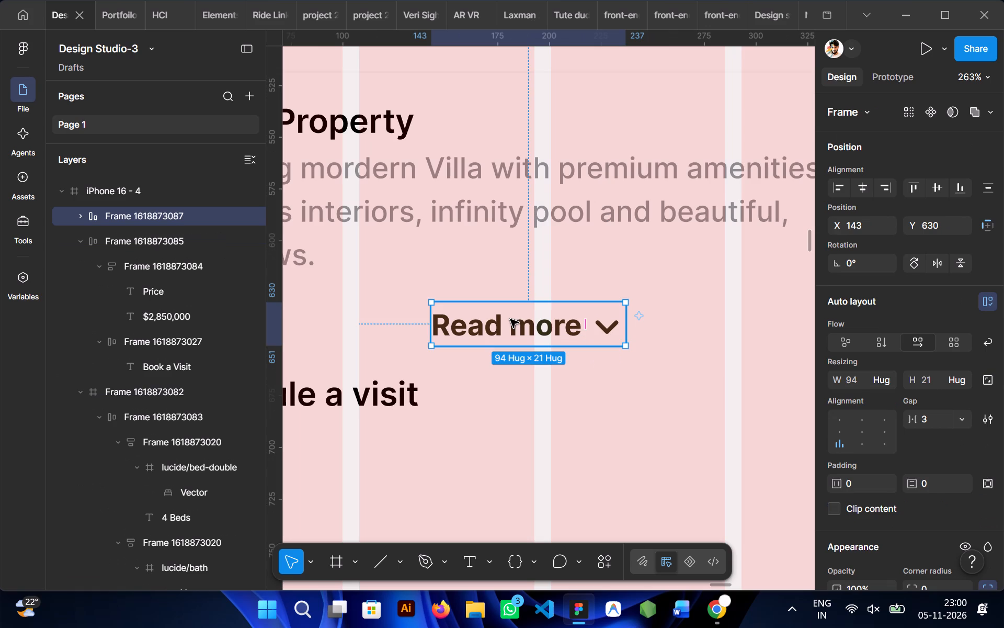
pyautogui.click(931, 424)
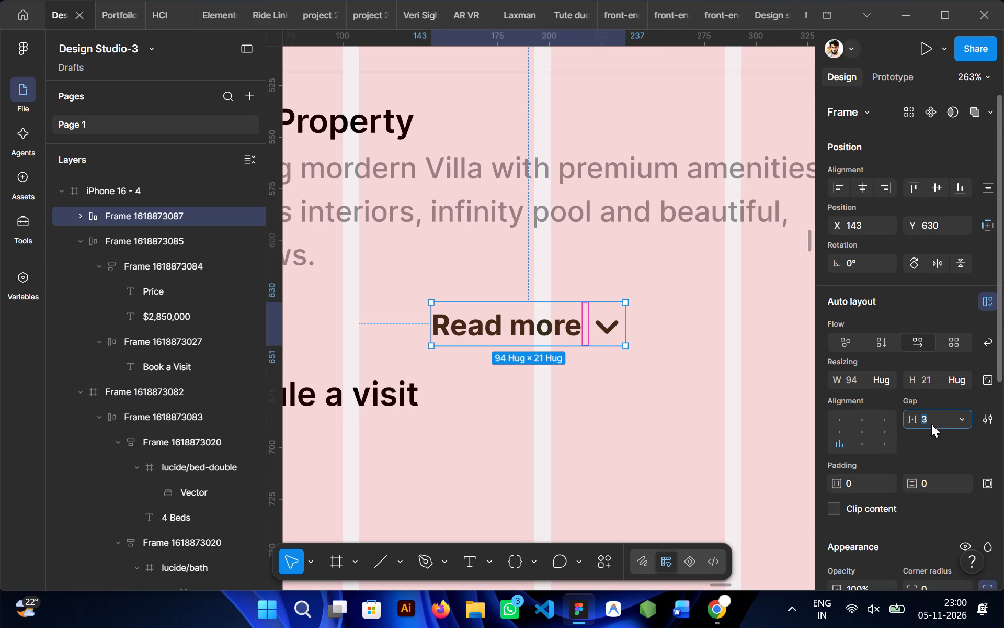
pyautogui.press('7')
pyautogui.press('Return')
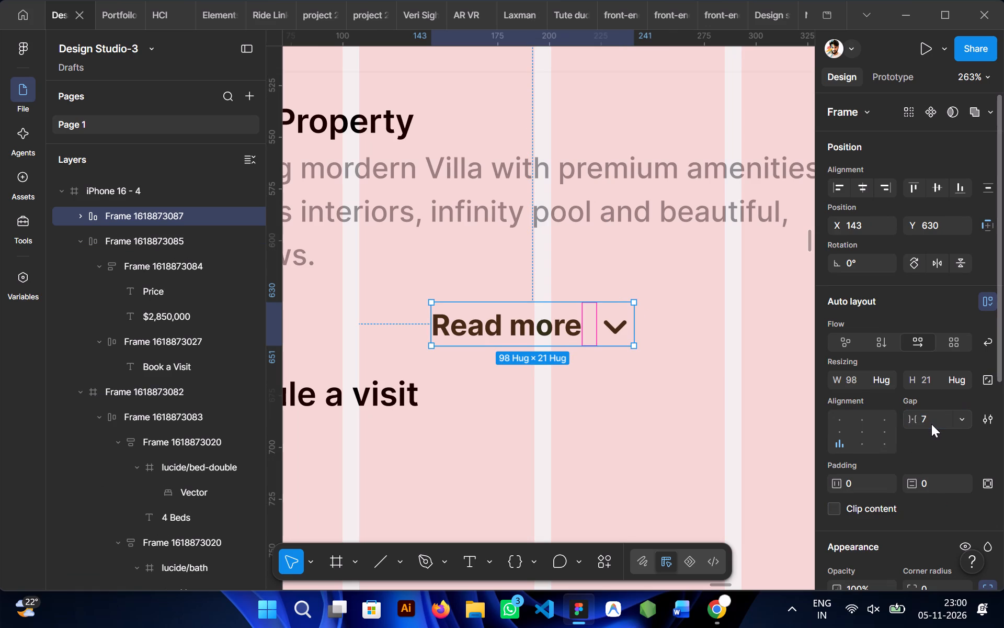
pyautogui.click(642, 355)
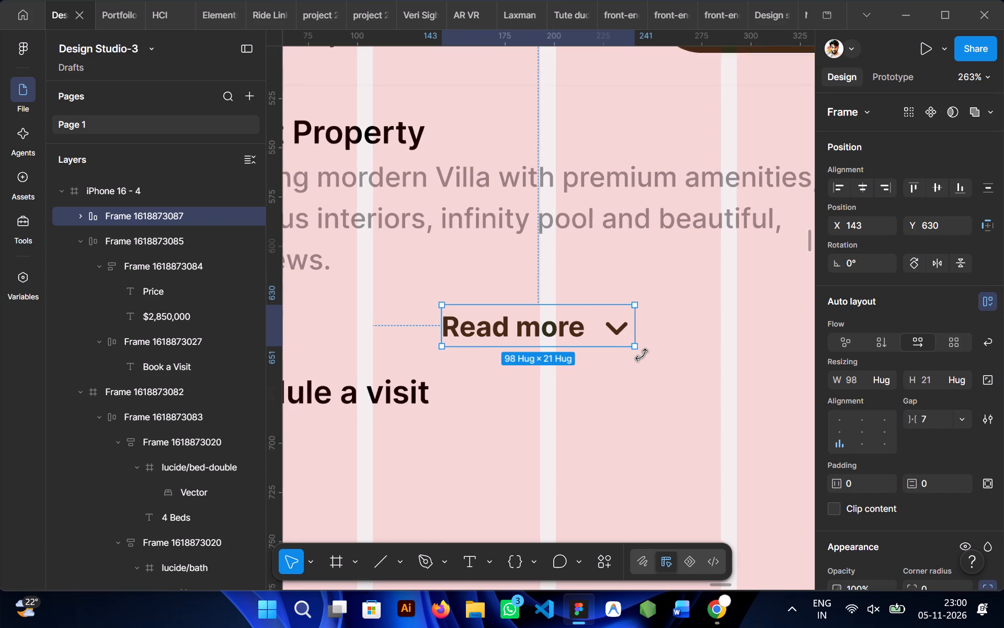
pyautogui.click(654, 373)
pyautogui.click(669, 344)
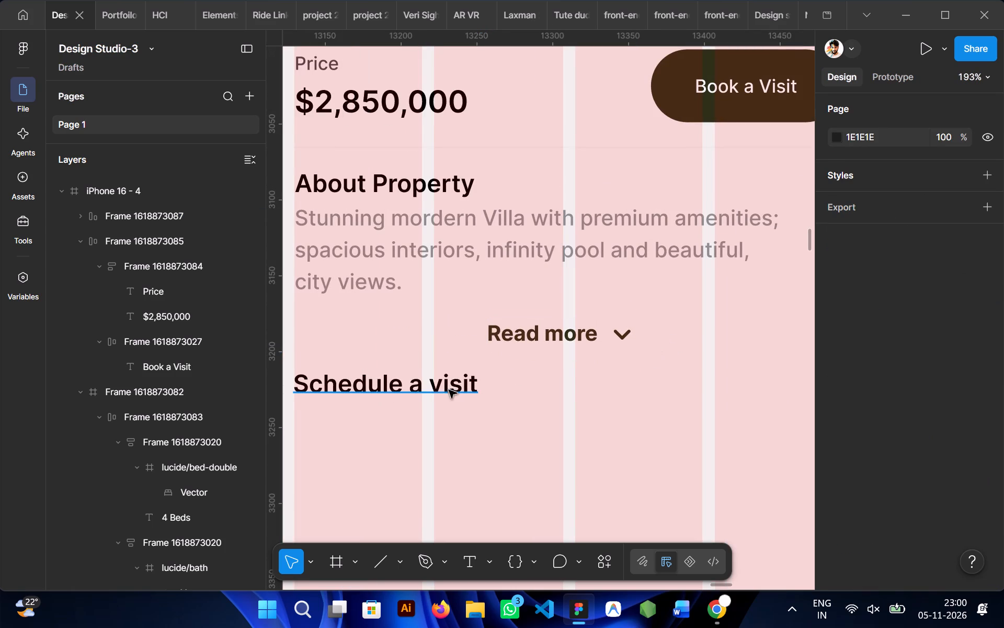
# Nudge the "Schedule a visit" heading down to Y 667.
pyautogui.click(439, 389)
pyautogui.hscroll(1, 439, 389)
pyautogui.scroll(-1, 439, 389)
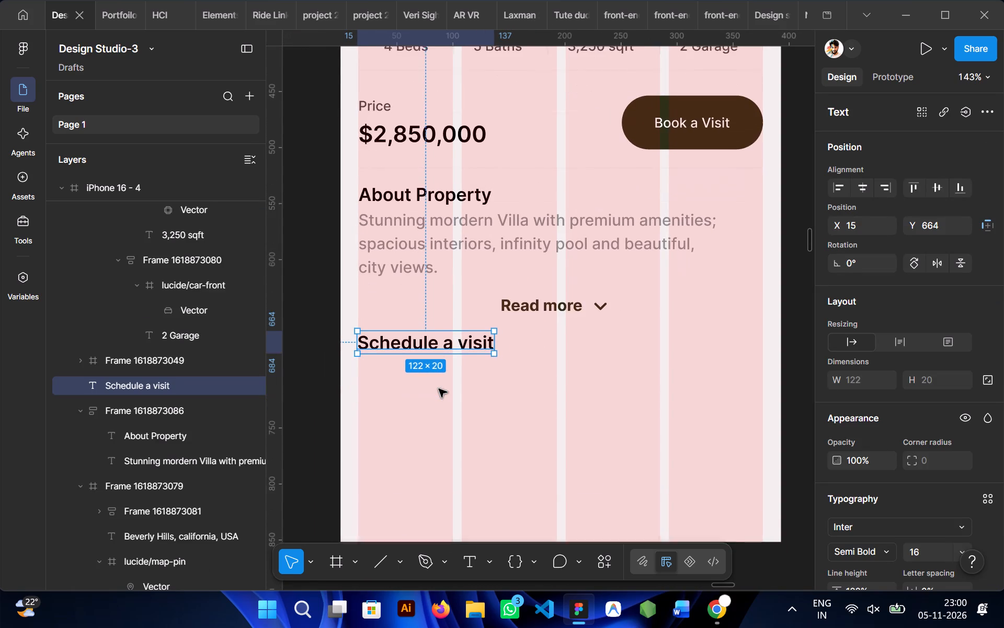
pyautogui.press('Down')
pyautogui.press('Down')
pyautogui.press('Down')
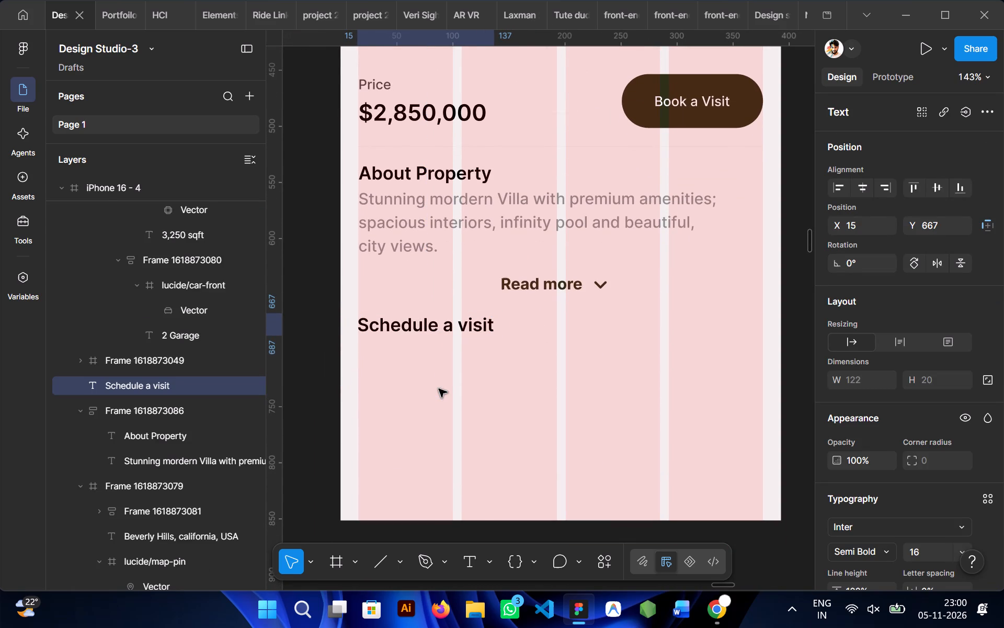
# Nudge the "Read more" auto layout frame up to Y 623, closer to the property description.
pyautogui.click(539, 275)
pyautogui.press('Up')
pyautogui.press('Up')
pyautogui.press('Up')
pyautogui.press('Up')
pyautogui.press('Up')
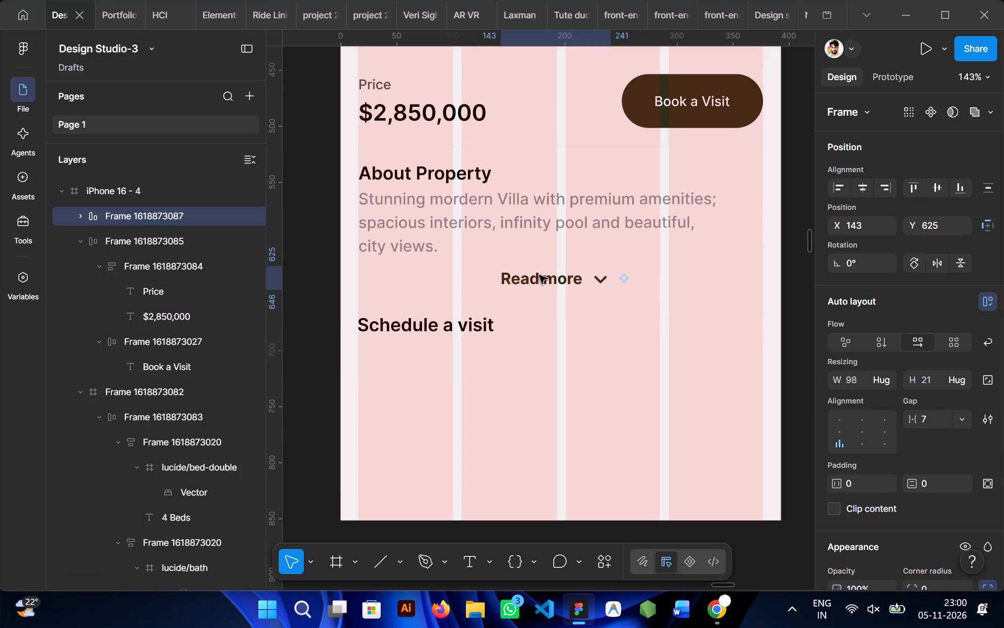
pyautogui.press('Up')
pyautogui.press('Up')
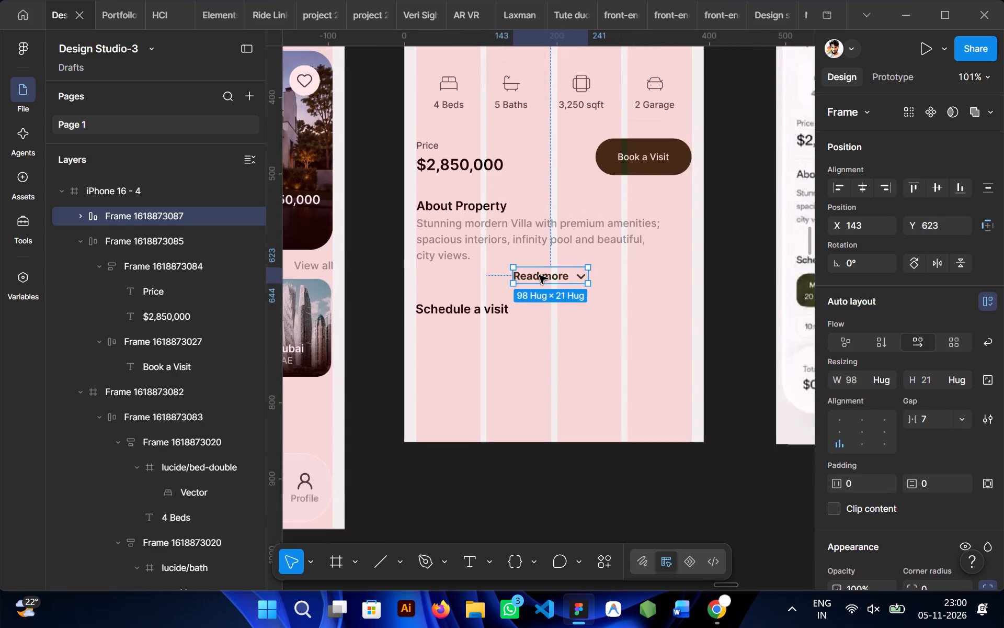
pyautogui.click(567, 355)
pyautogui.hscroll(-1, 567, 355)
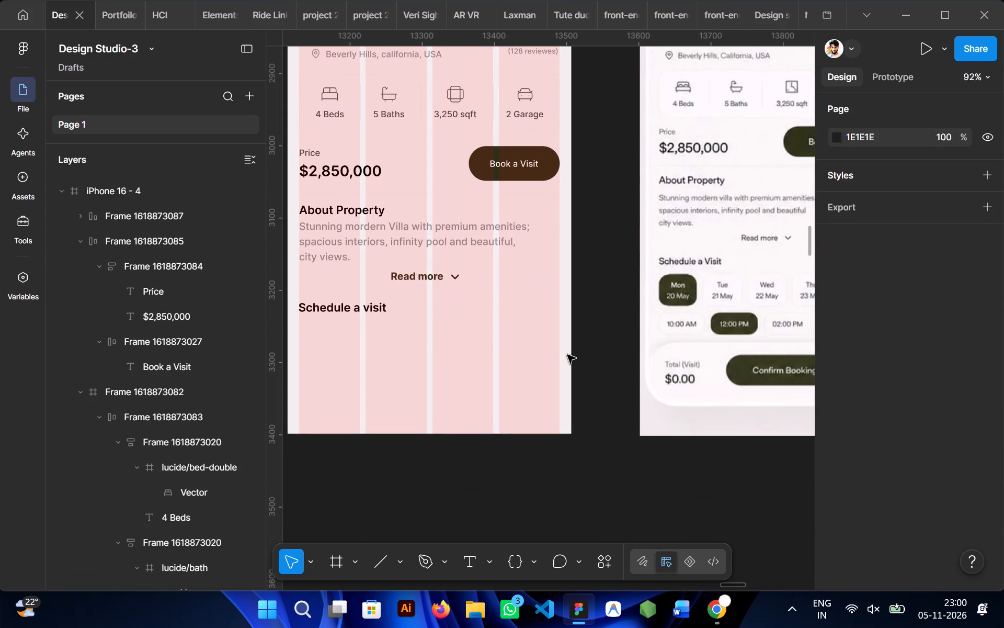
# Check the "Read more" text's settings and examine the reference design's Schedule a Visit date and time options against iPhone 16 - 4.
pyautogui.keyDown('ctrl'); pyautogui.click(414, 273); pyautogui.keyUp('ctrl')
pyautogui.scroll(-1, 867, 371)
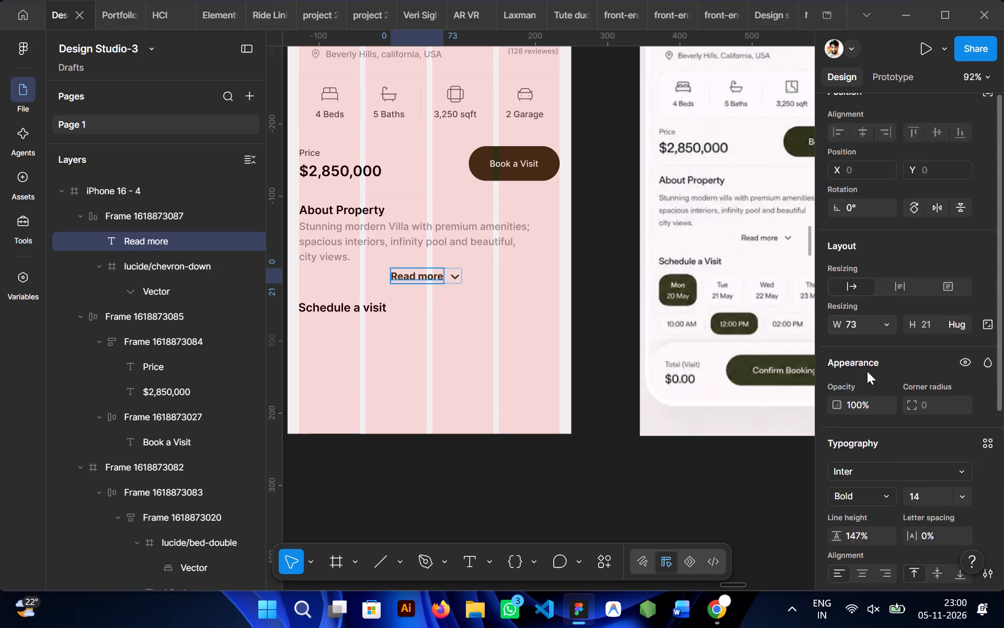
pyautogui.scroll(-1, 867, 371)
pyautogui.click(501, 330)
pyautogui.hscroll(1, 501, 330)
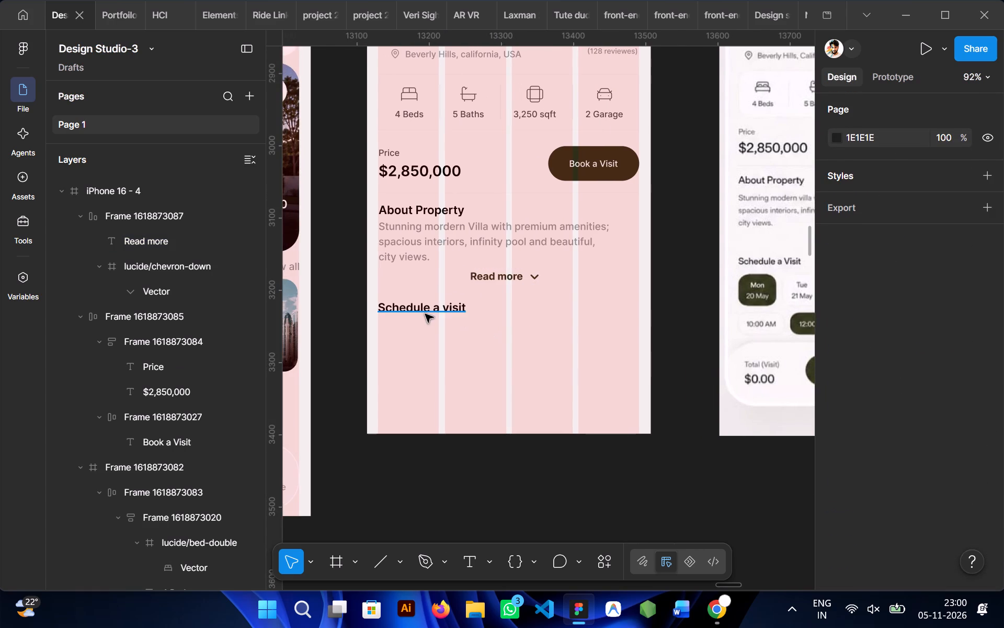
pyautogui.hscroll(-2, 425, 314)
pyautogui.scroll(1, 425, 314)
pyautogui.hscroll(-1, 710, 342)
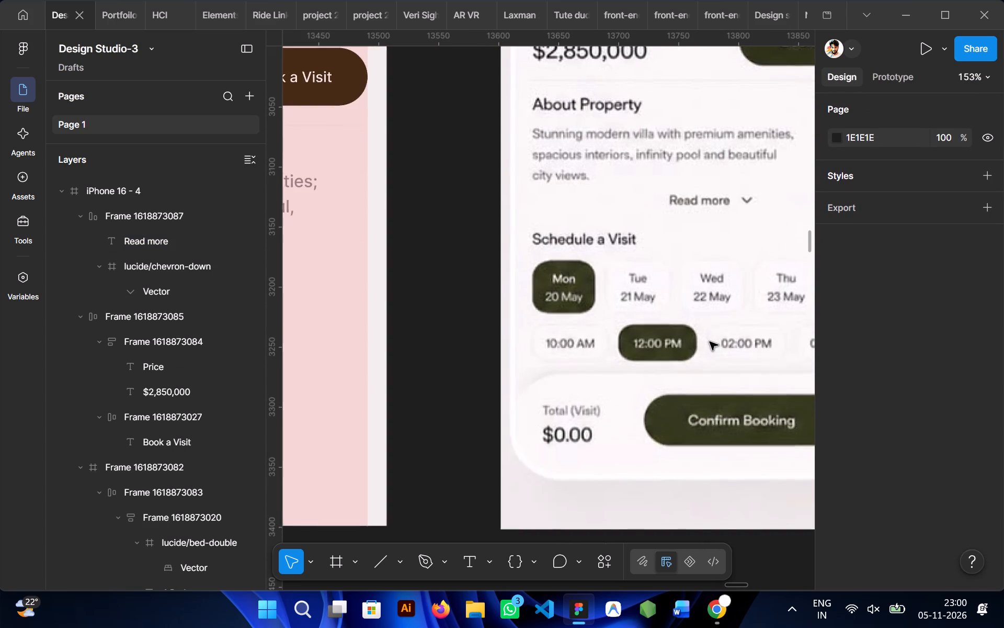
pyautogui.hscroll(-1, 710, 342)
pyautogui.hscroll(1, 710, 342)
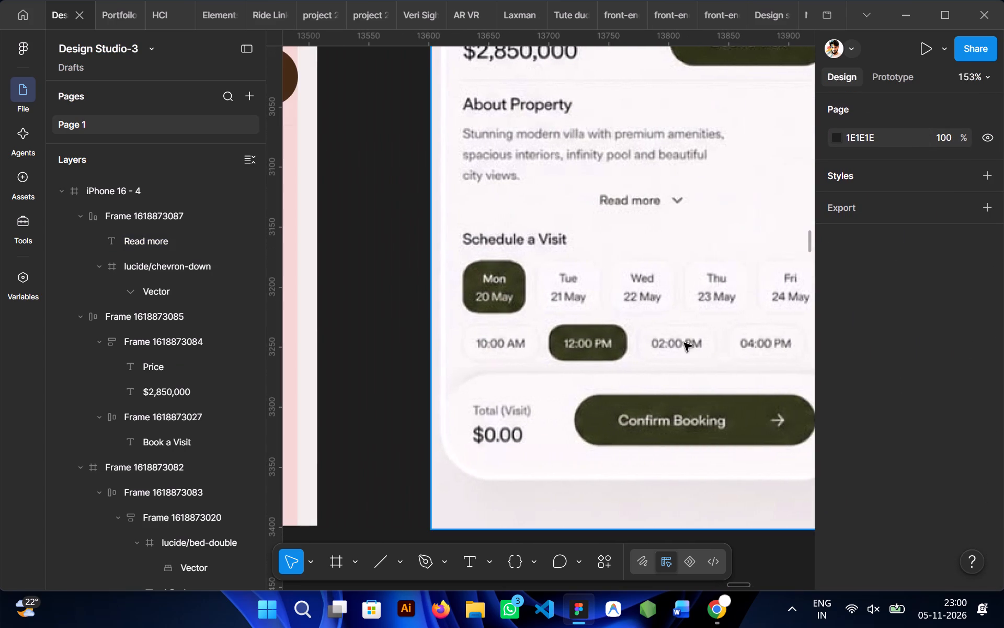
pyautogui.scroll(-1, 651, 328)
pyautogui.hscroll(1, 651, 328)
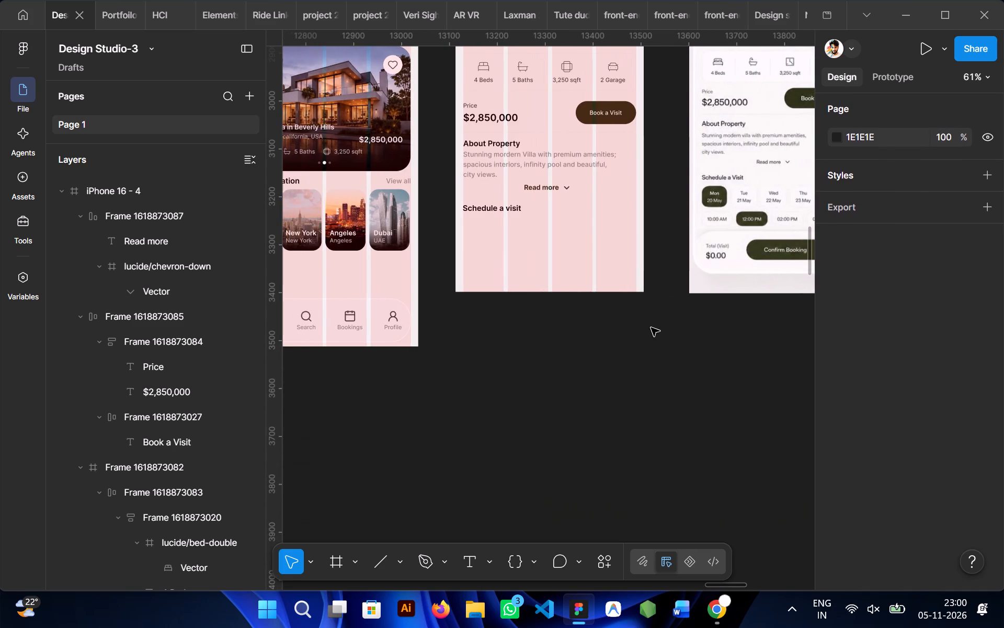
pyautogui.scroll(1, 591, 304)
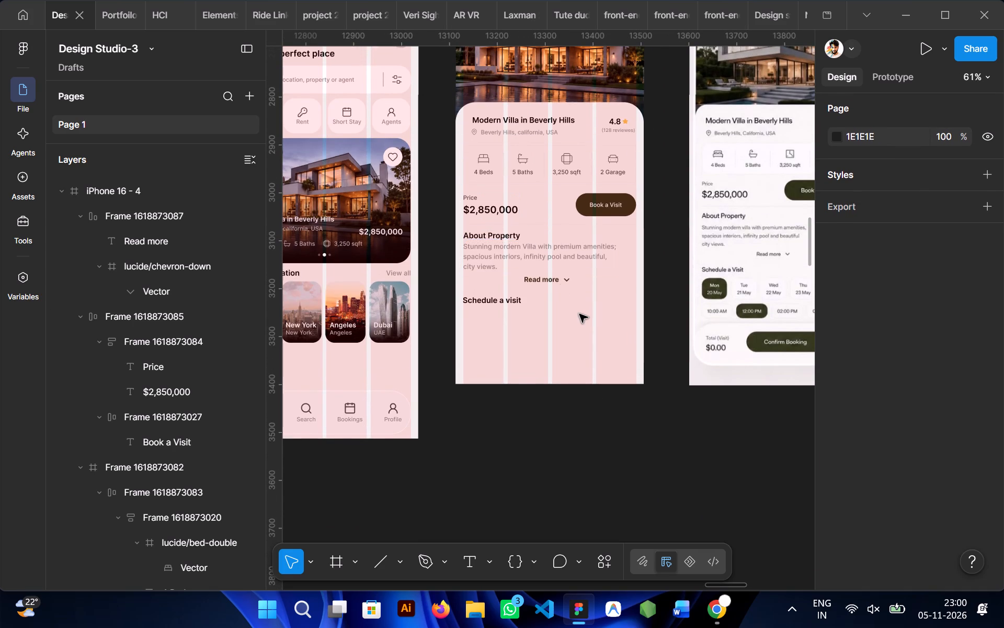
pyautogui.scroll(1, 579, 314)
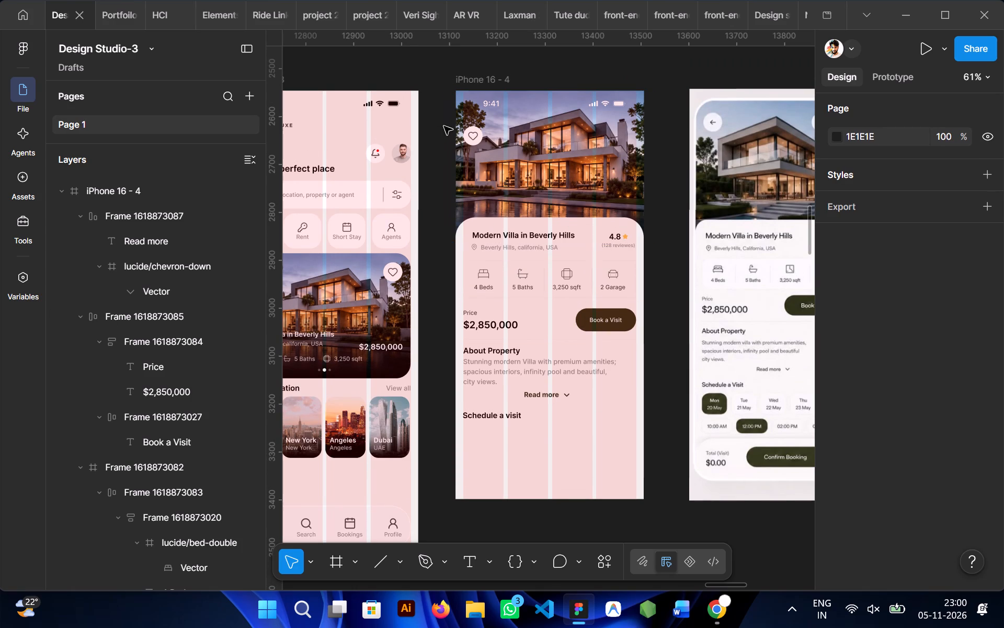
# Open the prototype preview of the iPhone 16 - 4 screen and review its layout.
pyautogui.click(547, 238)
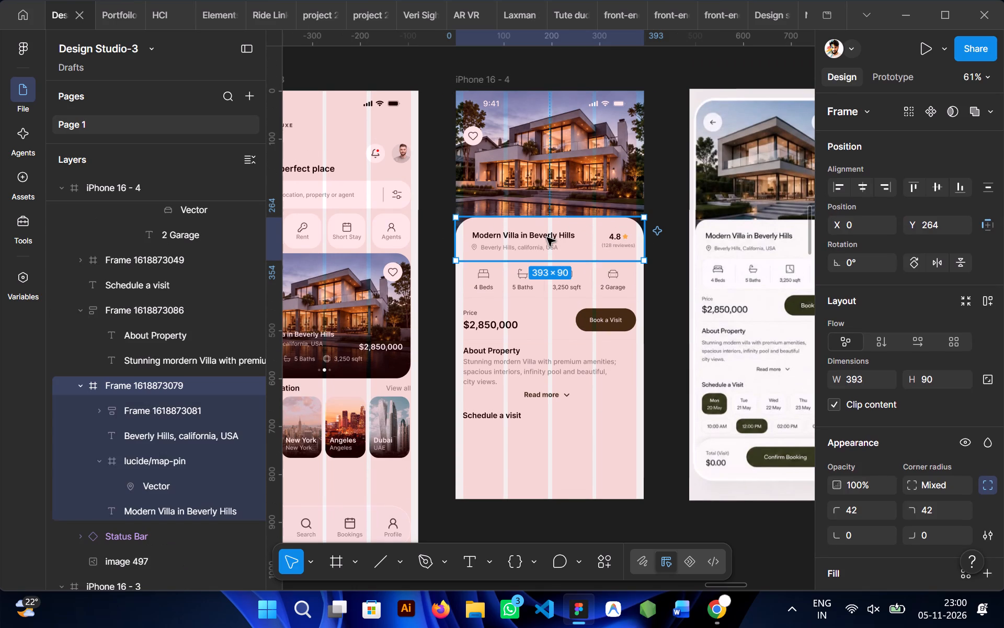
pyautogui.hotkey('shift', 'space')
pyautogui.scroll(-2, 872, 309)
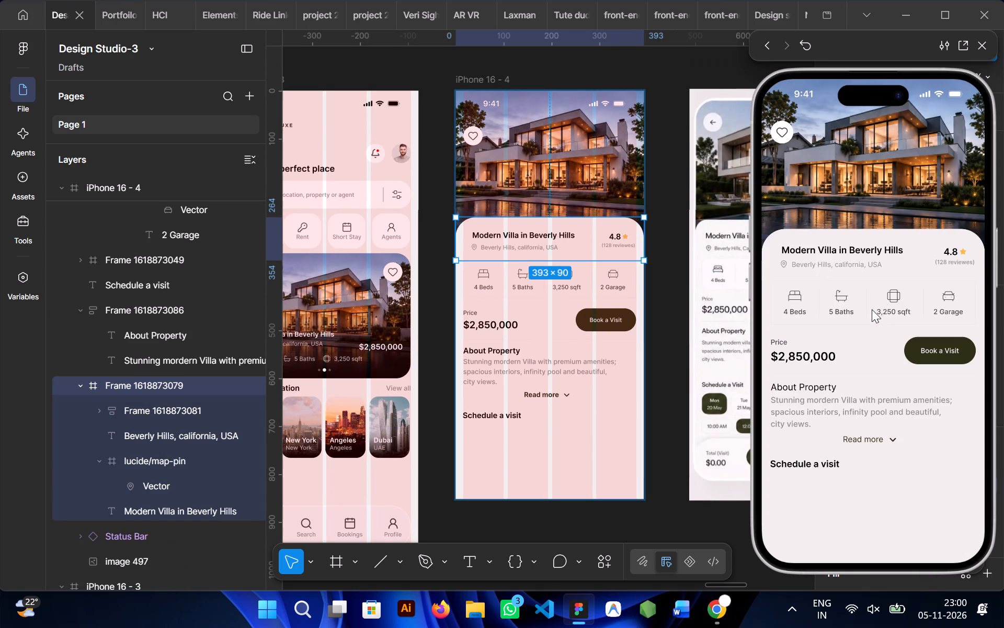
pyautogui.scroll(-1, 855, 445)
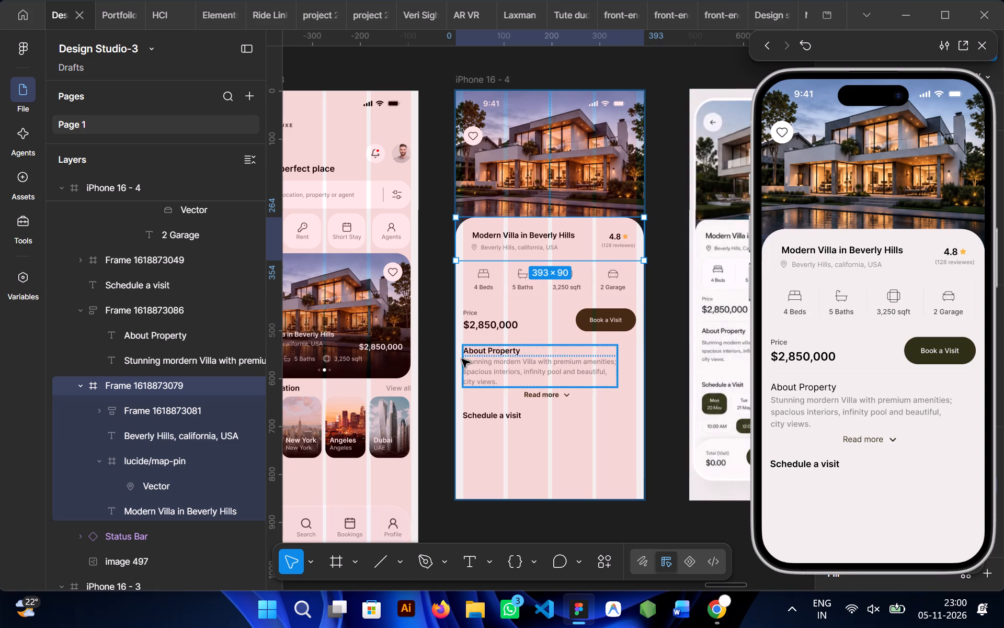
# Delete and re-enter the "e" in the "About Property" heading to refresh its rendering in the preview.
pyautogui.keyDown('ctrl'); pyautogui.doubleClick(521, 344); pyautogui.keyUp('ctrl')
pyautogui.click(537, 350)
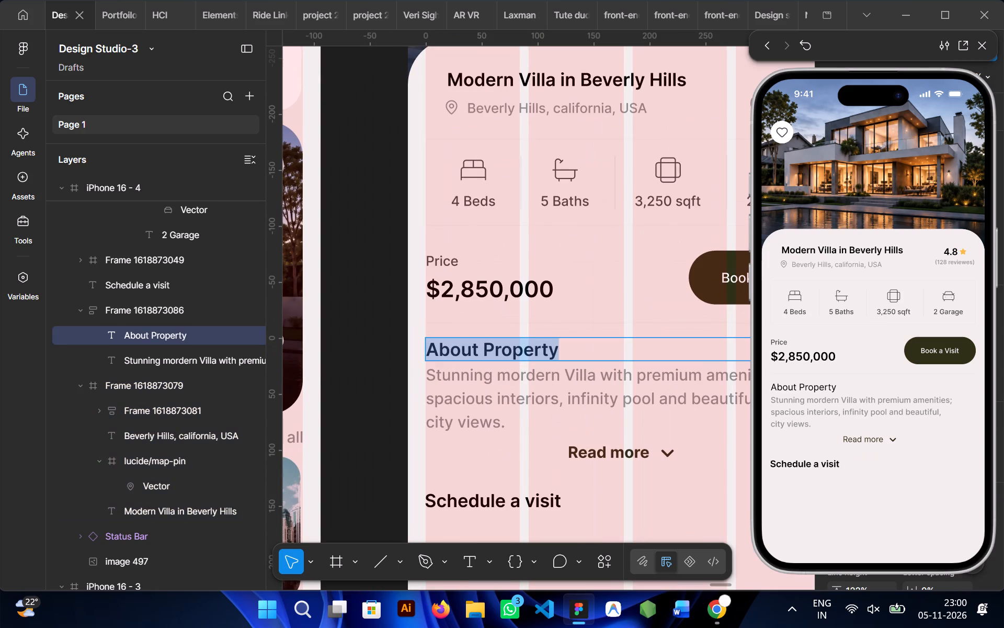
pyautogui.press('BackSpace')
pyautogui.press('e')
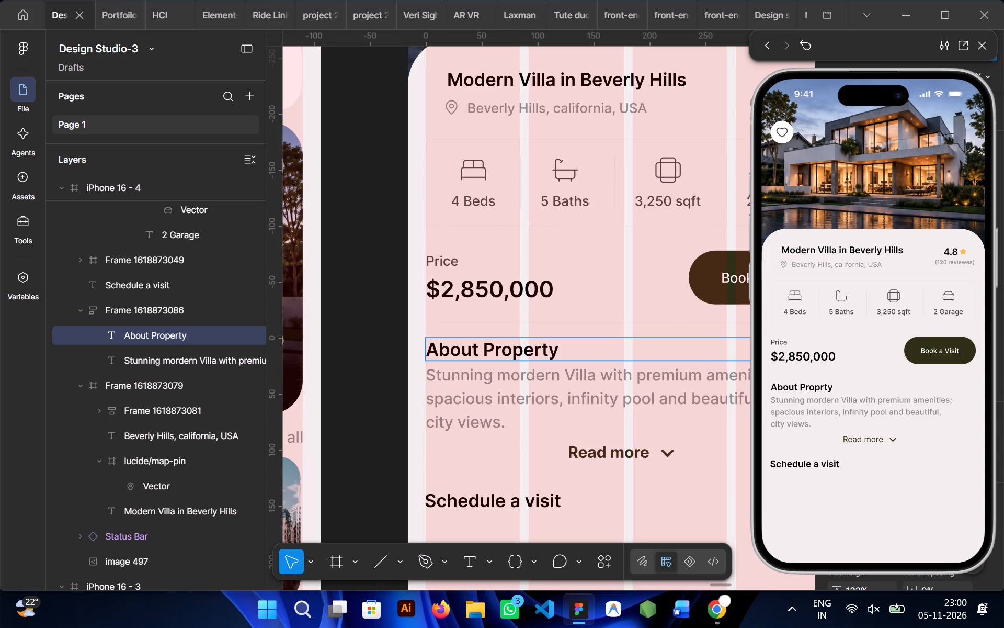
pyautogui.scroll(-1, 590, 401)
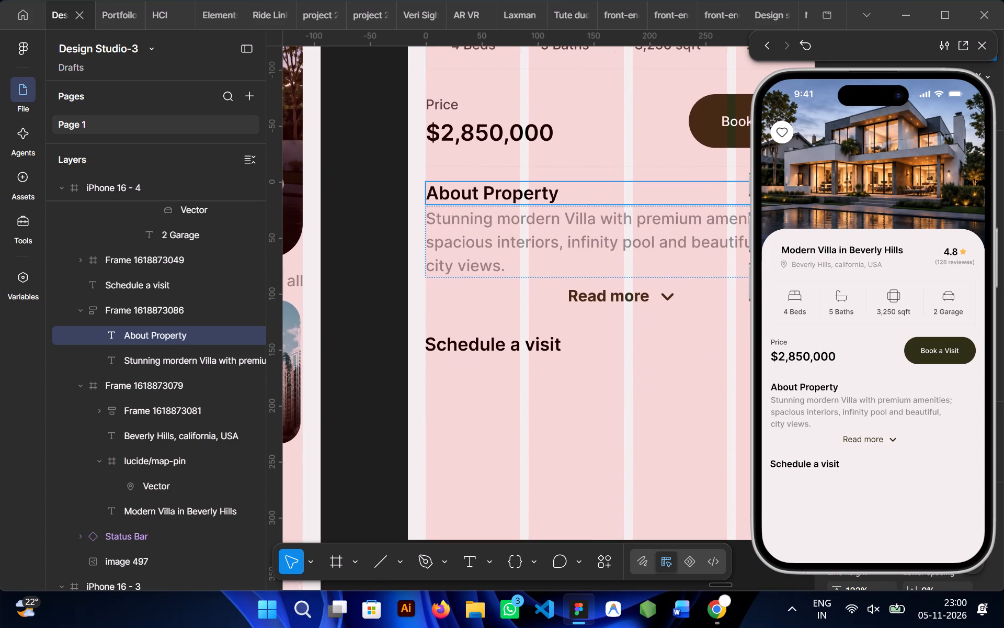
# Delete and re-enter the "ad" in the "Read more" text to refresh its rendering in the preview.
pyautogui.click(604, 297)
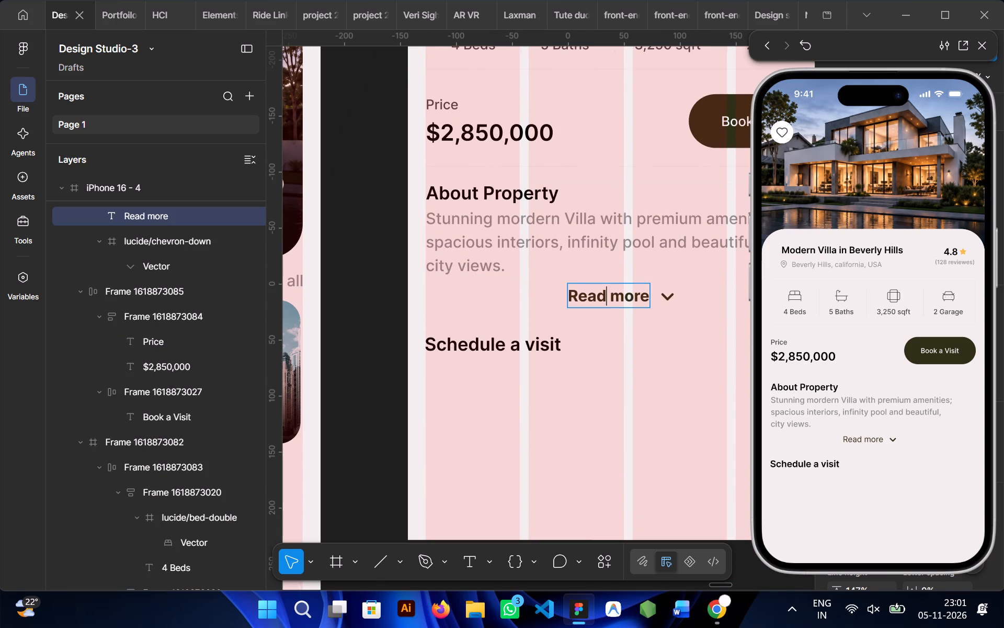
pyautogui.press('BackSpace')
pyautogui.press('d')
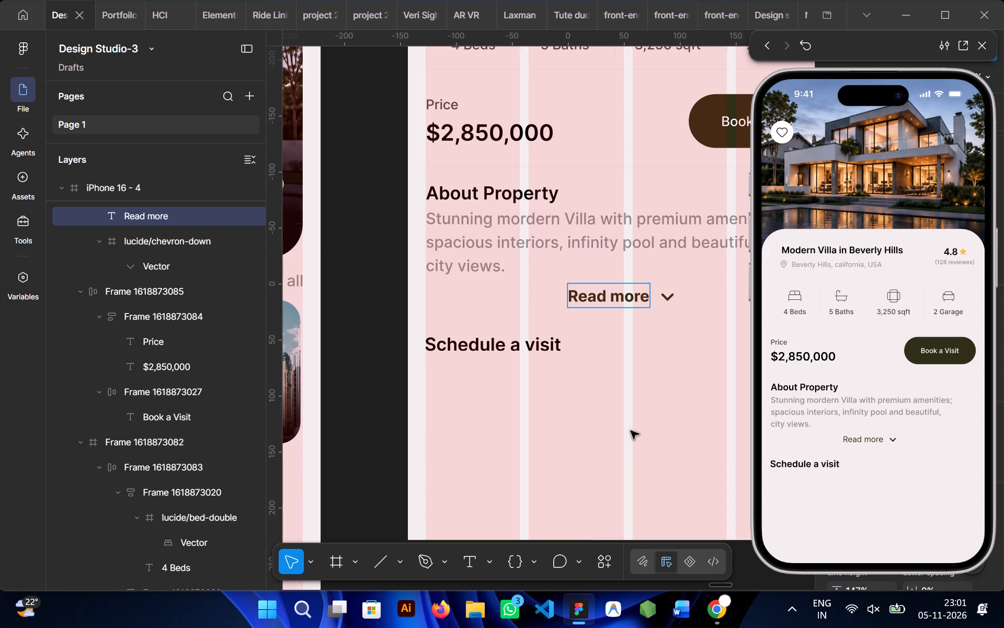
pyautogui.press('BackSpace')
pyautogui.press('BackSpace')
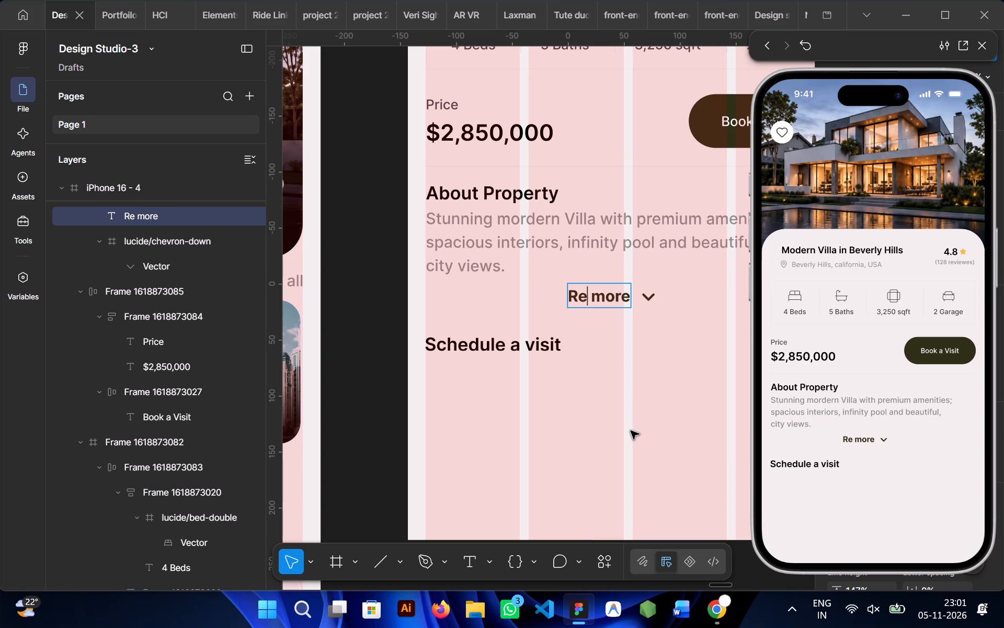
pyautogui.write('ad')
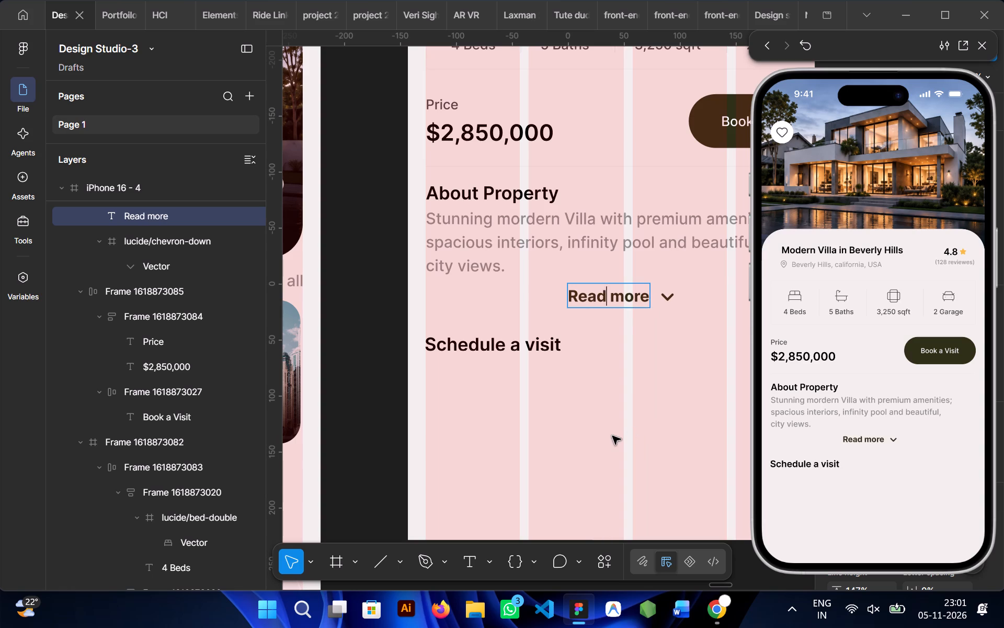
pyautogui.doubleClick(612, 436)
pyautogui.click(526, 351)
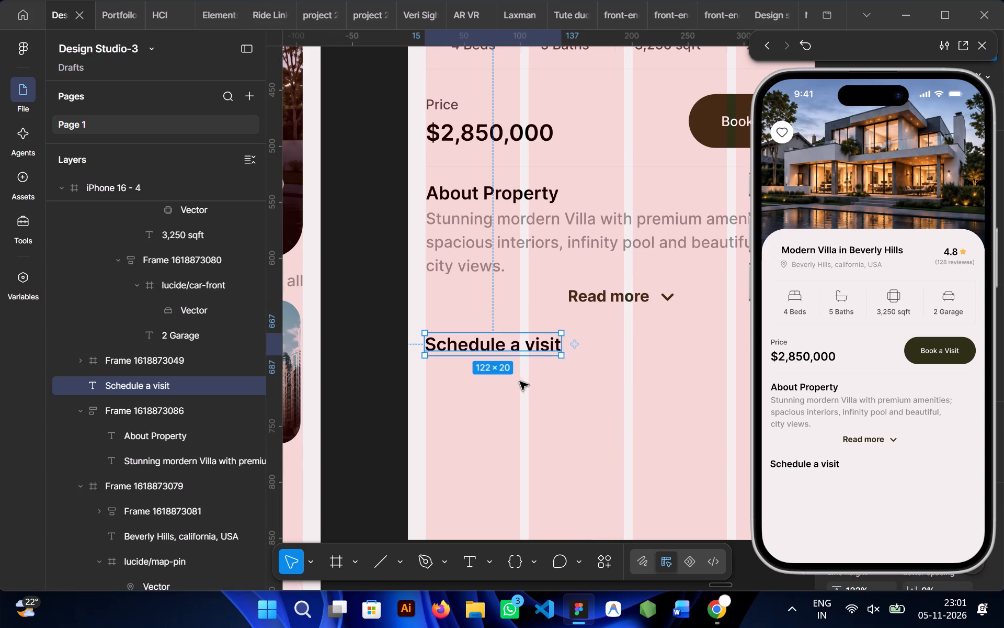
pyautogui.click(509, 394)
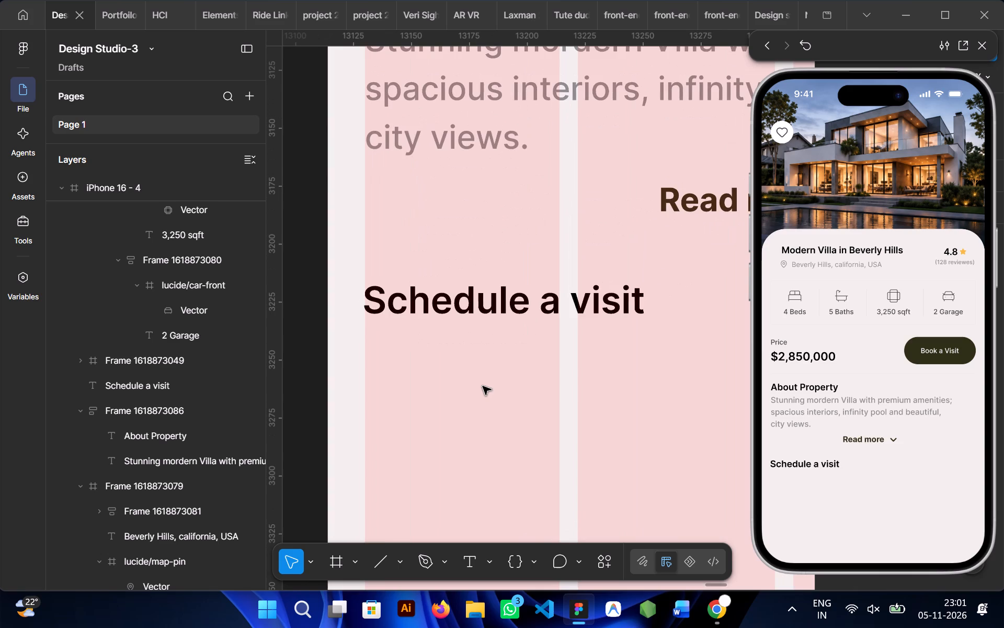
# Copy the Buy, Rent, Short Stay and Agents category row from iPhone 16 - 3 and paste it into iPhone 16 - 4.
pyautogui.scroll(-1, 483, 386)
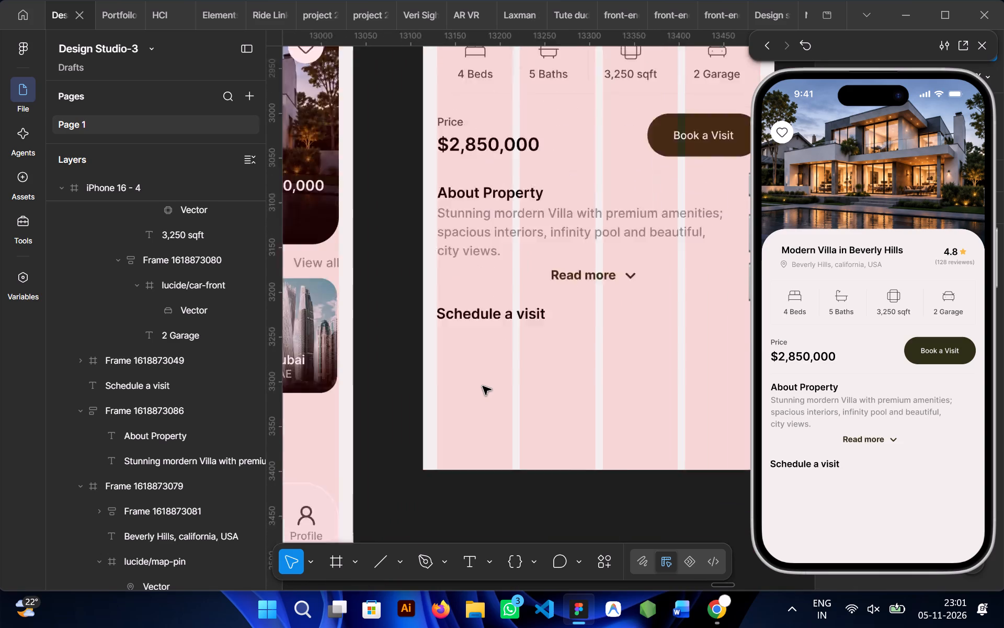
pyautogui.hscroll(-1, 483, 386)
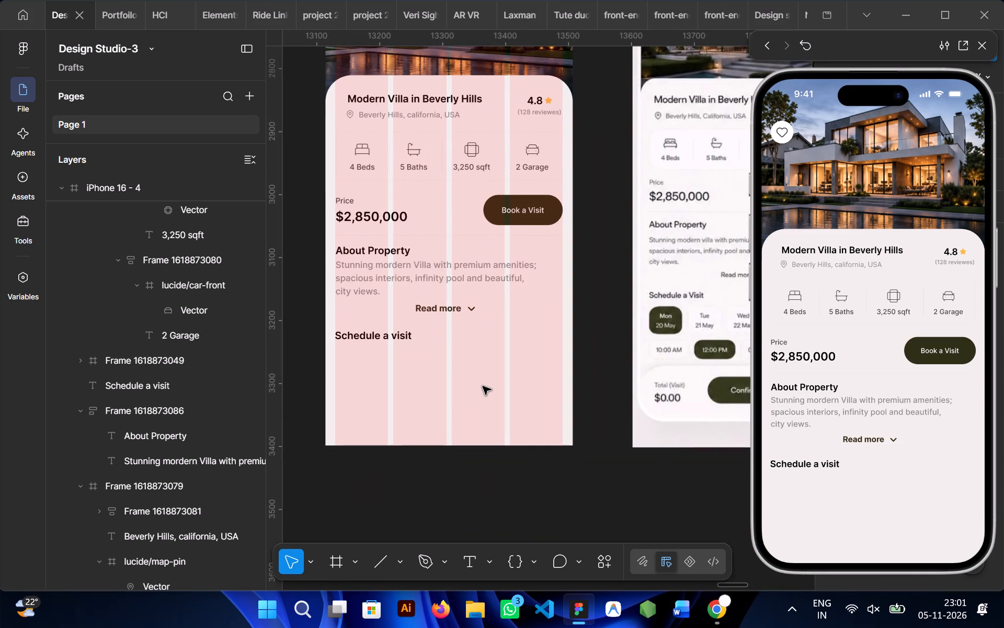
pyautogui.hscroll(1, 483, 386)
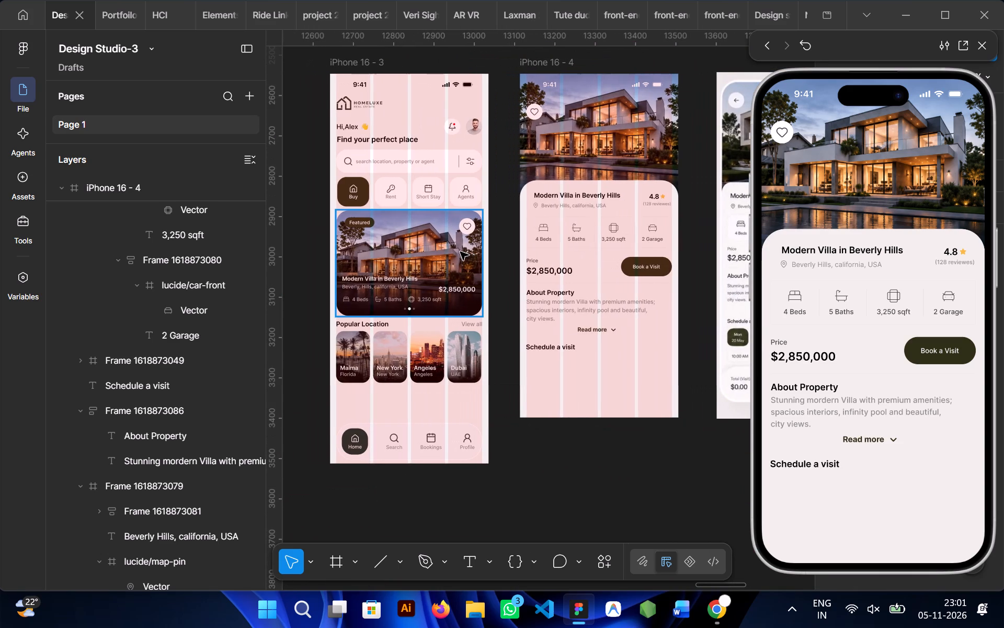
pyautogui.click(421, 187)
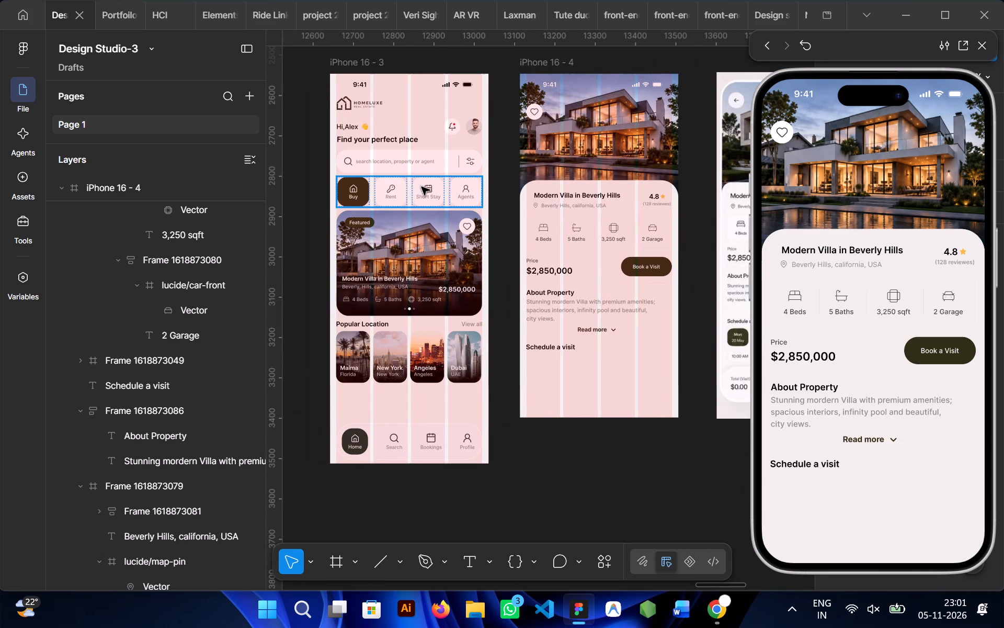
pyautogui.hotkey('ctrl', 'c')
pyautogui.hotkey('ctrl', 'c')
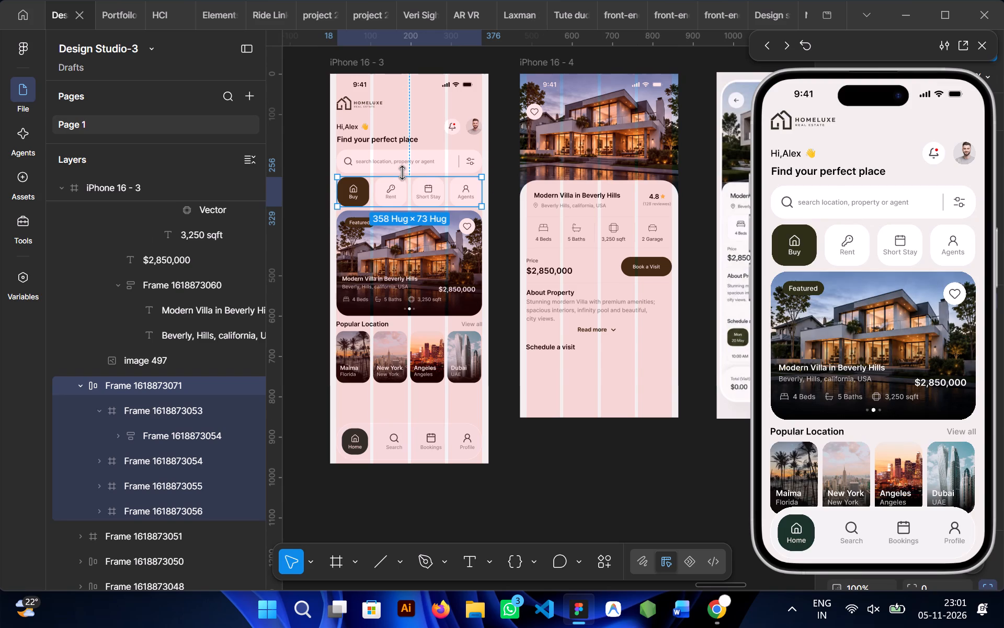
pyautogui.click(621, 350)
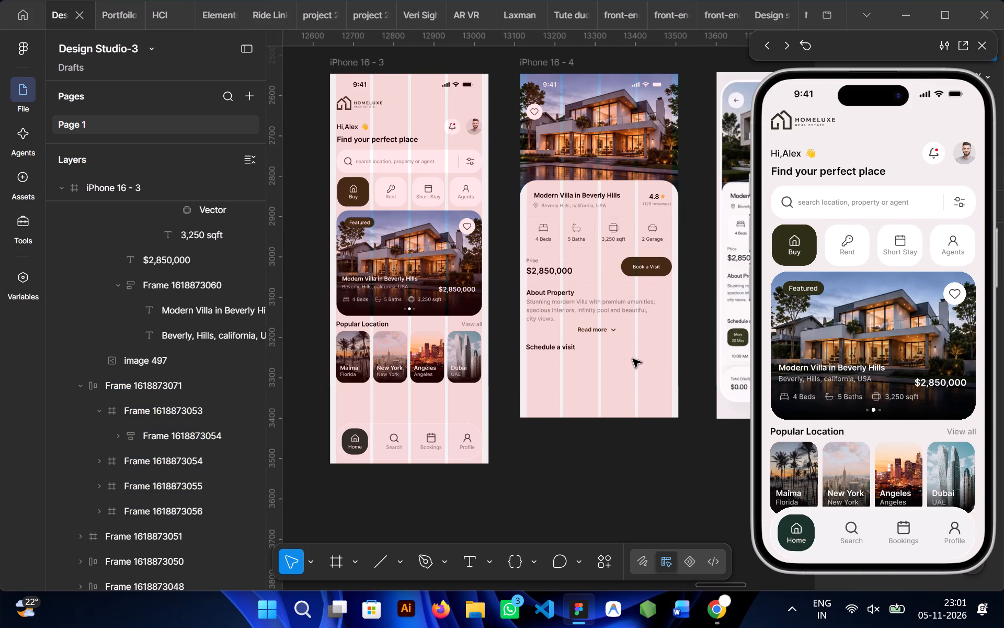
pyautogui.click(632, 359)
pyautogui.scroll(1, 618, 378)
pyautogui.click(548, 119)
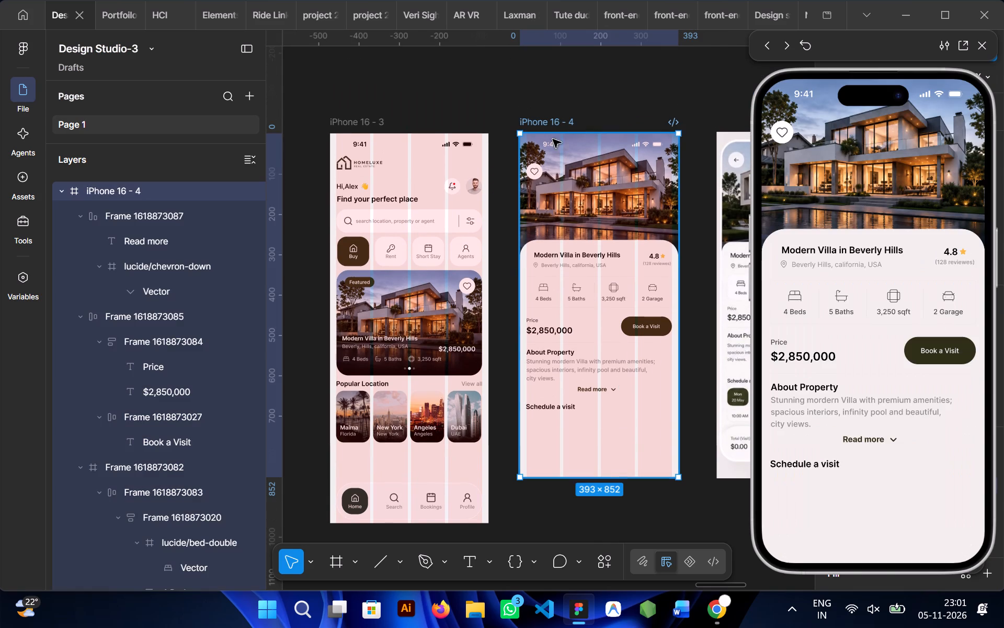
pyautogui.hscroll(-1, 580, 477)
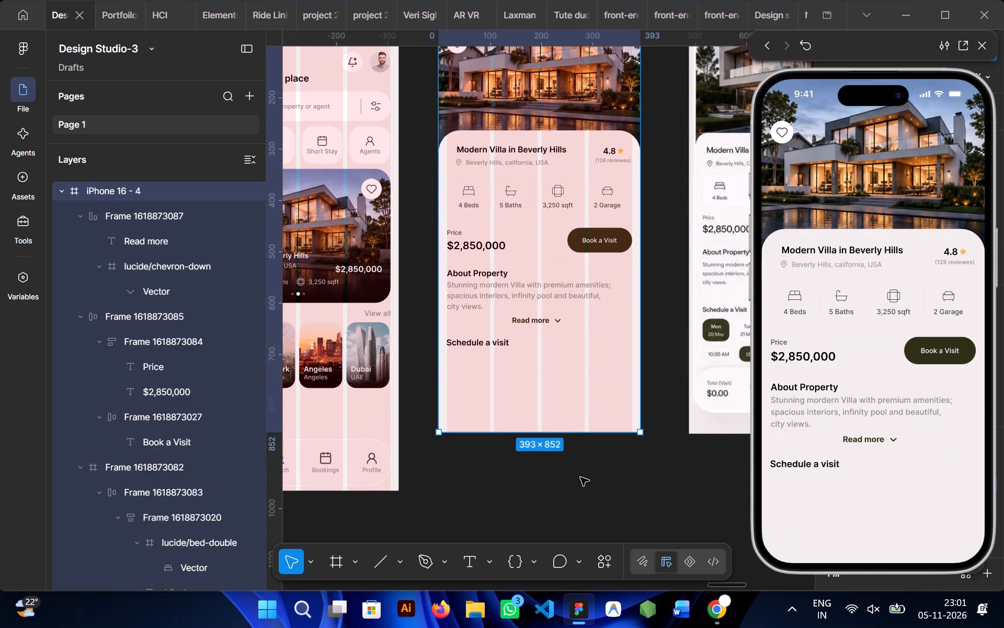
pyautogui.hotkey('ctrl', 'v')
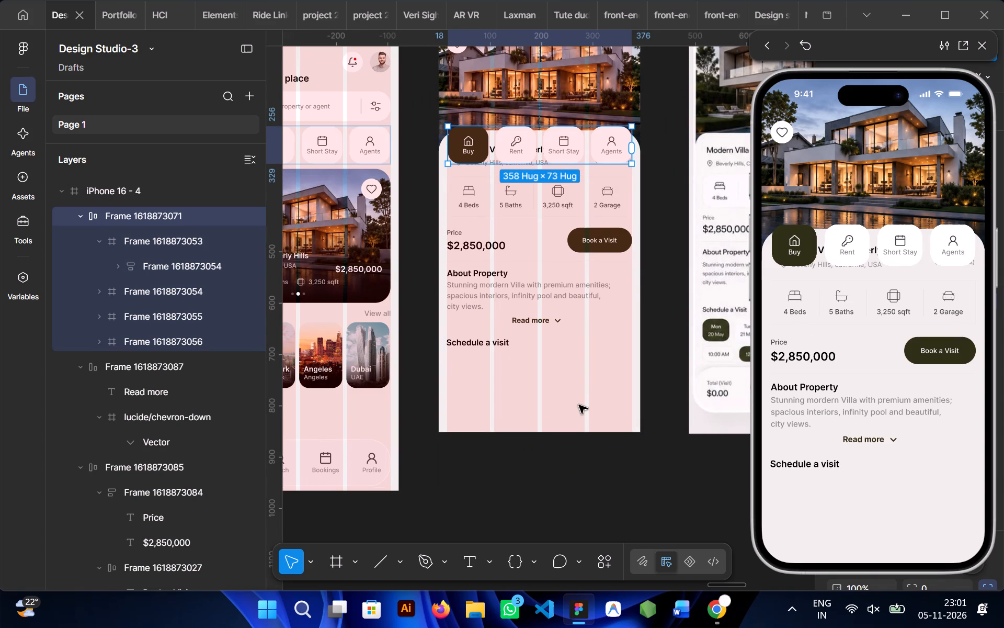
# Move the pasted category row down to Y 698, just below the "Schedule a visit" heading.
pyautogui.hotkey('shift', 'Down')
pyautogui.hotkey('shift', 'Down')
pyautogui.hotkey('shift', 'Down')
pyautogui.hotkey('shift', 'Down')
pyautogui.hotkey('shift', 'Down')
pyautogui.hotkey('shift', 'Down')
pyautogui.hotkey('shift', 'Down')
pyautogui.hotkey('shift', 'Down')
pyautogui.hotkey('shift', 'Down')
pyautogui.hotkey('shift', 'Down')
pyautogui.hotkey('shift', 'Down')
pyautogui.hotkey('shift', 'Down')
pyautogui.hotkey('shift', 'Down')
pyautogui.hotkey('shift', 'Down')
pyautogui.hotkey('shift', 'Down')
pyautogui.hotkey('shift', 'Down')
pyautogui.hotkey('shift', 'Down')
pyautogui.hotkey('shift', 'Down')
pyautogui.hotkey('shift', 'Down')
pyautogui.hotkey('shift', 'Down')
pyautogui.hotkey('shift', 'Down')
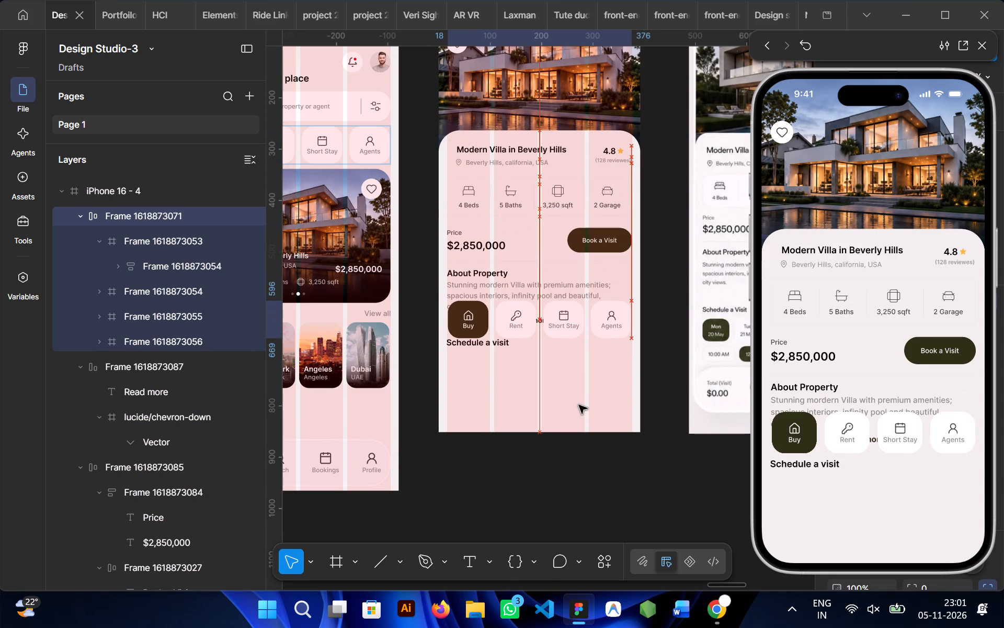
pyautogui.hotkey('shift', 'Down')
pyautogui.hotkey('shift', 'Down')
pyautogui.hotkey('shift', 'Down')
pyautogui.hotkey('shift', 'Down')
pyautogui.hotkey('shift', 'Down')
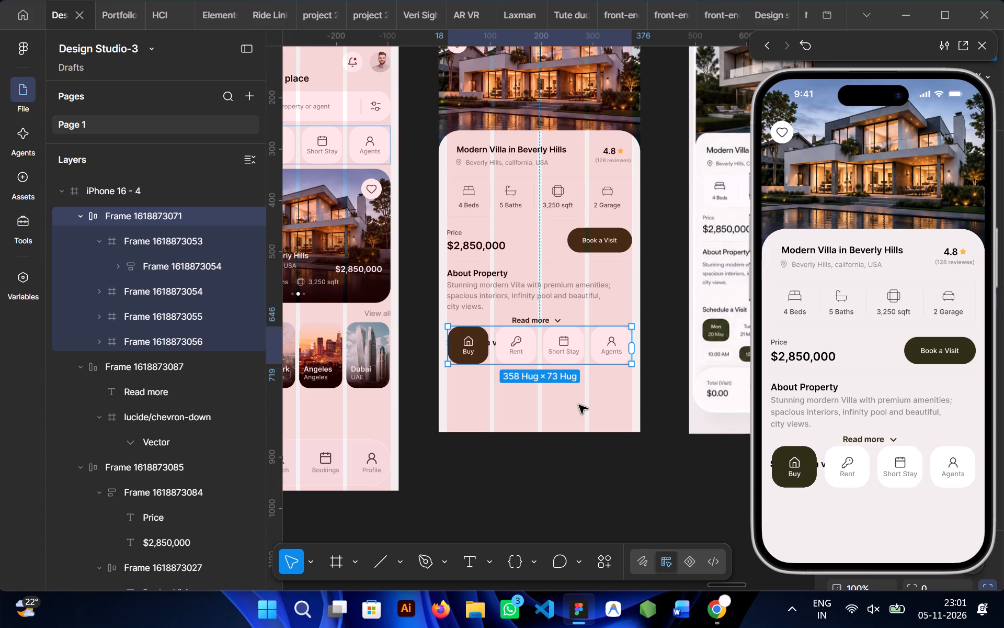
pyautogui.hotkey('shift', 'Down')
pyautogui.hotkey('shift', 'Down')
pyautogui.hotkey('shift', 'Down')
pyautogui.hotkey('shift', 'Down')
pyautogui.hotkey('shift', 'Down')
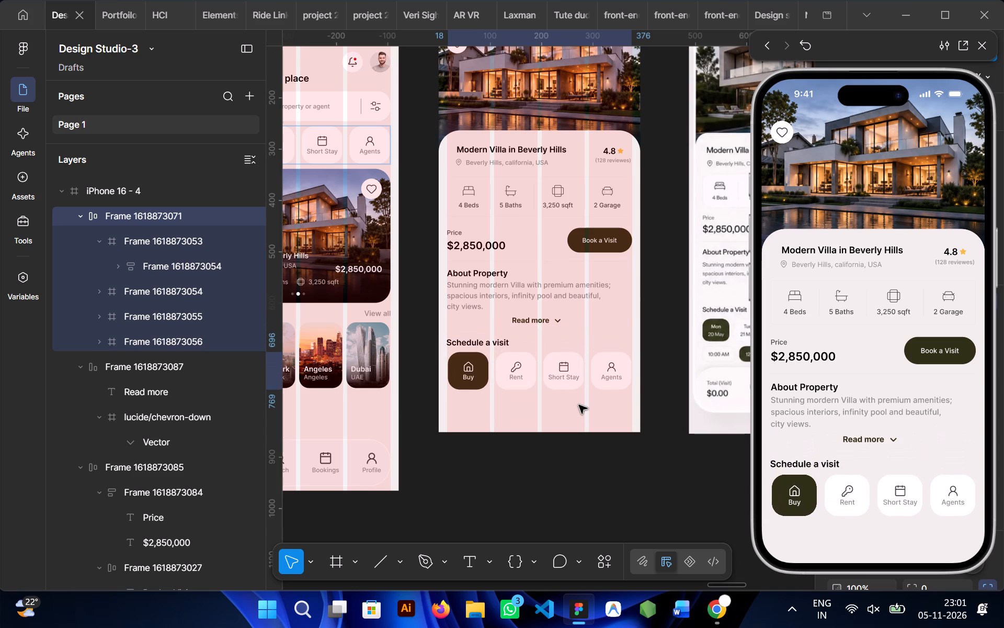
pyautogui.press('Down')
pyautogui.press('Up')
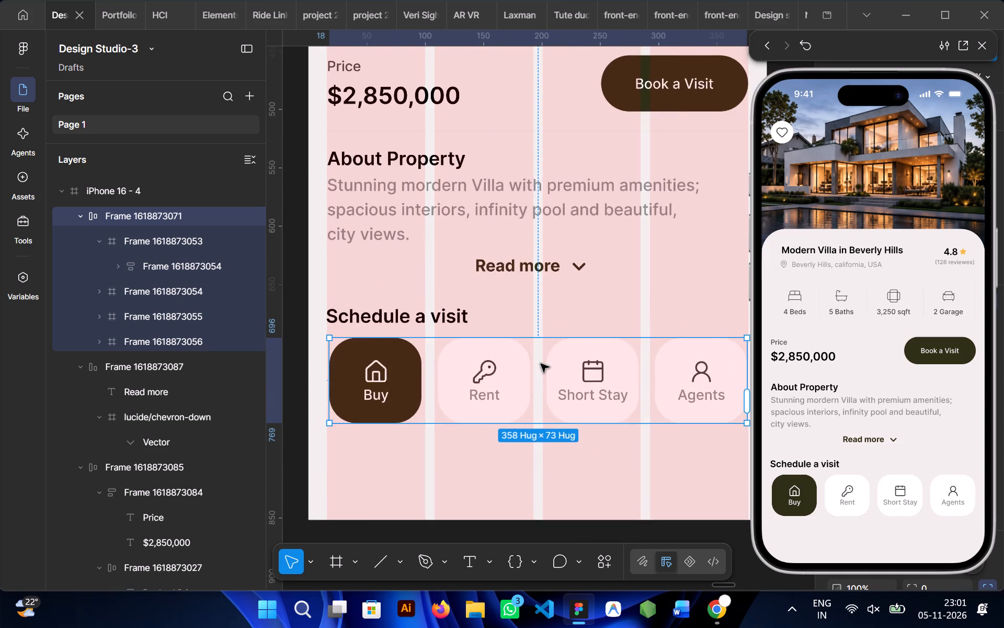
pyautogui.hscroll(1, 541, 364)
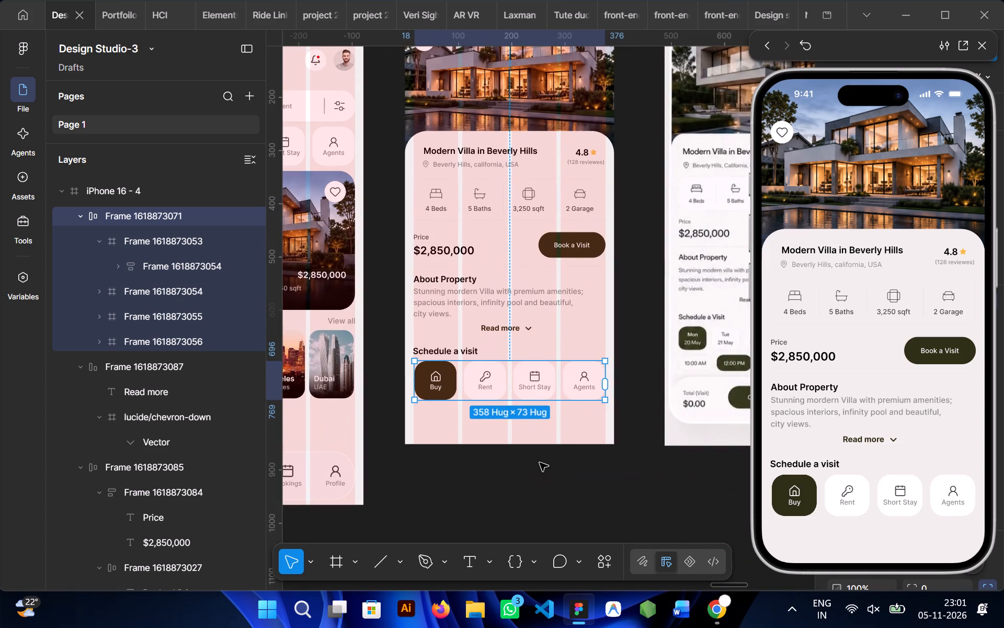
pyautogui.scroll(-1, 532, 461)
pyautogui.press('Down')
pyautogui.press('Down')
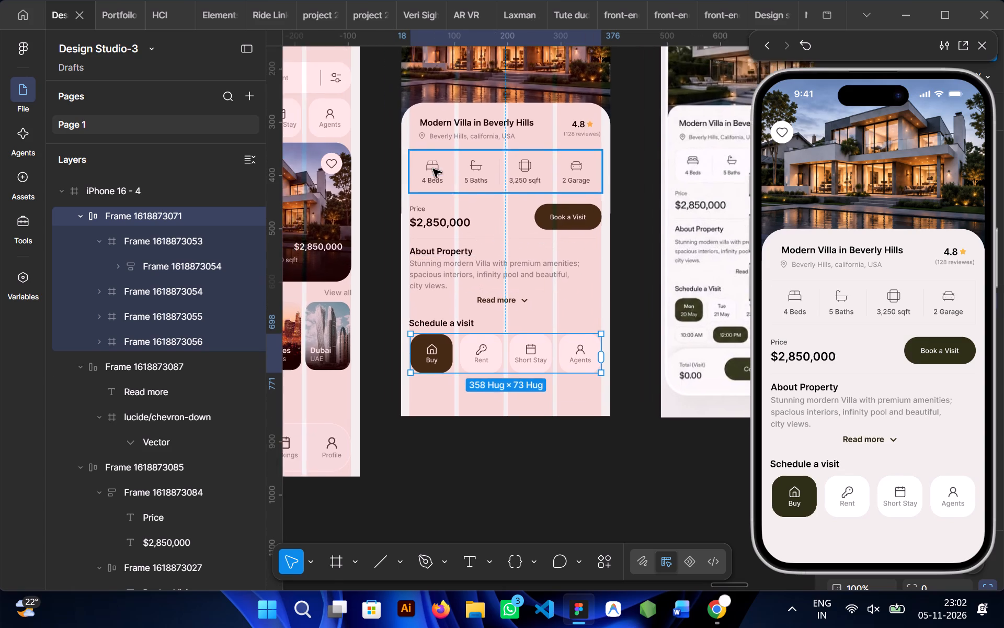
# Wrap the map-pin icon and location text in auto layout, and stack that row with the villa title in an outer auto layout.
pyautogui.scroll(1, 433, 169)
pyautogui.doubleClick(470, 153)
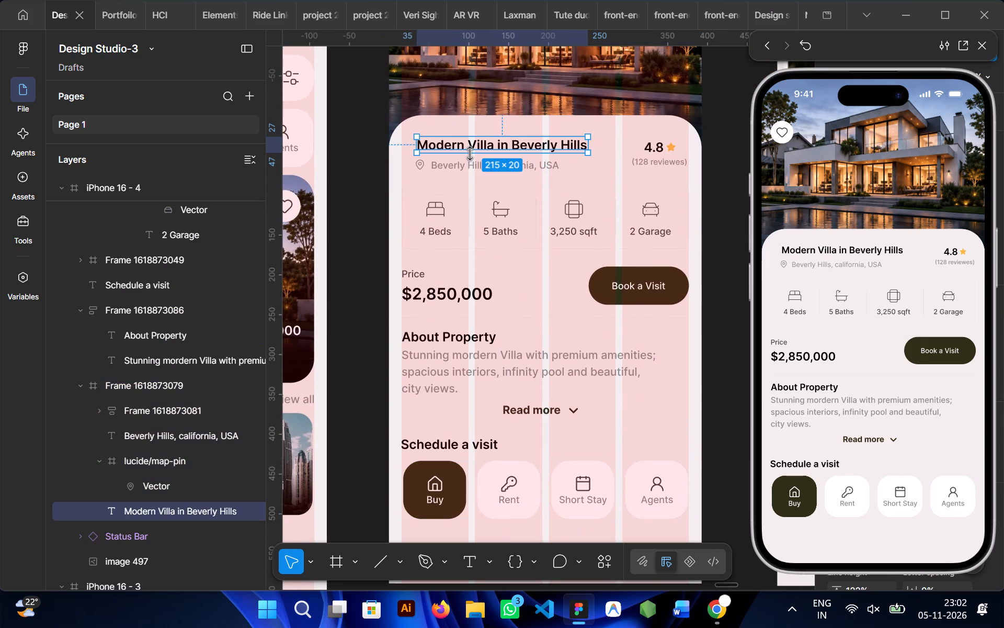
pyautogui.click(432, 171)
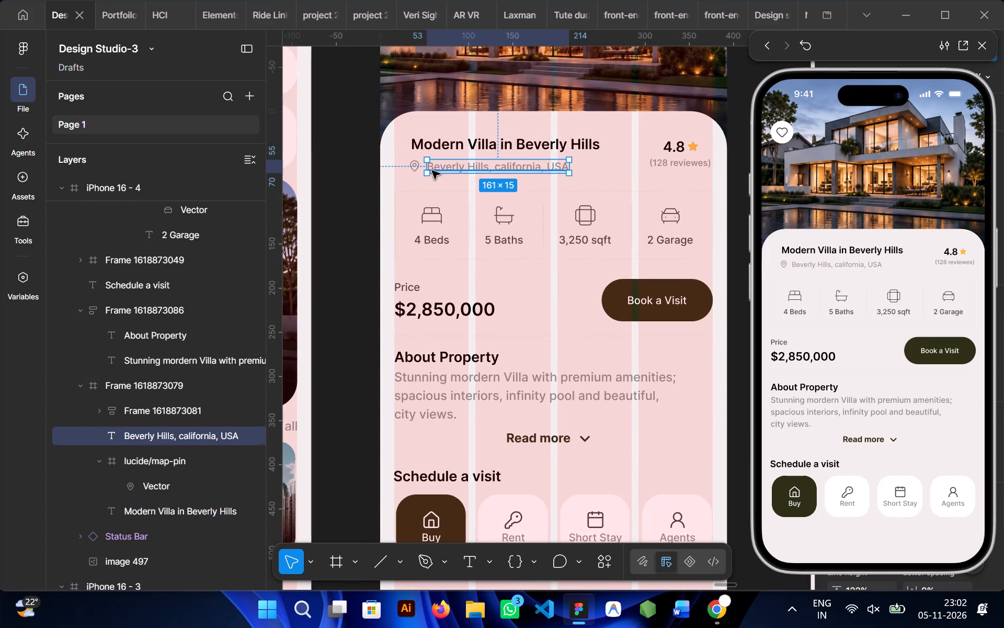
pyautogui.keyDown('shift'); pyautogui.click(405, 166); pyautogui.keyUp('shift')
pyautogui.hotkey('shift', 'a')
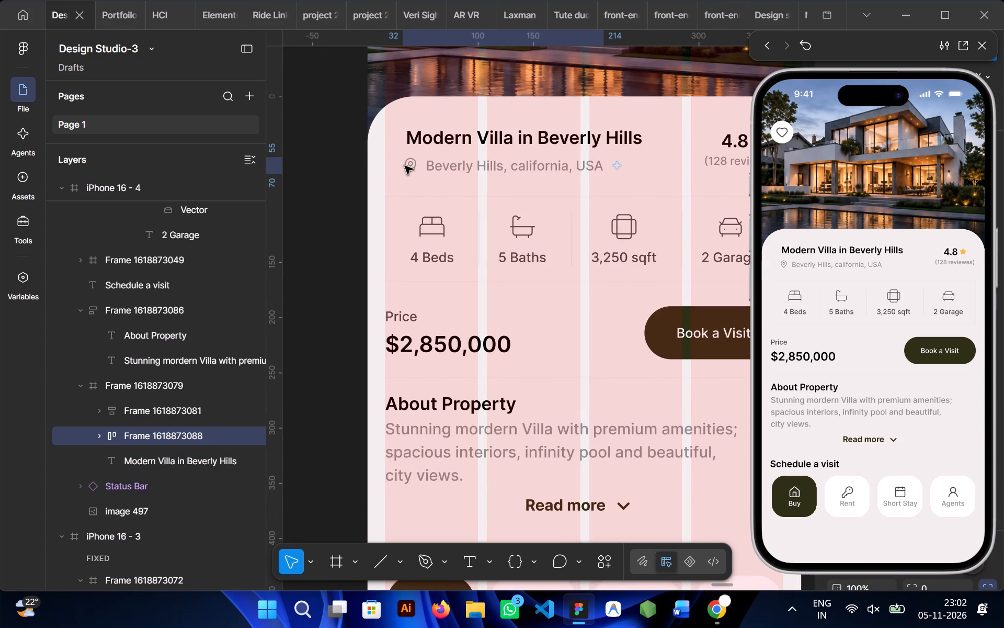
pyautogui.keyDown('shift'); pyautogui.click(448, 137); pyautogui.keyUp('shift')
pyautogui.hotkey('shift', 'a')
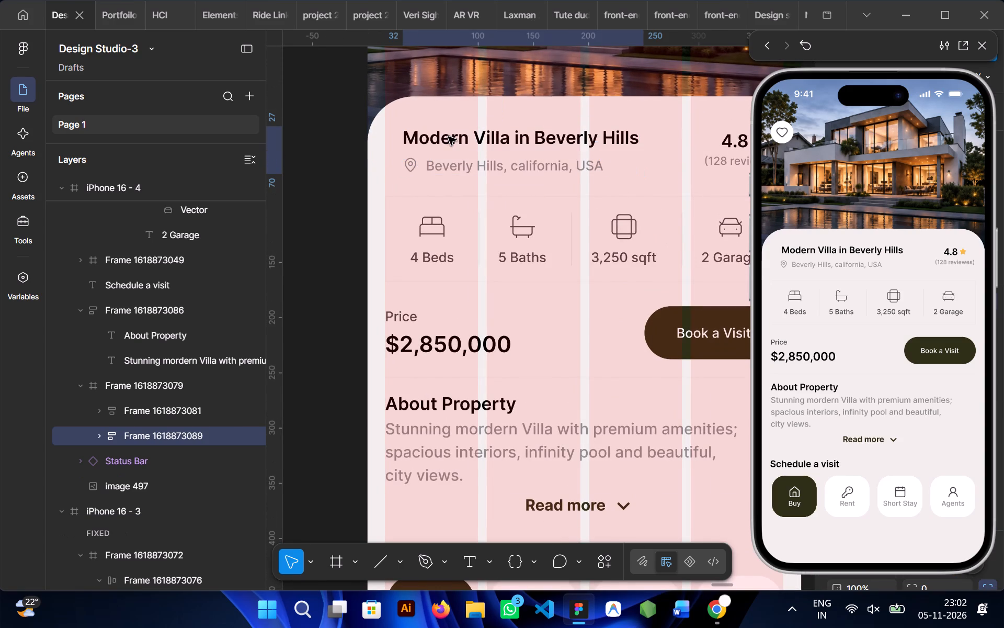
# Nudge the villa title and location block 15 px left to X 17, in line with the price text.
pyautogui.press('Left')
pyautogui.press('Left')
pyautogui.press('Left')
pyautogui.press('Left')
pyautogui.press('Left')
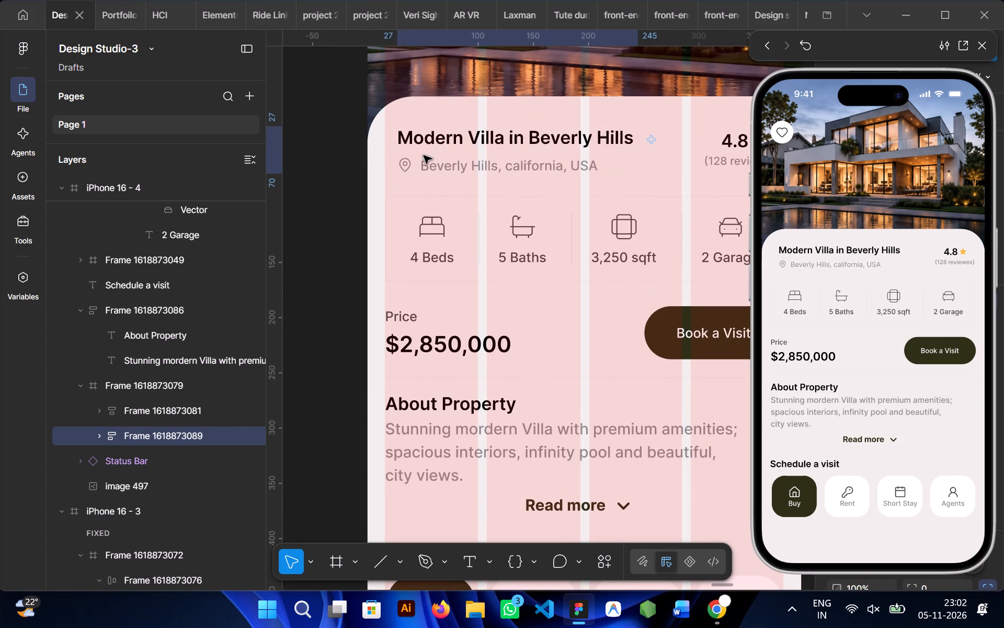
pyautogui.press('Left')
pyautogui.press('Left')
pyautogui.press('Left')
pyautogui.press('Left')
pyautogui.press('Left')
pyautogui.press('Left')
pyautogui.press('Left')
pyautogui.press('Left')
pyautogui.press('Left')
pyautogui.press('Left')
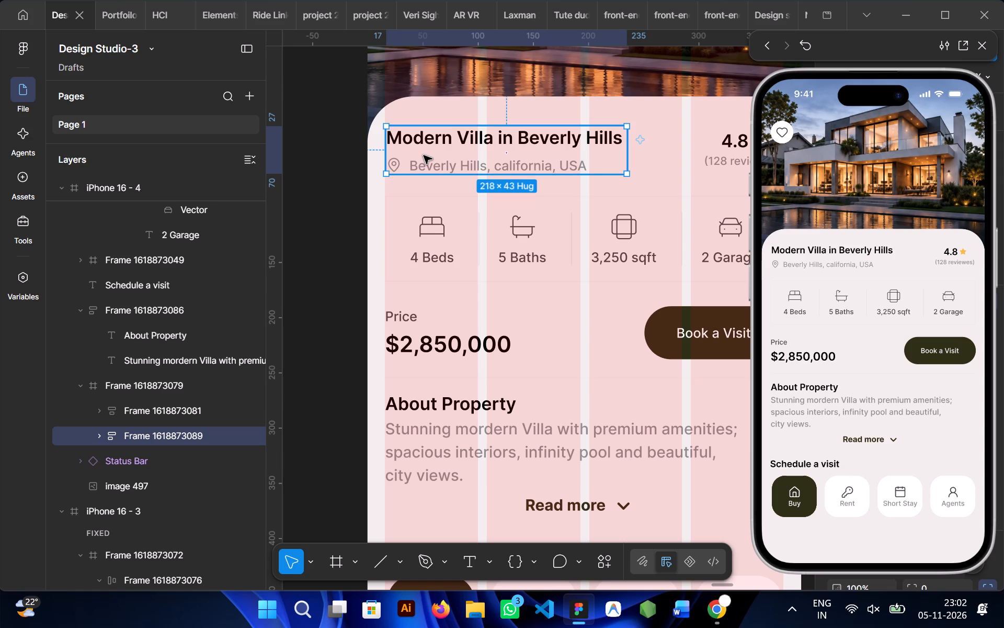
# Select the villa header frame containing the title and rating, and close the prototype preview.
pyautogui.click(457, 110)
pyautogui.hscroll(-1, 473, 131)
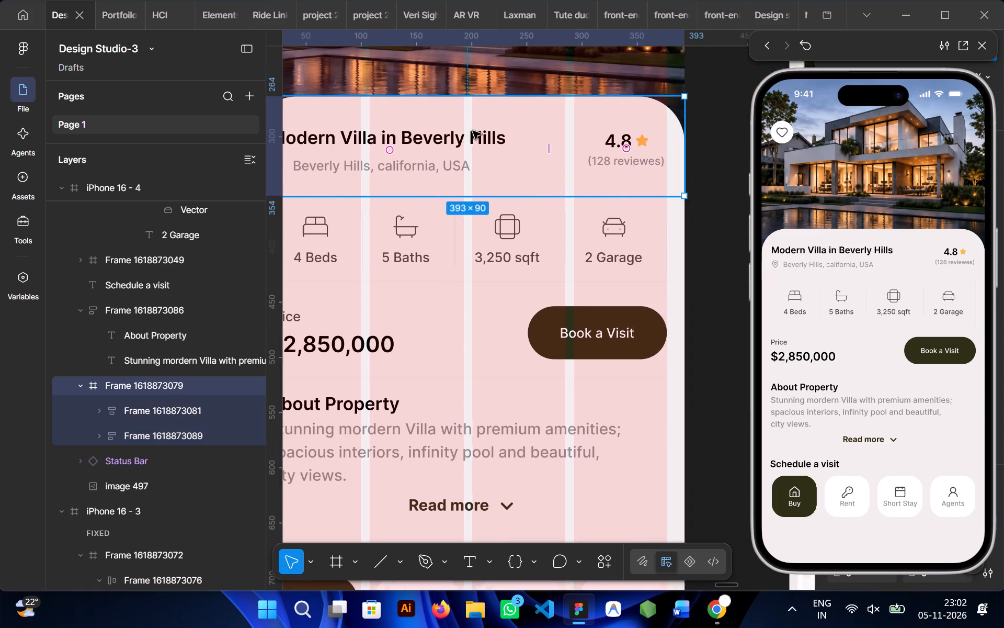
pyautogui.hscroll(-1, 473, 131)
pyautogui.click(985, 52)
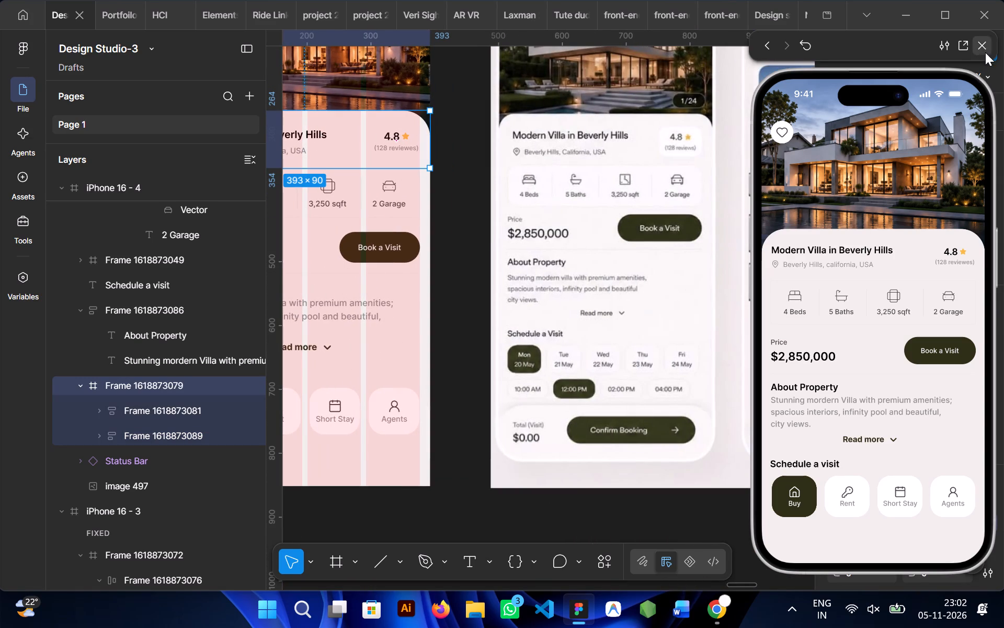
pyautogui.hscroll(3, 587, 290)
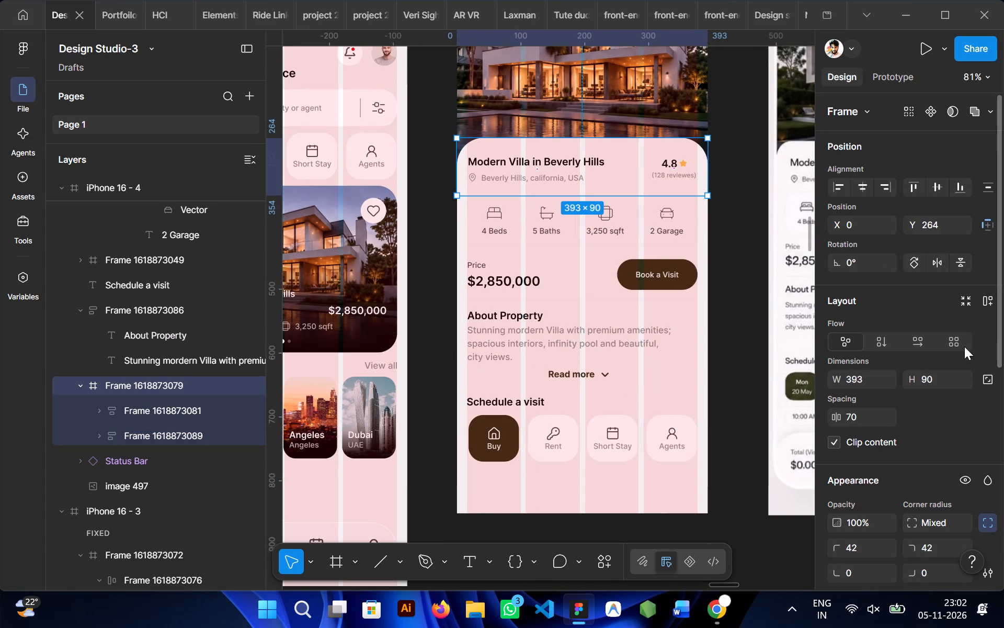
pyautogui.scroll(-2, 907, 385)
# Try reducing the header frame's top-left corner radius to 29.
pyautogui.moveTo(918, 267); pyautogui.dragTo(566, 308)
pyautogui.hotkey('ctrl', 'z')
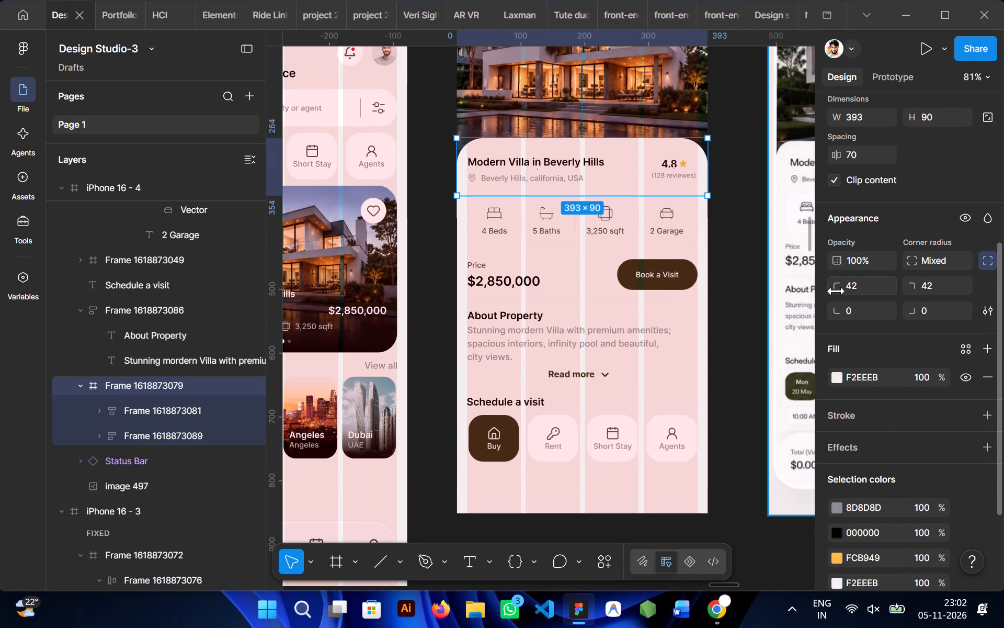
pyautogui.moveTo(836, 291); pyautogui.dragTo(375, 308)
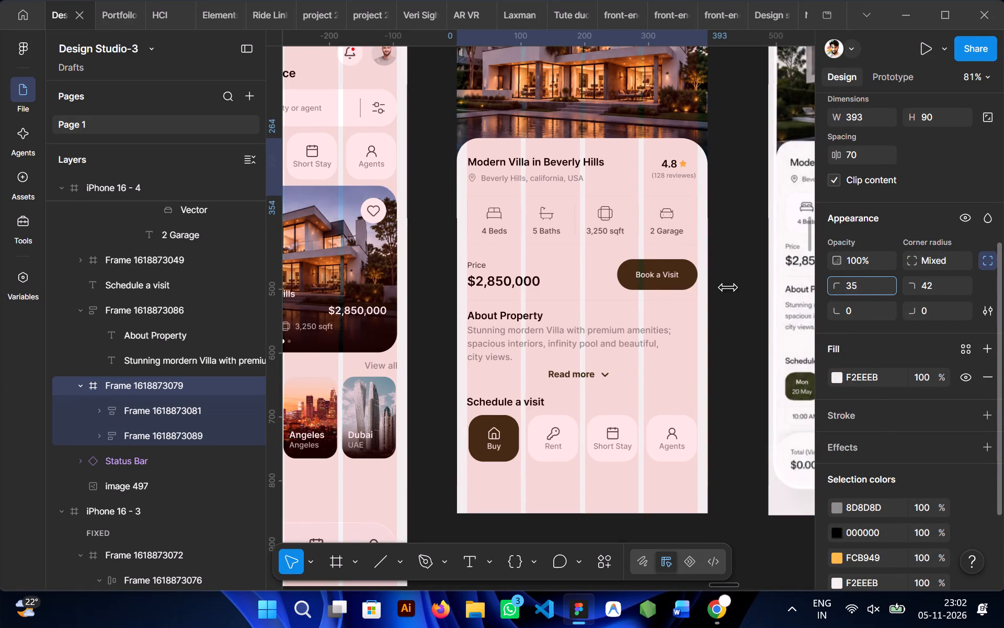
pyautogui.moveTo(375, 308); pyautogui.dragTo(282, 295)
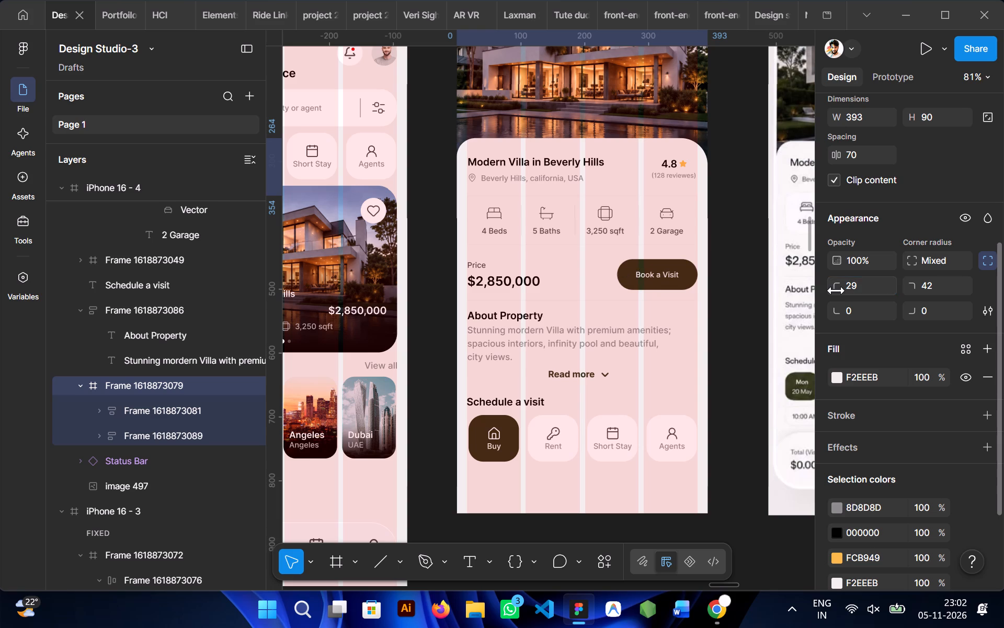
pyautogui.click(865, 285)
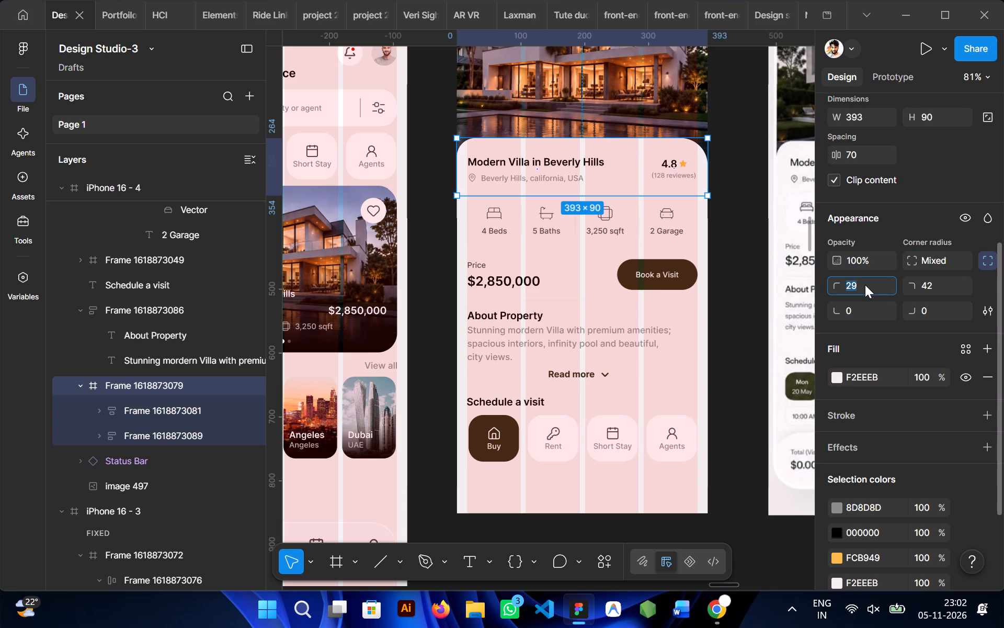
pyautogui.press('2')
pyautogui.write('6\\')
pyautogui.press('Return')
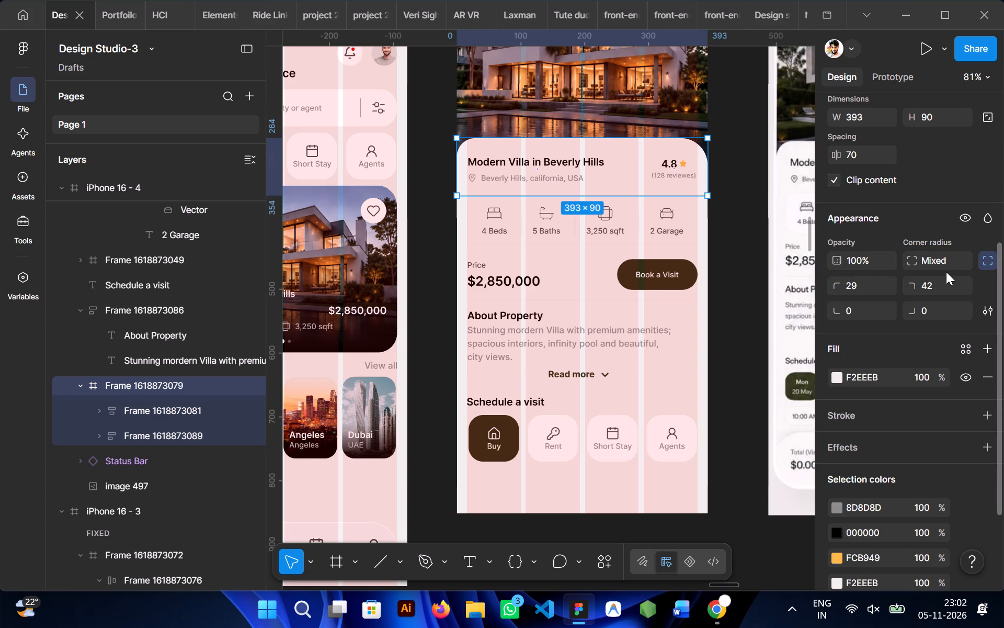
# Set the villa header frame's top-left and top-right corner radii to 26.
pyautogui.click(943, 279)
pyautogui.click(861, 281)
pyautogui.write('26')
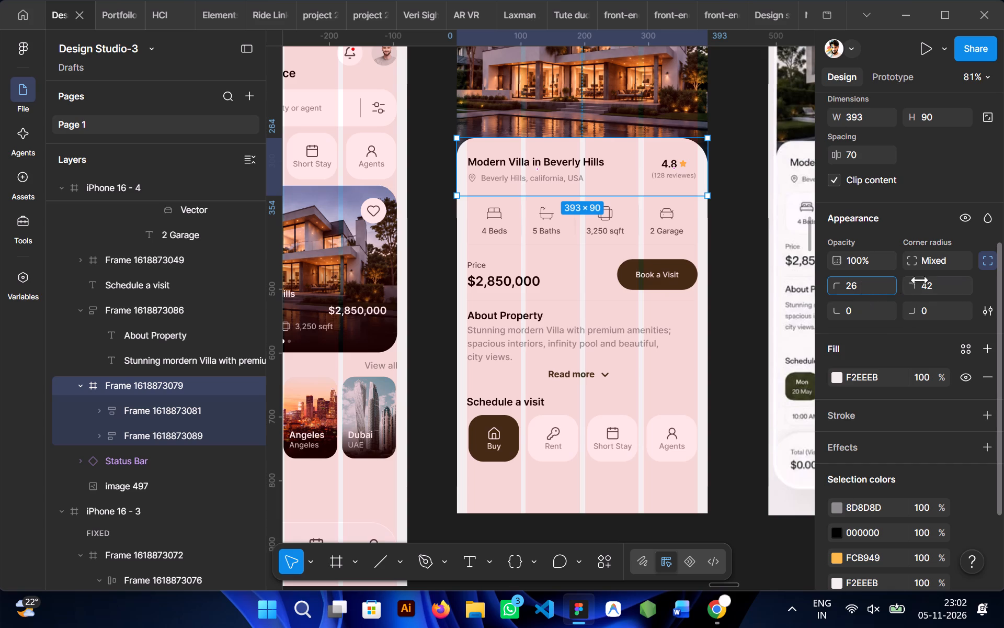
pyautogui.click(929, 288)
pyautogui.write('26')
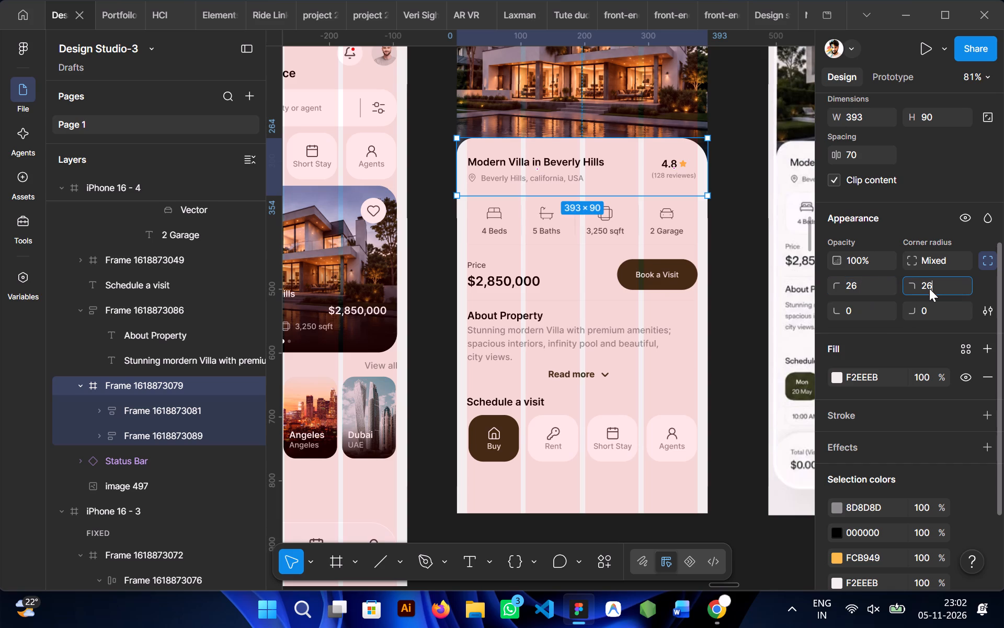
pyautogui.click(734, 227)
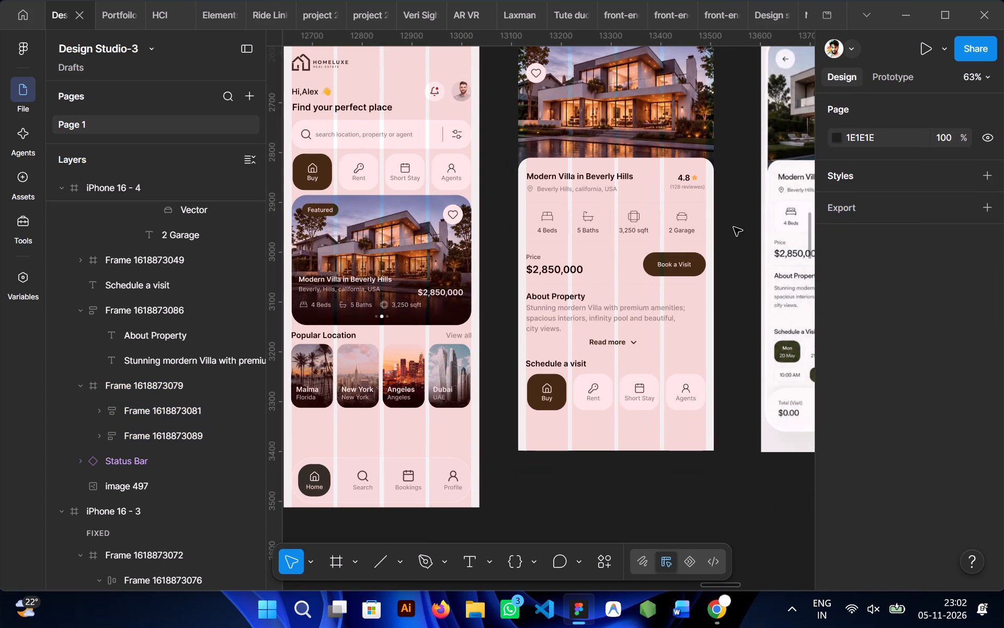
# Open the prototype preview of the iPhone 16 - 4 screen.
pyautogui.scroll(-1, 574, 403)
pyautogui.hscroll(-1, 574, 403)
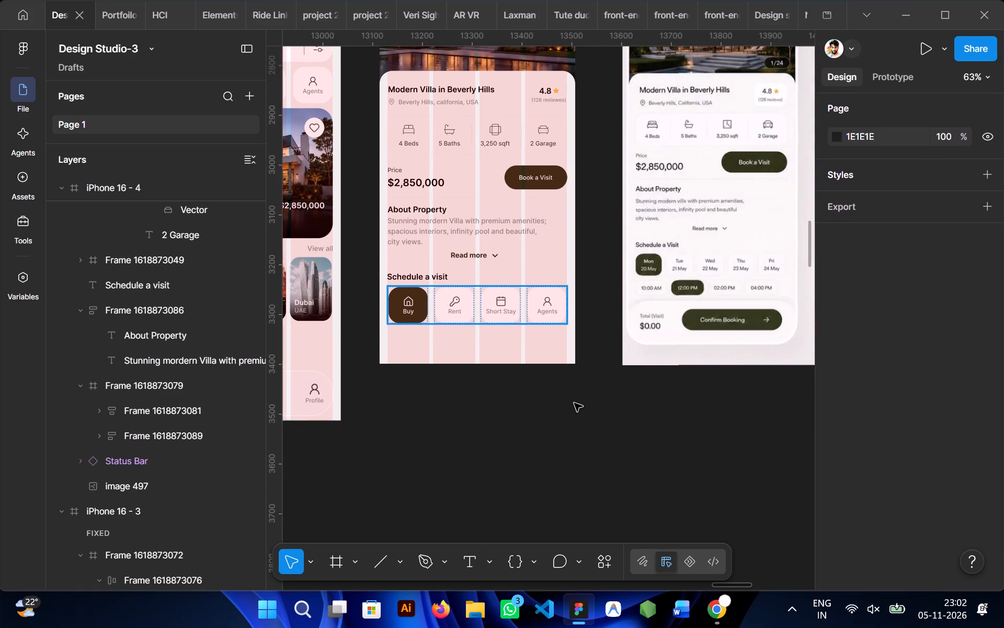
pyautogui.hscroll(-1, 574, 403)
pyautogui.hscroll(1, 641, 276)
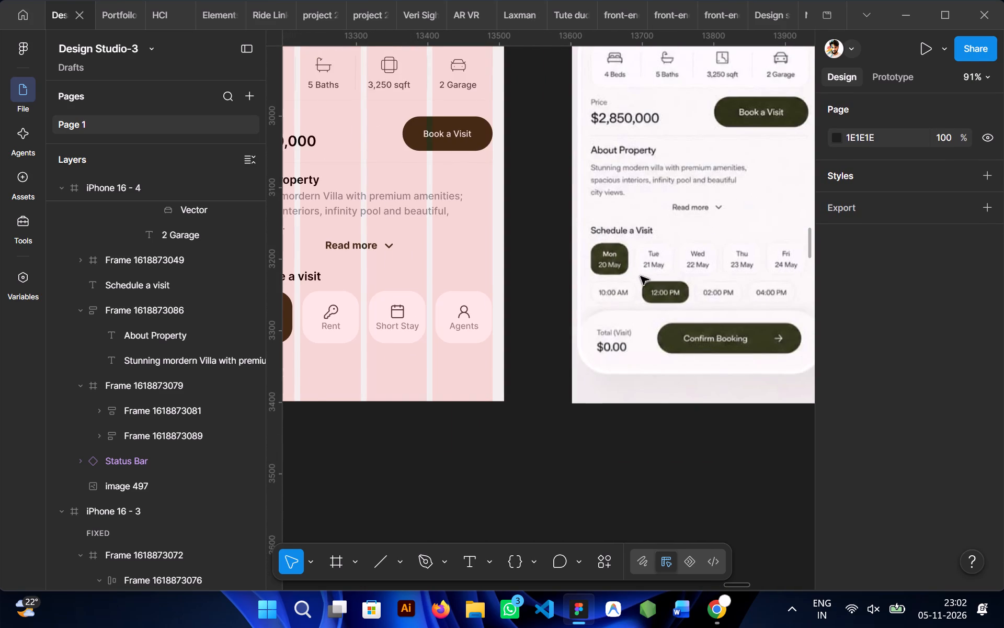
pyautogui.hscroll(1, 641, 276)
pyautogui.hscroll(1, 507, 382)
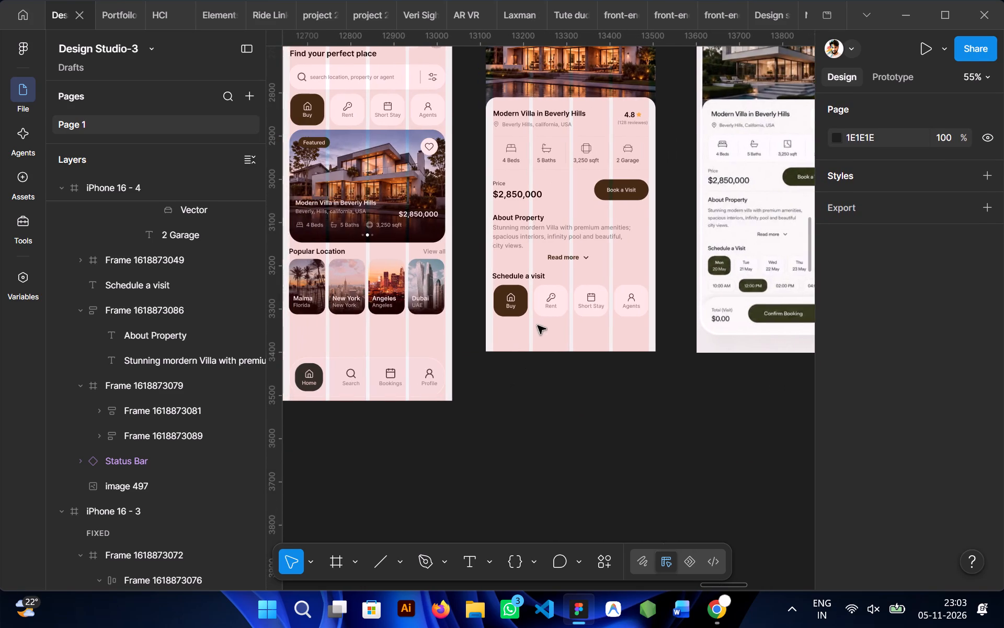
pyautogui.click(519, 302)
pyautogui.hotkey('shift', 'space')
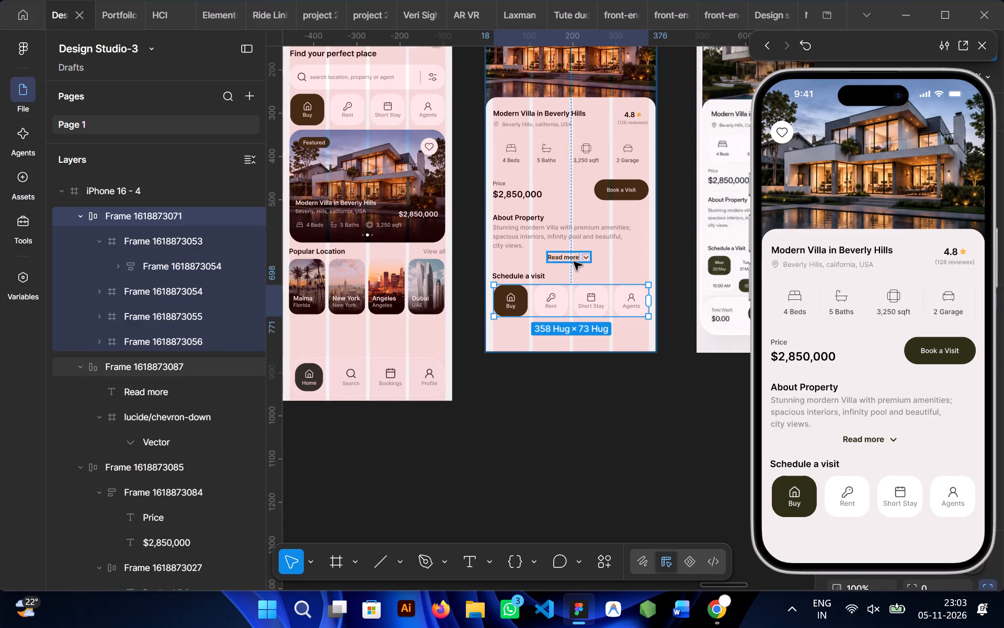
pyautogui.scroll(1, 625, 383)
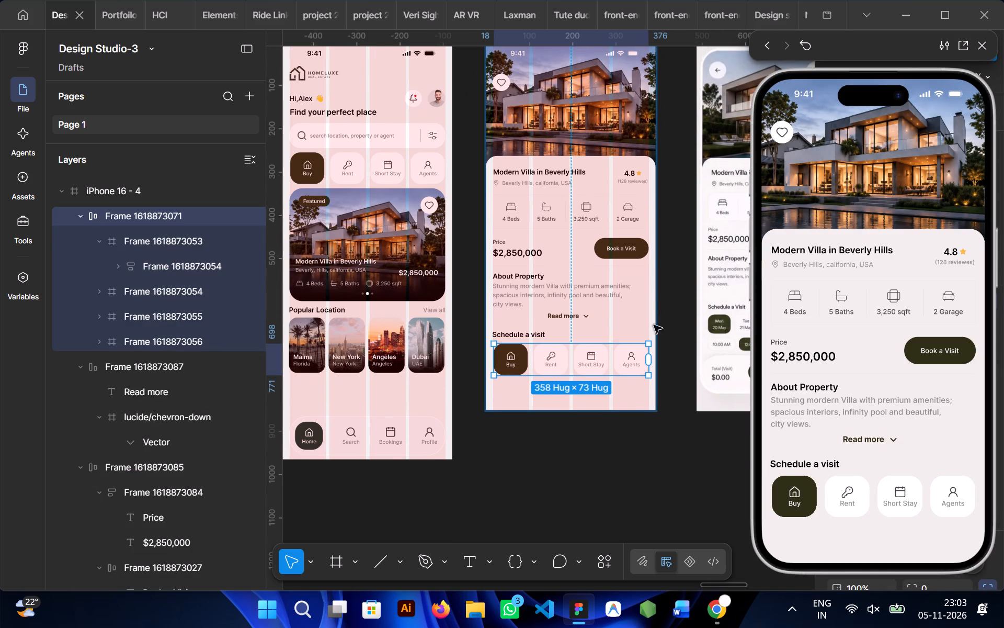
pyautogui.click(670, 311)
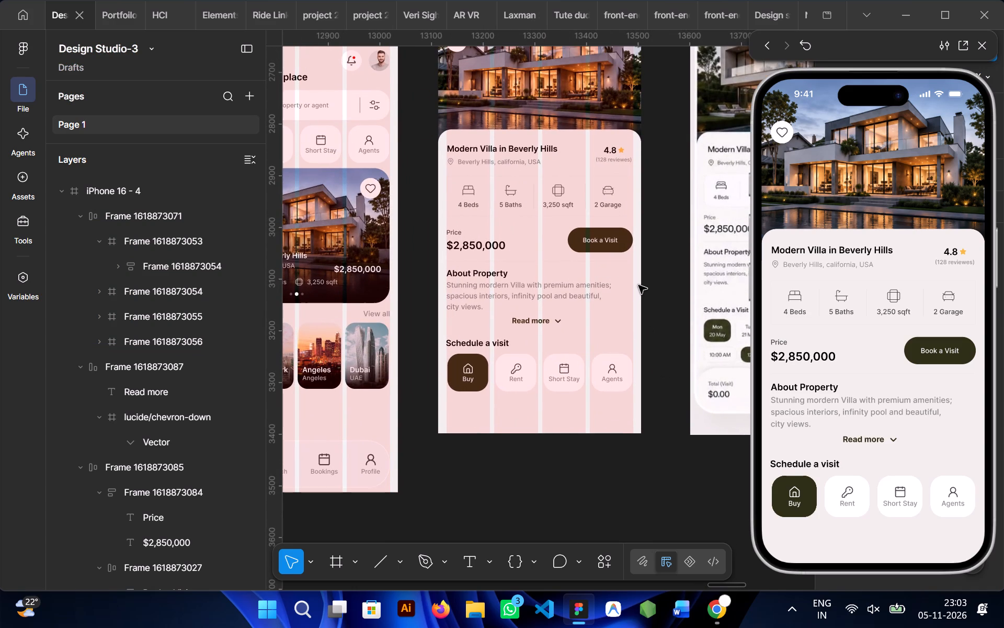
# Restart the prototype preview and reposition it over the layer list, clear of the design properties.
pyautogui.click(594, 251)
pyautogui.hotkey('shift', 'space')
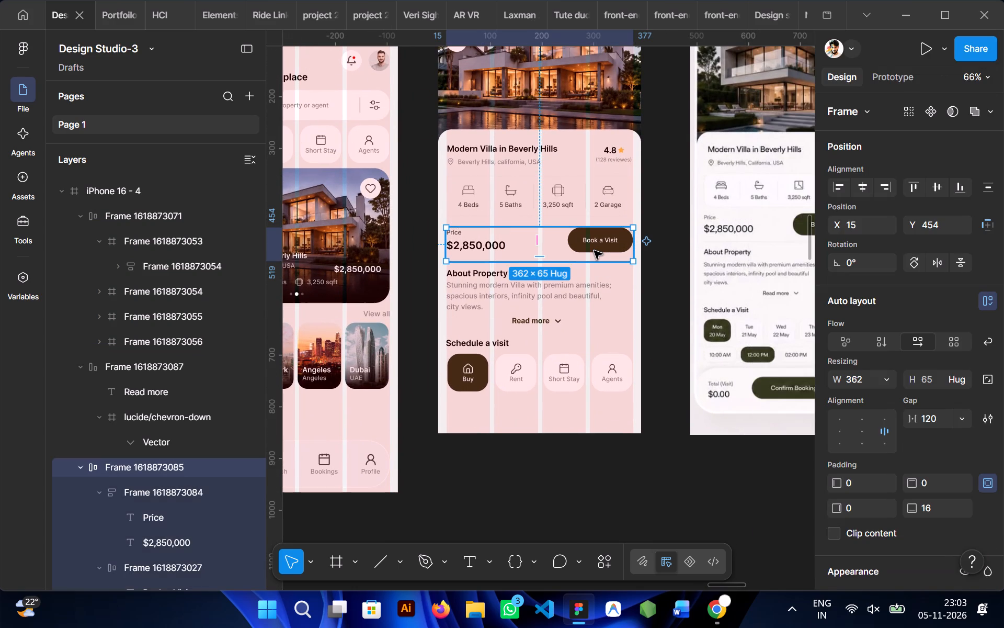
pyautogui.hotkey('shift', 'space')
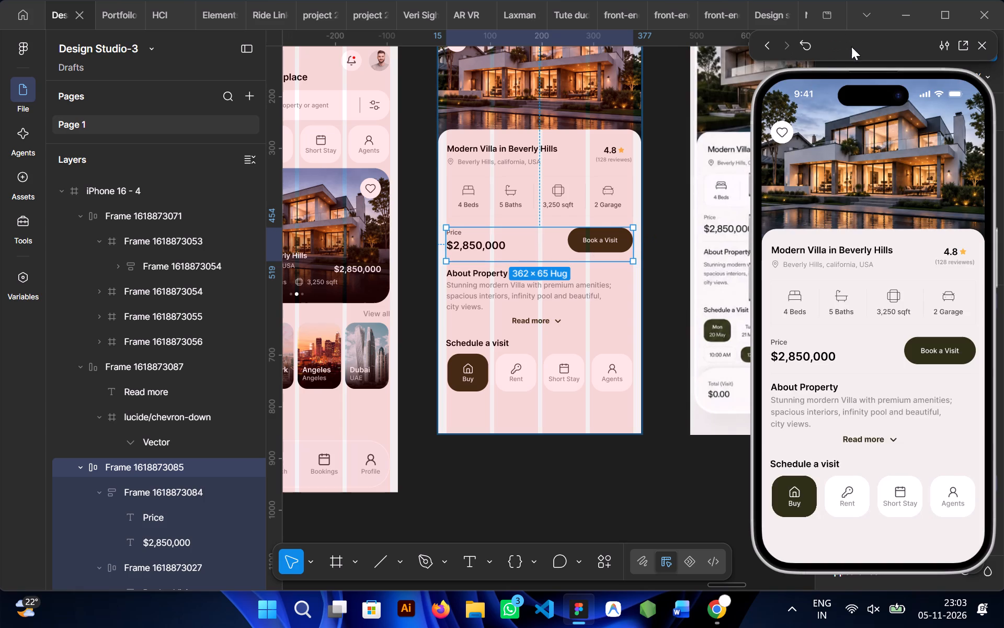
pyautogui.moveTo(854, 37); pyautogui.dragTo(232, 41)
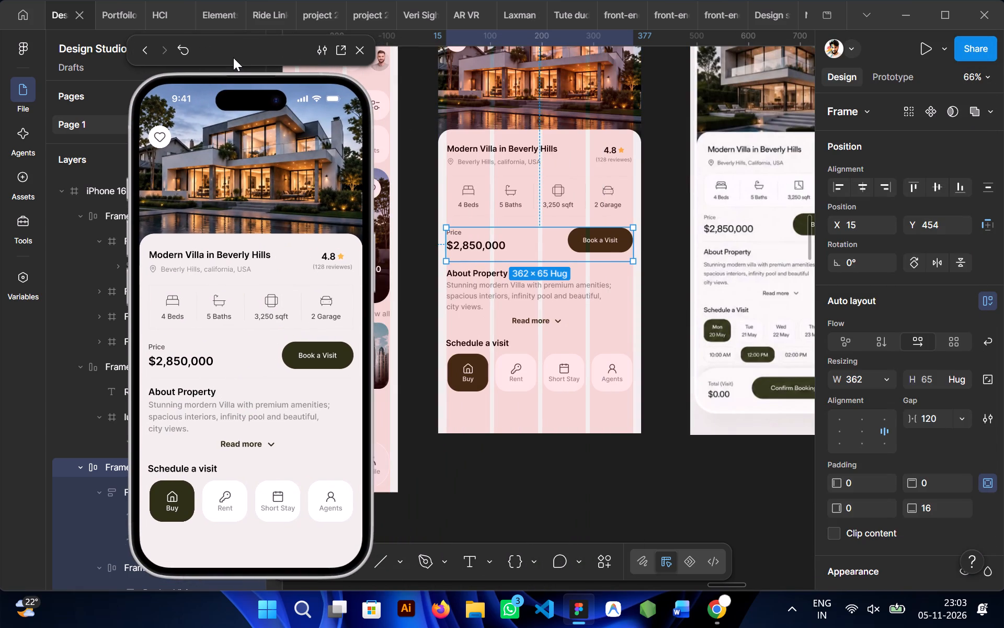
pyautogui.moveTo(233, 58); pyautogui.dragTo(152, 26)
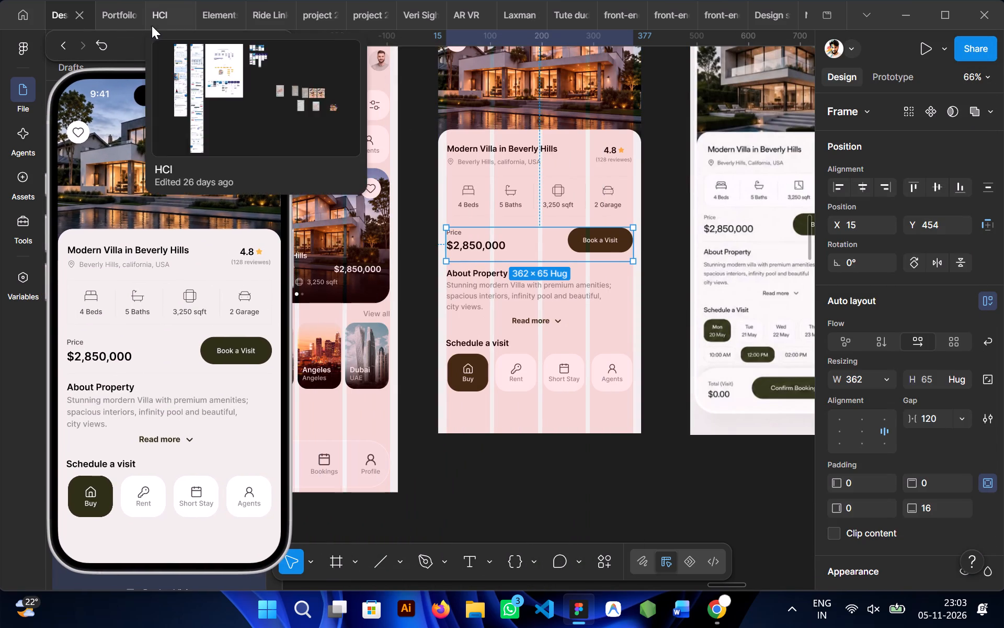
# Examine the iPhone 16 - 4 screen beside the reference property details design.
pyautogui.hscroll(-1, 445, 460)
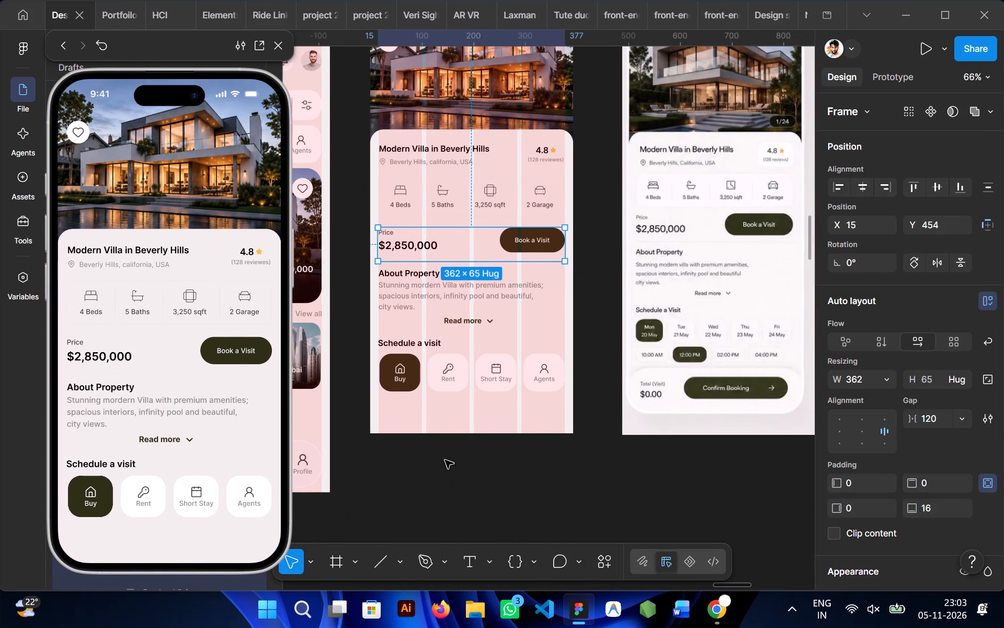
pyautogui.hscroll(-1, 445, 460)
pyautogui.hscroll(1, 445, 460)
pyautogui.hscroll(-1, 445, 460)
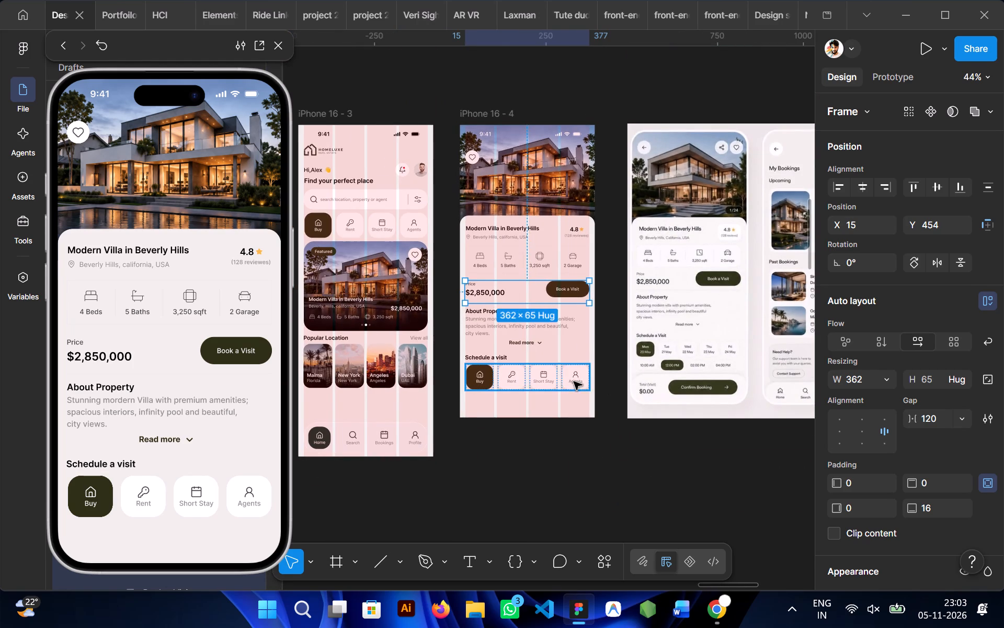
pyautogui.scroll(1, 574, 382)
pyautogui.click(514, 138)
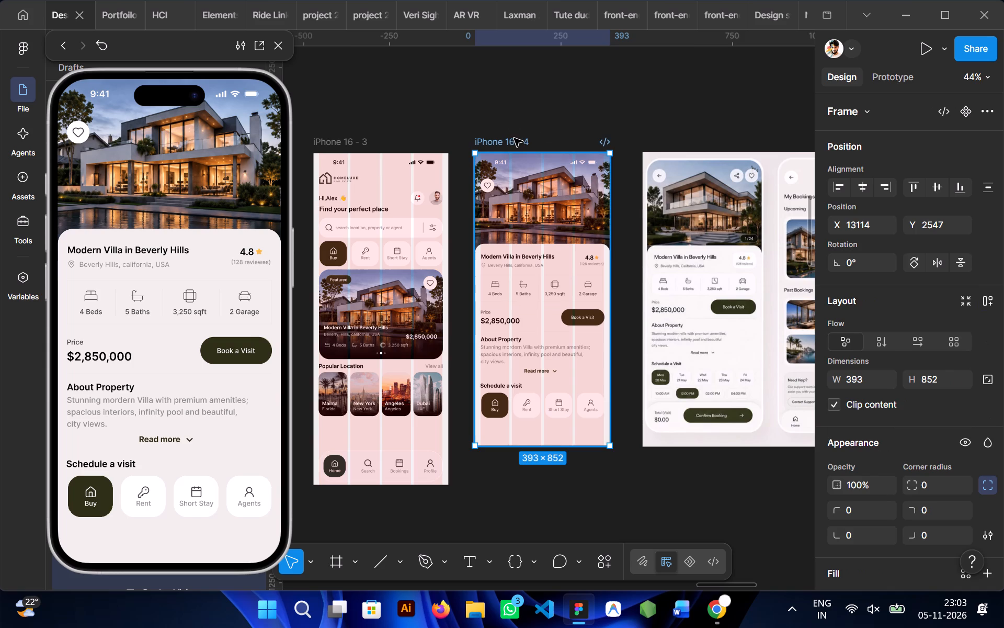
pyautogui.click(552, 127)
pyautogui.click(510, 143)
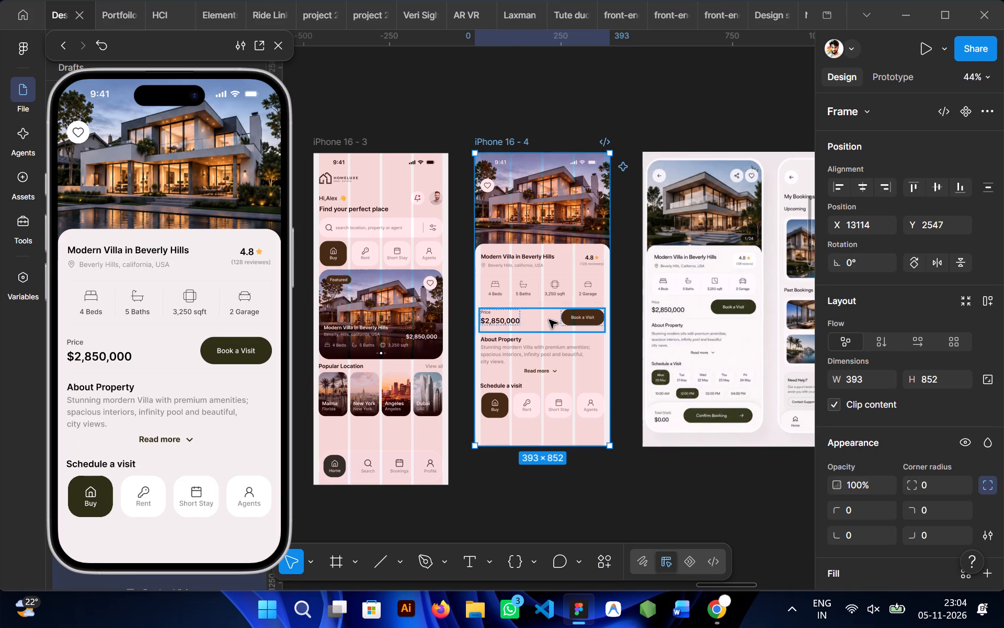
# Set the "Book a Visit" button text to Semi Bold.
pyautogui.keyDown('ctrl'); pyautogui.click(604, 313); pyautogui.keyUp('ctrl')
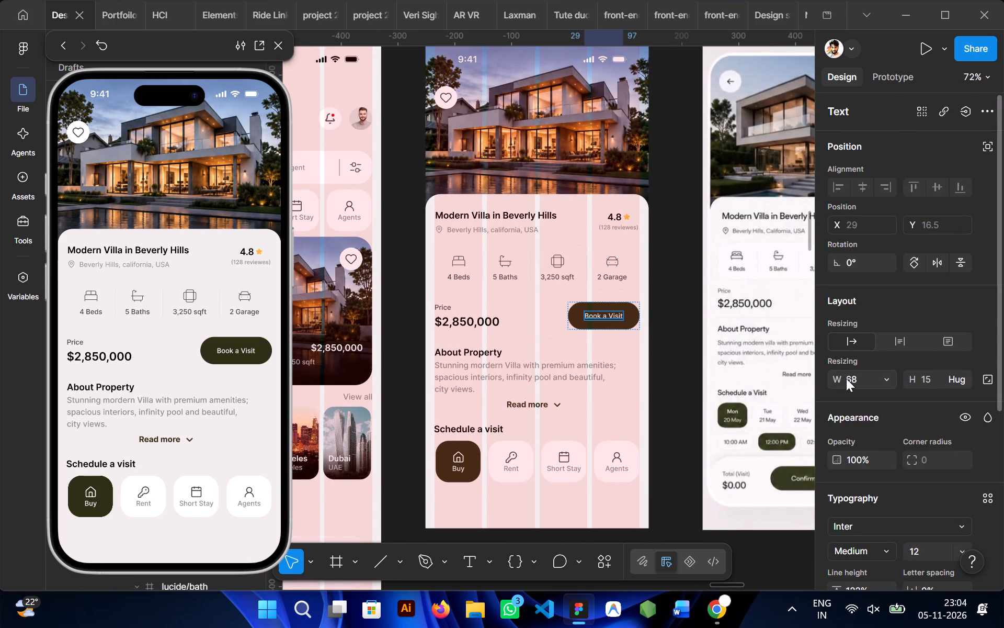
pyautogui.scroll(-2, 846, 378)
pyautogui.click(885, 380)
pyautogui.click(873, 395)
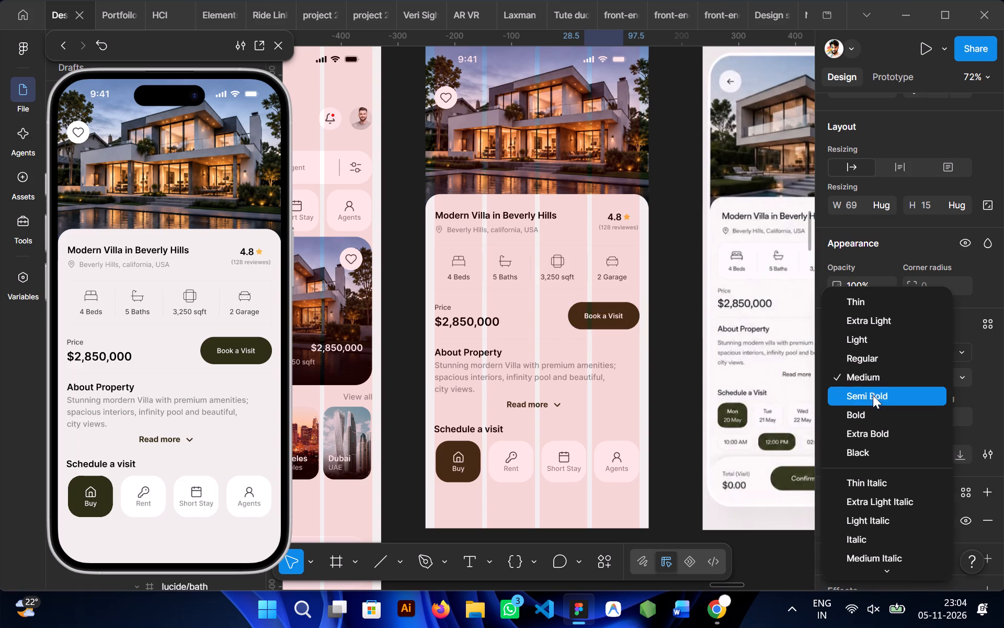
pyautogui.click(657, 329)
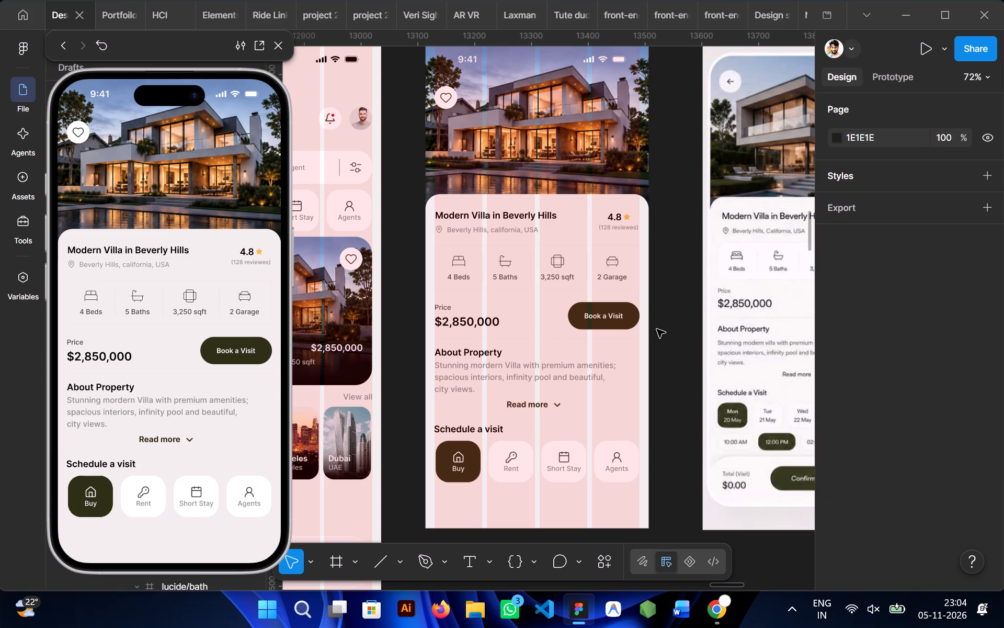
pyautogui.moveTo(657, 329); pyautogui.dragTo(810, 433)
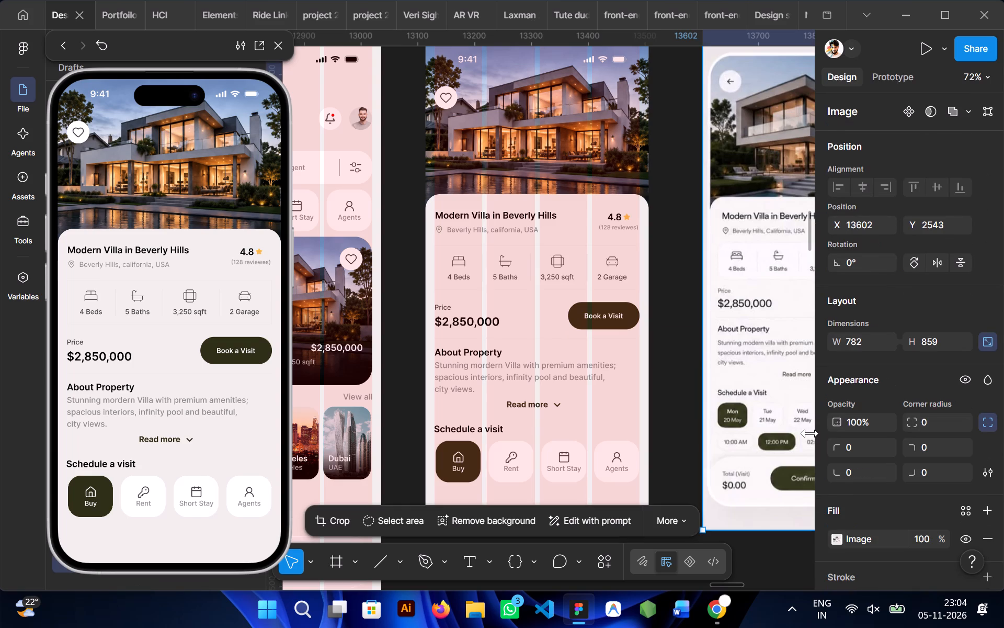
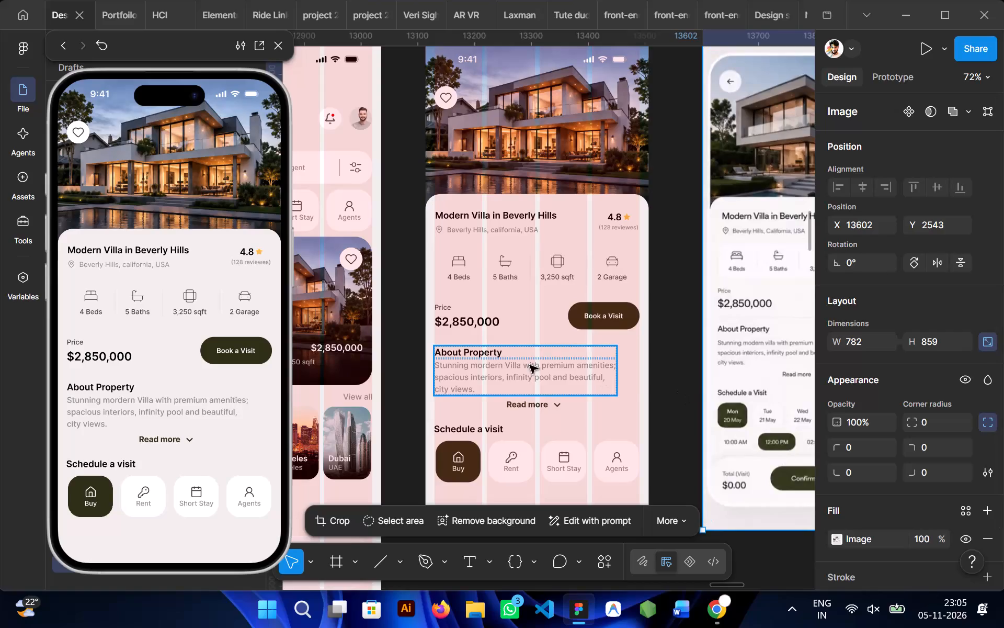
# Replace the "Buy" label in the first tile under Schedule a visit with "20 May".
pyautogui.scroll(-1, 530, 365)
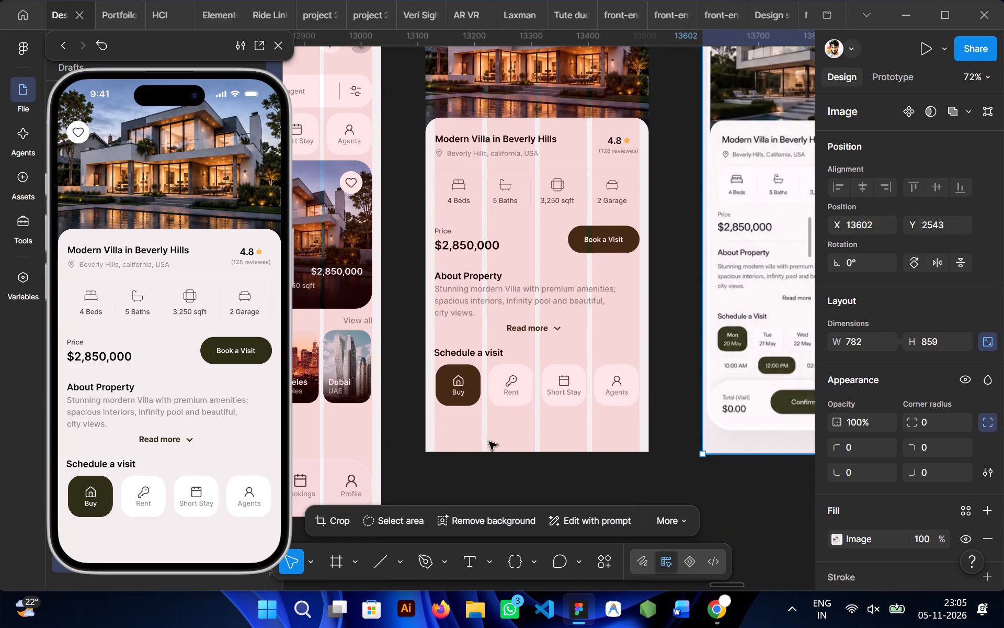
pyautogui.hscroll(-1, 515, 399)
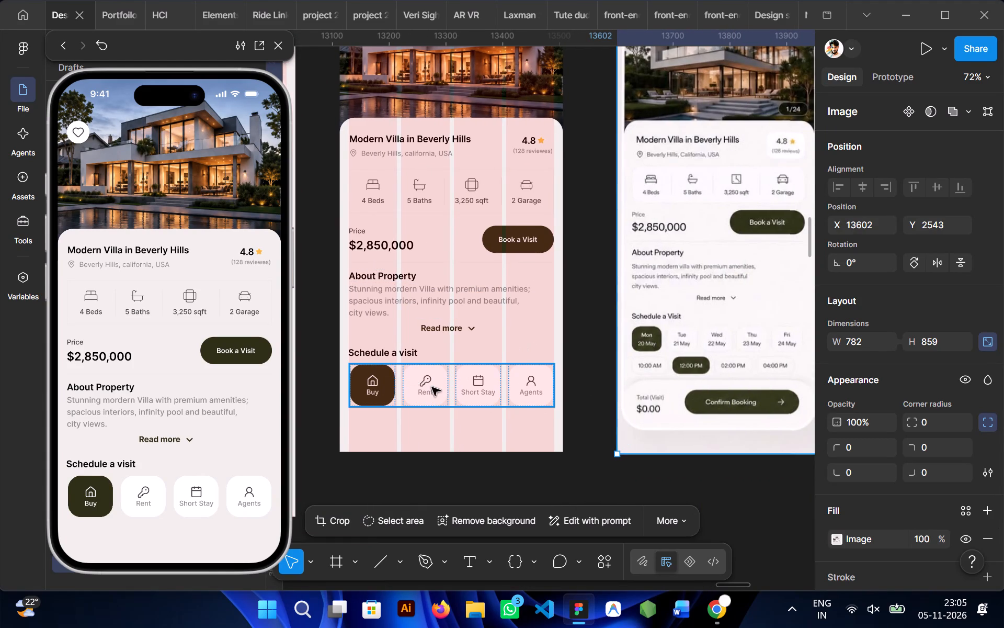
pyautogui.hscroll(-1, 432, 387)
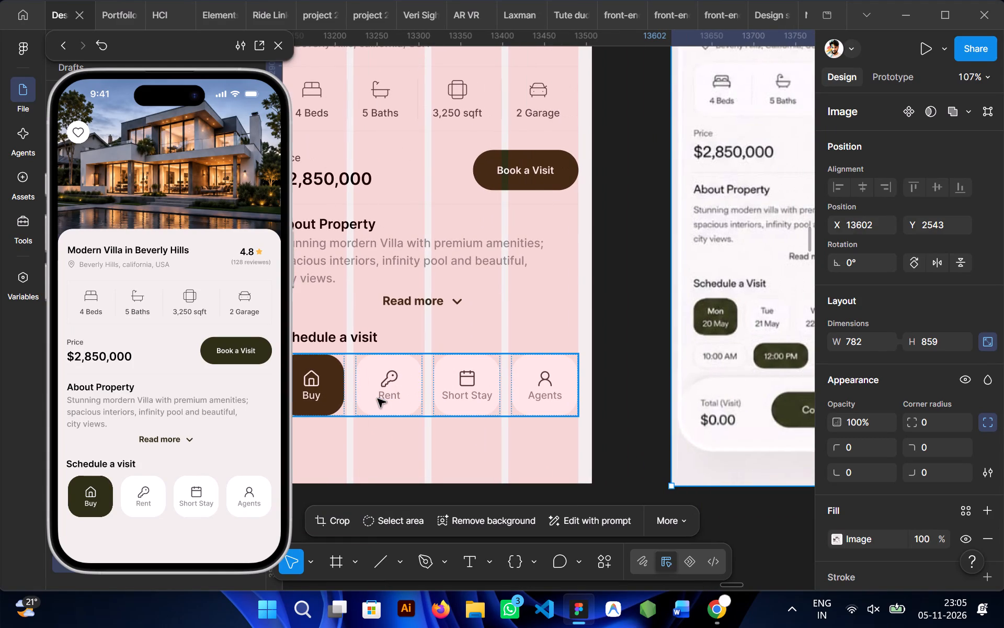
pyautogui.hscroll(1, 340, 391)
pyautogui.doubleClick(341, 388)
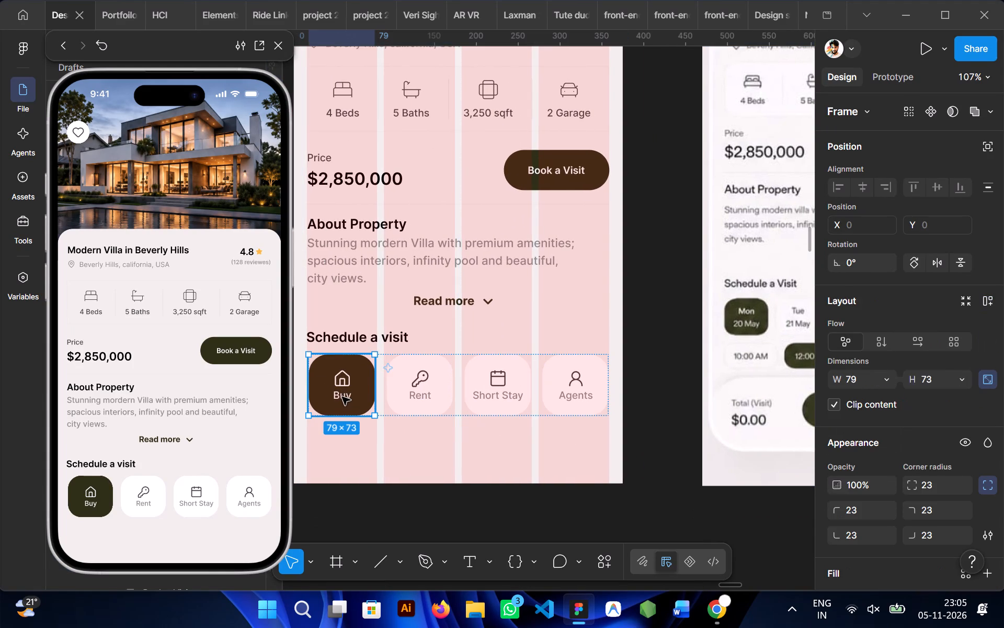
pyautogui.keyDown('ctrl'); pyautogui.click(339, 391); pyautogui.keyUp('ctrl')
pyautogui.keyDown('ctrl'); pyautogui.click(339, 391); pyautogui.keyUp('ctrl')
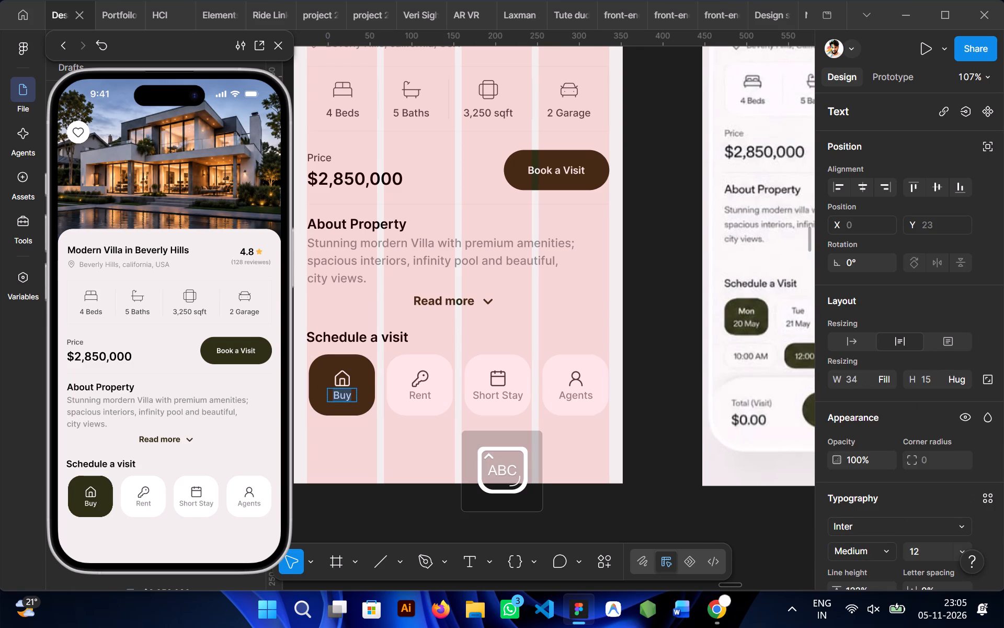
pyautogui.write('20')
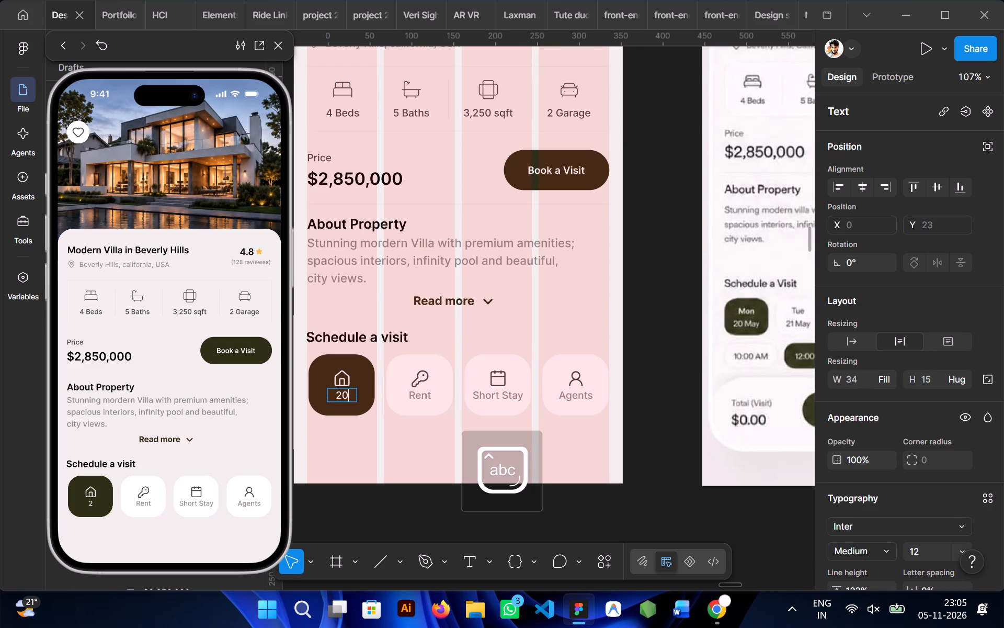
pyautogui.press('space')
pyautogui.write('May')
pyautogui.click(357, 461)
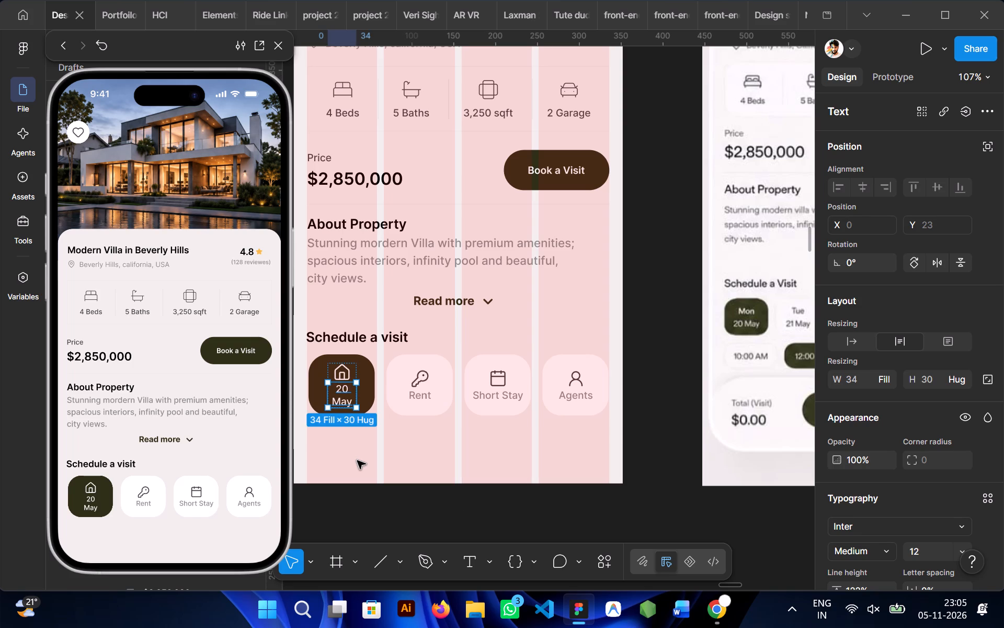
# Delete the house icon from the "20 May" tile.
pyautogui.click(338, 370)
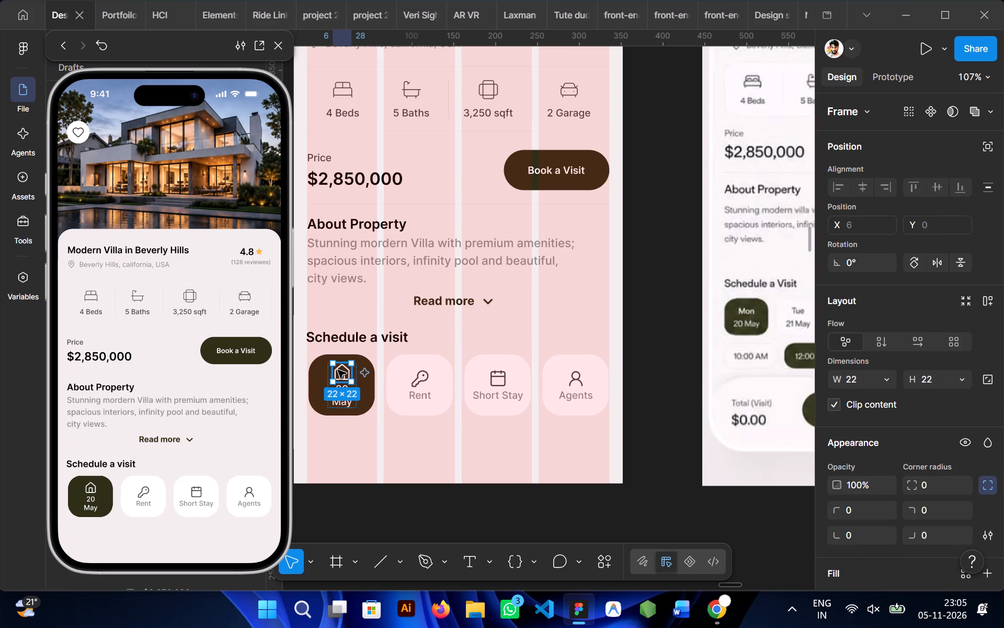
pyautogui.doubleClick(338, 370)
pyautogui.click(398, 415)
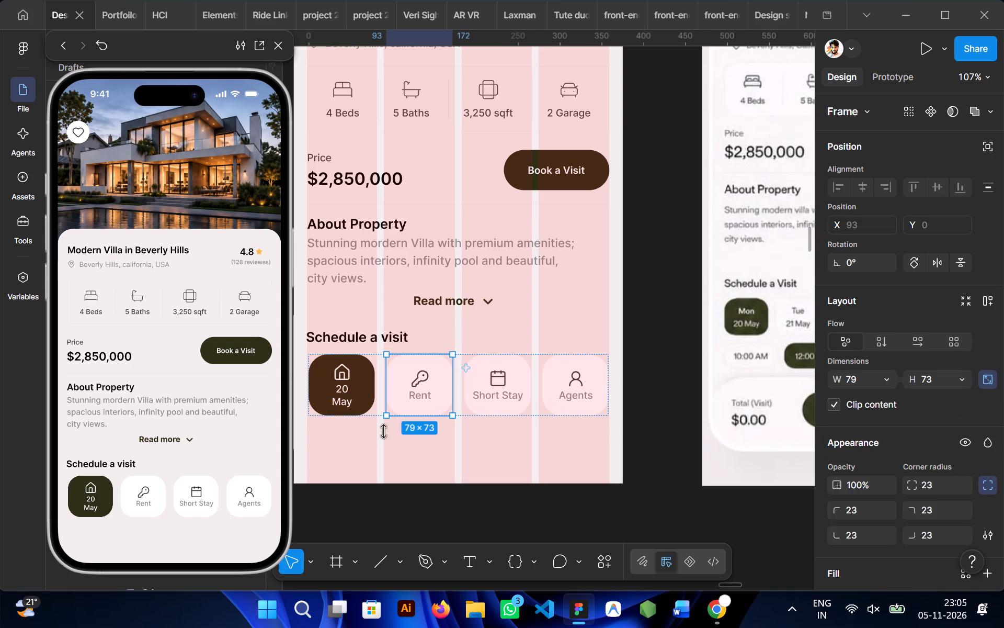
pyautogui.doubleClick(345, 373)
pyautogui.doubleClick(345, 373)
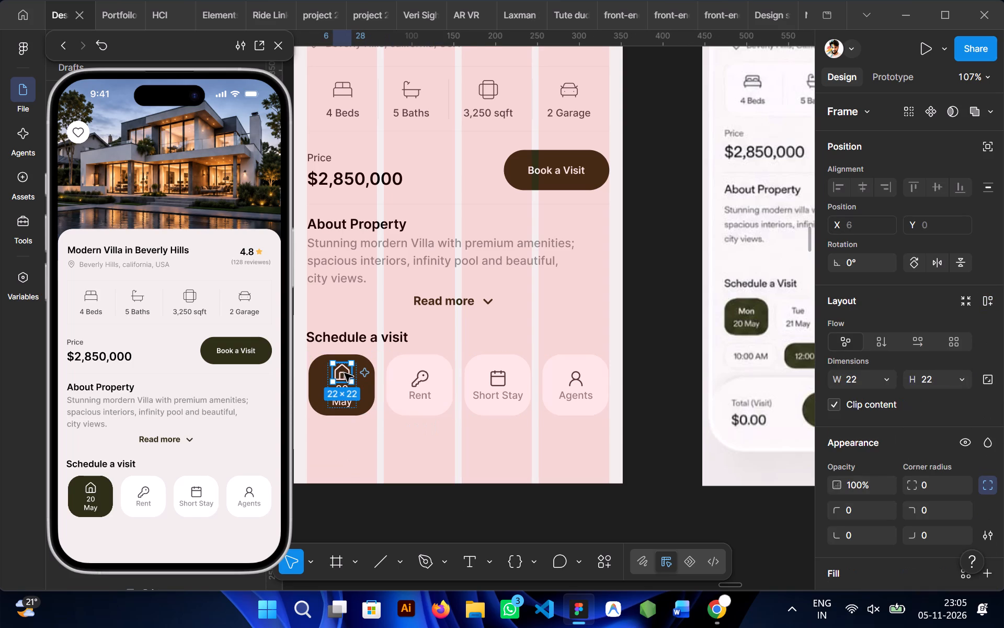
pyautogui.press('Delete')
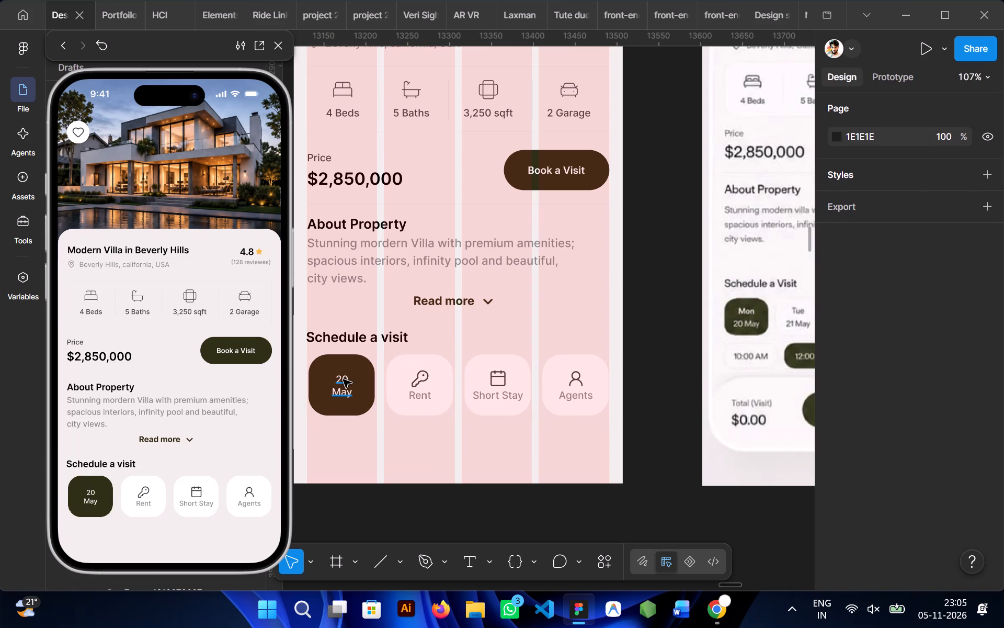
# Add "Mon" as a separate line above "20 May" in the first tile's text.
pyautogui.keyDown('ctrl'); pyautogui.doubleClick(343, 379); pyautogui.keyUp('ctrl')
pyautogui.click(333, 380)
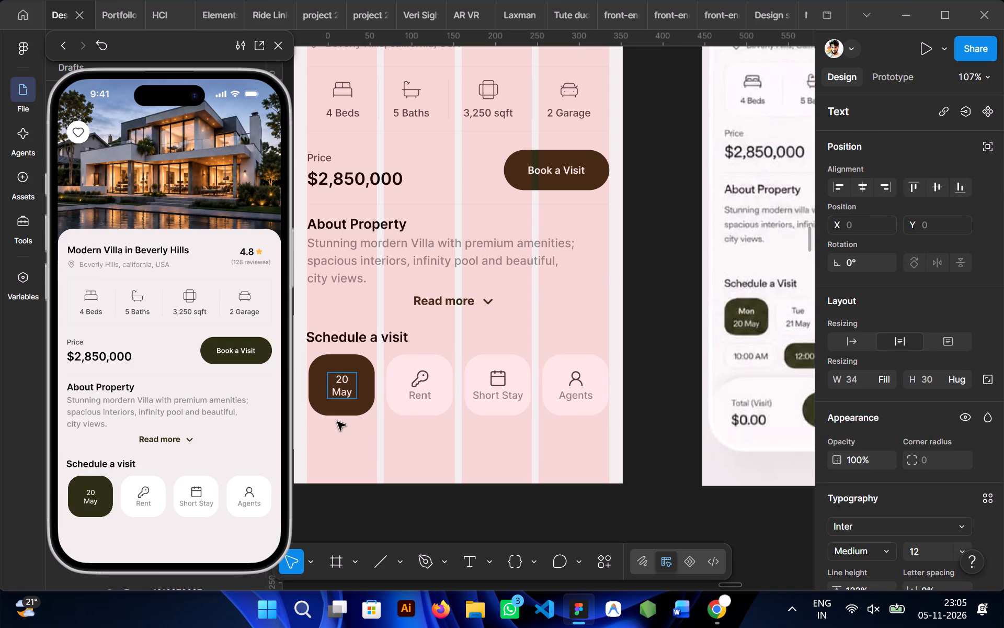
pyautogui.press('Return')
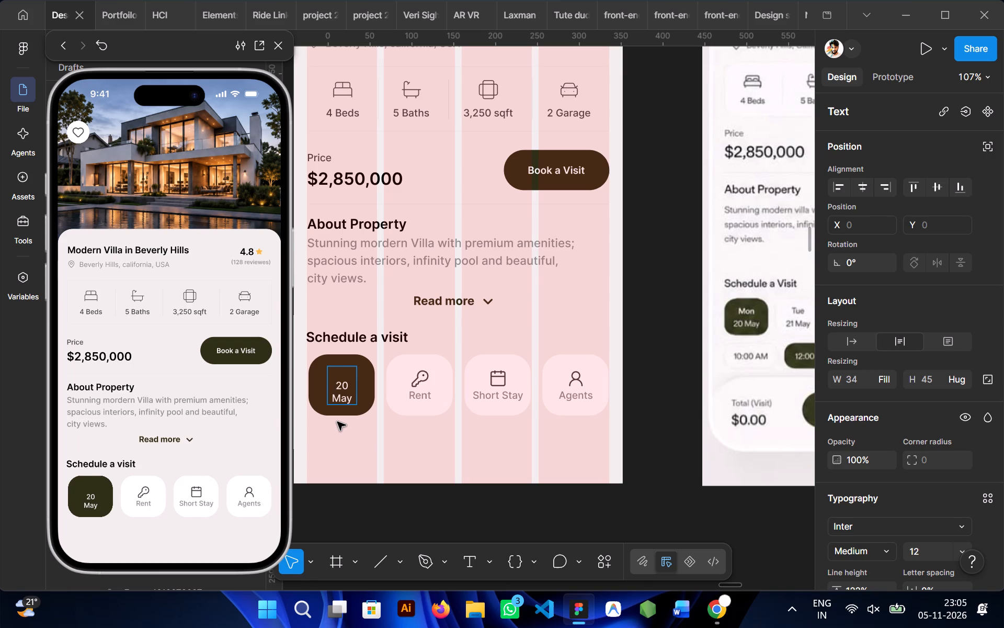
pyautogui.press('Up')
pyautogui.write('Mon')
pyautogui.click(394, 445)
# Widen the first tile's date text box to 52 so that "20 May" fits on one line.
pyautogui.moveTo(356, 390); pyautogui.dragTo(361, 390)
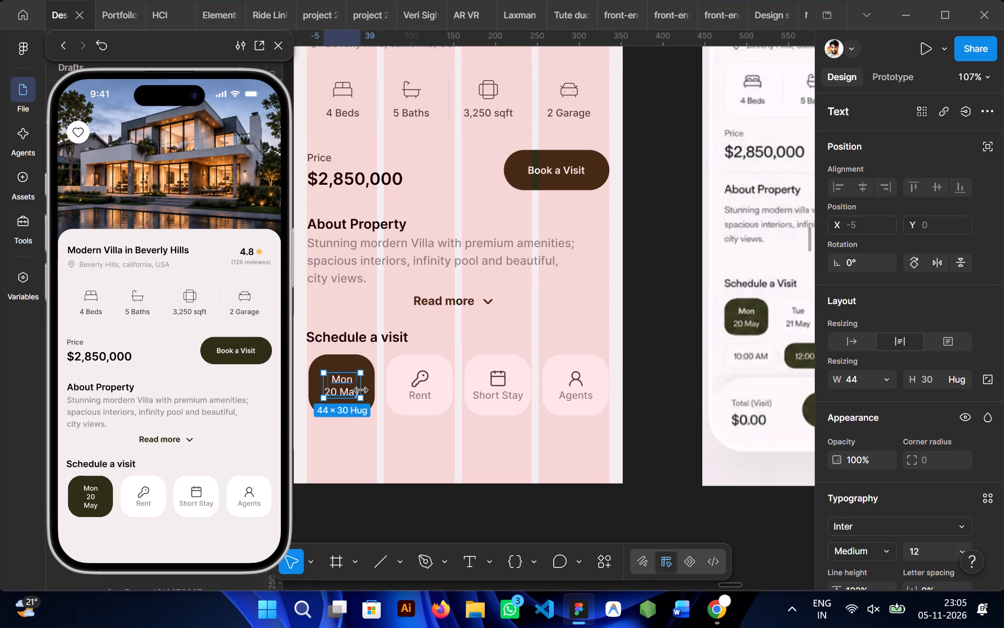
pyautogui.moveTo(361, 390); pyautogui.dragTo(363, 391)
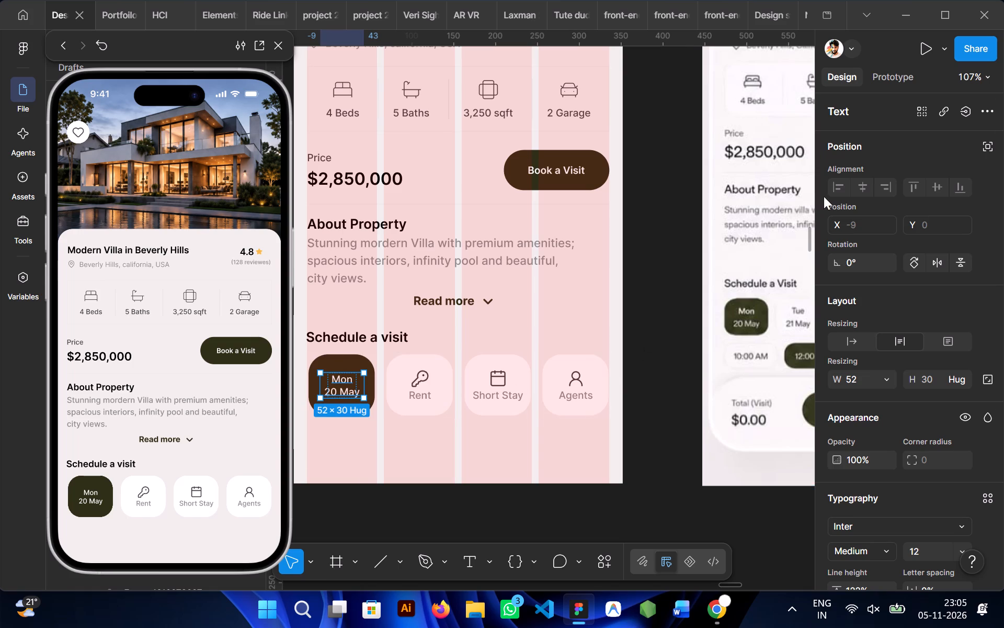
pyautogui.click(371, 442)
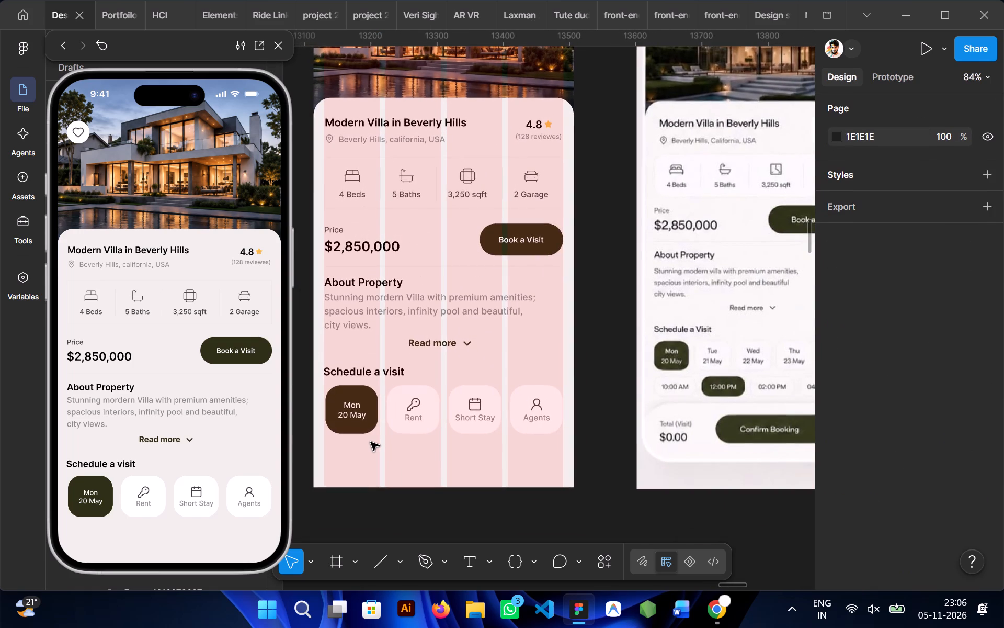
# Increase the line height of the "Mon 20 May" text to 146%.
pyautogui.hscroll(-1, 371, 442)
pyautogui.hscroll(1, 371, 442)
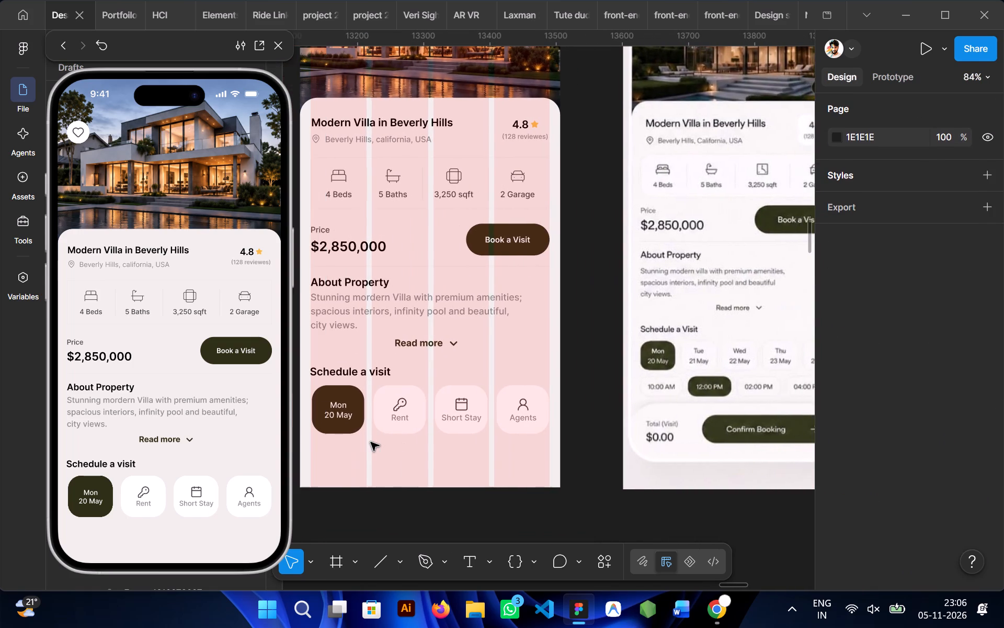
pyautogui.hscroll(1, 371, 442)
pyautogui.keyDown('ctrl'); pyautogui.click(336, 410); pyautogui.keyUp('ctrl')
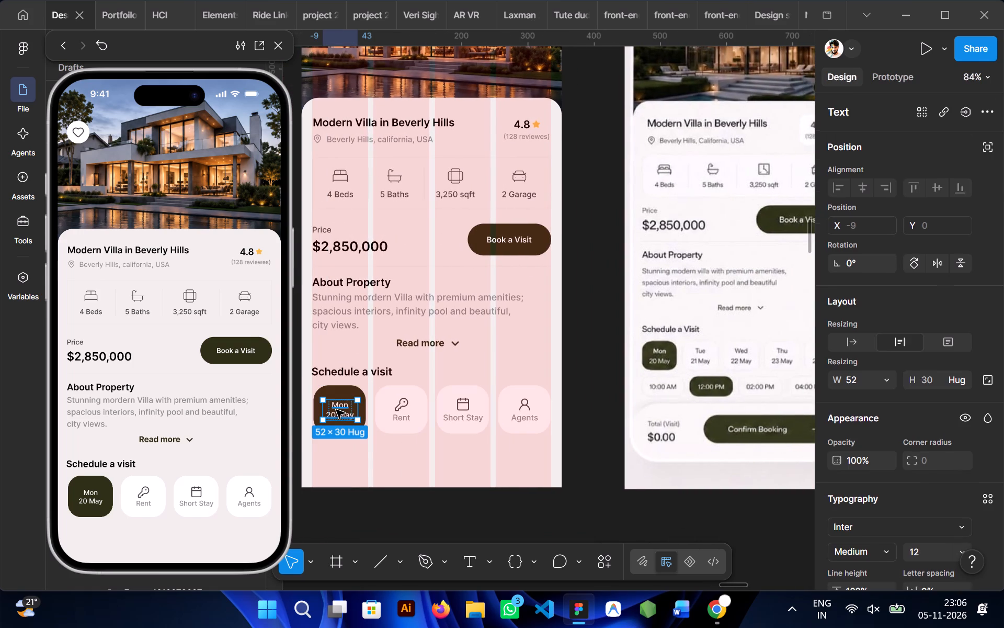
pyautogui.scroll(-1, 868, 439)
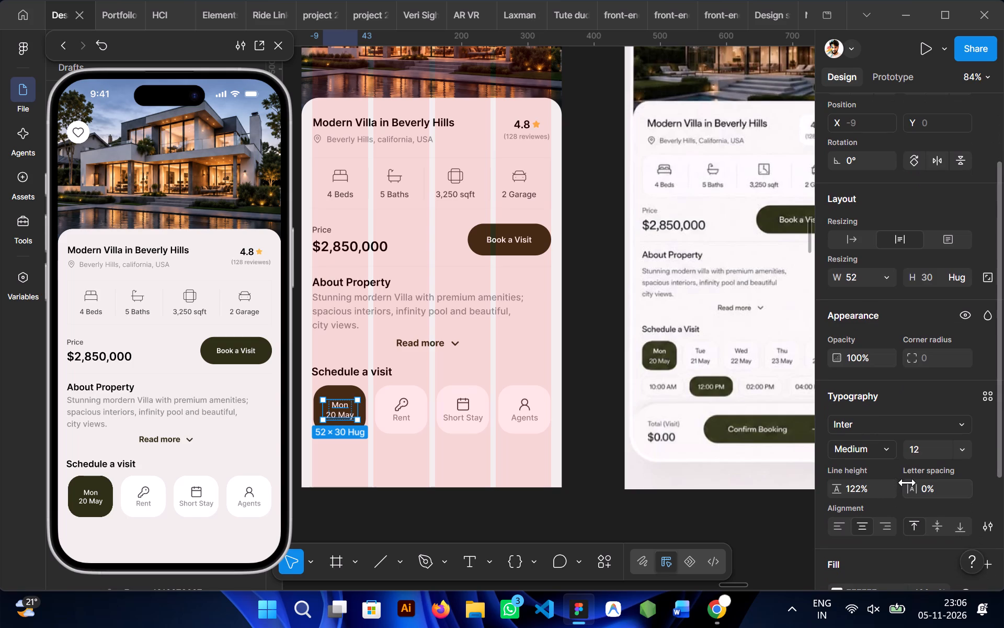
pyautogui.scroll(-1, 905, 481)
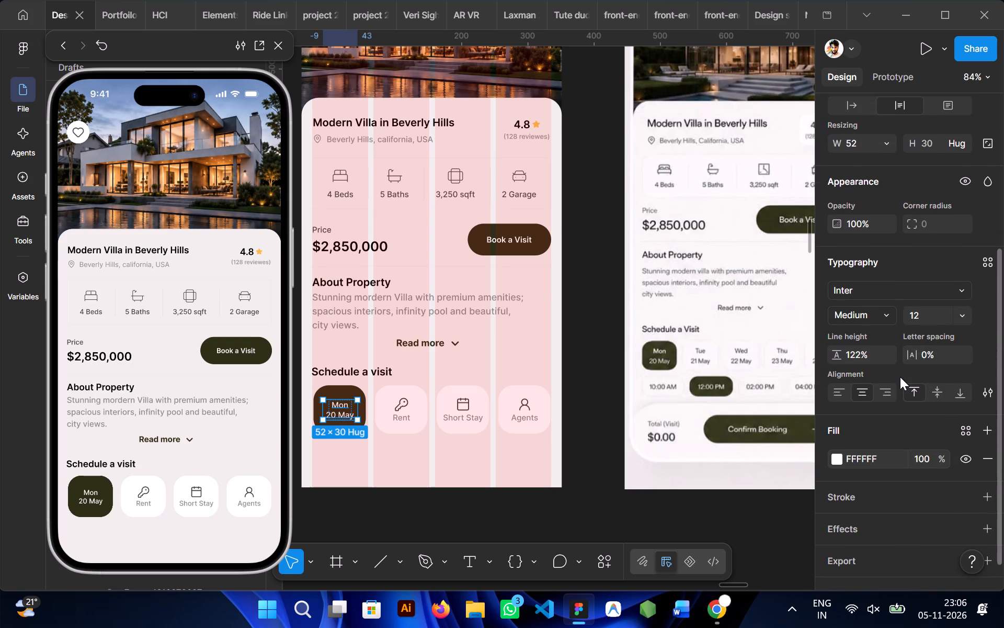
pyautogui.moveTo(837, 360); pyautogui.dragTo(840, 360)
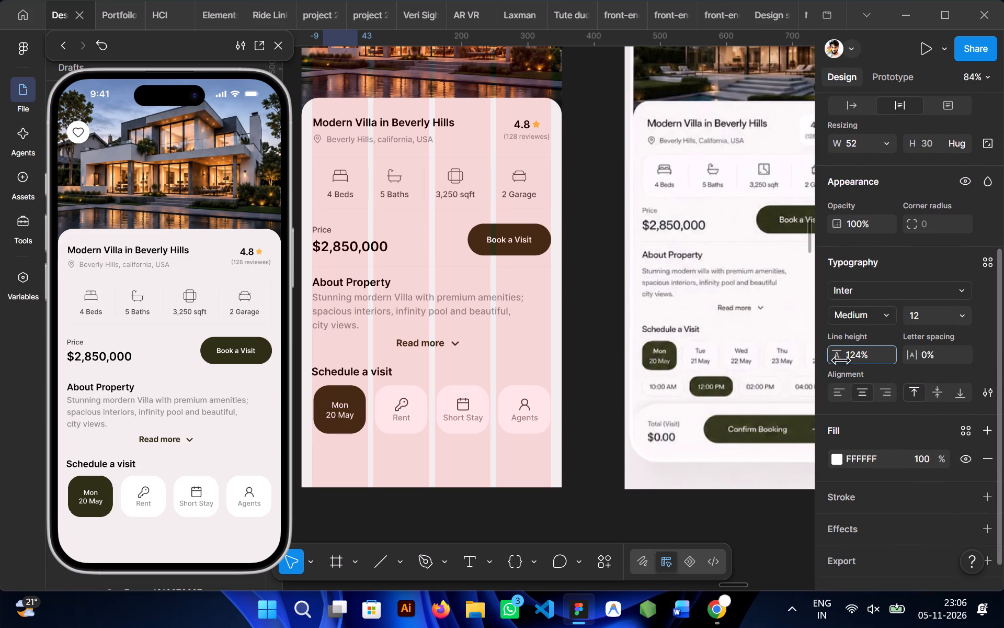
pyautogui.moveTo(840, 360); pyautogui.dragTo(522, 312)
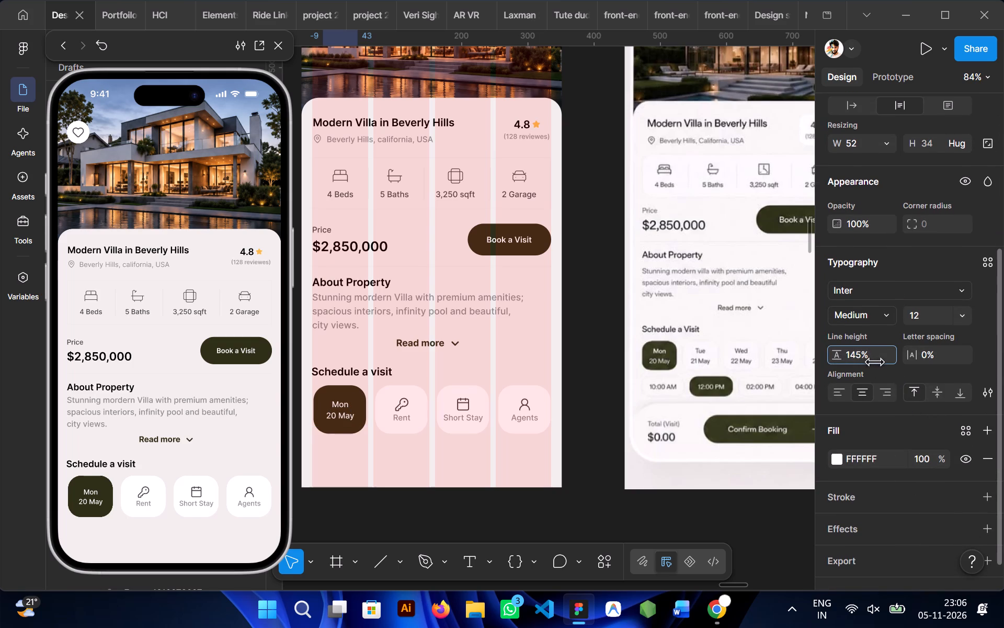
pyautogui.moveTo(522, 312); pyautogui.dragTo(524, 313)
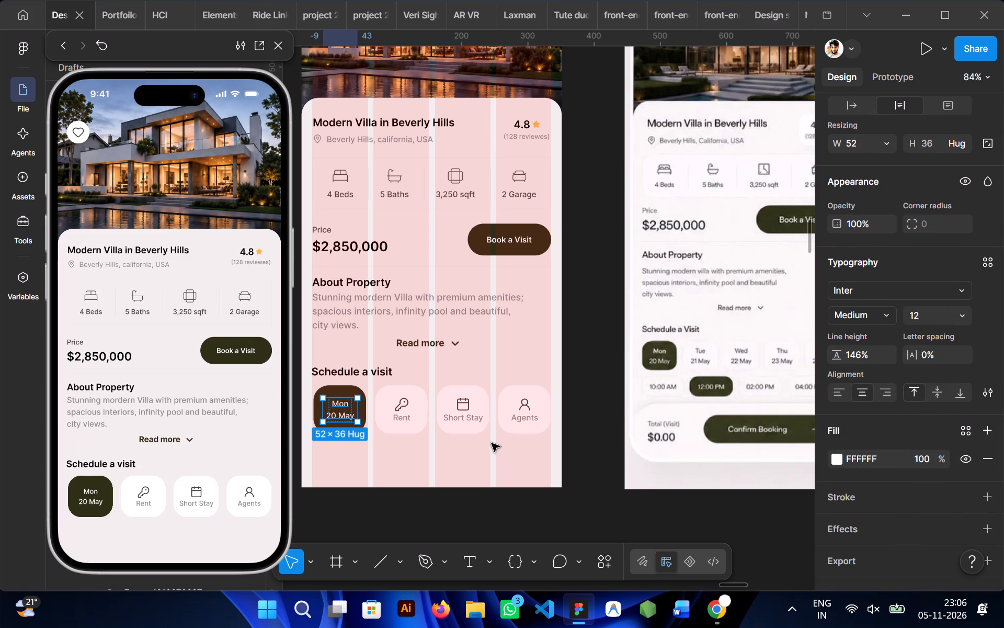
pyautogui.click(462, 473)
# Compare the Schedule a visit tiles with the date and time options in the reference design.
pyautogui.hscroll(1, 462, 473)
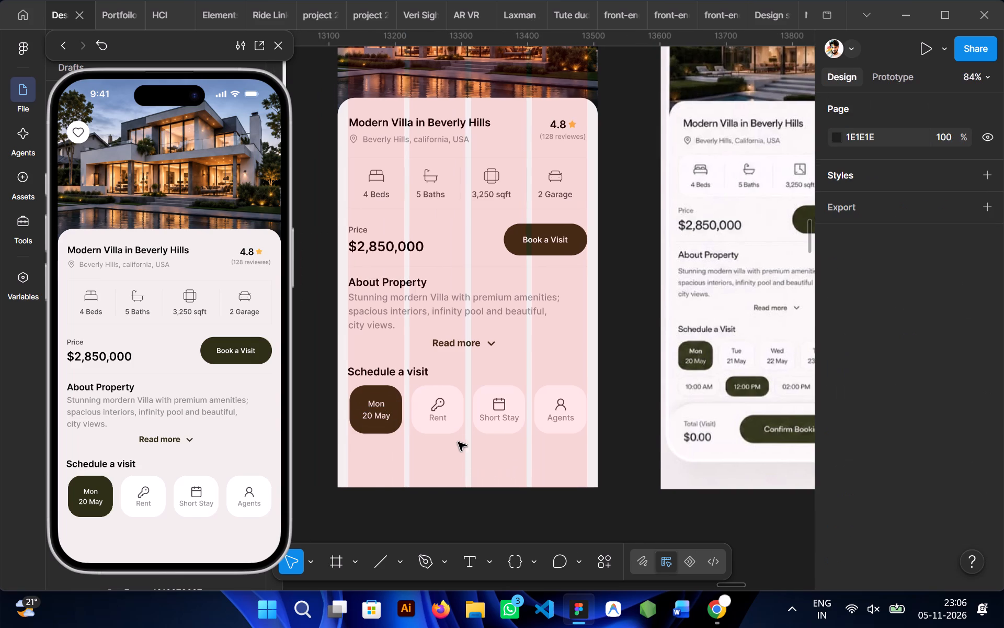
pyautogui.doubleClick(437, 407)
pyautogui.hscroll(-1, 437, 407)
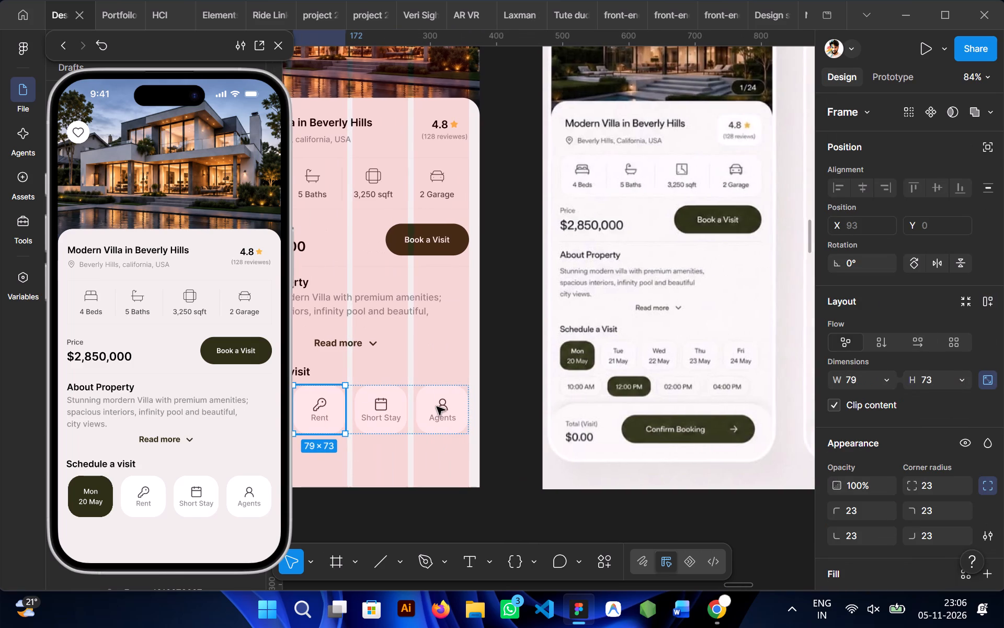
pyautogui.hscroll(-2, 437, 407)
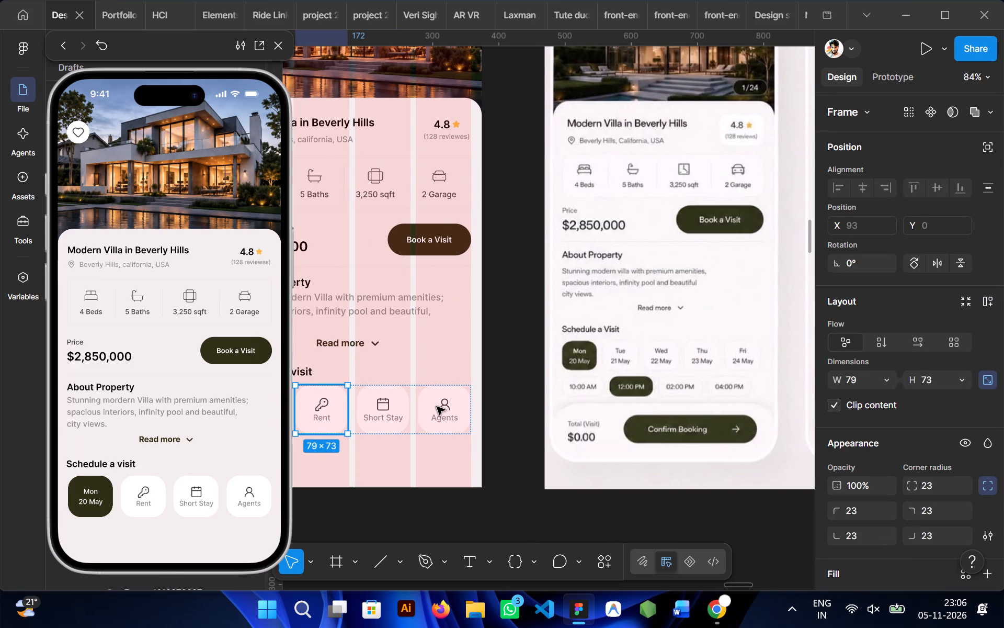
pyautogui.hscroll(-1, 437, 407)
pyautogui.hscroll(2, 437, 407)
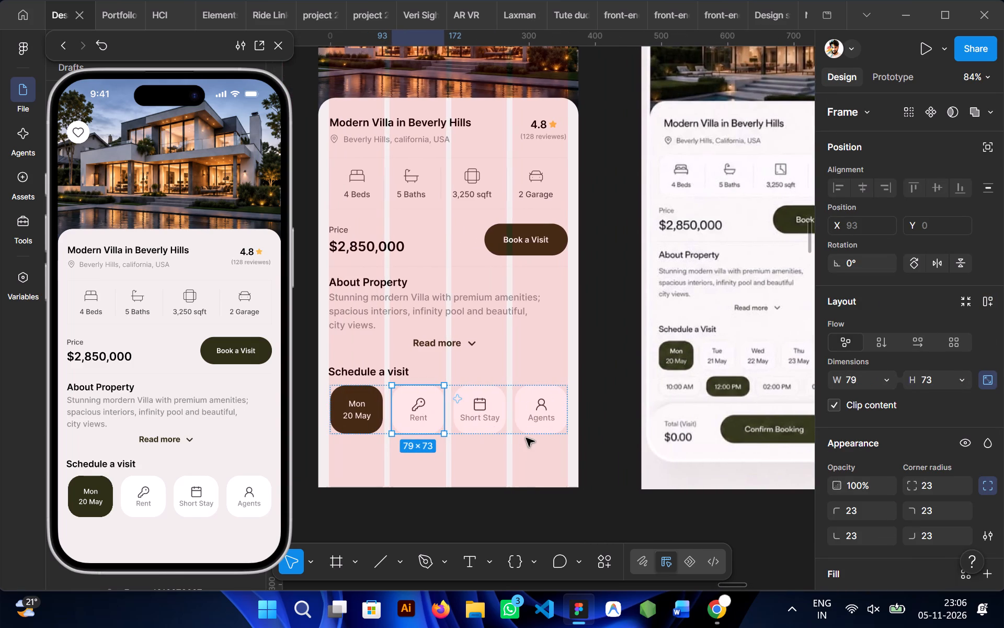
pyautogui.scroll(-1, 525, 438)
pyautogui.click(487, 434)
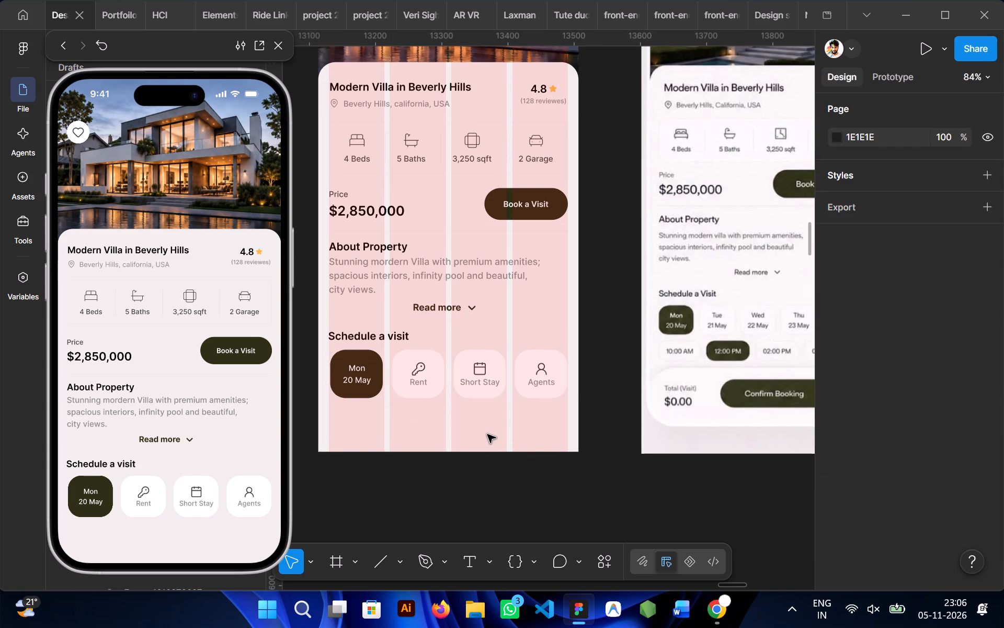
pyautogui.scroll(-2, 487, 434)
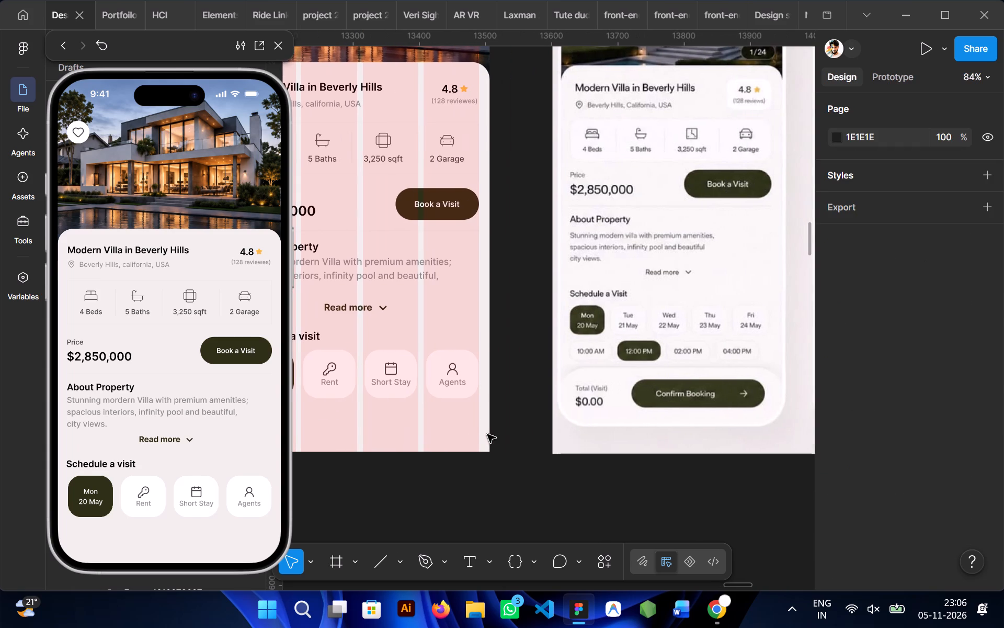
pyautogui.scroll(-1, 487, 434)
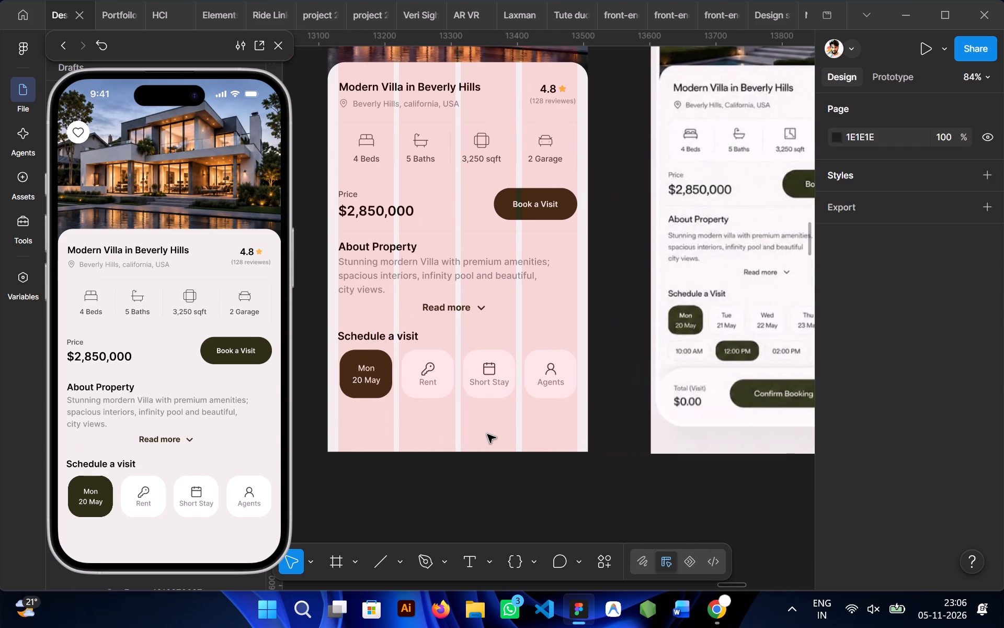
# Replace the "Rent" label in the second Schedule a visit tile with "Tue" and "21 May" on separate lines.
pyautogui.hscroll(-1, 434, 371)
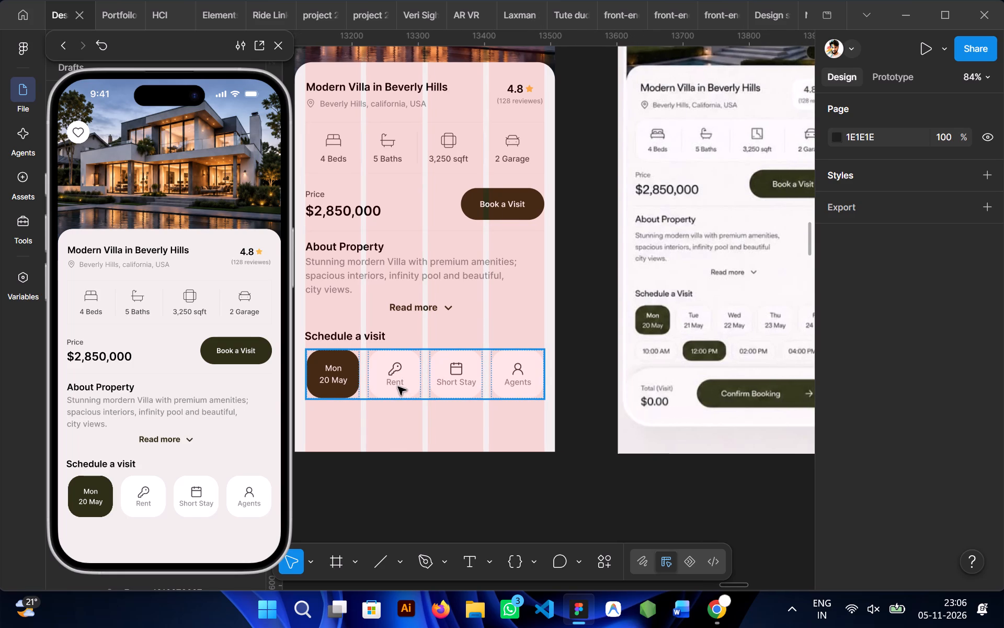
pyautogui.doubleClick(388, 370)
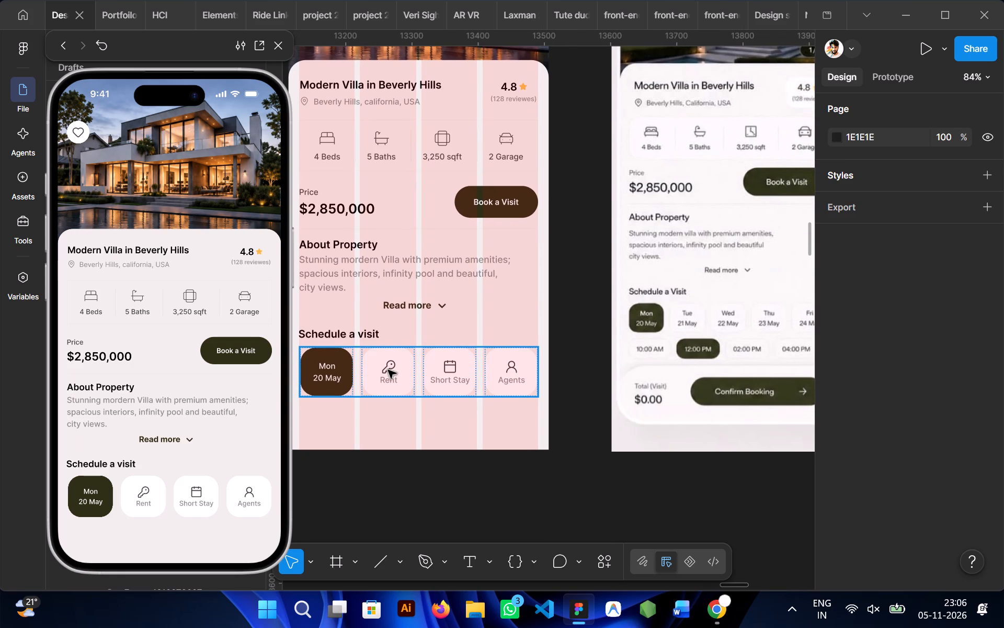
pyautogui.keyDown('ctrl'); pyautogui.doubleClick(389, 379); pyautogui.keyUp('ctrl')
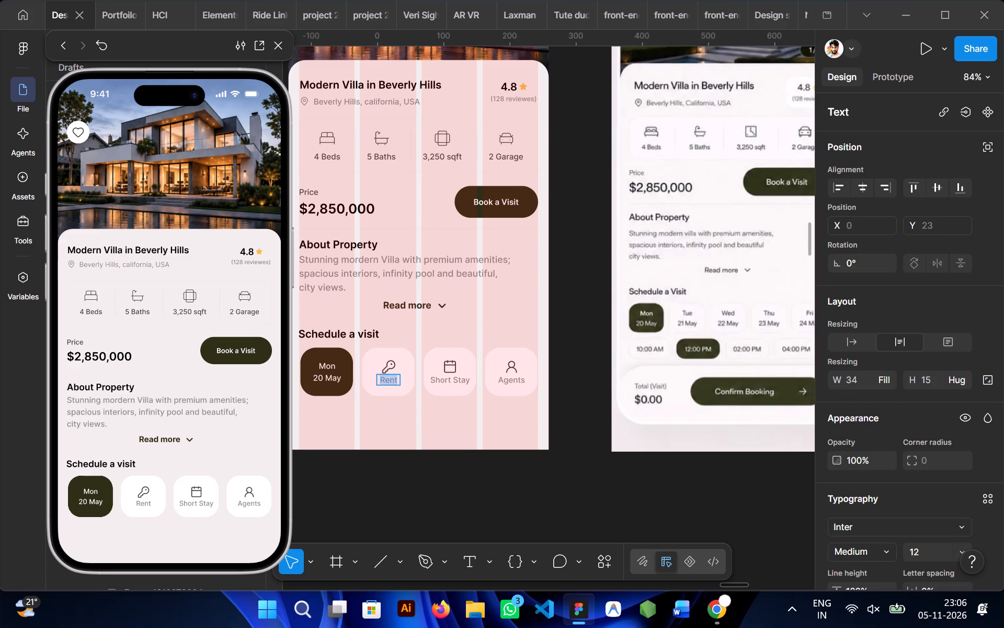
pyautogui.hotkey('shift', 't')
pyautogui.write('ue')
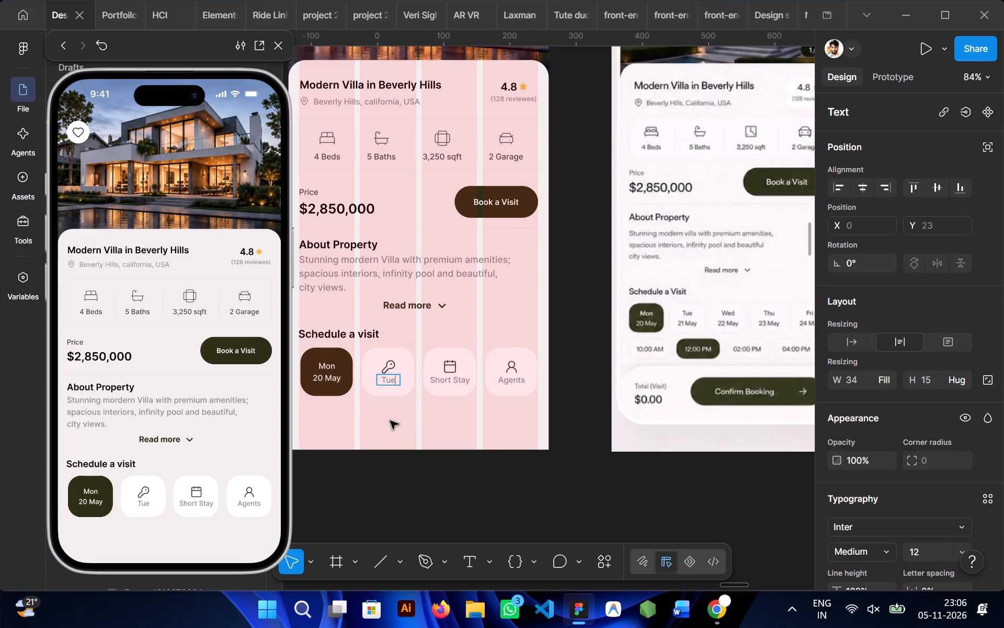
pyautogui.press('Return')
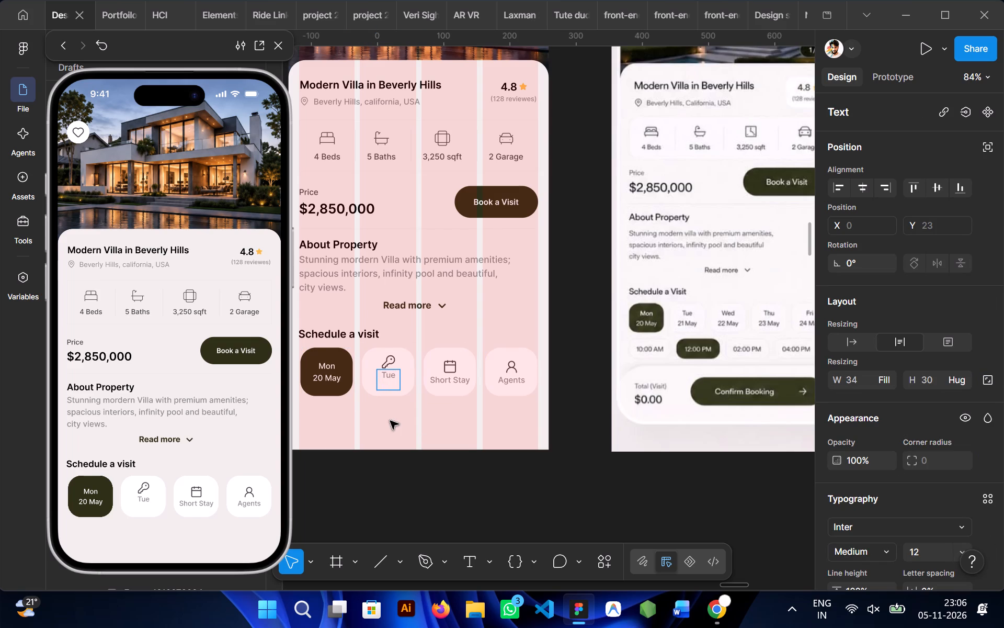
pyautogui.write('21')
pyautogui.press('space')
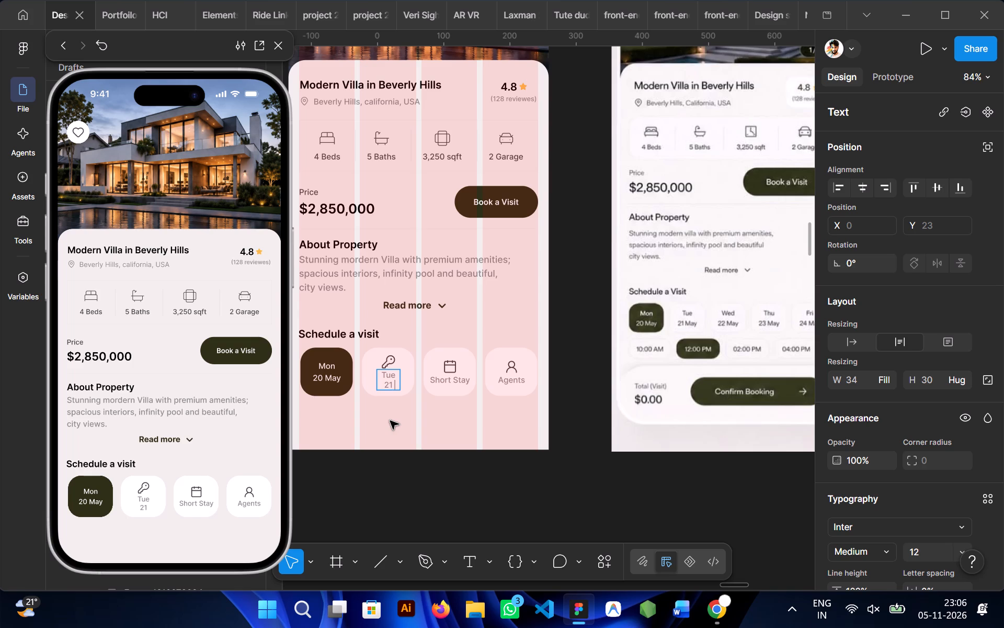
pyautogui.write('May')
pyautogui.click(392, 423)
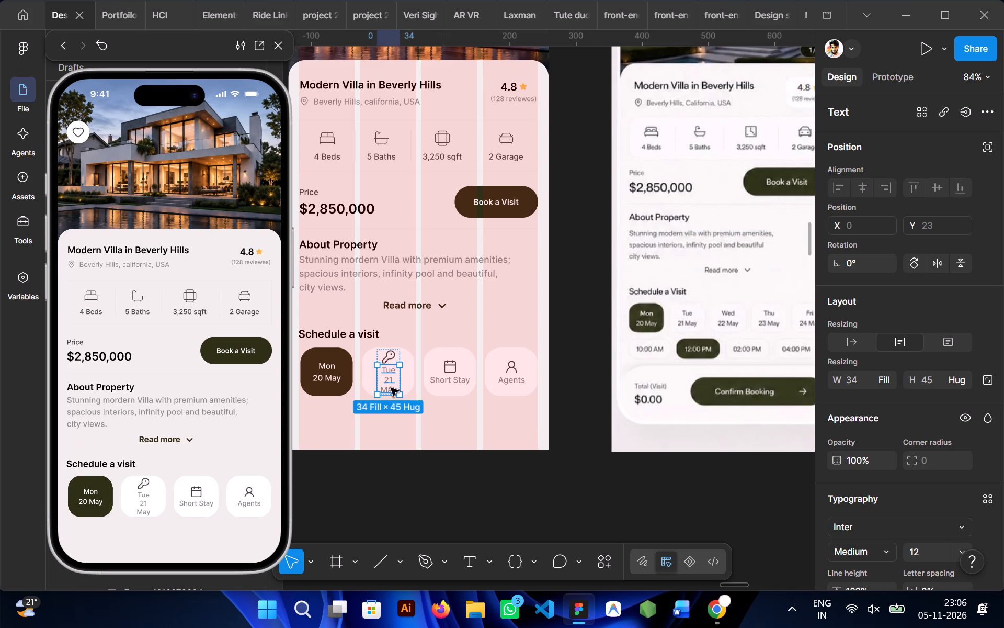
# Delete the key icon above the "Tue 21 May" text in the second tile.
pyautogui.click(388, 340)
pyautogui.press('Delete')
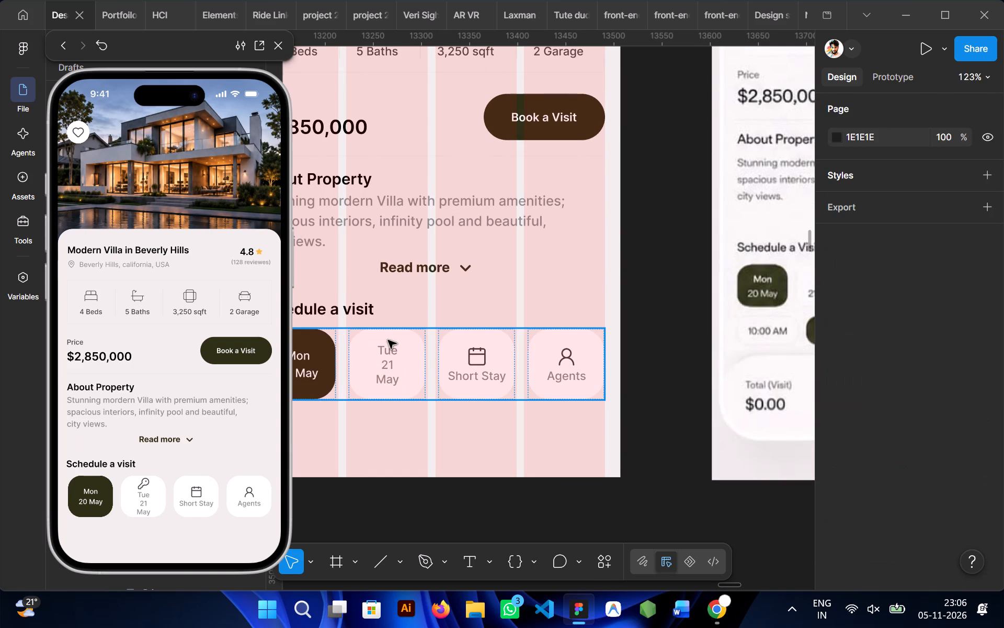
# Set the "Tue 21 May" text to auto width so that "21 May" fits on one line.
pyautogui.keyDown('ctrl'); pyautogui.click(386, 372); pyautogui.keyUp('ctrl')
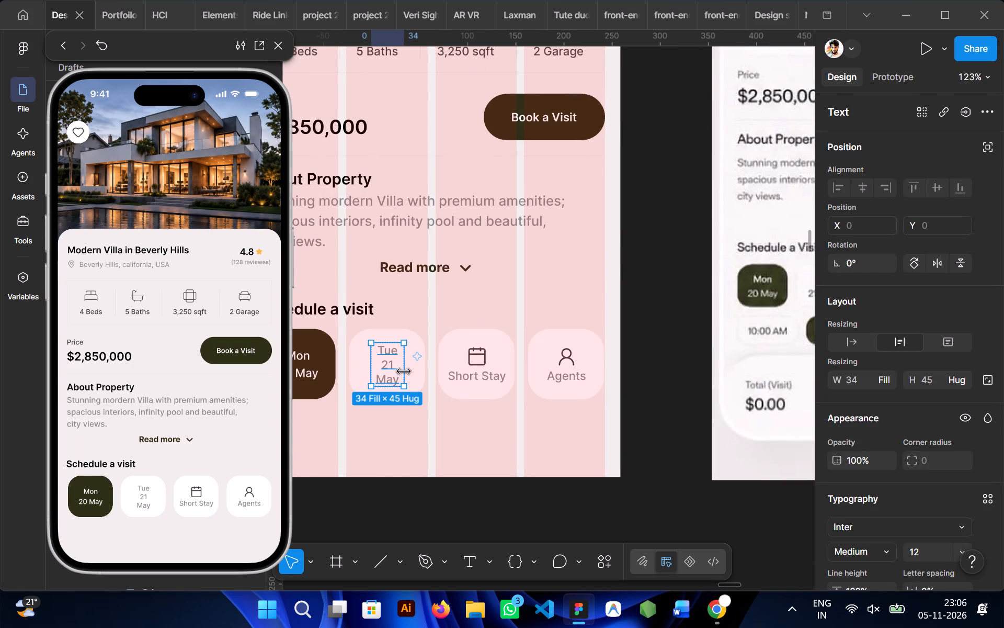
pyautogui.click(404, 370)
pyautogui.click(851, 345)
pyautogui.click(385, 433)
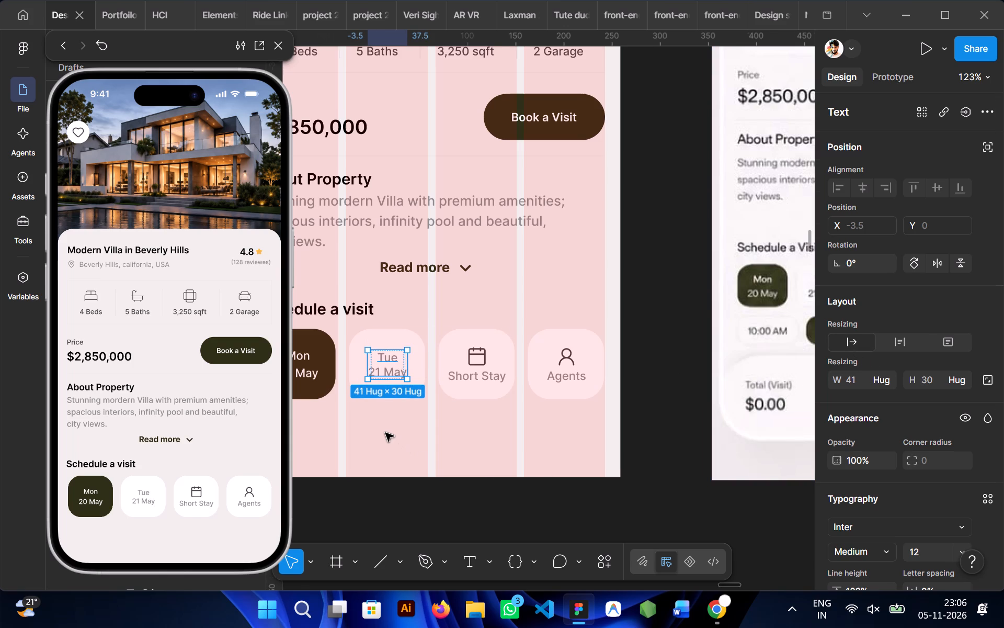
# Delete the calendar icon from the "Short Stay" tile under Schedule a visit.
pyautogui.hscroll(1, 385, 433)
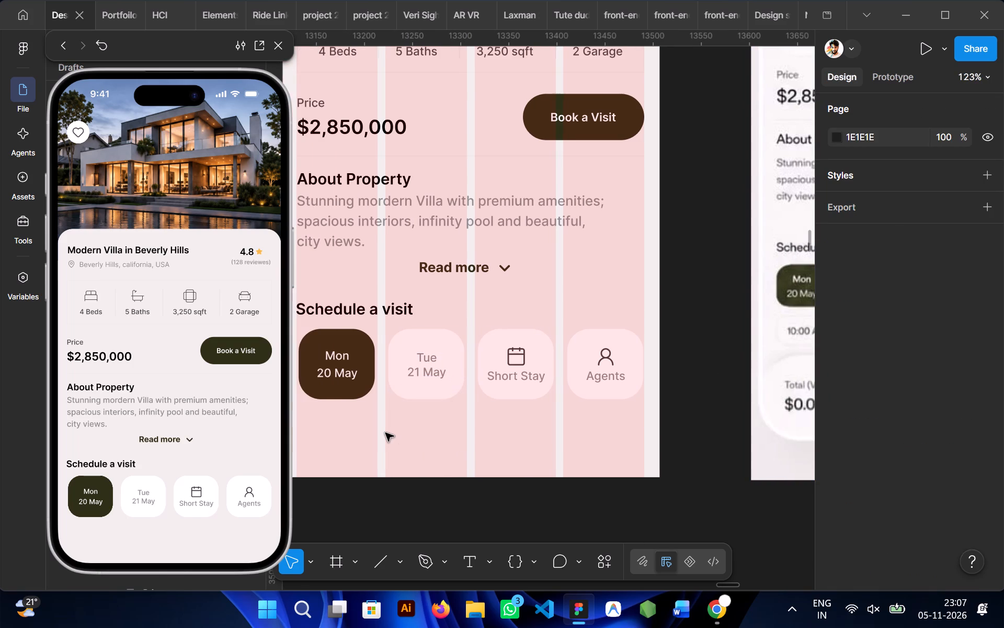
pyautogui.hscroll(-1, 385, 433)
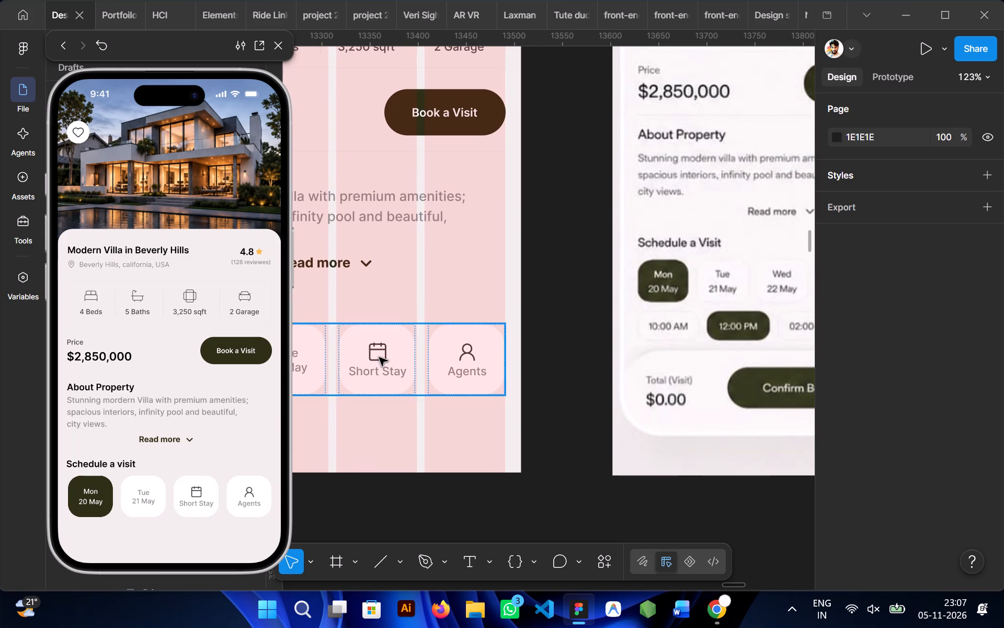
pyautogui.doubleClick(379, 355)
pyautogui.doubleClick(379, 355)
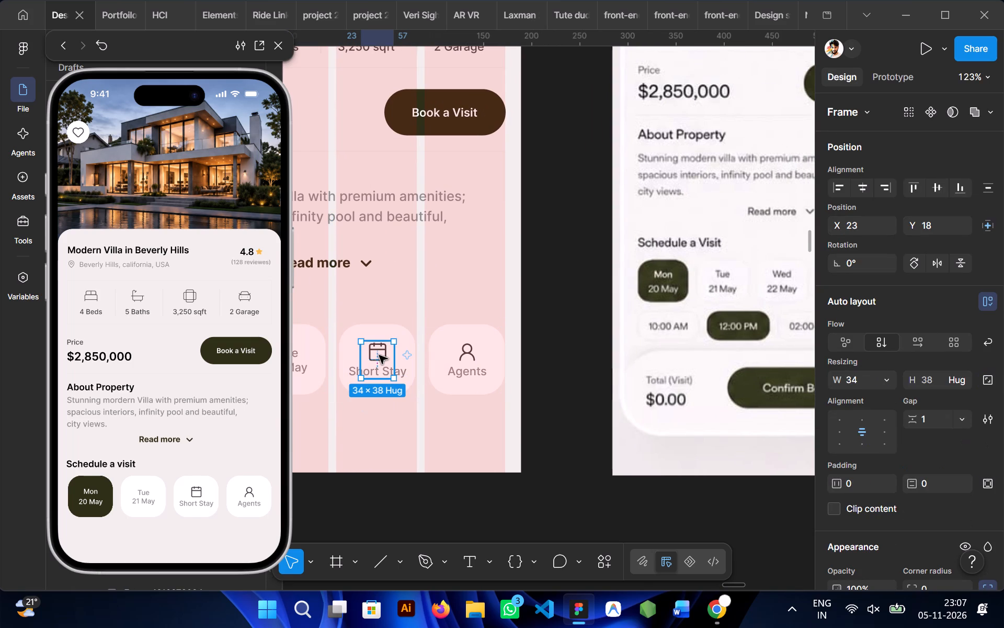
pyautogui.doubleClick(375, 351)
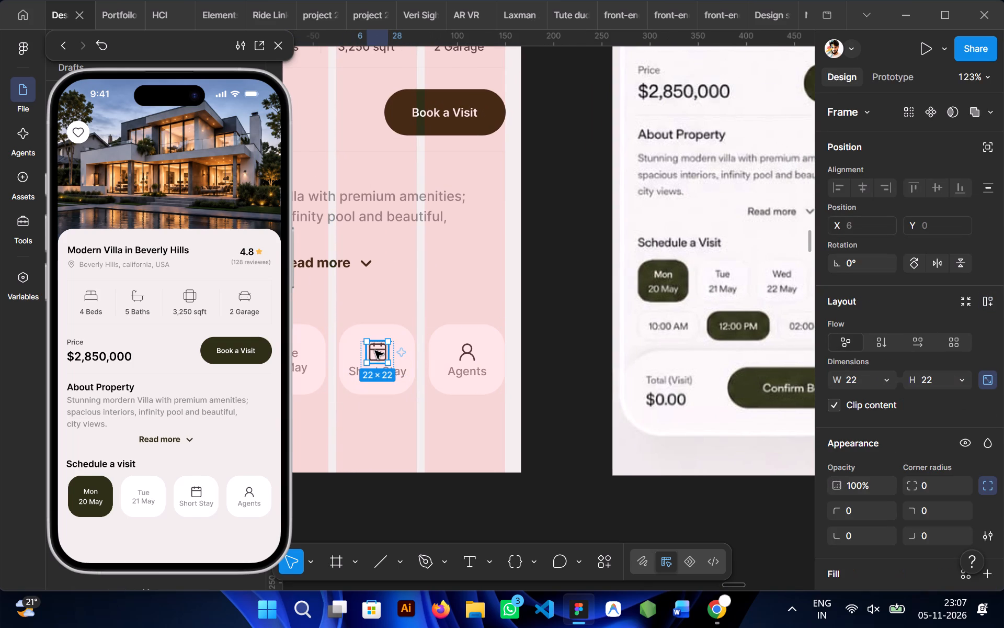
pyautogui.press('Delete')
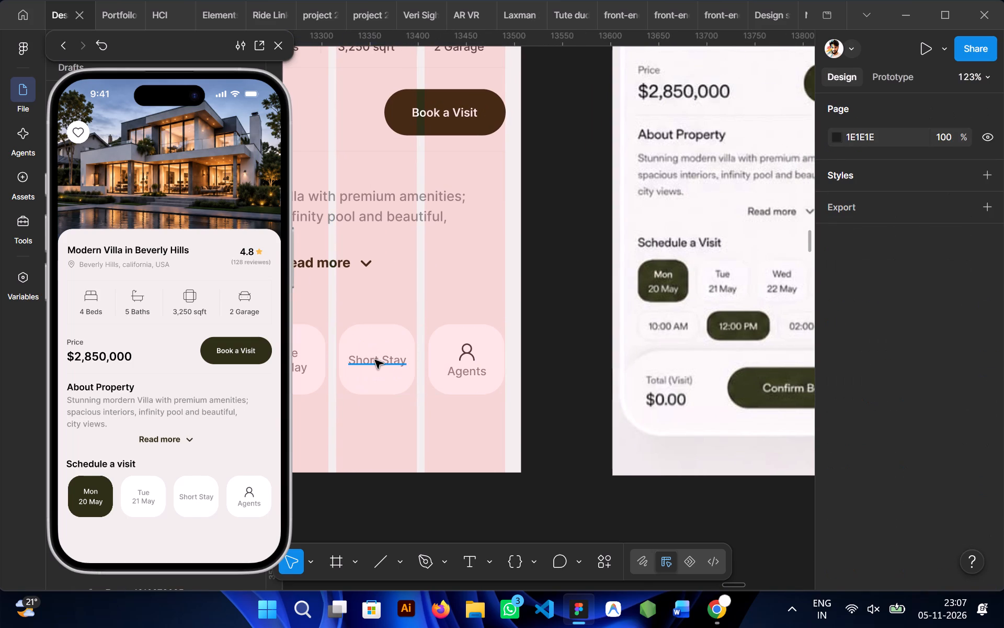
# Replace the "Short Stay" label in the third tile with "Wed" and "22 May" on separate lines.
pyautogui.keyDown('ctrl'); pyautogui.doubleClick(375, 360); pyautogui.keyUp('ctrl')
pyautogui.click(350, 360)
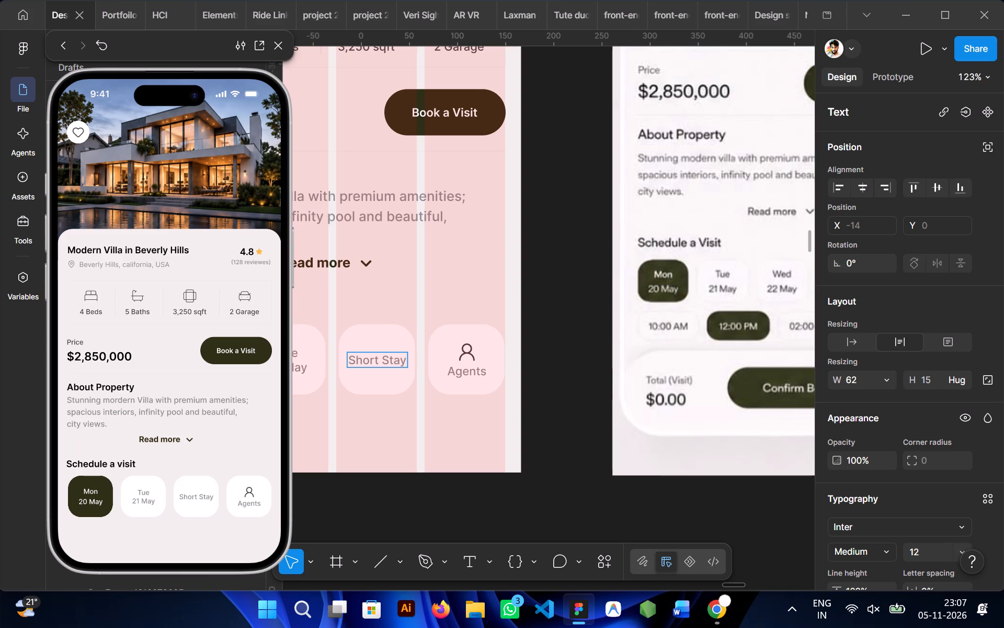
pyautogui.press('Return')
pyautogui.press('Up')
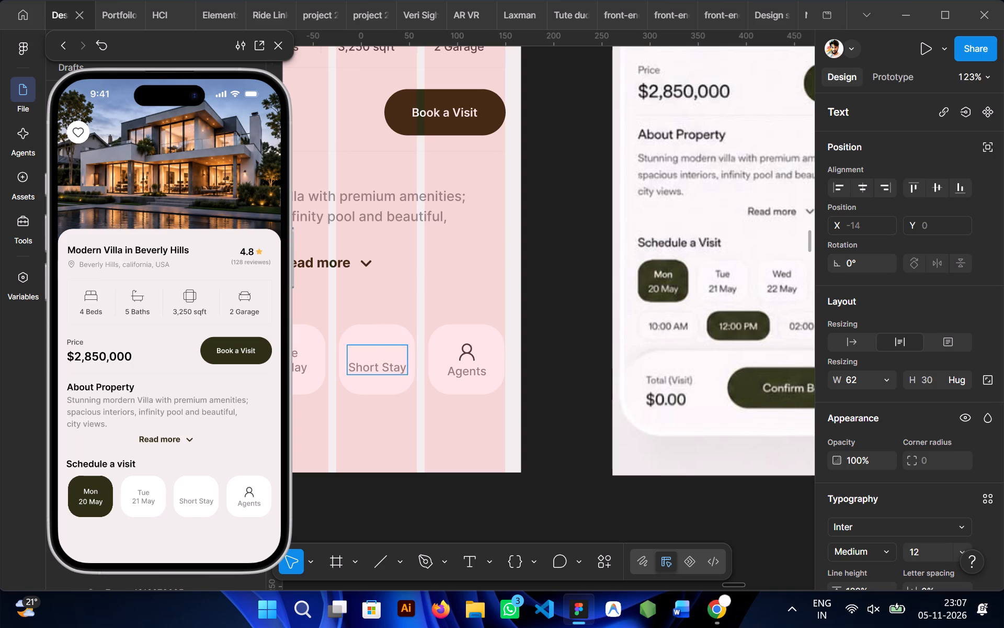
pyautogui.write('We')
pyautogui.press('d')
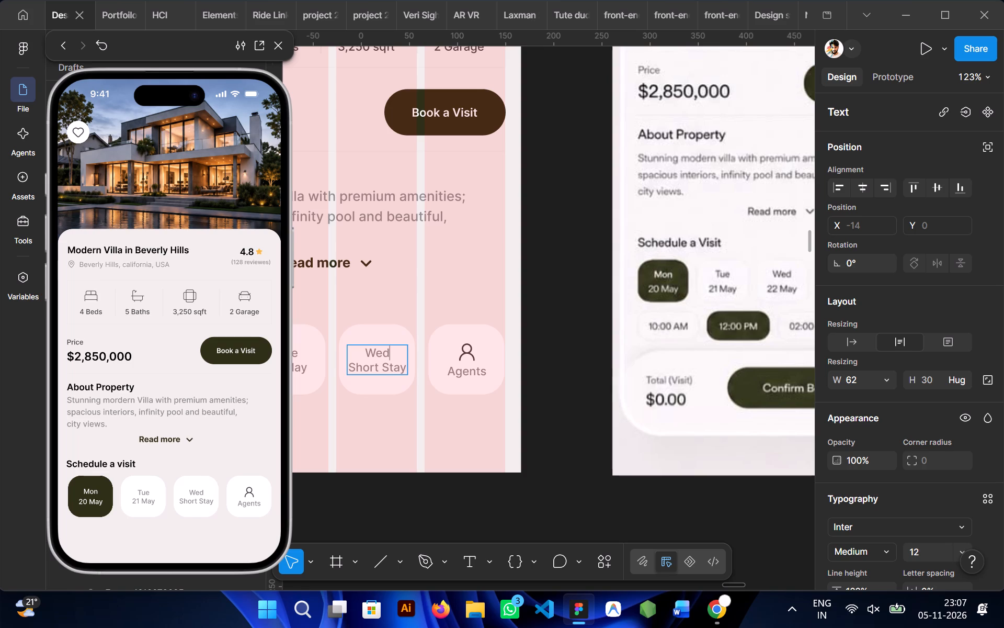
pyautogui.click(403, 369)
pyautogui.press('Right')
pyautogui.hotkey('ctrl', 'BackSpace')
pyautogui.hotkey('ctrl', 'BackSpace')
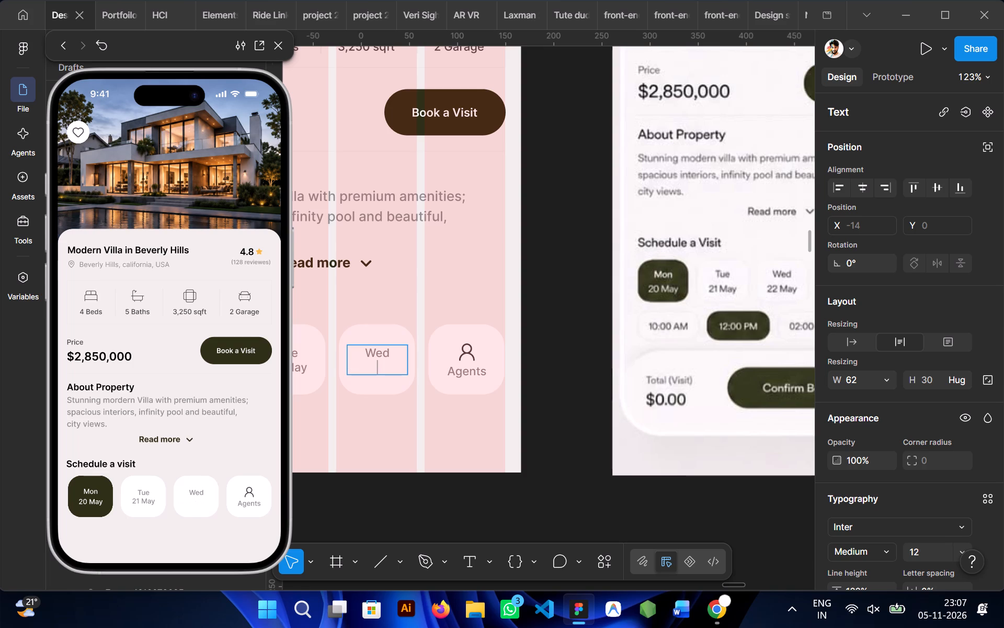
pyautogui.write('22')
pyautogui.press('space')
pyautogui.write('May')
pyautogui.click(405, 425)
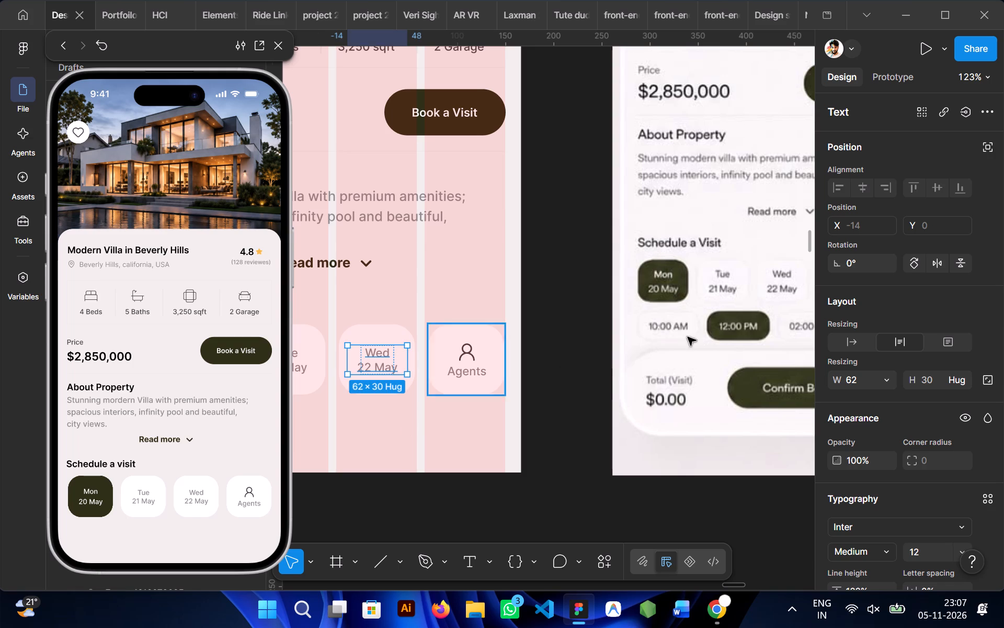
# Set the "Wed 22 May" text in the third tile to auto width.
pyautogui.click(845, 342)
pyautogui.click(395, 407)
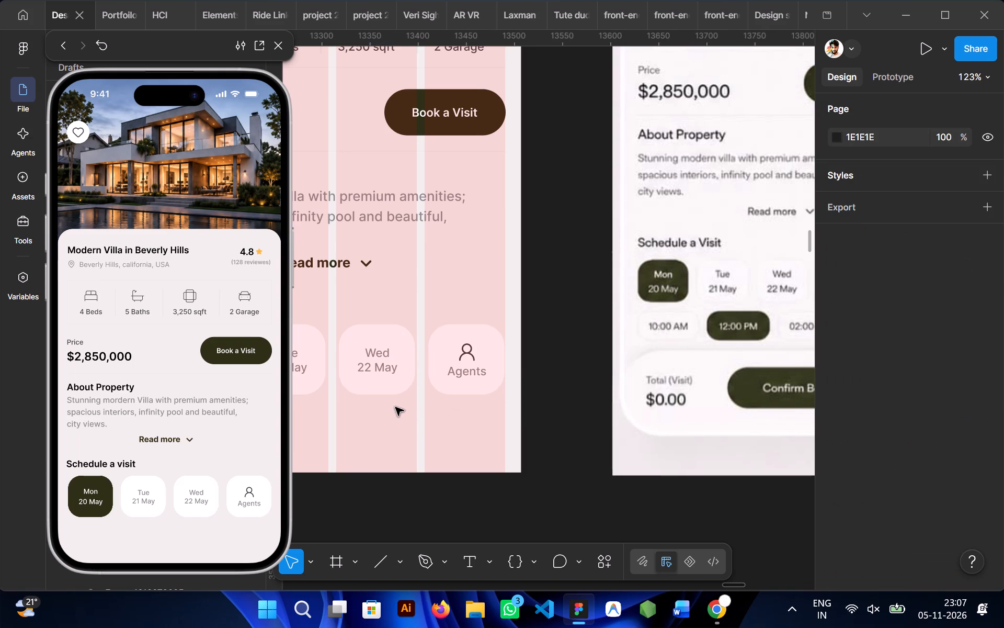
# Delete the person icon from the "Agents" tile under Schedule a visit.
pyautogui.hscroll(-1, 395, 407)
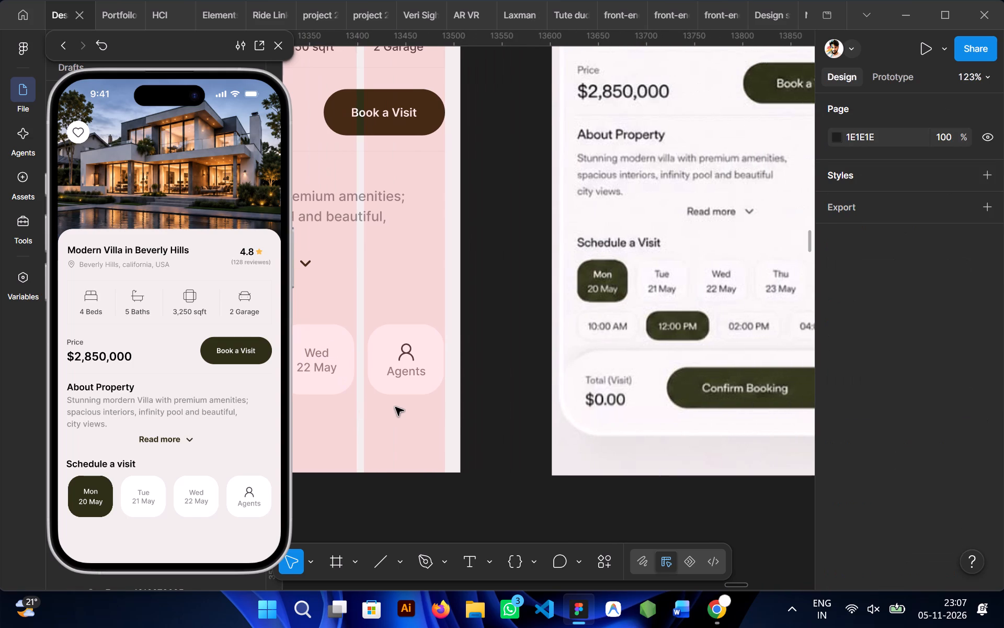
pyautogui.doubleClick(405, 354)
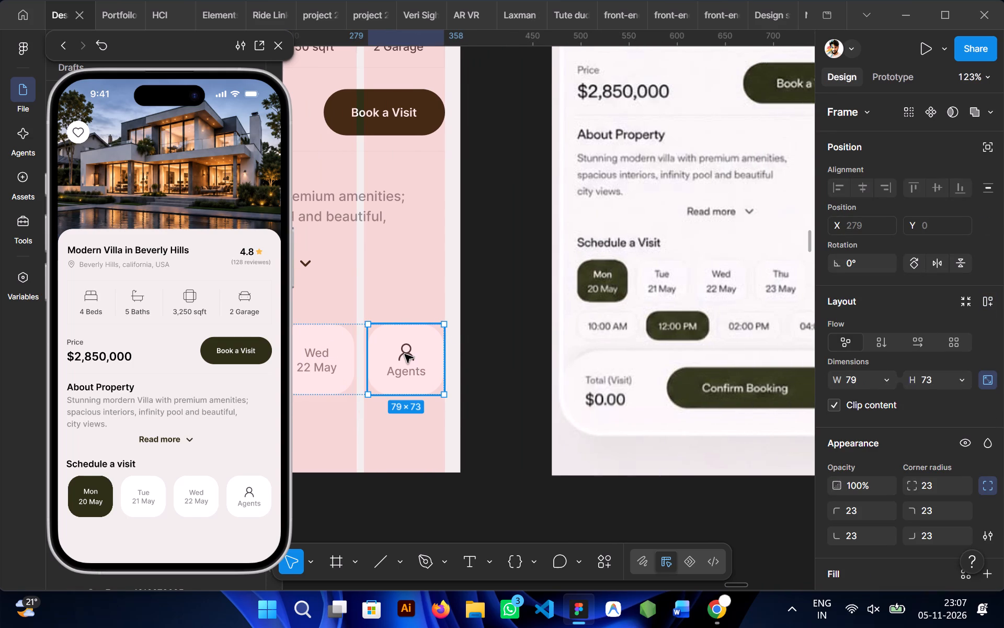
pyautogui.click(405, 354)
pyautogui.doubleClick(405, 354)
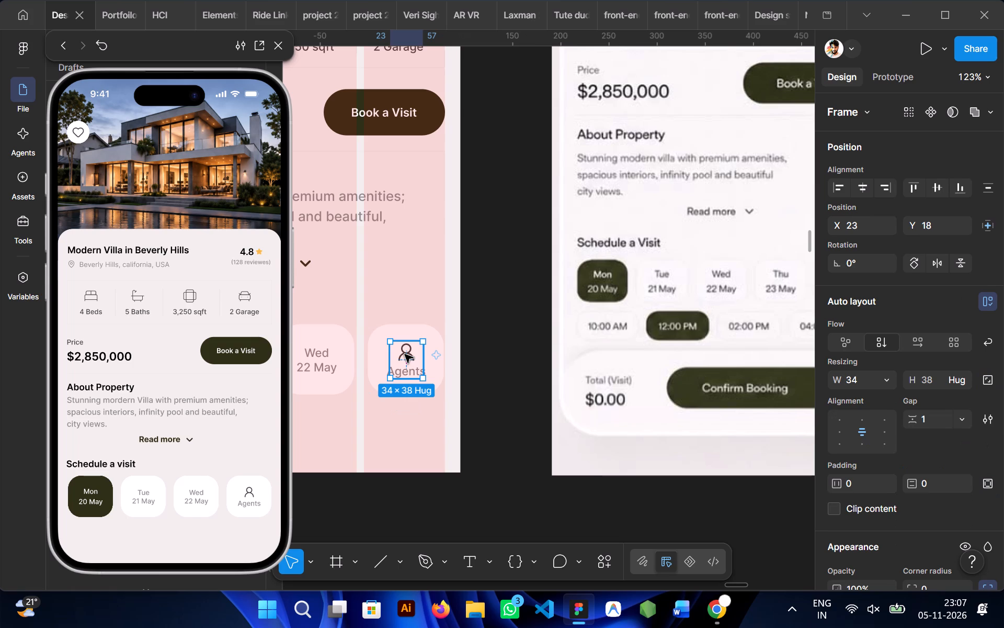
pyautogui.doubleClick(405, 354)
pyautogui.press('Delete')
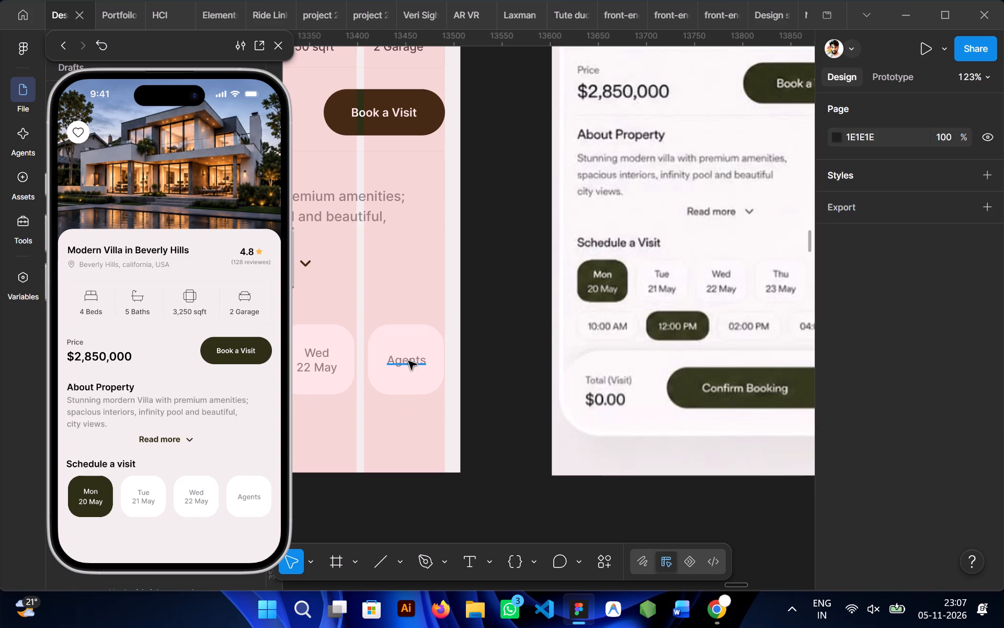
# Replace the "Agents" label in the fourth tile with "Thu" and "23 May" on separate lines.
pyautogui.keyDown('ctrl'); pyautogui.tripleClick(409, 363); pyautogui.keyUp('ctrl')
pyautogui.write('Thu')
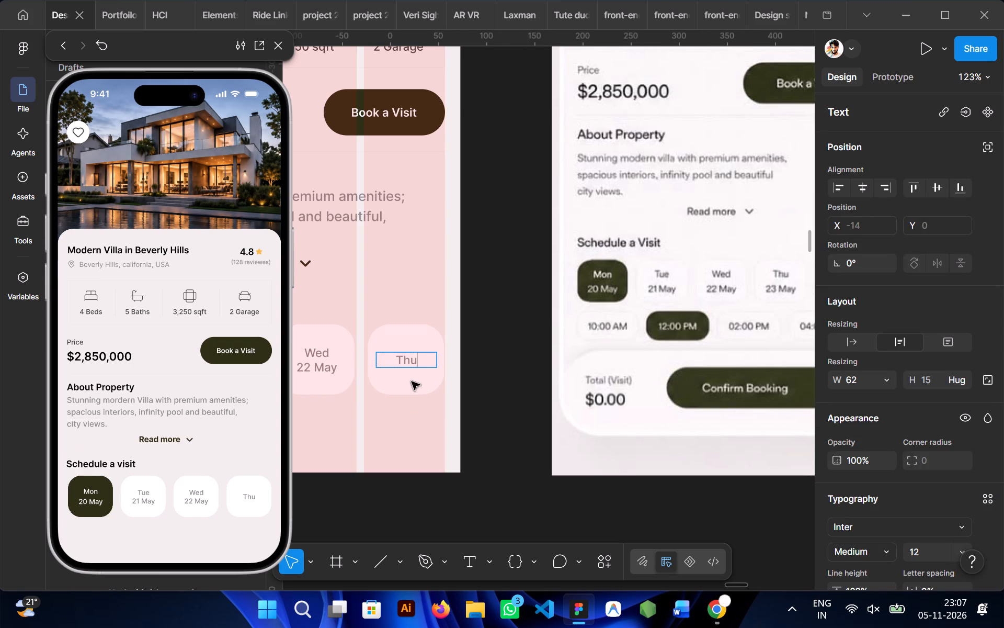
pyautogui.press('Return')
pyautogui.write('23')
pyautogui.write('May')
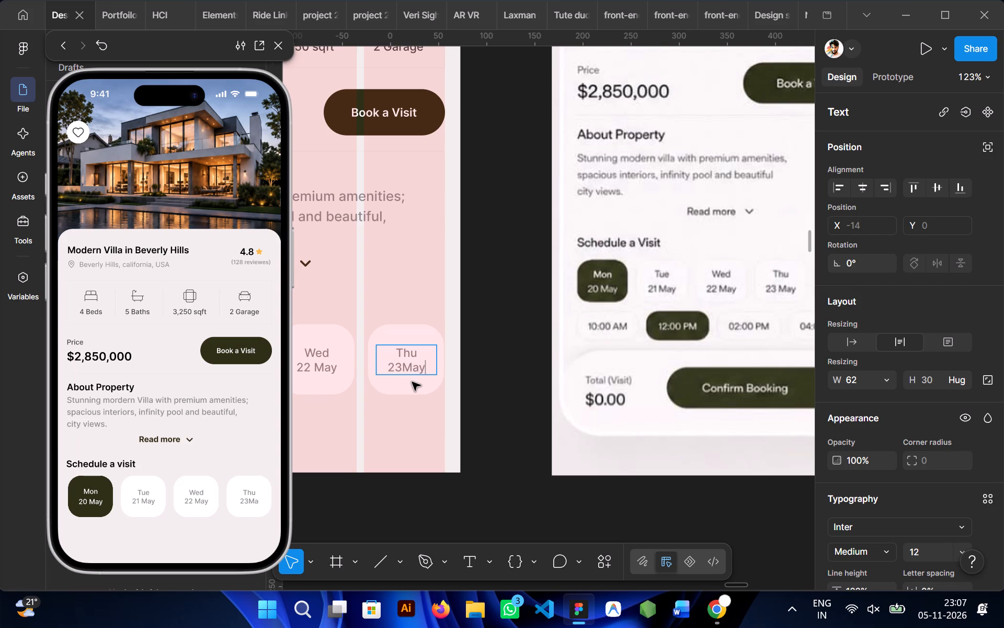
pyautogui.click(404, 368)
pyautogui.press('space')
pyautogui.click(420, 477)
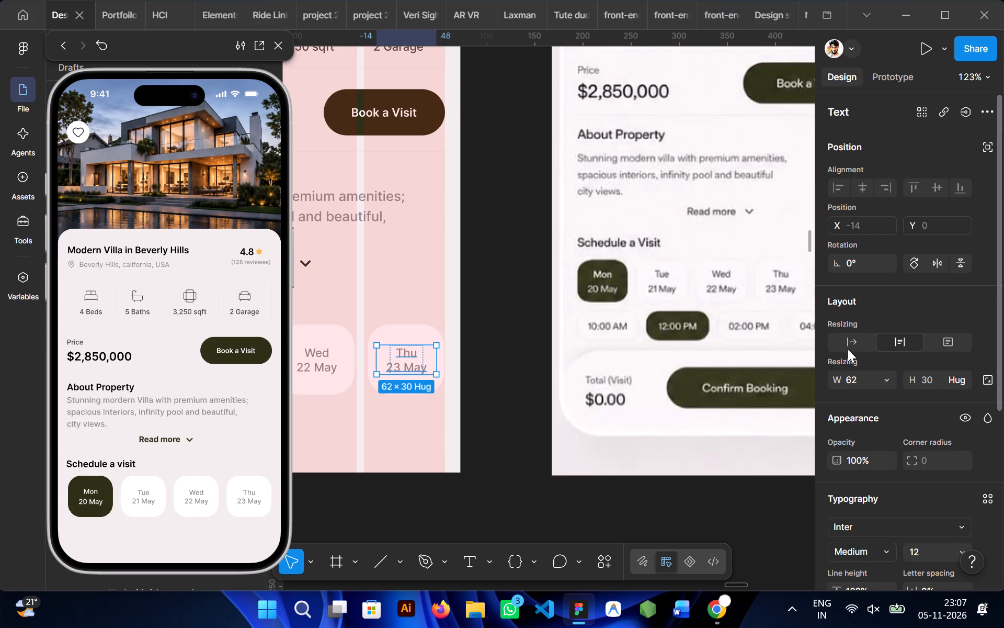
# Set the "Thu 23 May" text in the fourth tile to auto width.
pyautogui.click(848, 348)
pyautogui.click(465, 400)
# Set the word "Tue" in the second date tile under Schedule a visit to Semi Bold.
pyautogui.hscroll(2, 465, 400)
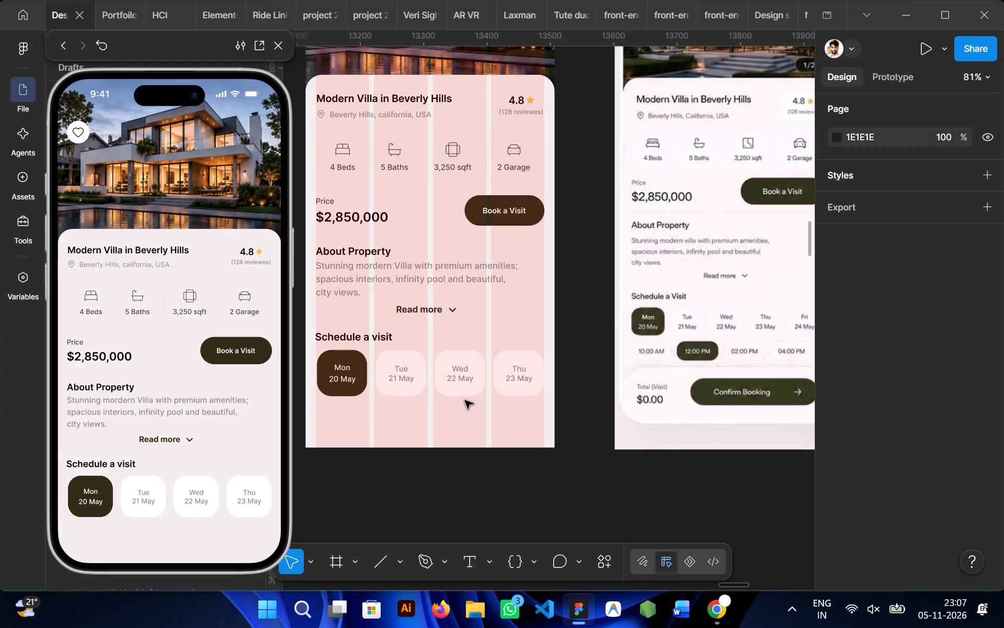
pyautogui.keyDown('shift'); pyautogui.click(376, 357); pyautogui.keyUp('shift')
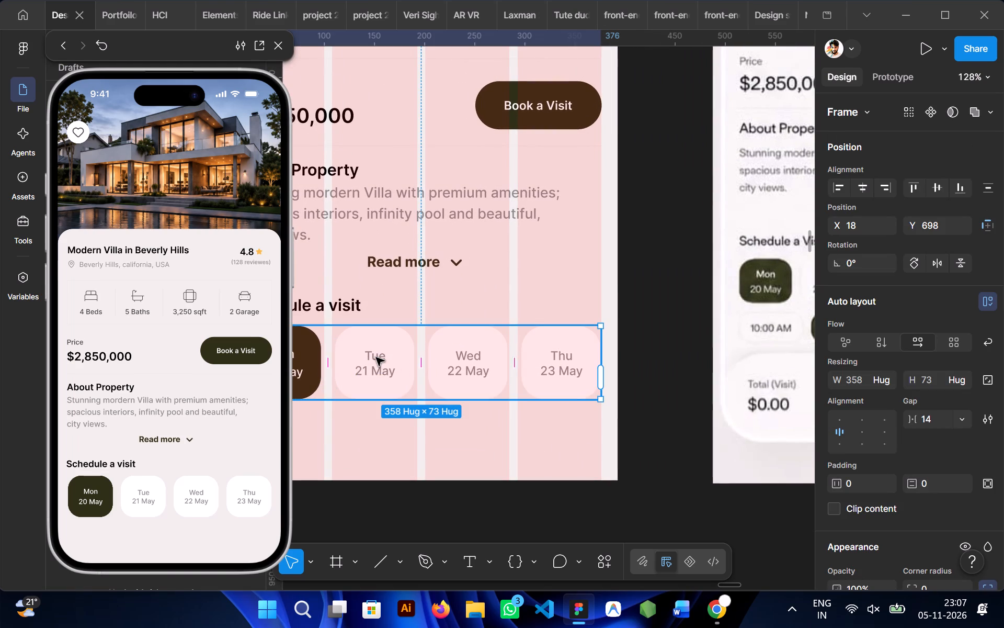
pyautogui.keyDown('ctrl'); pyautogui.click(376, 357); pyautogui.keyUp('ctrl')
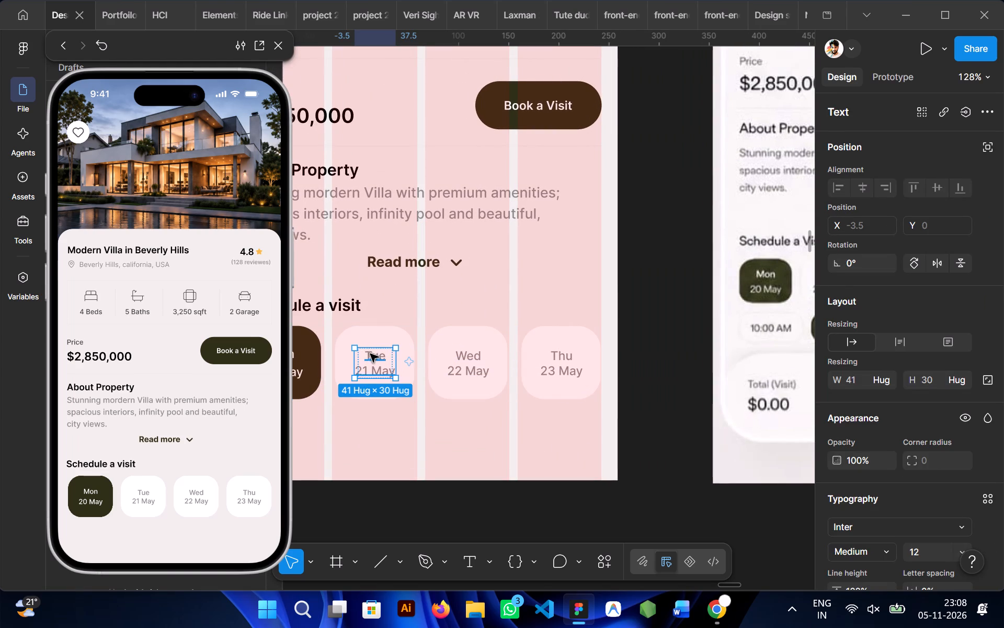
pyautogui.doubleClick(371, 355)
pyautogui.click(402, 356)
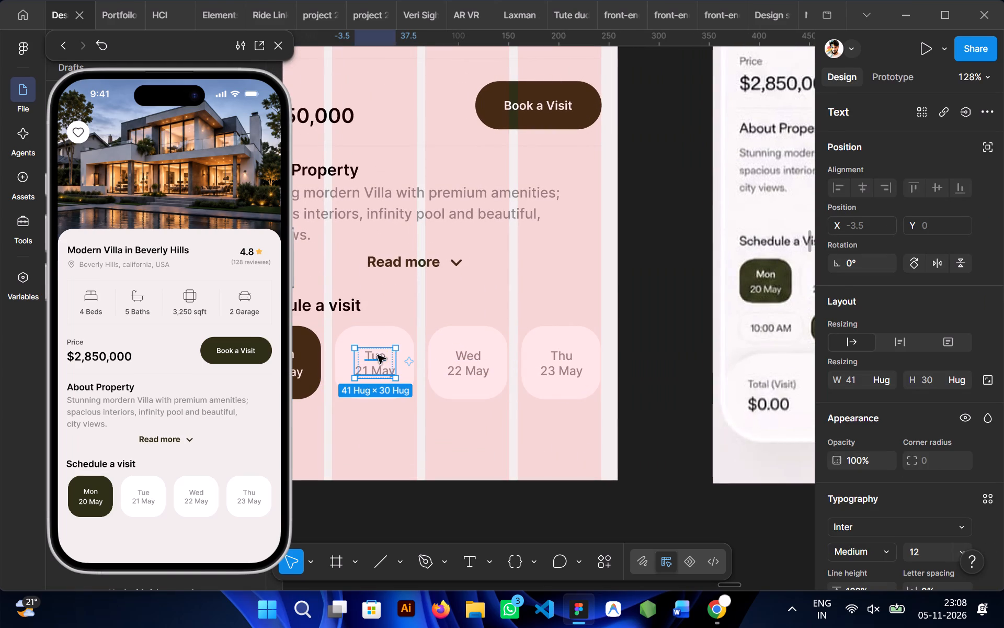
pyautogui.doubleClick(378, 355)
pyautogui.click(390, 357)
pyautogui.moveTo(390, 357); pyautogui.dragTo(381, 357)
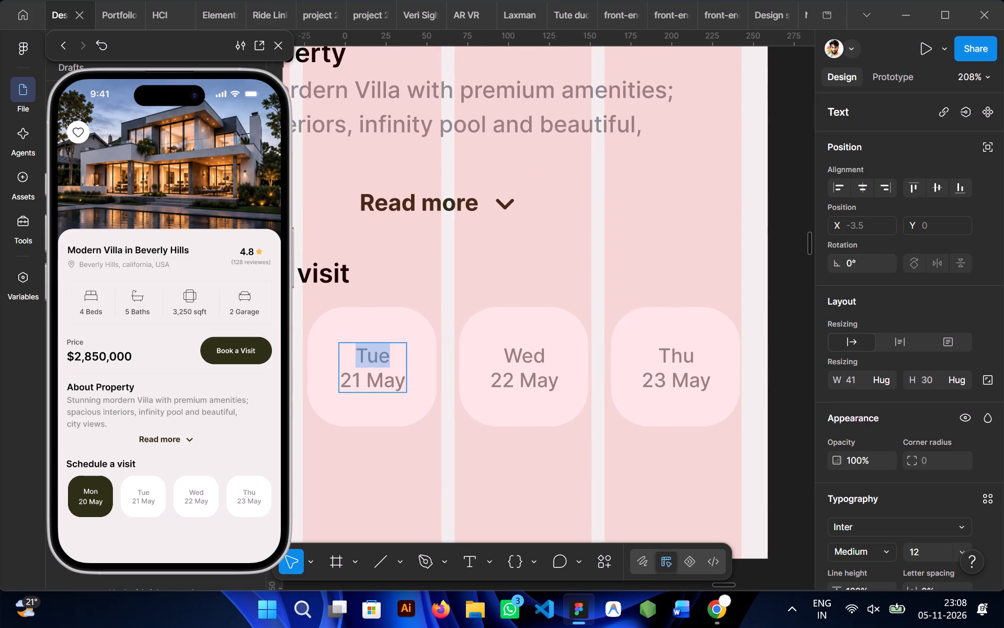
pyautogui.scroll(-5, 918, 400)
pyautogui.click(889, 283)
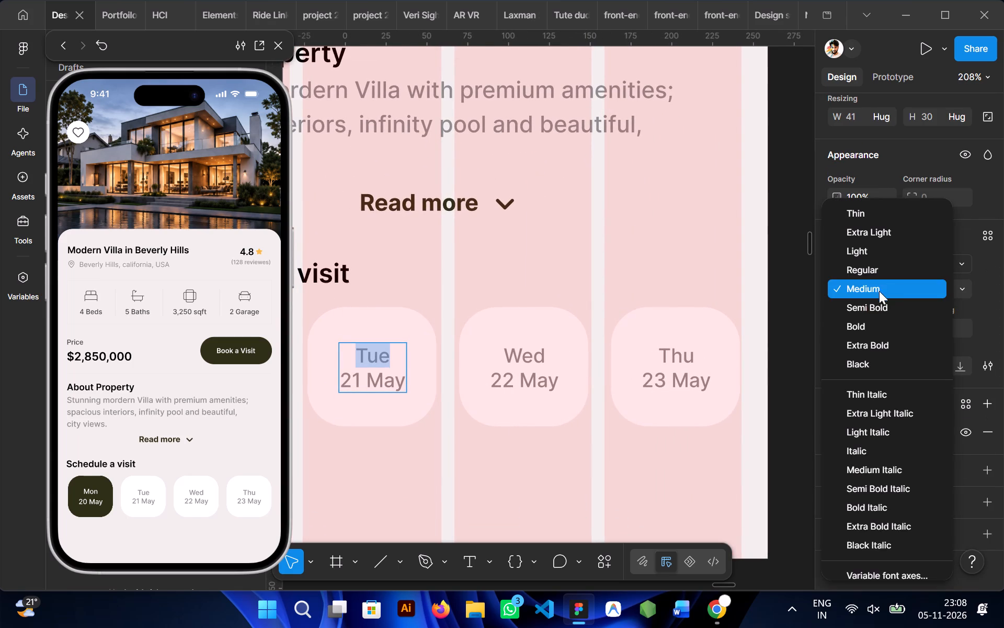
pyautogui.click(866, 305)
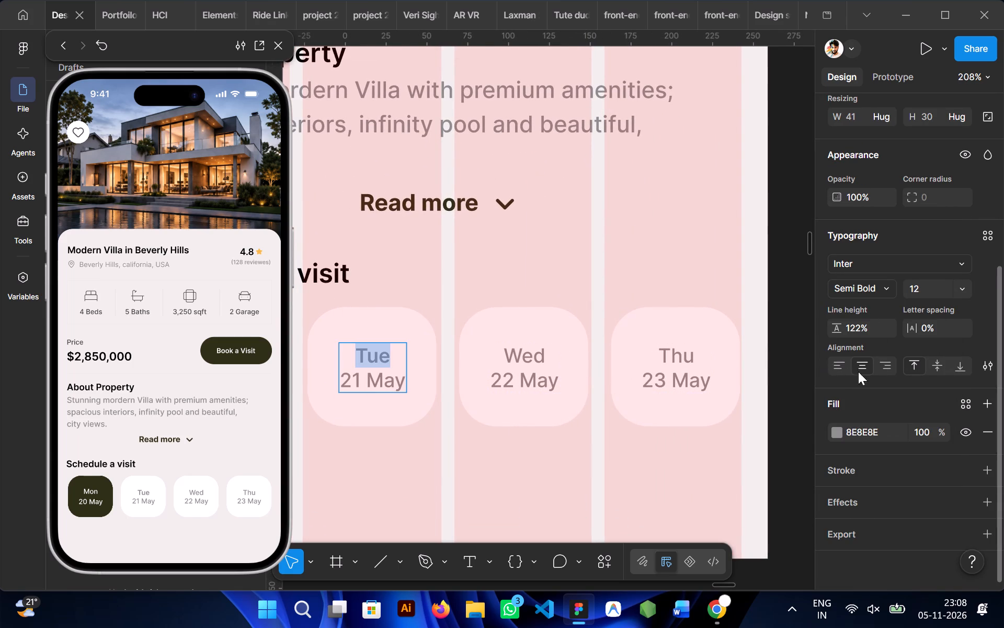
# Darken the fill of the word "Tue" to 4F4F4F.
pyautogui.click(835, 431)
pyautogui.moveTo(642, 307); pyautogui.dragTo(631, 345)
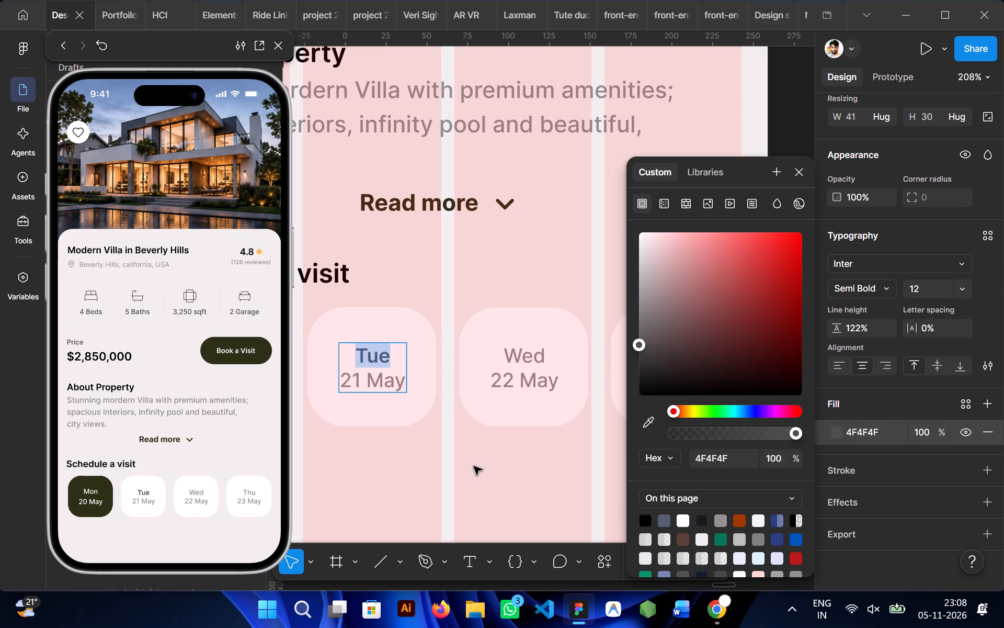
pyautogui.click(470, 466)
# Set the word "Mon" in the first date tile to Semi Bold.
pyautogui.hscroll(1, 470, 466)
pyautogui.keyDown('ctrl'); pyautogui.doubleClick(473, 363); pyautogui.keyUp('ctrl')
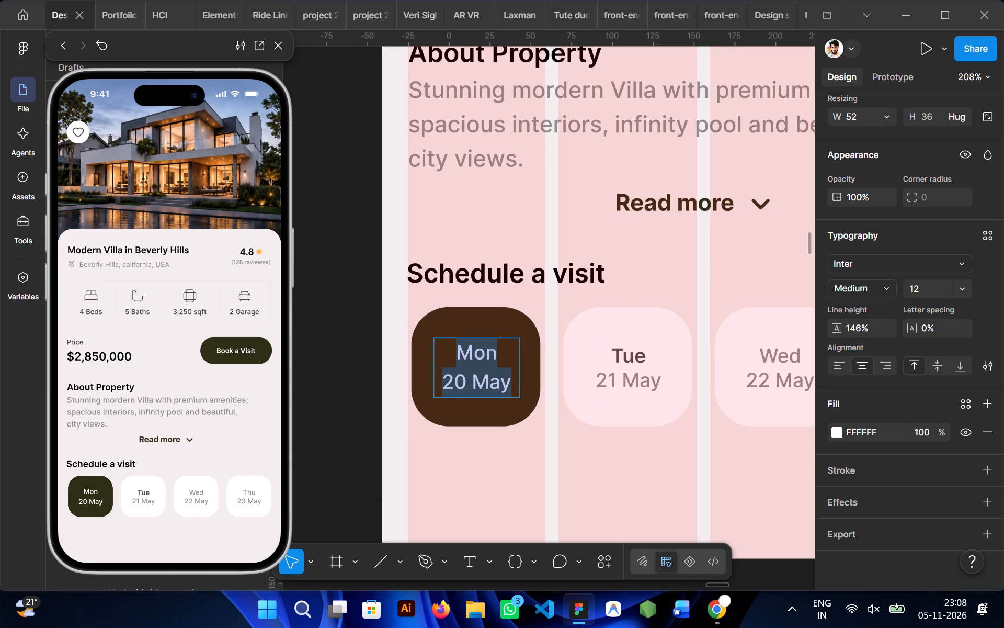
pyautogui.click(498, 355)
pyautogui.moveTo(498, 355); pyautogui.dragTo(472, 357)
pyautogui.click(879, 287)
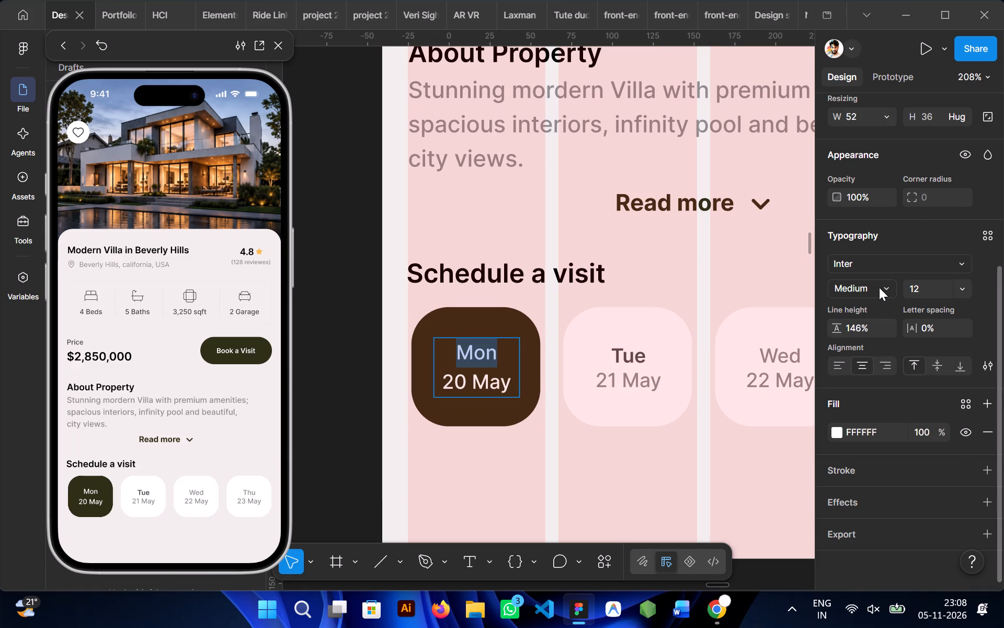
pyautogui.click(863, 310)
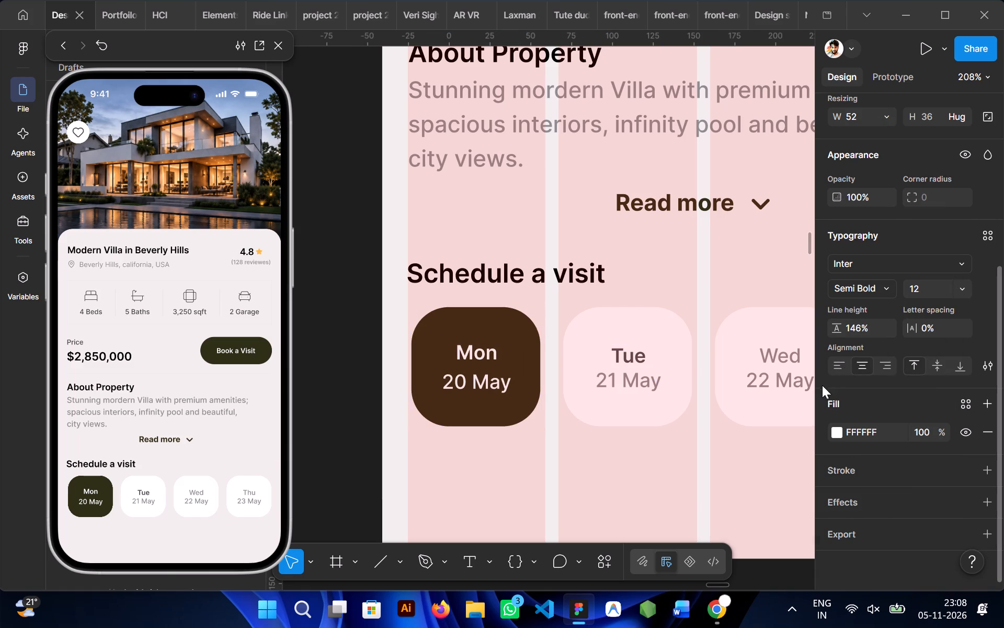
# Change the fill of "20 May" in the first date tile to light grey DBDBDB.
pyautogui.click(506, 391)
pyautogui.moveTo(507, 391); pyautogui.dragTo(439, 392)
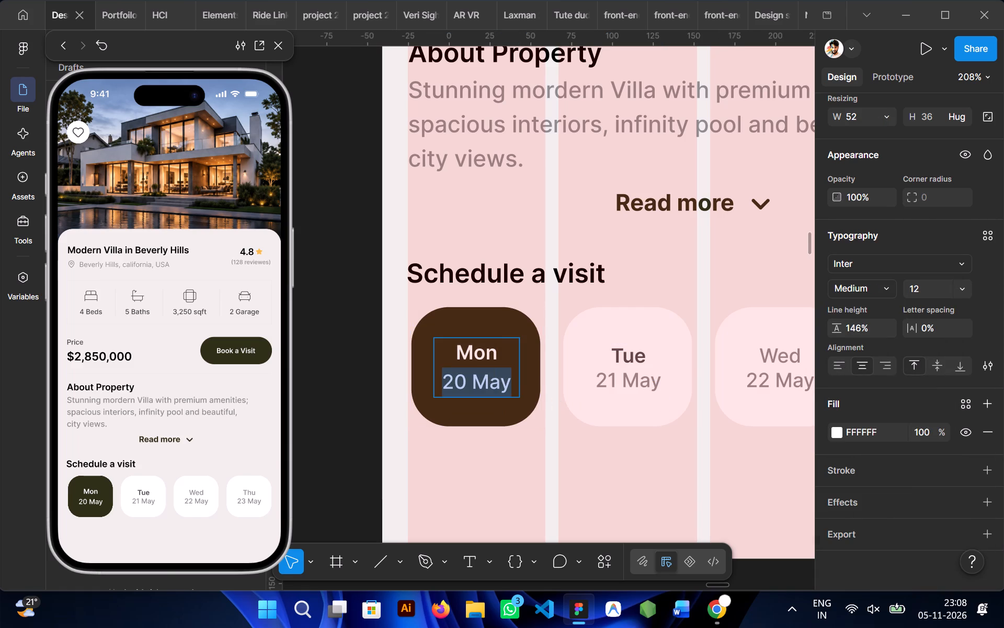
pyautogui.moveTo(439, 392); pyautogui.dragTo(438, 392)
pyautogui.click(836, 435)
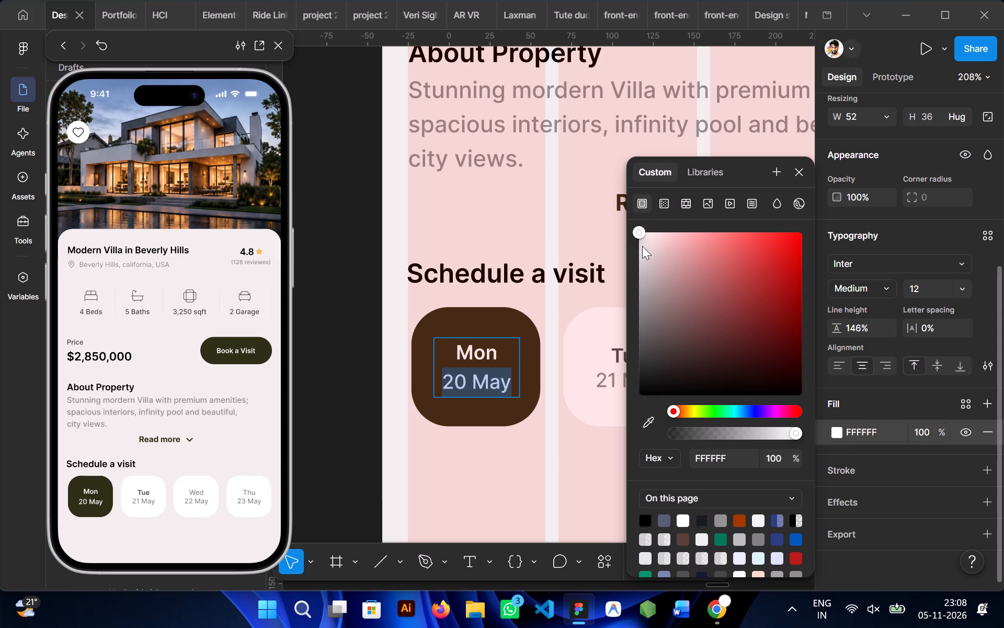
pyautogui.moveTo(635, 231); pyautogui.dragTo(633, 255)
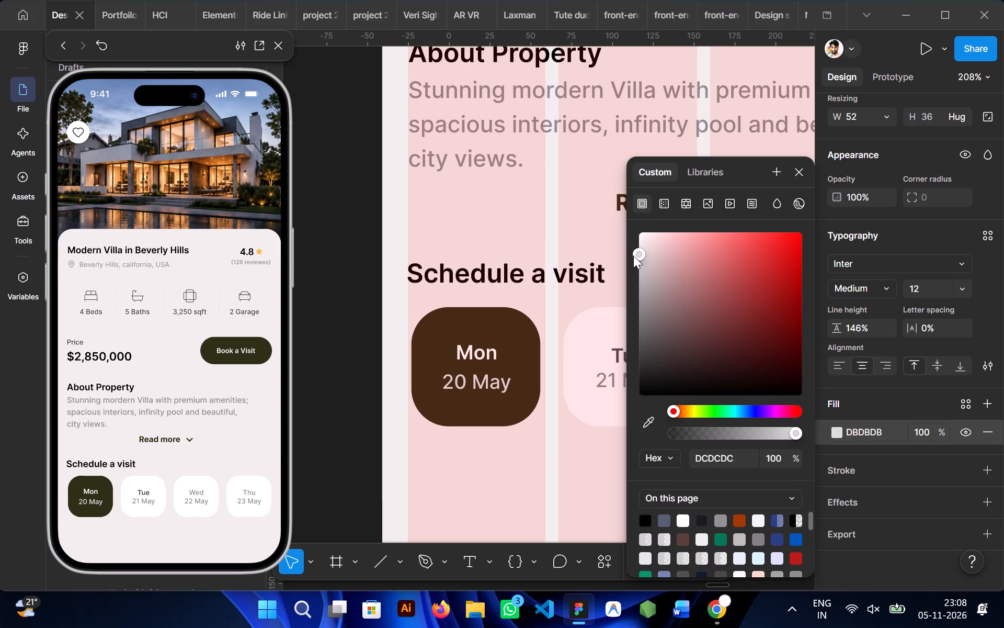
pyautogui.moveTo(633, 255); pyautogui.dragTo(633, 255)
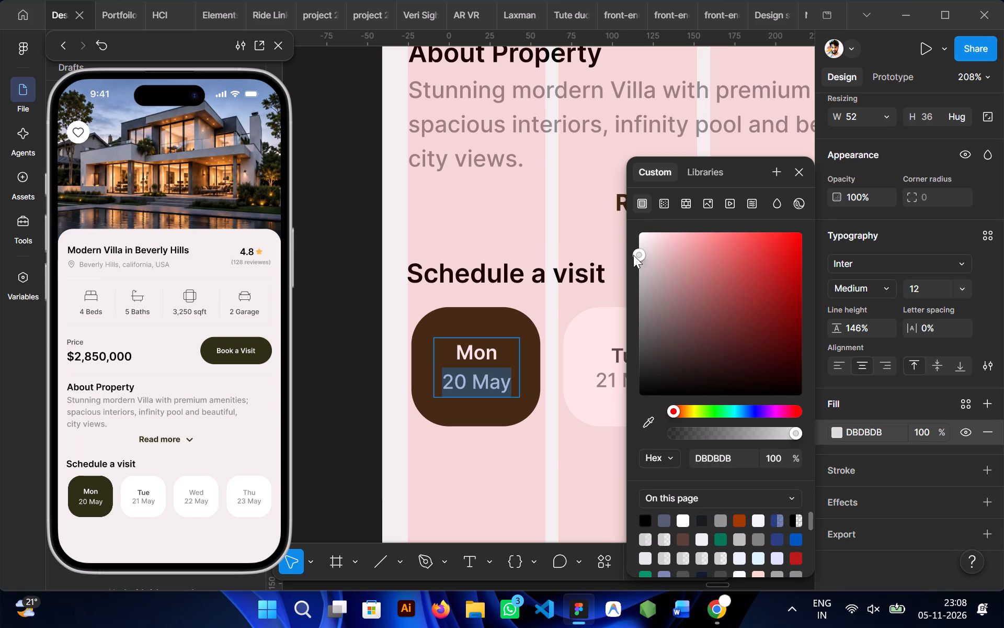
pyautogui.doubleClick(512, 467)
# Set the word "Wed" in the third date tile to Semi Bold.
pyautogui.hscroll(-2, 512, 467)
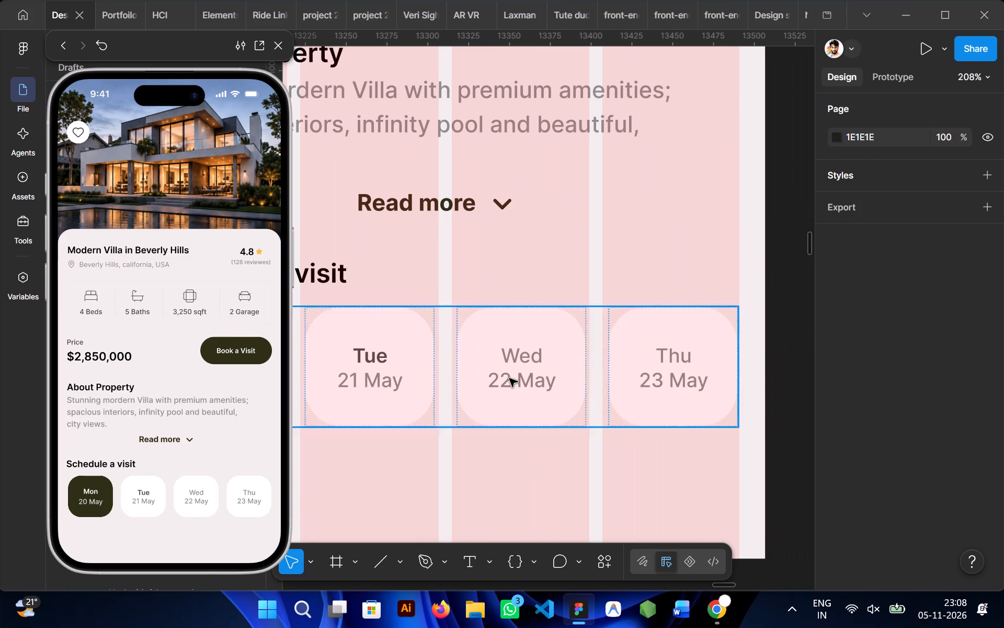
pyautogui.keyDown('ctrl'); pyautogui.doubleClick(511, 363); pyautogui.keyUp('ctrl')
pyautogui.click(544, 356)
pyautogui.moveTo(544, 356); pyautogui.dragTo(524, 355)
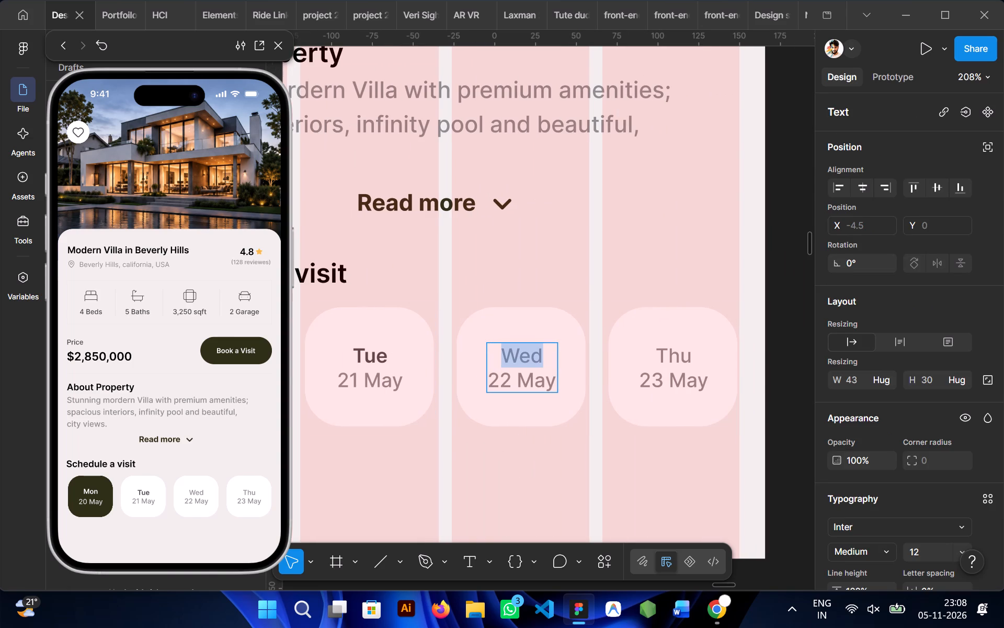
pyautogui.scroll(-2, 931, 373)
pyautogui.click(883, 290)
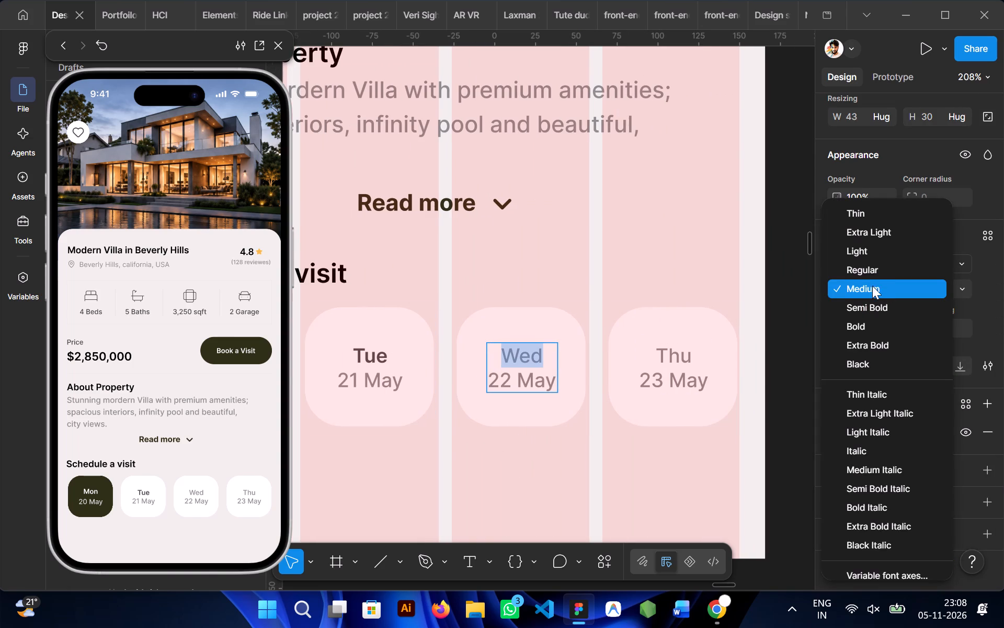
pyautogui.click(866, 306)
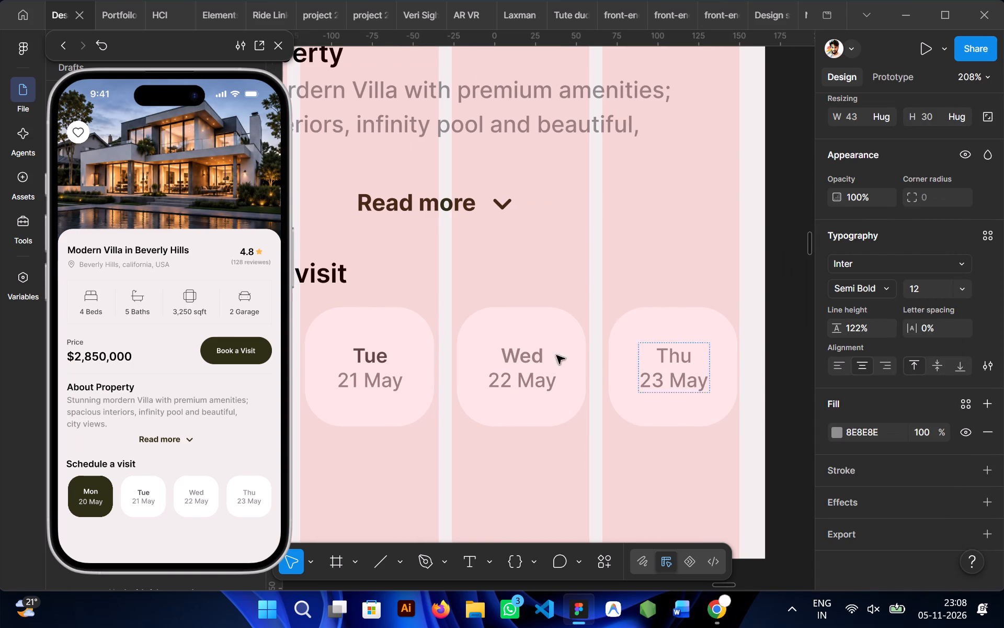
# Recolour the word "Wed" to 4F4F4F by sampling the dark grey of "Tue" with the eyedropper.
pyautogui.click(837, 433)
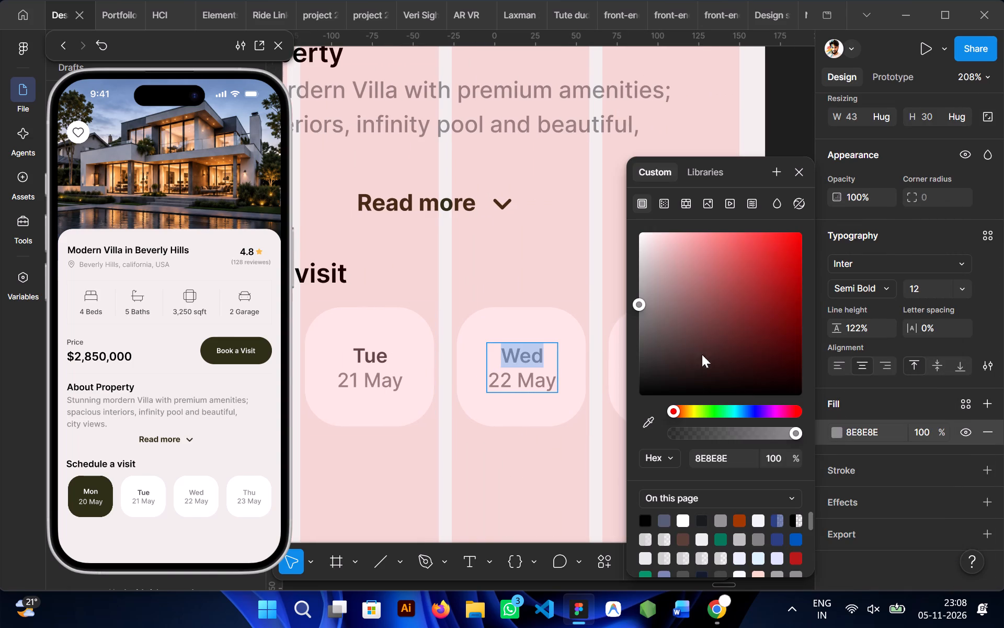
pyautogui.click(640, 302)
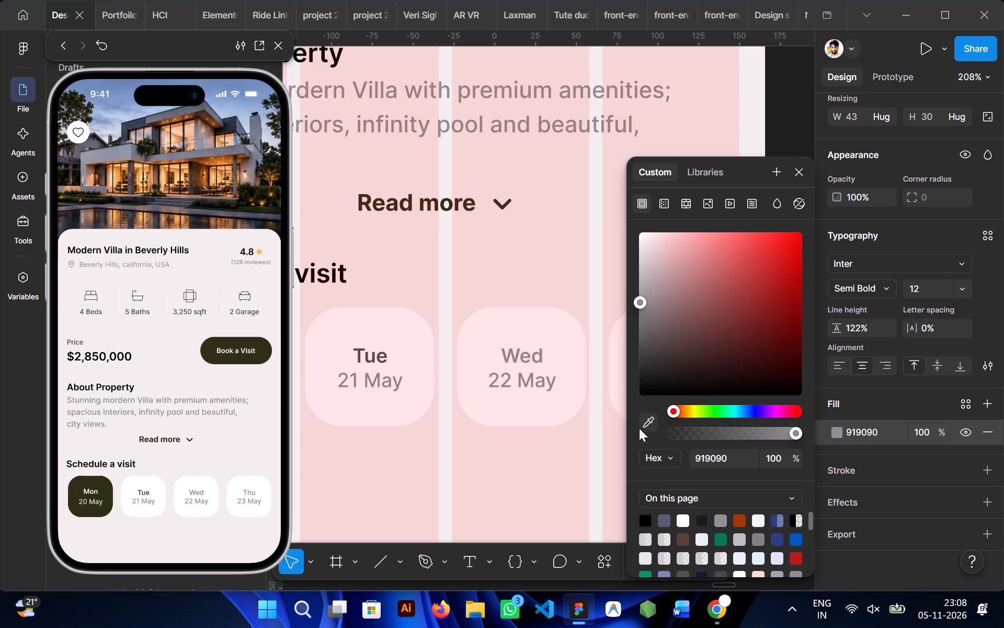
pyautogui.click(644, 429)
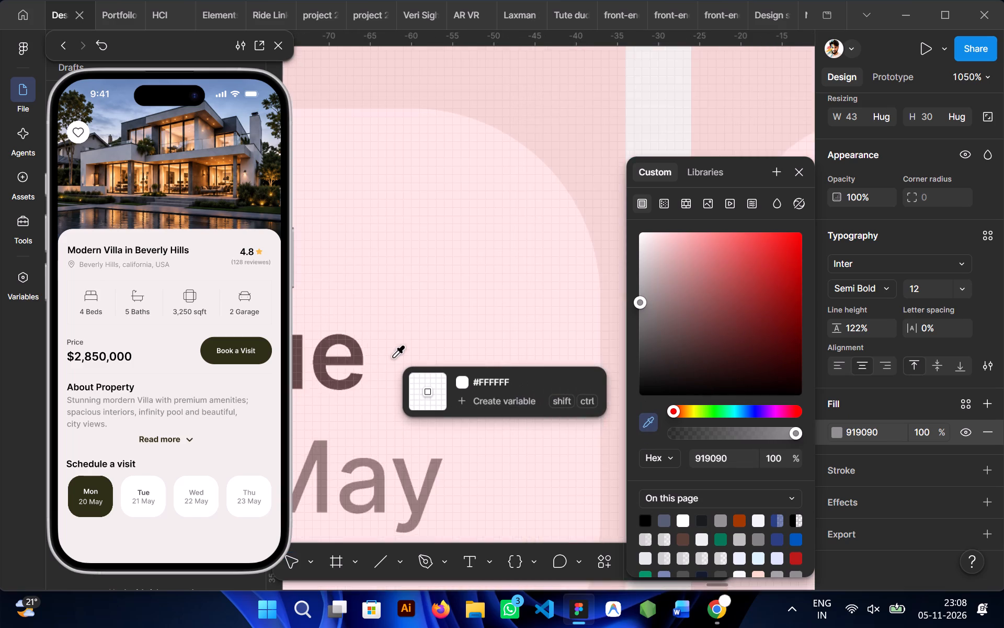
pyautogui.hscroll(1, 393, 357)
pyautogui.click(402, 360)
pyautogui.hscroll(-1, 402, 360)
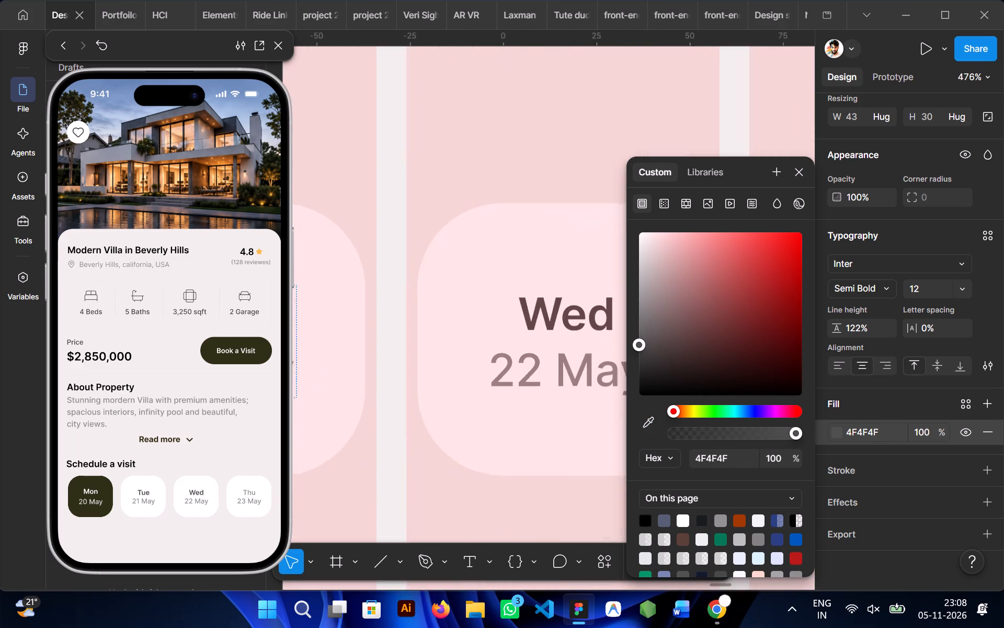
pyautogui.hscroll(-1, 470, 415)
pyautogui.click(497, 475)
# Set the word "Thu" in the fourth date tile to Semi Bold.
pyautogui.hscroll(-1, 497, 475)
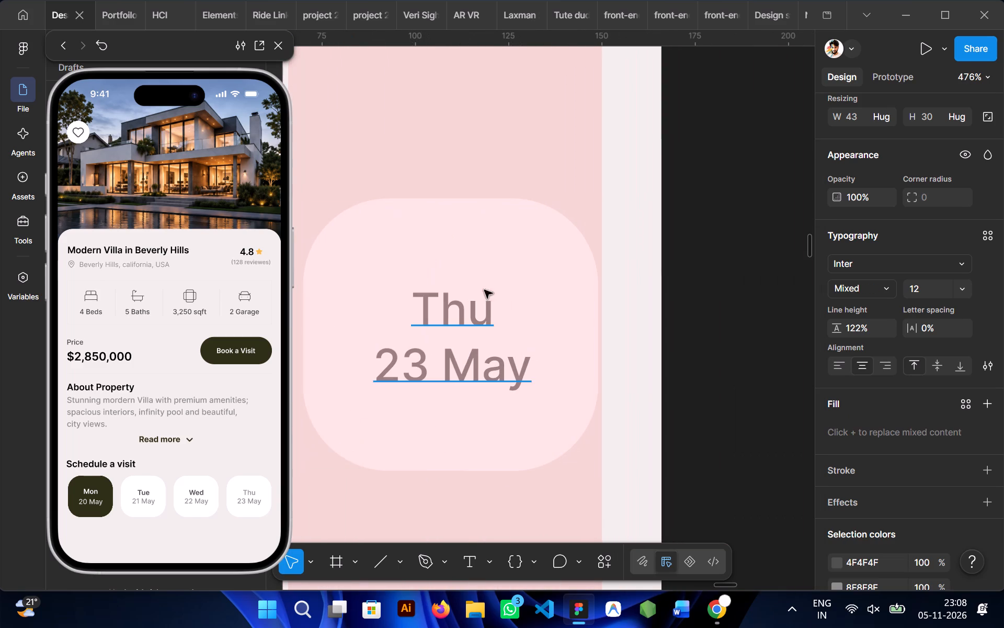
pyautogui.keyDown('ctrl'); pyautogui.doubleClick(482, 298); pyautogui.keyUp('ctrl')
pyautogui.click(493, 301)
pyautogui.moveTo(493, 301); pyautogui.dragTo(448, 304)
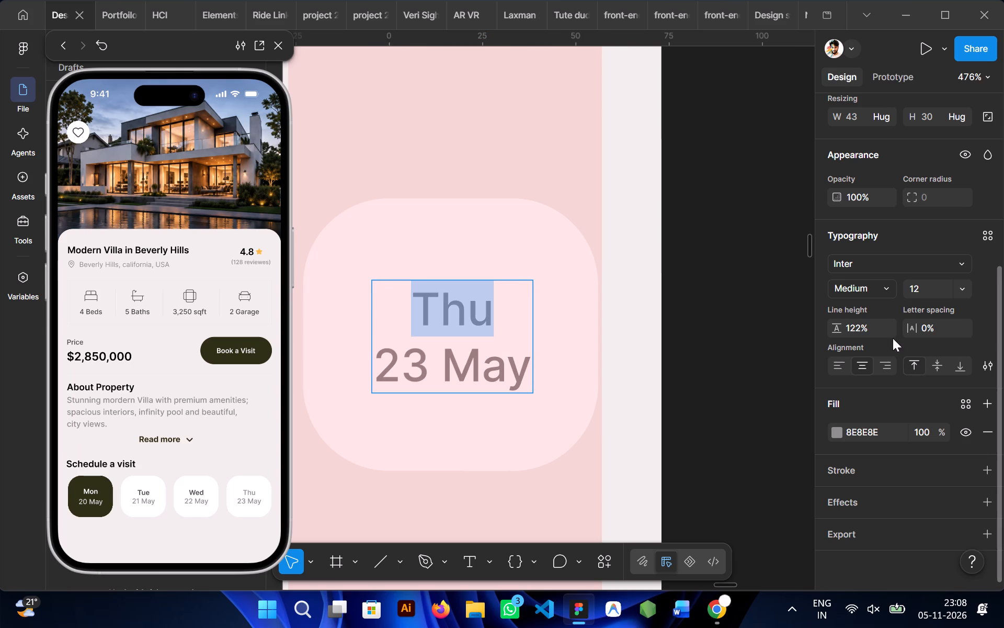
pyautogui.scroll(-1, 893, 338)
pyautogui.click(836, 438)
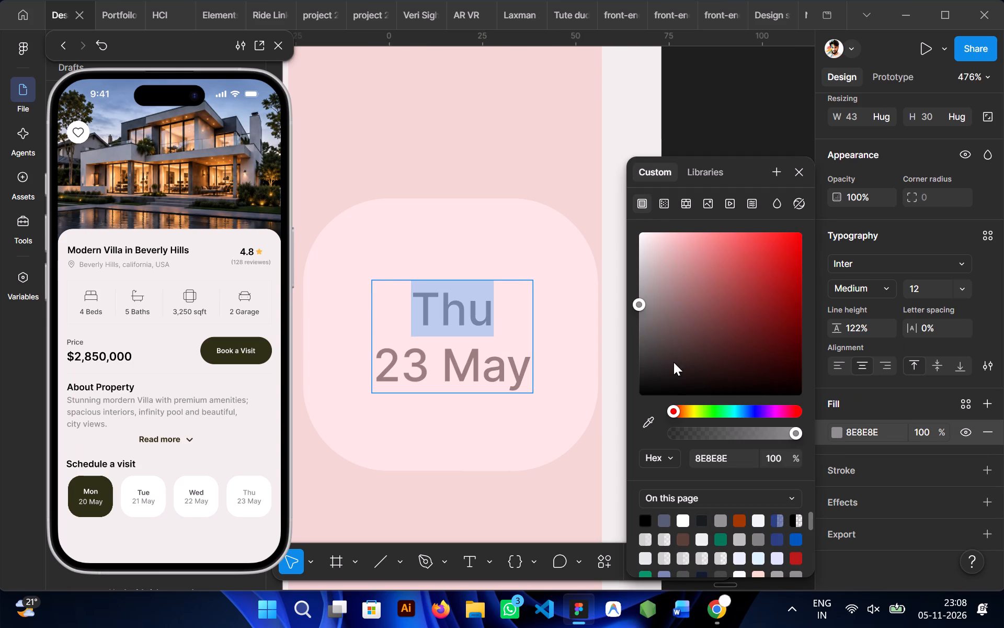
pyautogui.click(875, 295)
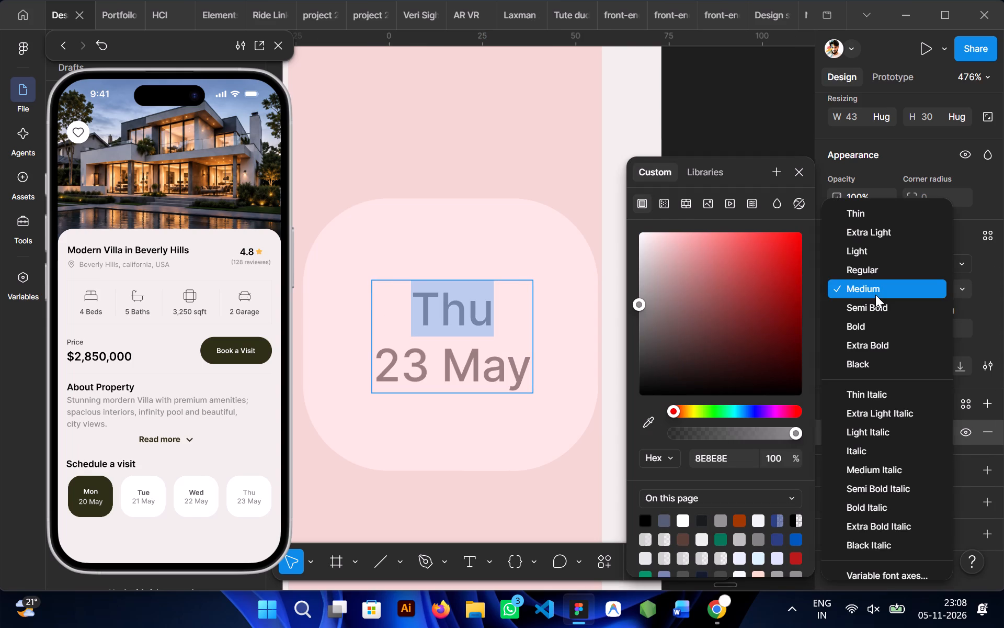
pyautogui.click(864, 313)
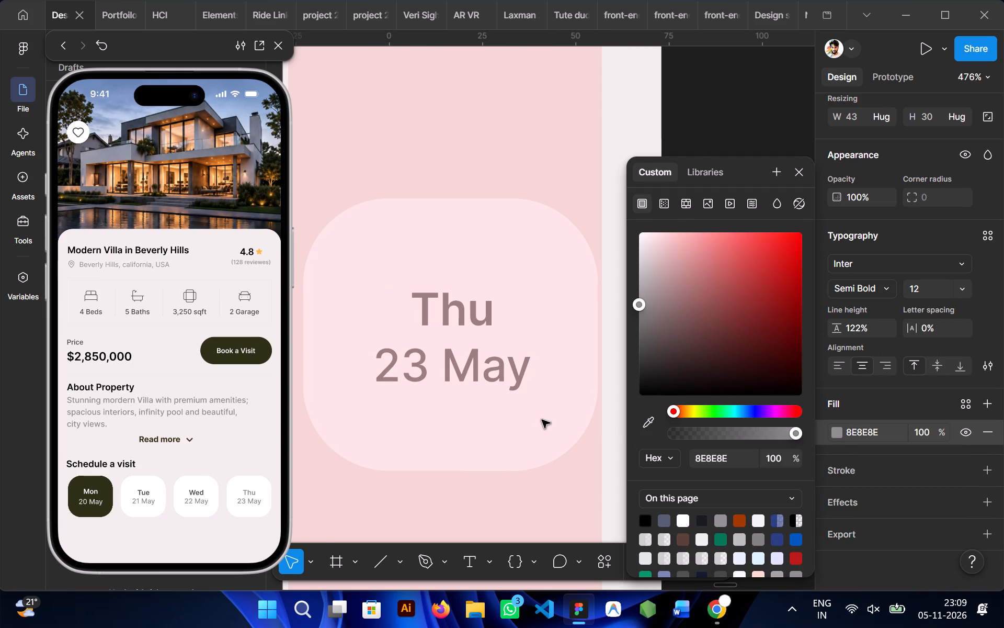
pyautogui.hscroll(2, 534, 419)
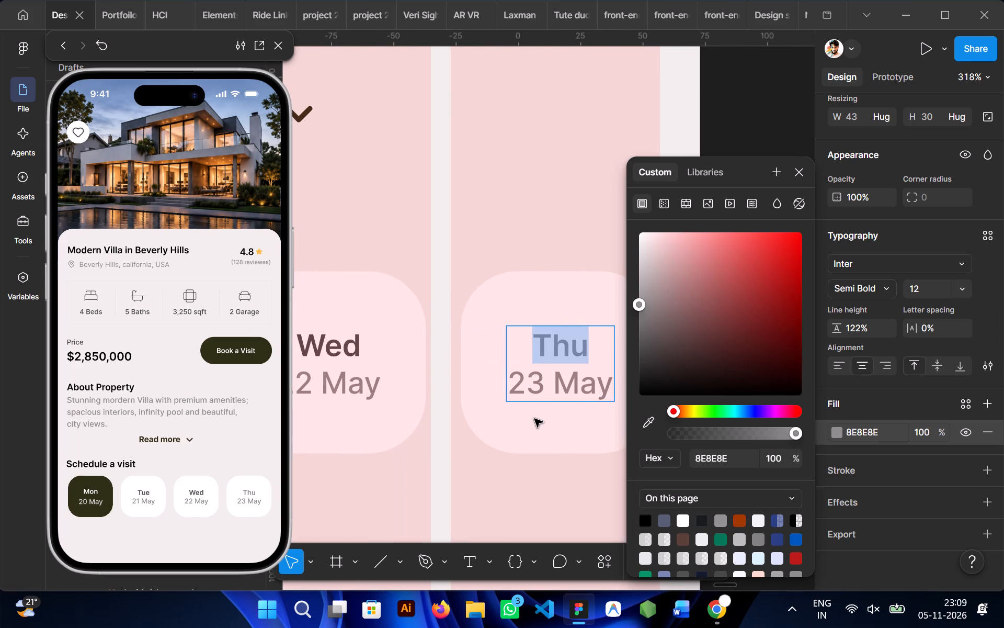
pyautogui.doubleClick(470, 477)
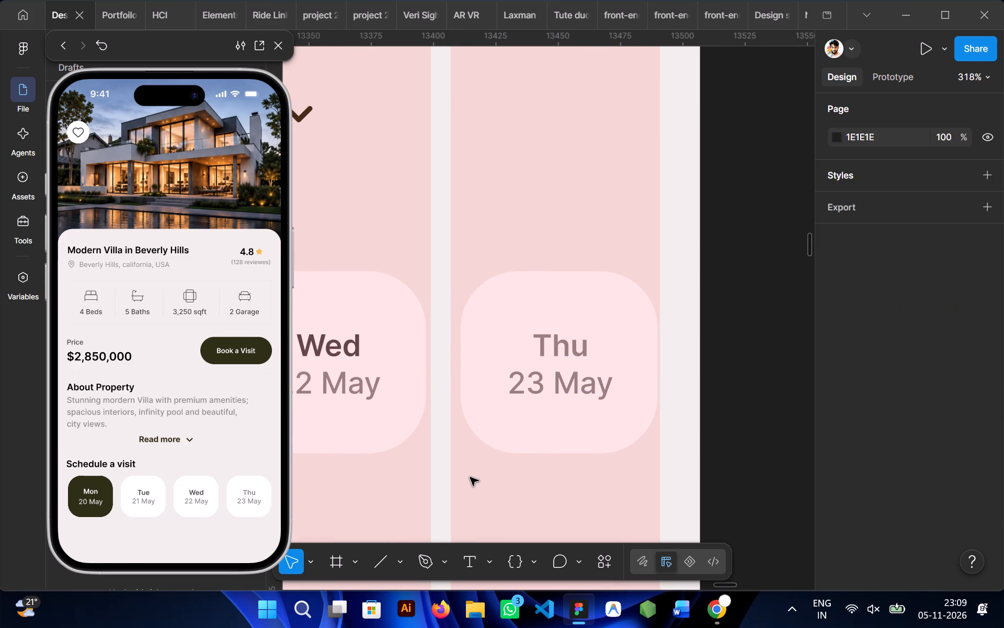
# Recolour the word "Thu" to 4F4F4F by sampling the dark grey of "Wed" with the eyedropper.
pyautogui.keyDown('ctrl'); pyautogui.doubleClick(578, 343); pyautogui.keyUp('ctrl')
pyautogui.click(588, 344)
pyautogui.moveTo(588, 344); pyautogui.dragTo(550, 349)
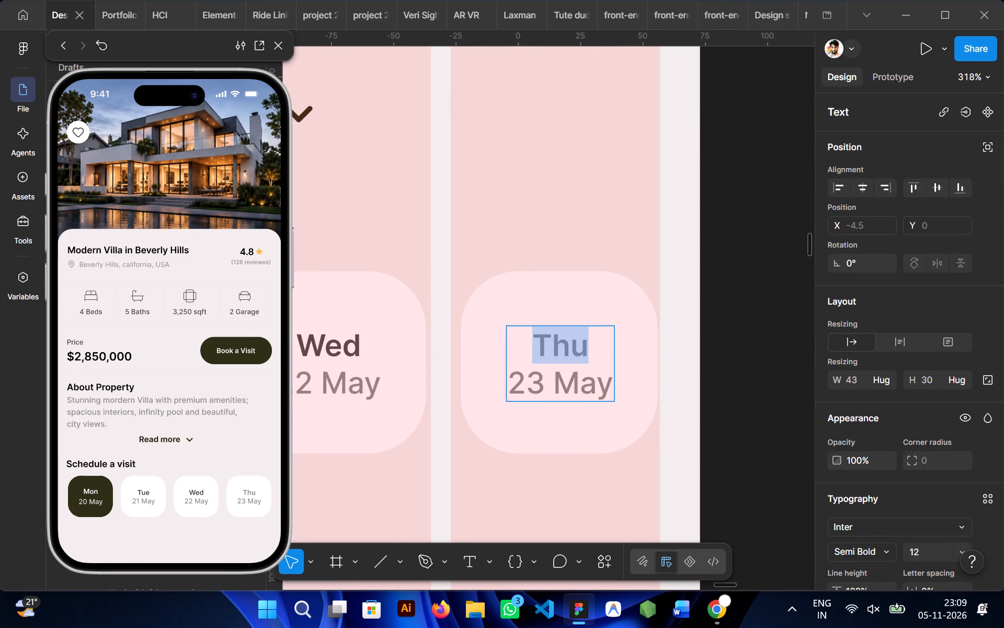
pyautogui.scroll(-2, 852, 390)
pyautogui.click(839, 427)
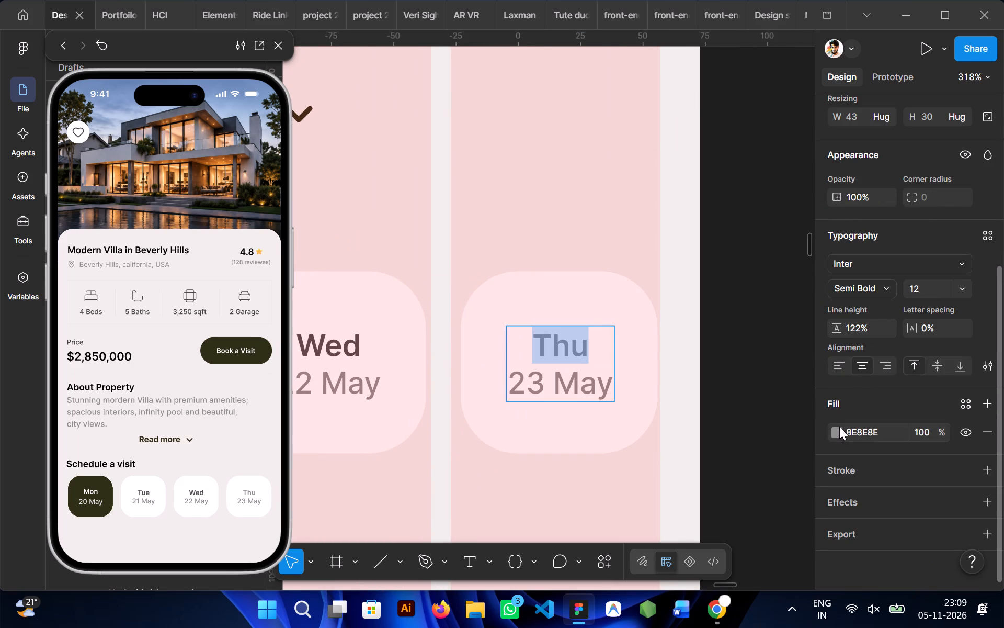
pyautogui.click(658, 422)
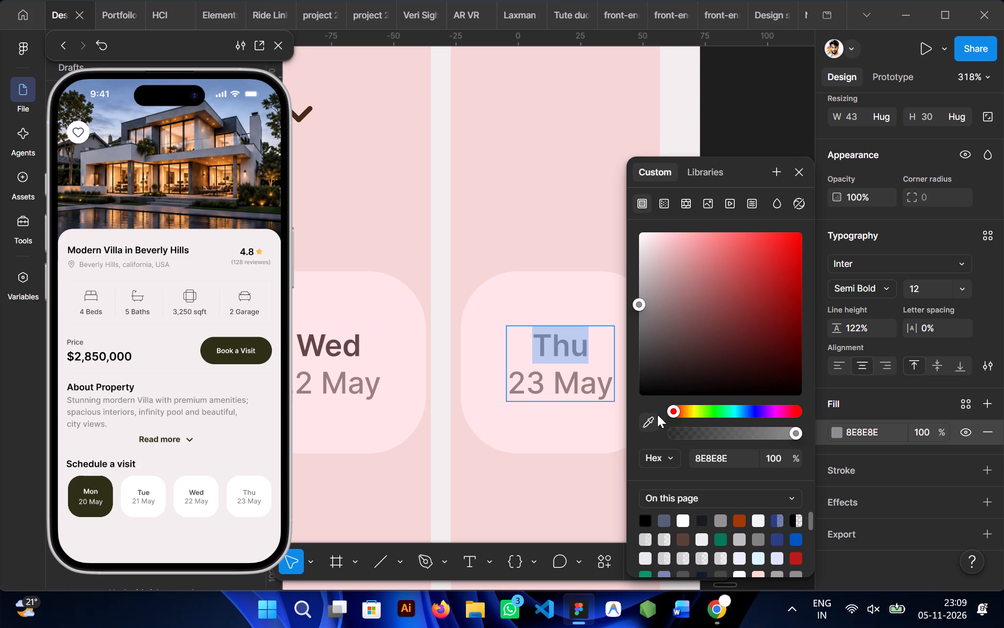
pyautogui.click(648, 422)
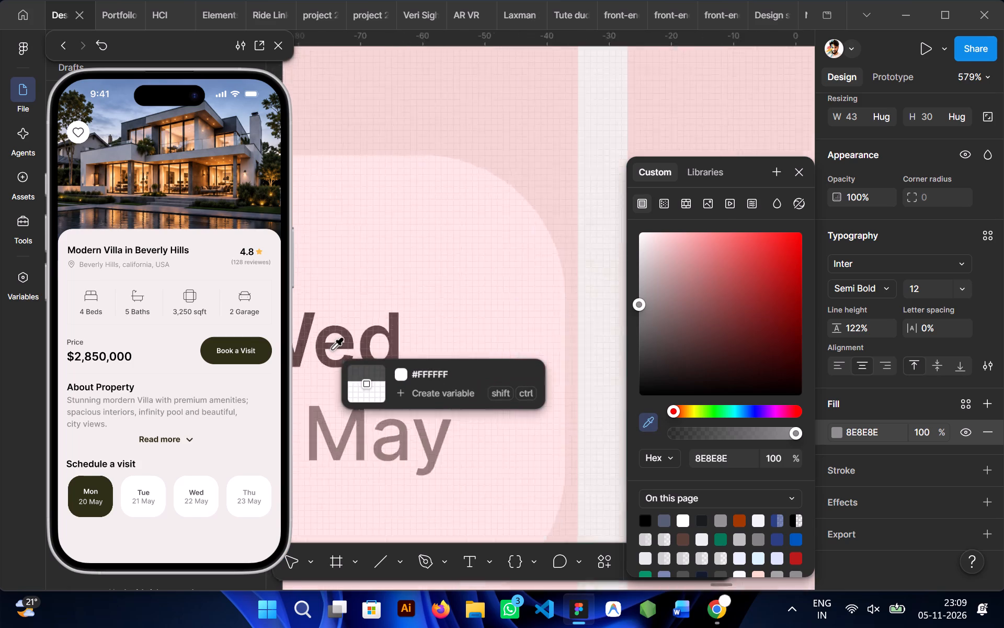
pyautogui.click(362, 345)
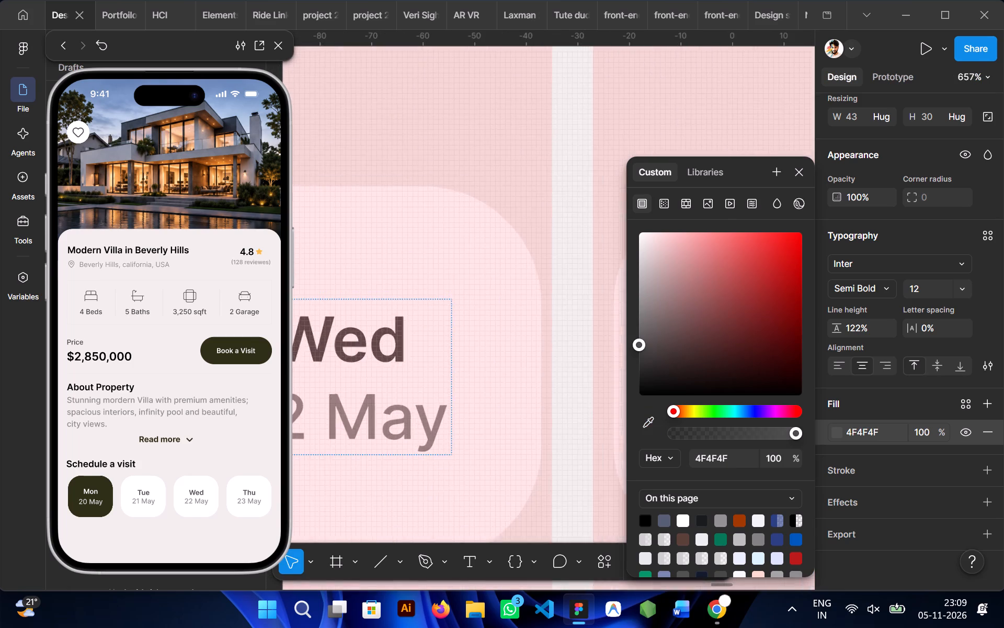
# Examine the time-slot row and booking bar under Schedule a Visit in the reference and compare them with the date tiles.
pyautogui.doubleClick(426, 431)
pyautogui.hscroll(1, 426, 431)
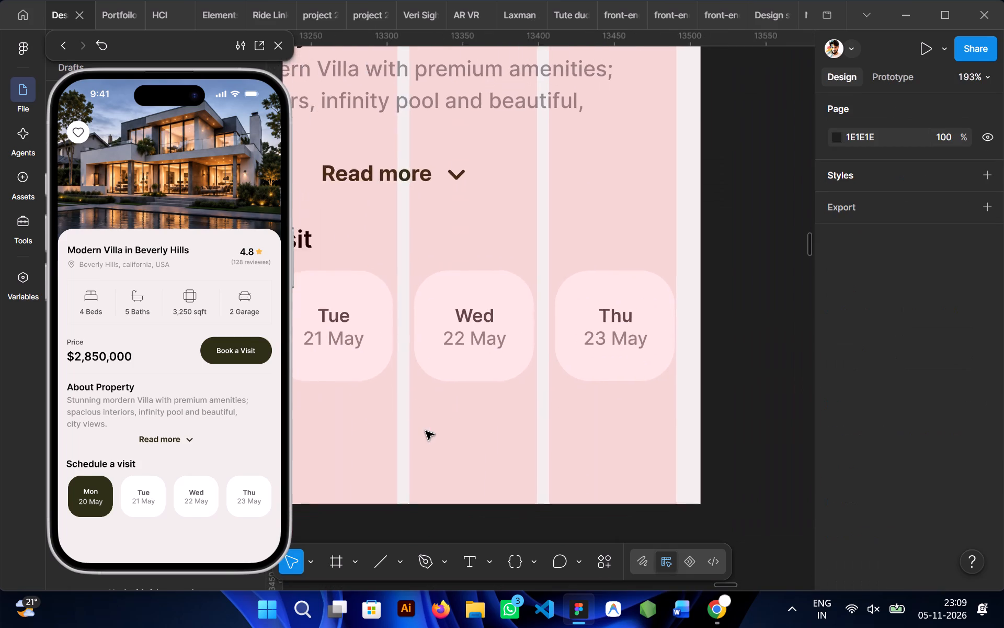
pyautogui.hscroll(-1, 426, 431)
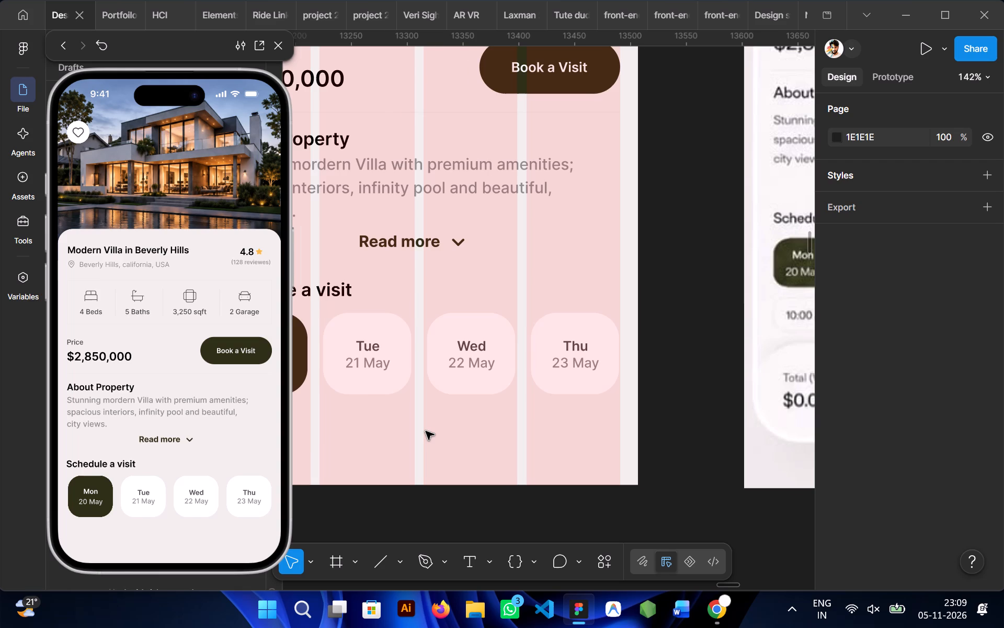
pyautogui.hscroll(-1, 426, 431)
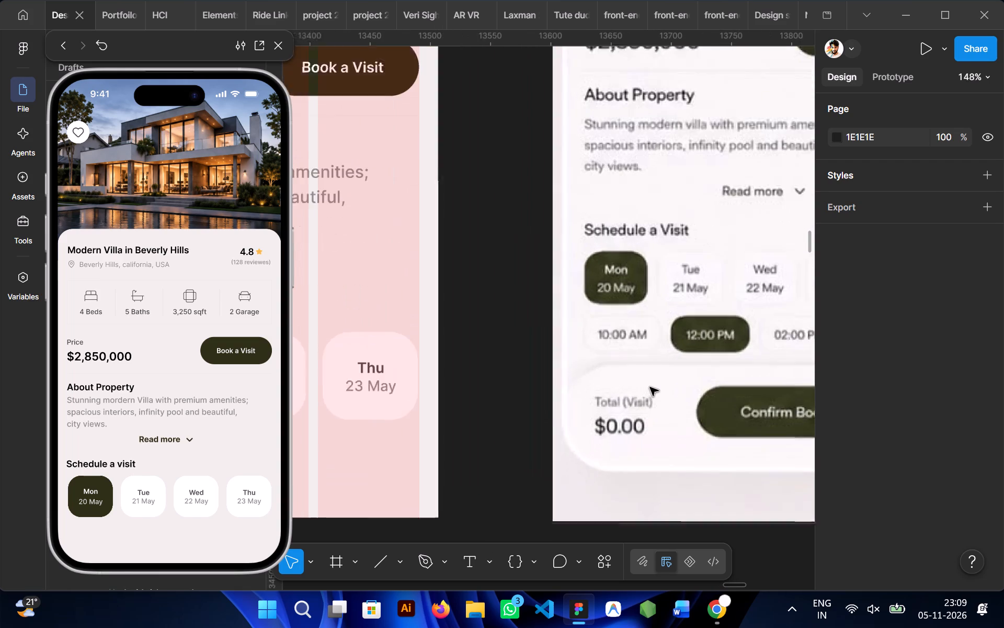
pyautogui.hscroll(-2, 650, 387)
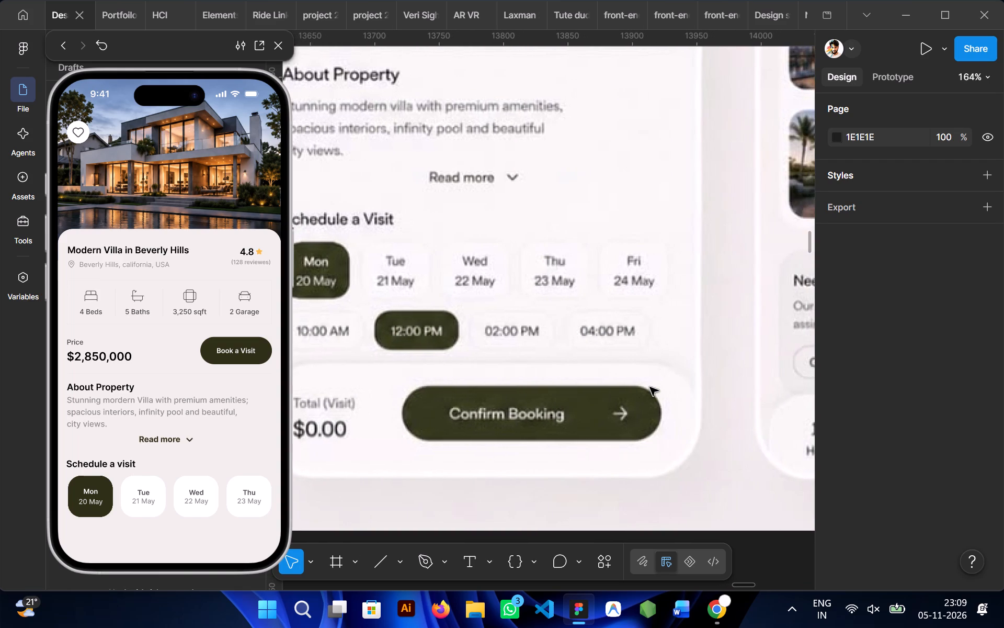
pyautogui.hscroll(1, 650, 387)
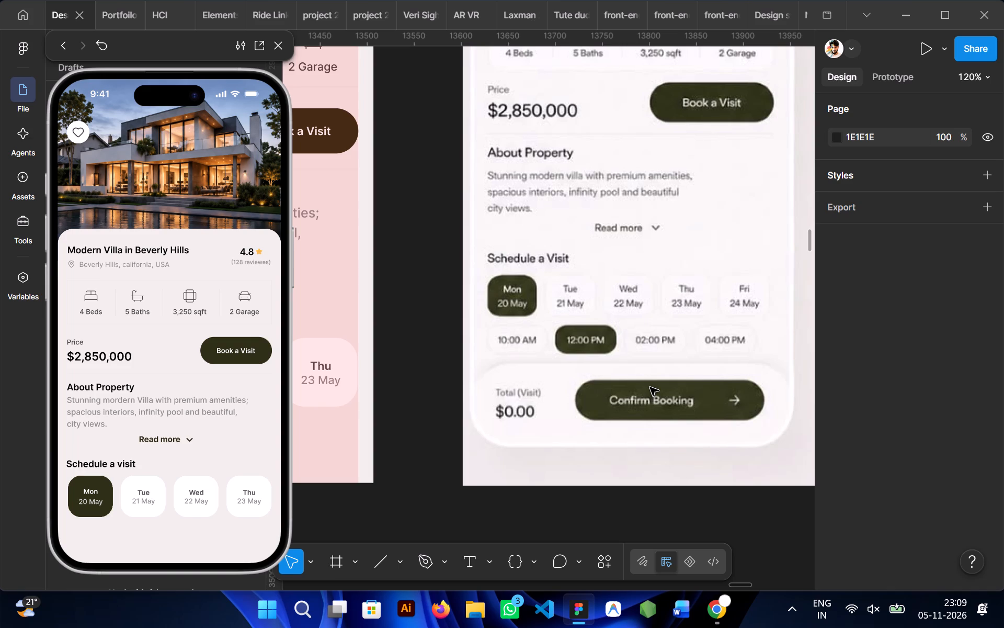
pyautogui.hscroll(2, 650, 387)
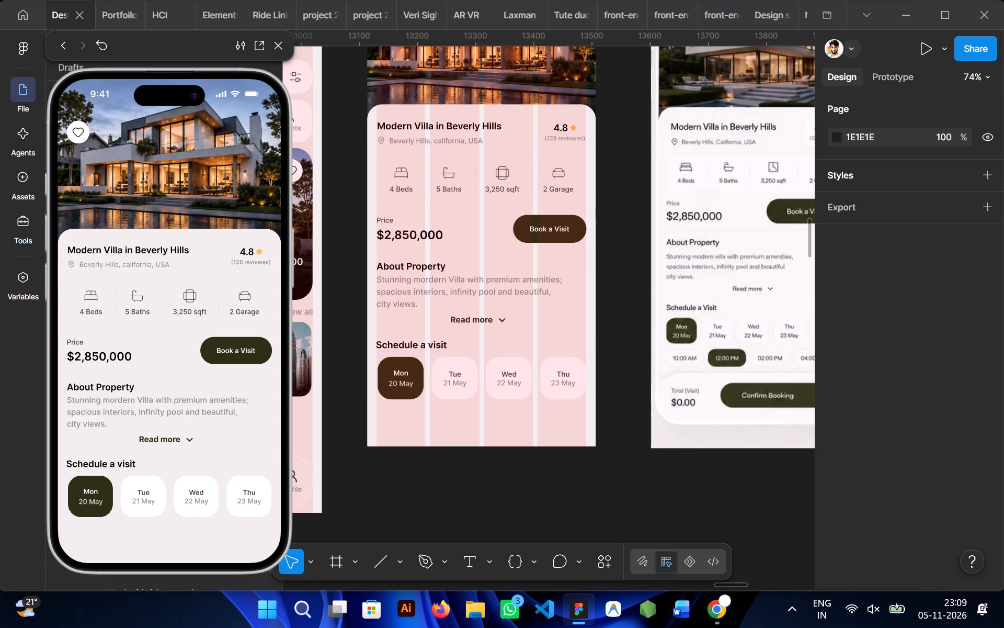
pyautogui.scroll(-1, 447, 434)
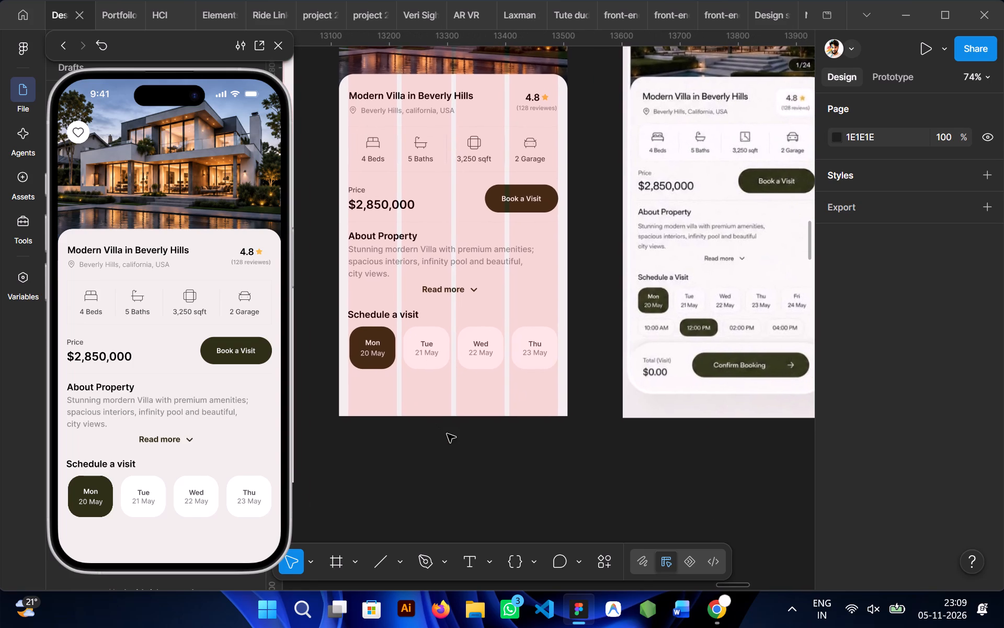
# Draw a frame about 71 × 29 below the Mon 20 May tile, starting at the first column's edge.
pyautogui.press('f')
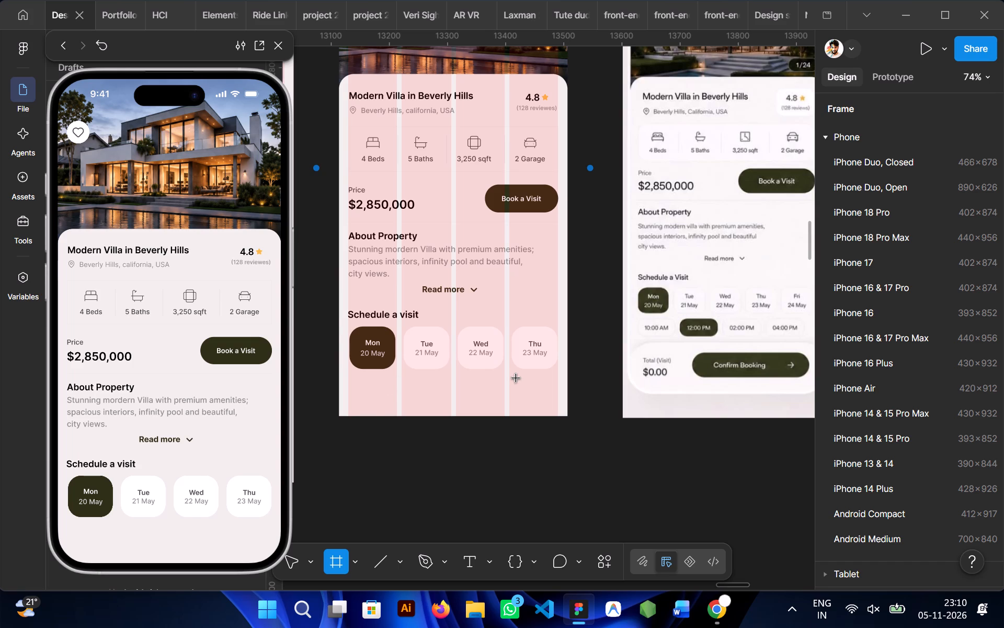
pyautogui.hscroll(-4, 516, 378)
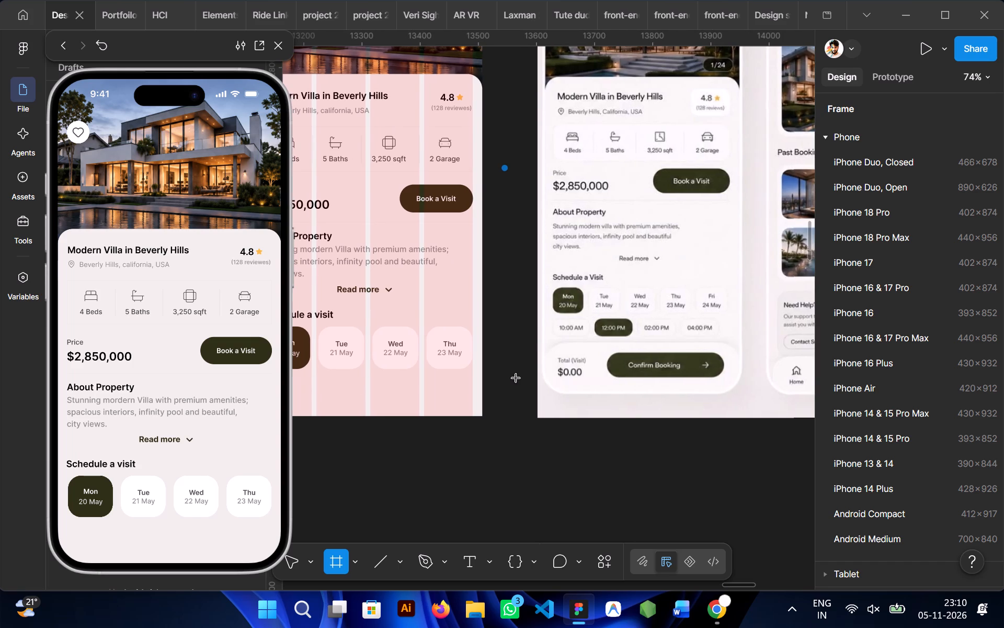
pyautogui.hscroll(-3, 516, 378)
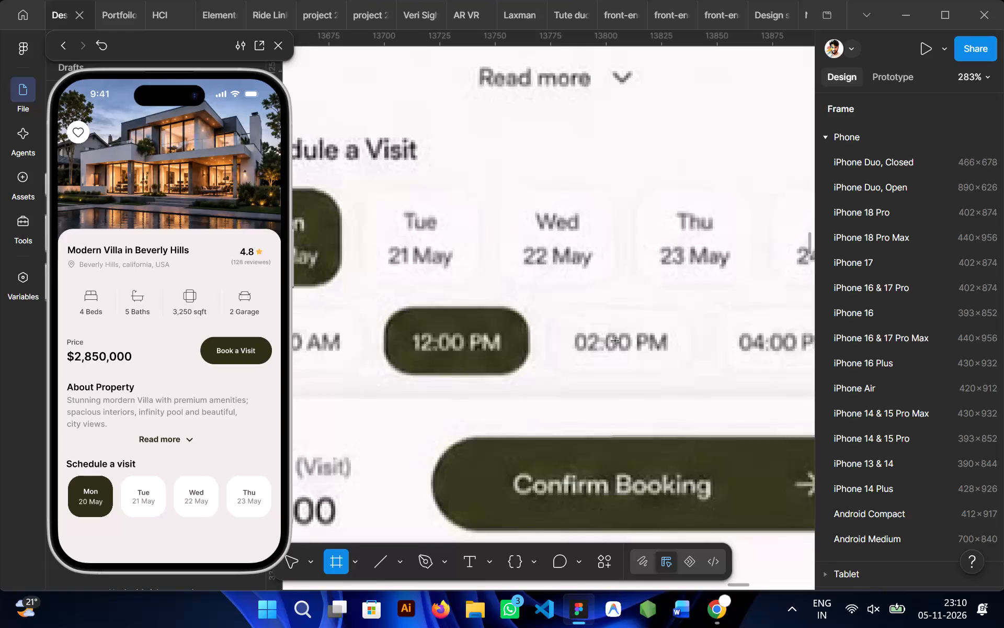
pyautogui.hscroll(1, 615, 341)
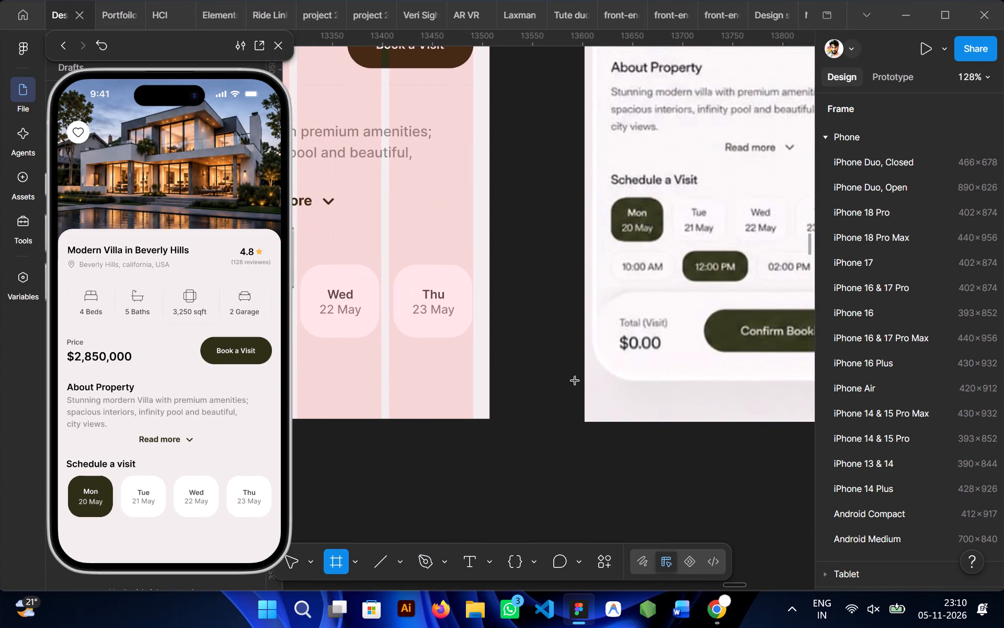
pyautogui.hscroll(1, 441, 379)
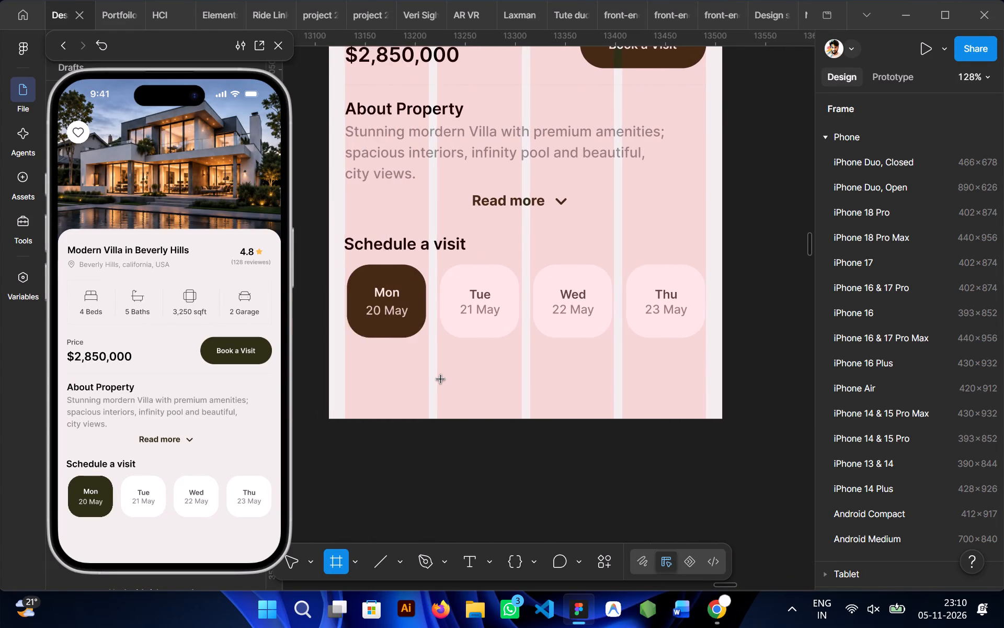
pyautogui.hscroll(1, 441, 379)
pyautogui.moveTo(367, 344); pyautogui.dragTo(476, 383)
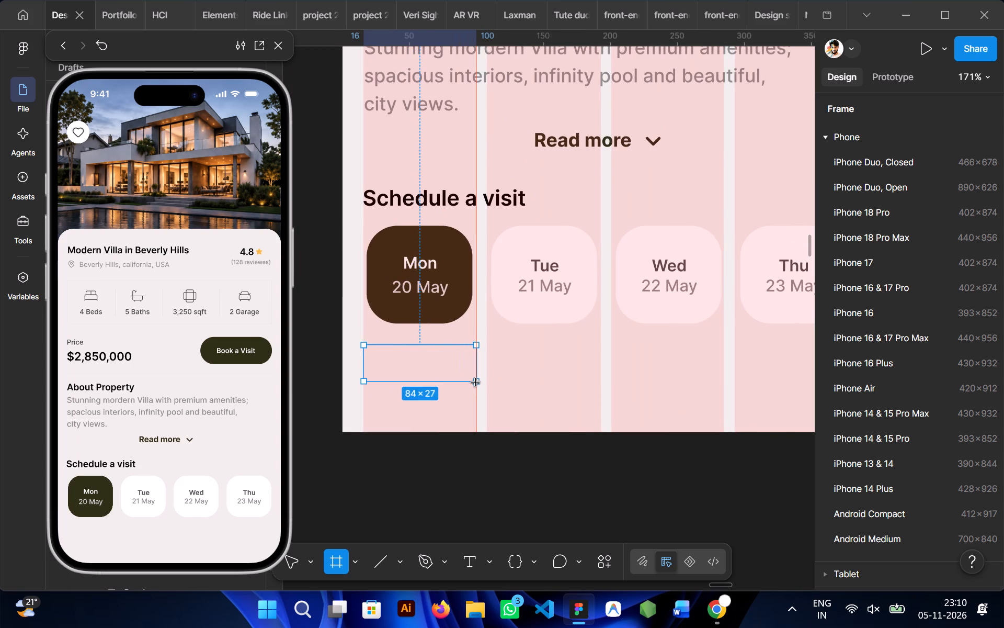
pyautogui.moveTo(476, 383); pyautogui.dragTo(459, 384)
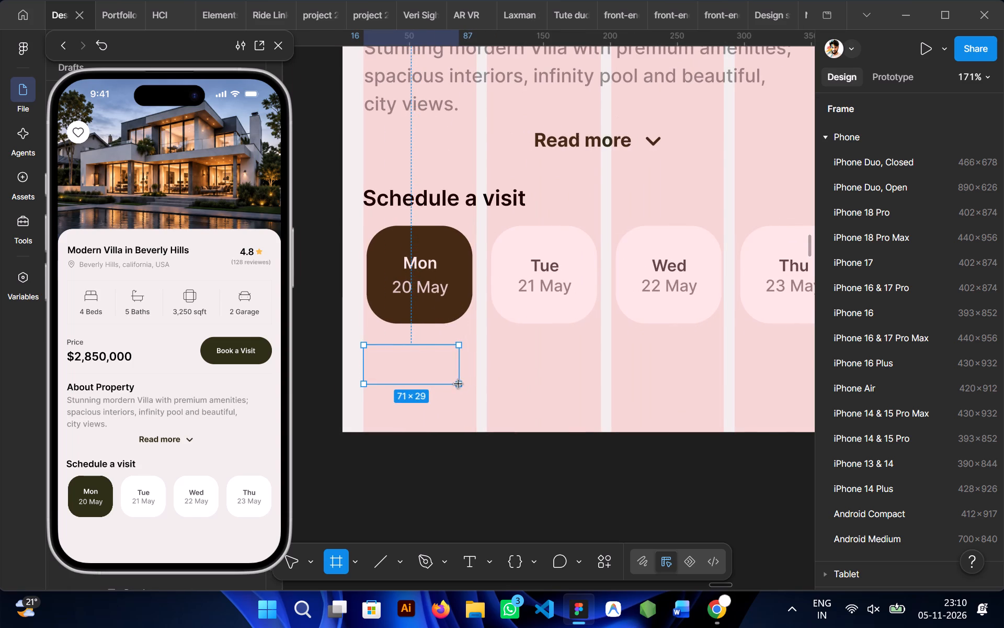
pyautogui.moveTo(459, 384); pyautogui.dragTo(457, 382)
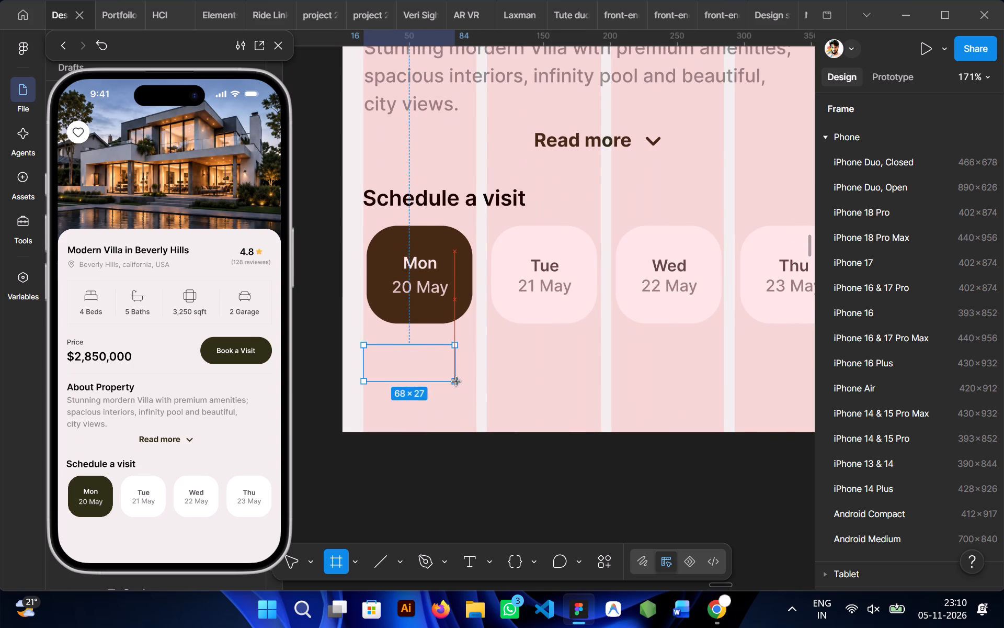
pyautogui.moveTo(457, 382); pyautogui.dragTo(458, 384)
# Fill the new frame with white FFFFFF and set its corner radius to 8.
pyautogui.scroll(-2, 873, 389)
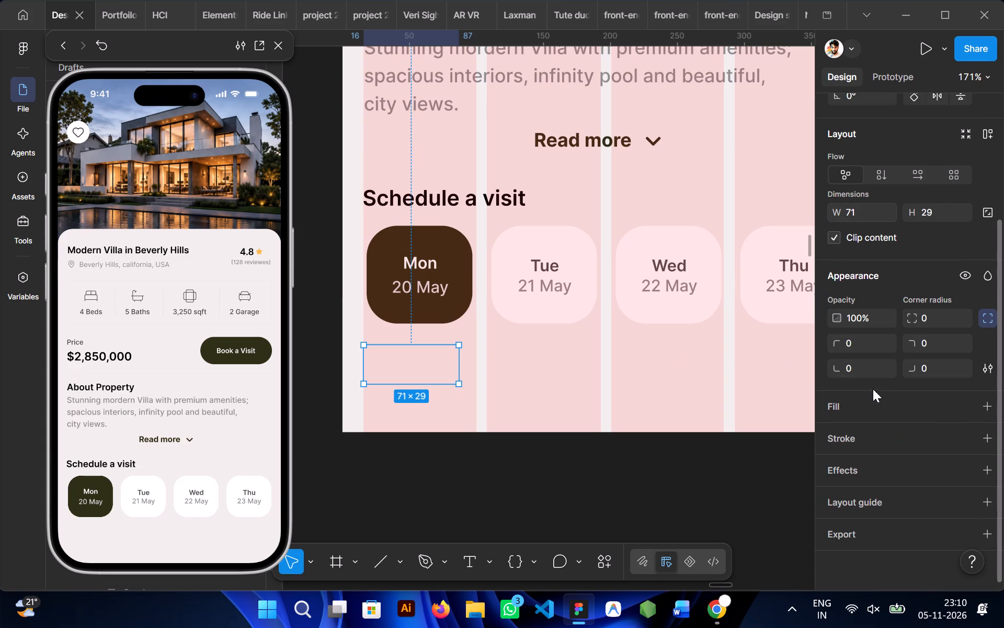
pyautogui.click(992, 411)
pyautogui.scroll(-1, 497, 336)
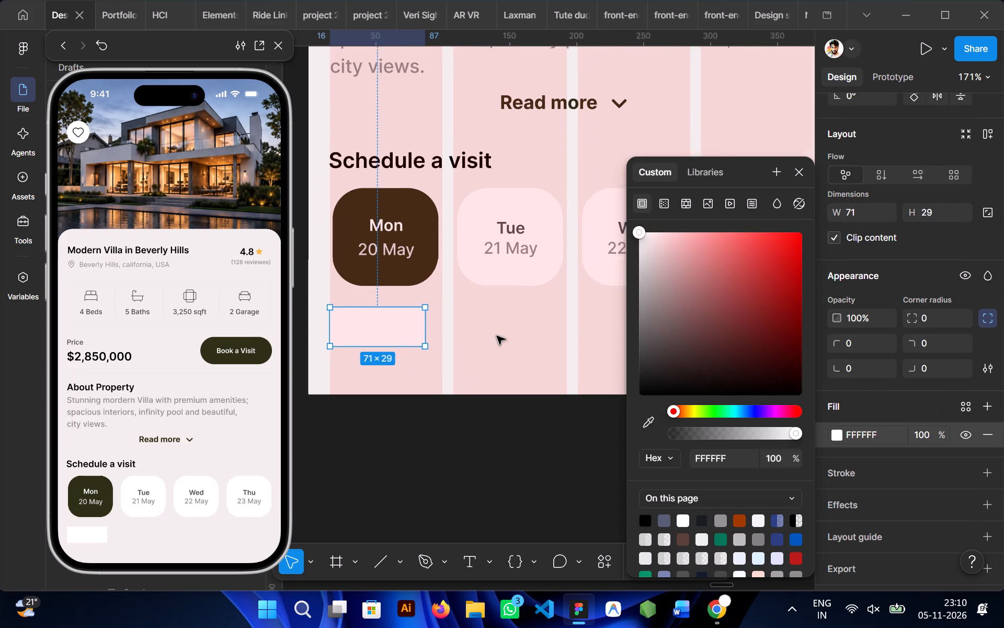
pyautogui.click(801, 176)
pyautogui.moveTo(919, 314); pyautogui.dragTo(690, 295)
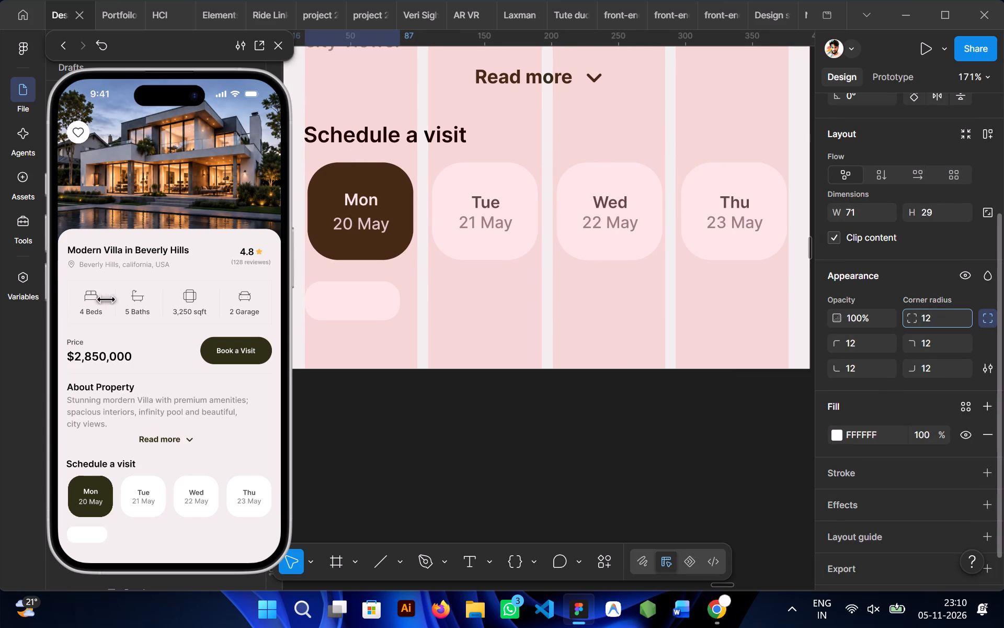
pyautogui.moveTo(690, 295); pyautogui.dragTo(633, 309)
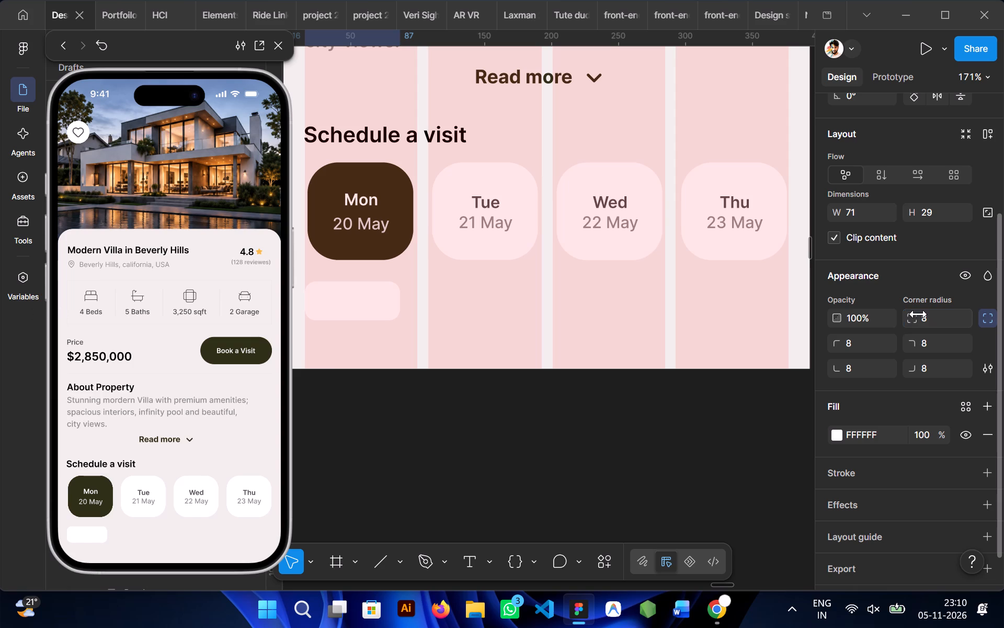
# Close the preview and place a copy of the "Tue 21 May" text beside the empty white frame.
pyautogui.click(276, 50)
pyautogui.hscroll(-1, 438, 248)
pyautogui.hscroll(1, 438, 248)
pyautogui.hscroll(-1, 438, 248)
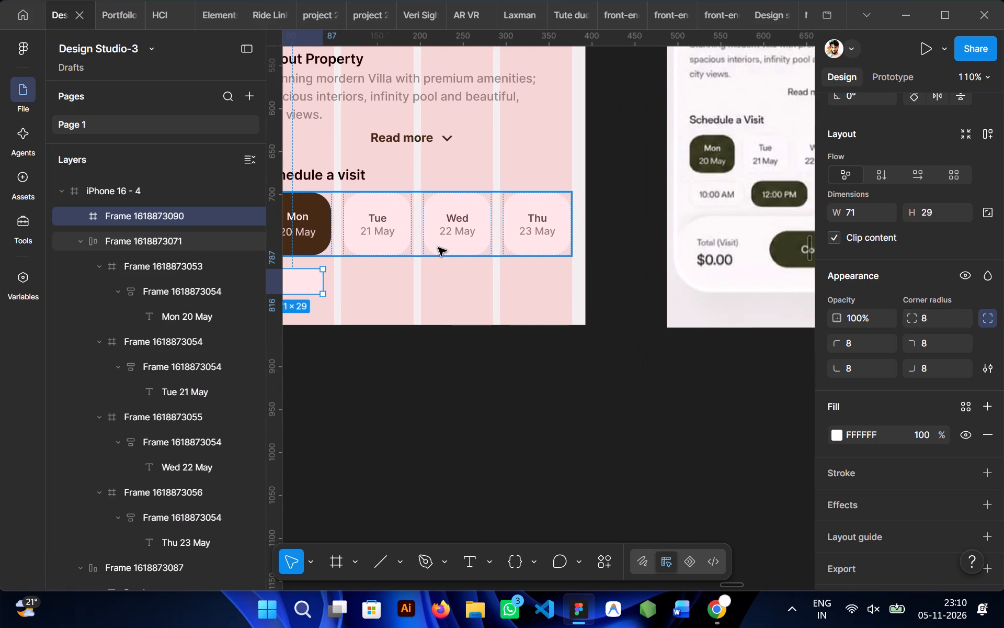
pyautogui.hscroll(1, 438, 248)
pyautogui.click(409, 335)
pyautogui.keyDown('ctrl'); pyautogui.click(442, 235); pyautogui.keyUp('ctrl')
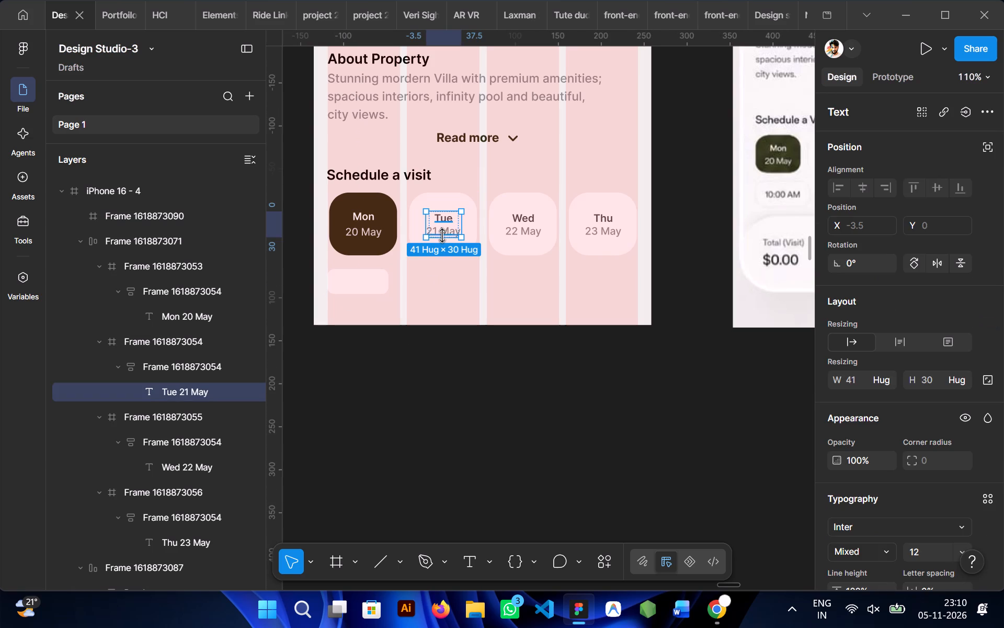
pyautogui.keyDown('alt'); pyautogui.moveTo(441, 230); pyautogui.dragTo(360, 352); pyautogui.keyUp('alt')
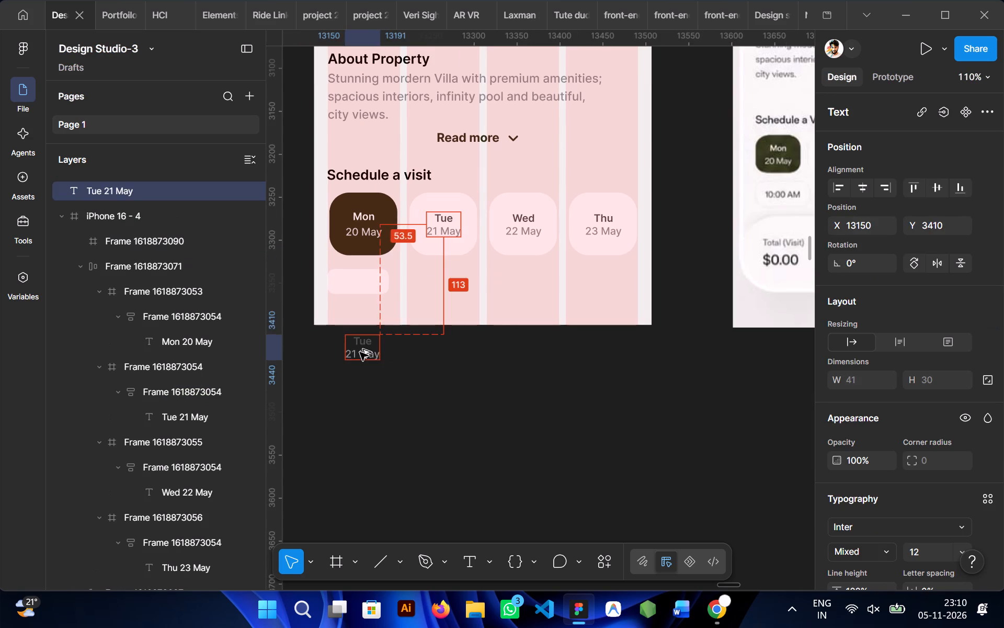
pyautogui.keyDown('alt'); pyautogui.moveTo(360, 352); pyautogui.dragTo(436, 305); pyautogui.keyUp('alt')
# Replace the copied text's content with "10:00 AM".
pyautogui.doubleClick(436, 305)
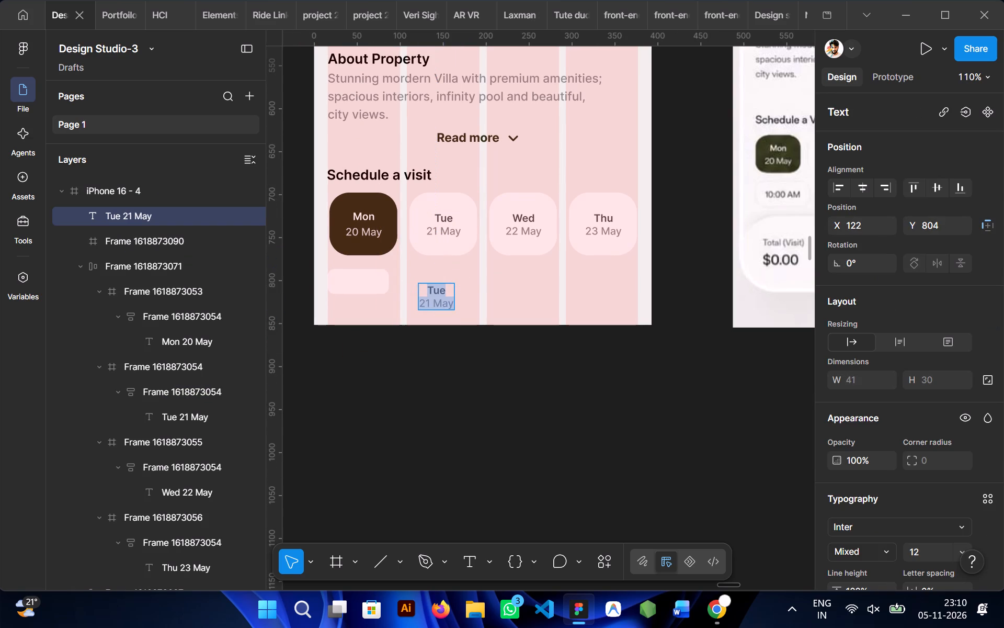
pyautogui.hotkey('shift', '!')
pyautogui.press('0')
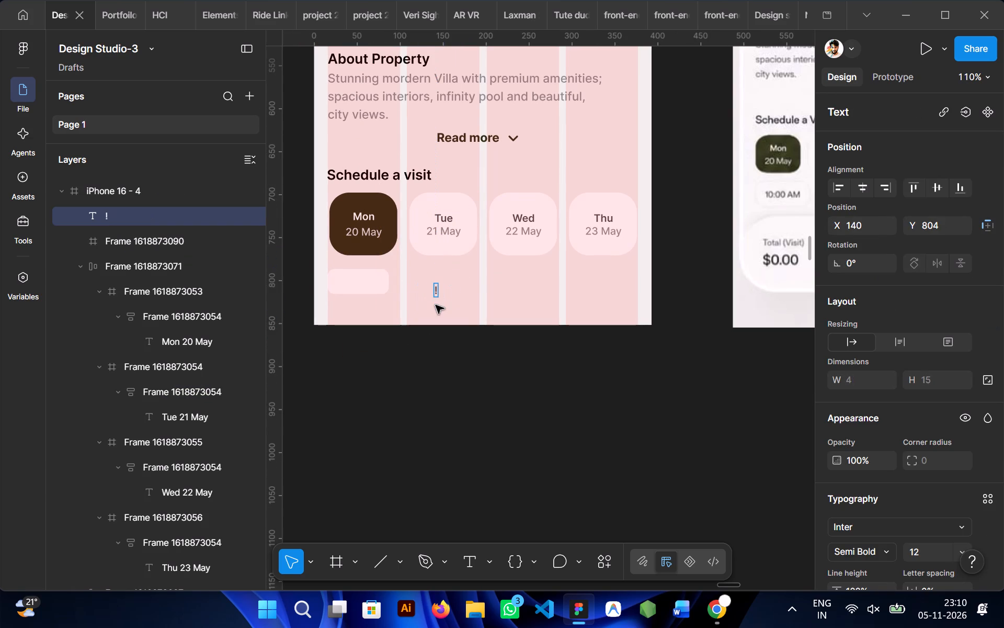
pyautogui.press('BackSpace')
pyautogui.press('BackSpace')
pyautogui.write('10')
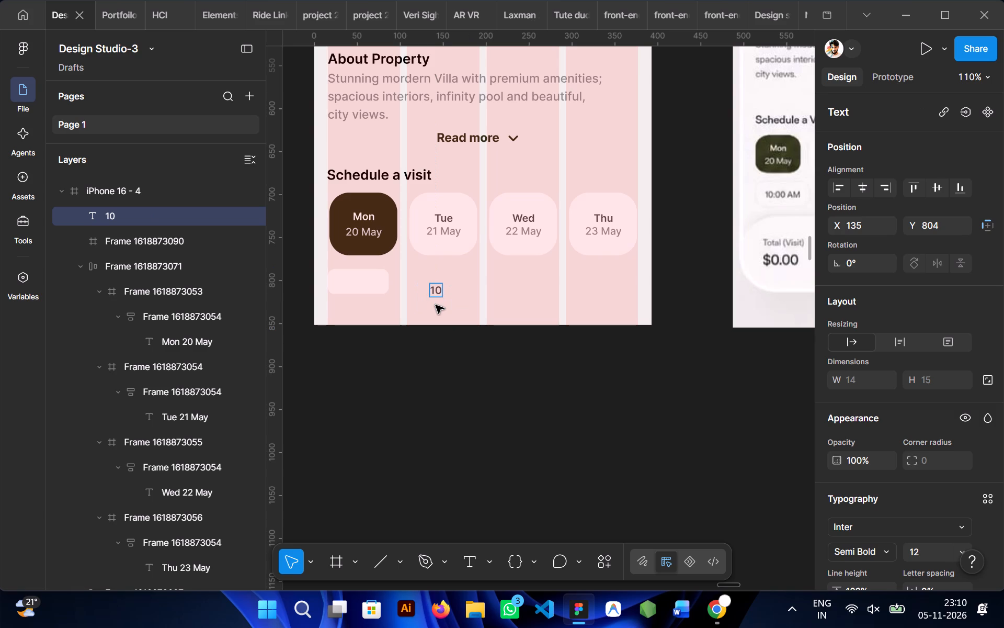
pyautogui.write(':00 AM')
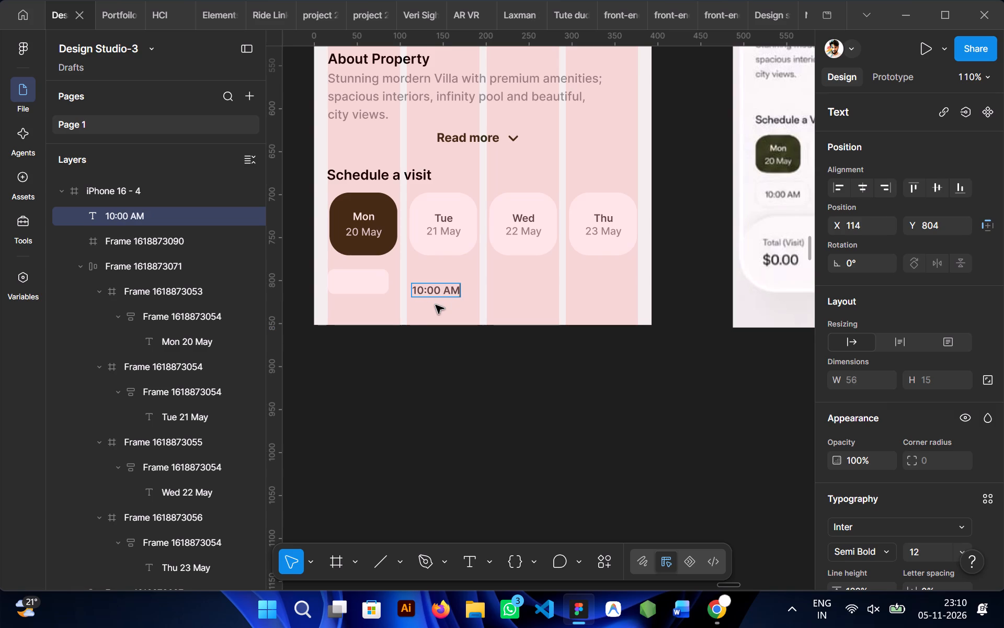
# Move the "10:00 AM" text into the small white frame and centre it horizontally and vertically.
pyautogui.click(540, 298)
pyautogui.hscroll(1, 540, 298)
pyautogui.moveTo(525, 290); pyautogui.dragTo(444, 284)
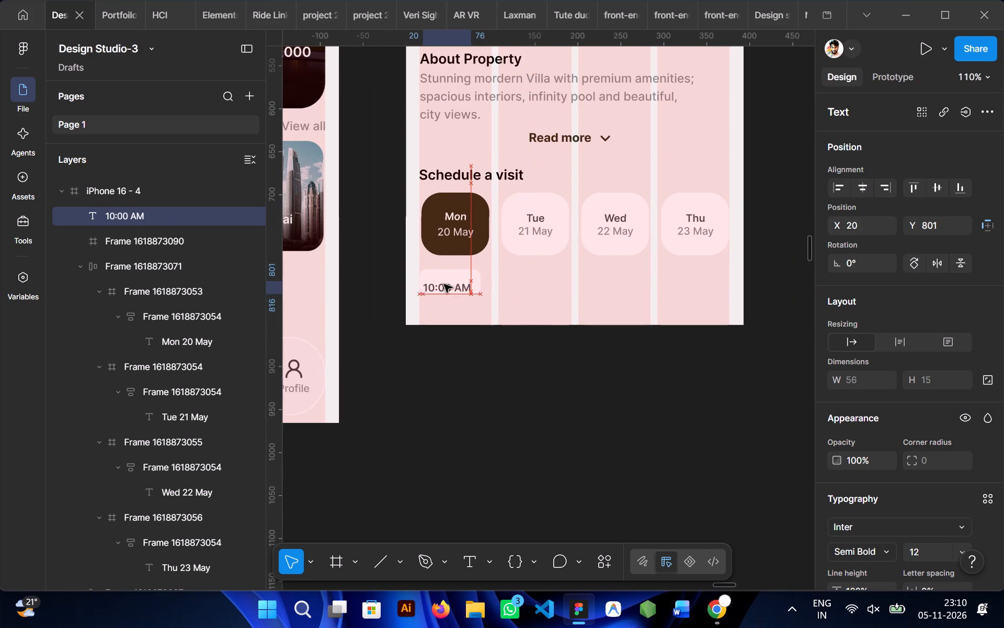
pyautogui.moveTo(444, 284); pyautogui.dragTo(451, 282)
pyautogui.click(451, 282)
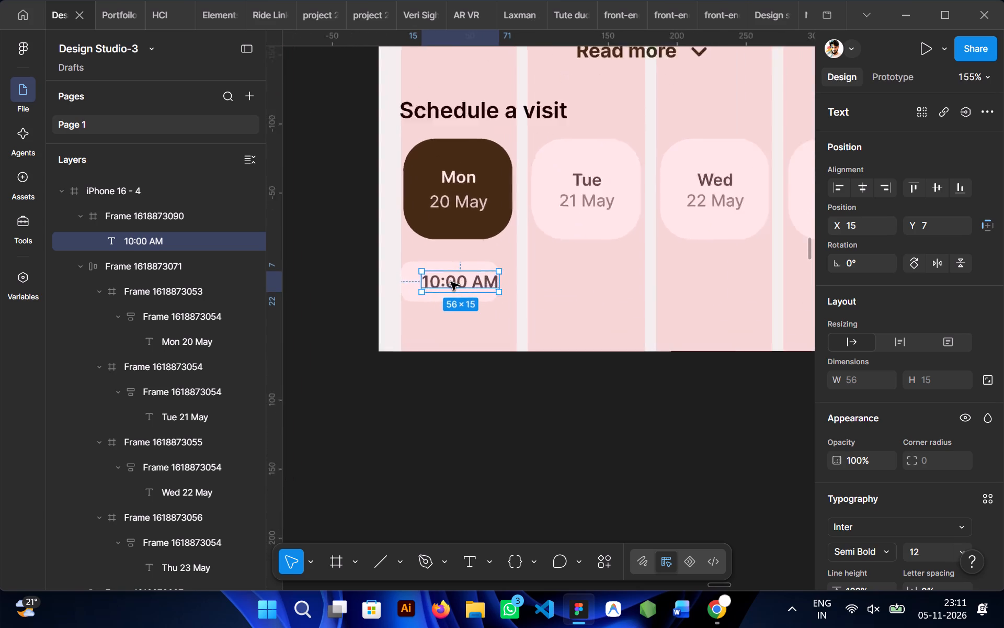
pyautogui.click(866, 187)
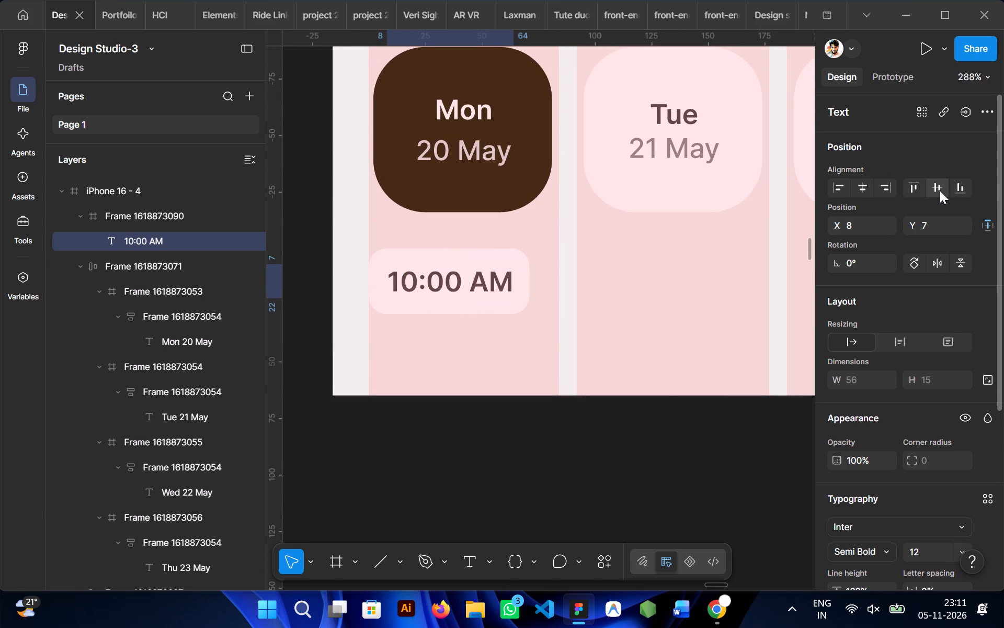
pyautogui.click(940, 190)
# Select the 10:00 AM frame and open the preview to check it on the phone screen.
pyautogui.click(545, 326)
pyautogui.click(494, 268)
pyautogui.hotkey('shift', 'space')
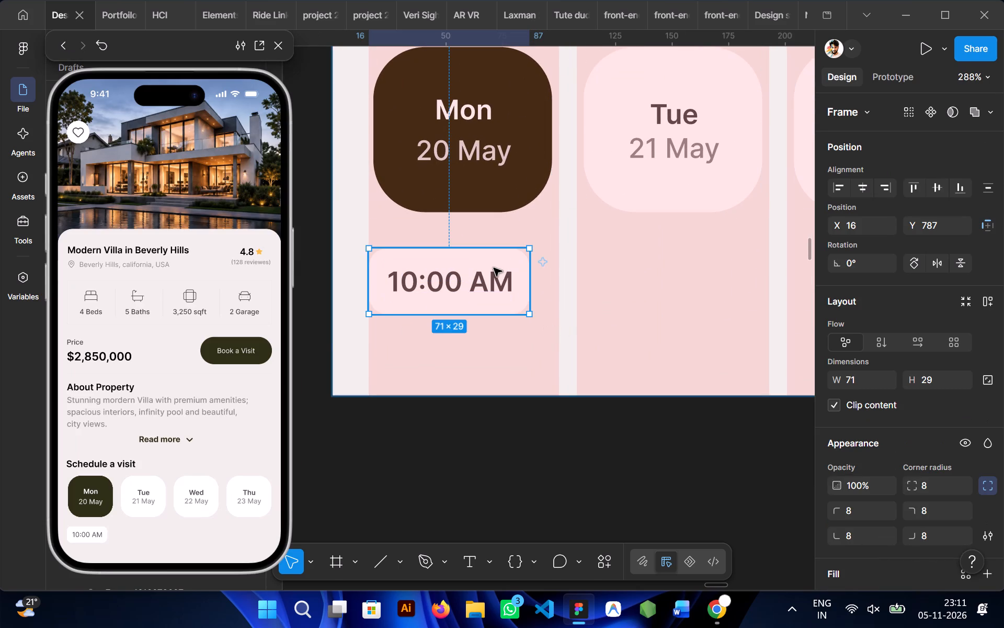
# Resize the 10:00 AM frame to about 77 × 34.
pyautogui.scroll(-1, 120, 414)
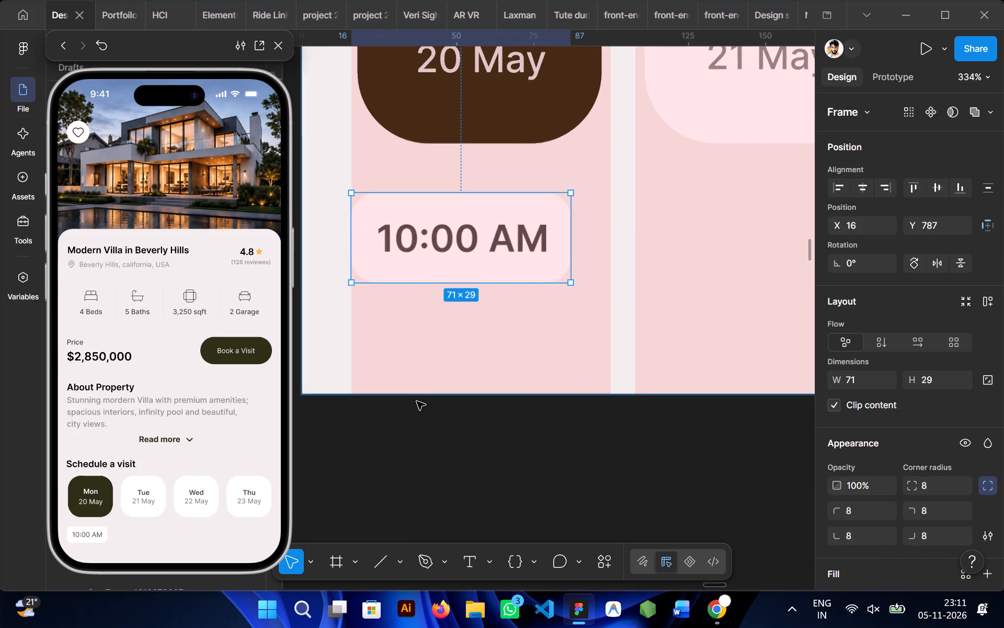
pyautogui.moveTo(523, 279); pyautogui.dragTo(523, 296)
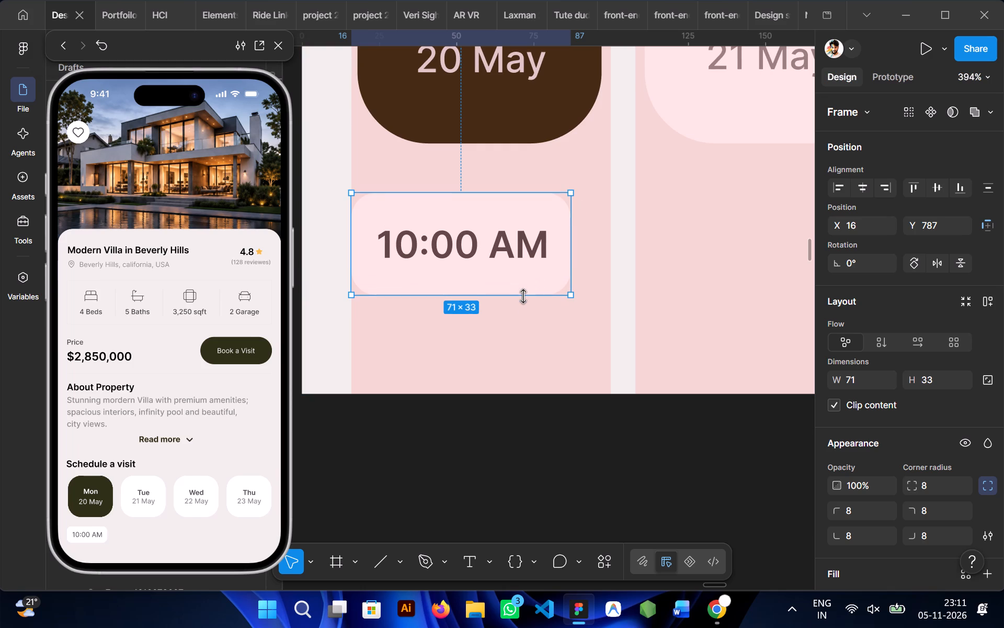
pyautogui.moveTo(523, 296); pyautogui.dragTo(525, 298)
pyautogui.moveTo(569, 279); pyautogui.dragTo(583, 279)
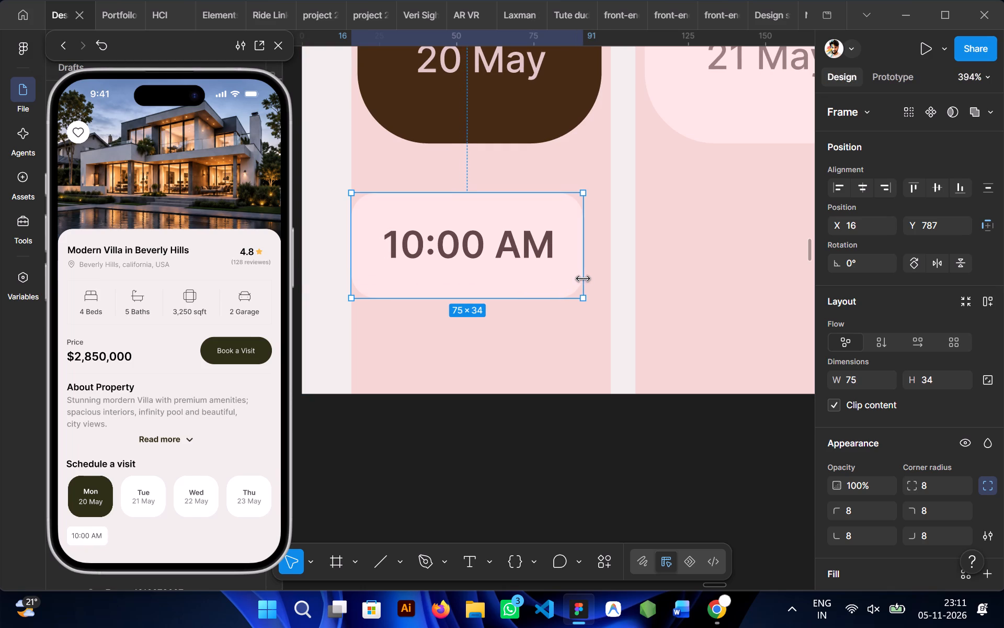
pyautogui.moveTo(583, 279); pyautogui.dragTo(588, 279)
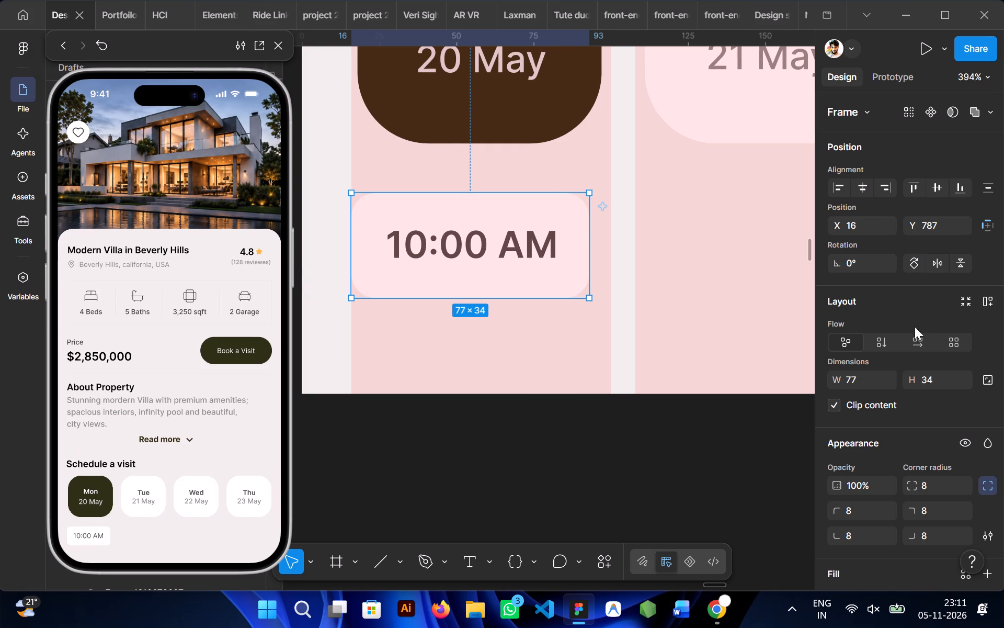
# Increase the corner radius of the 10:00 AM frame to 13.
pyautogui.scroll(-1, 949, 384)
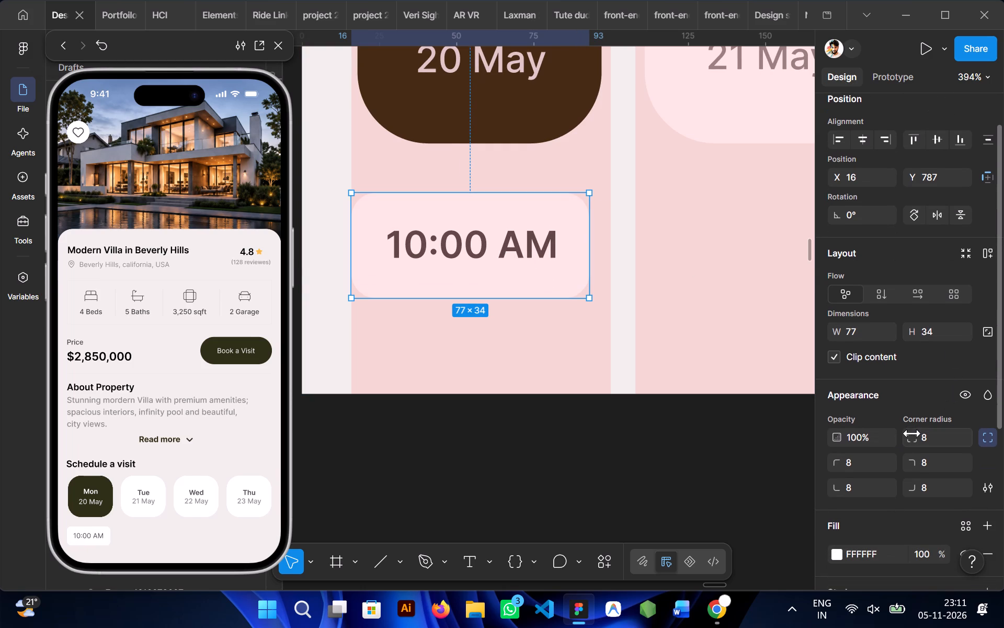
pyautogui.moveTo(912, 433); pyautogui.dragTo(575, 305)
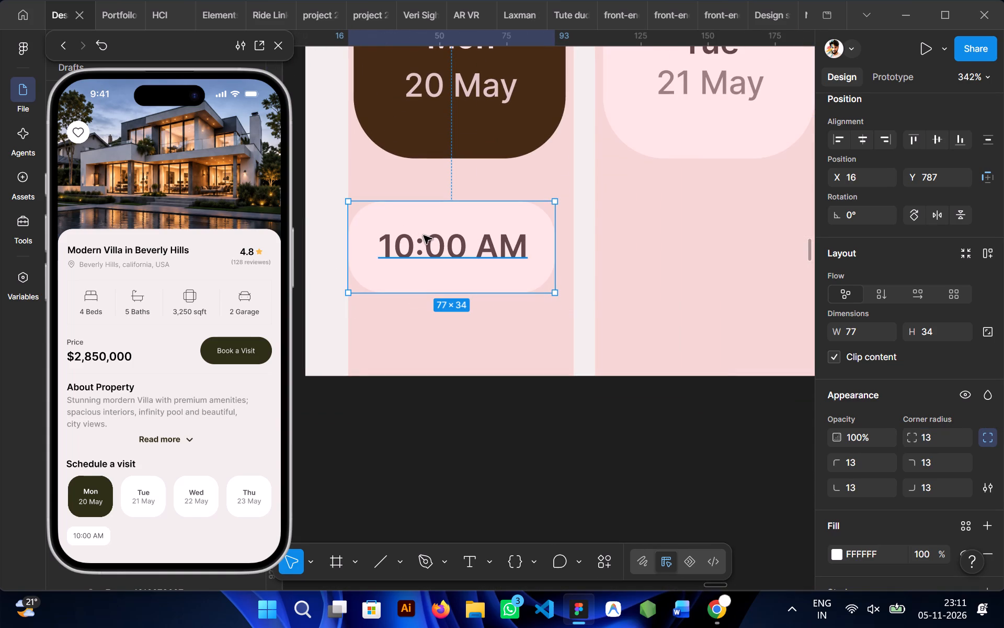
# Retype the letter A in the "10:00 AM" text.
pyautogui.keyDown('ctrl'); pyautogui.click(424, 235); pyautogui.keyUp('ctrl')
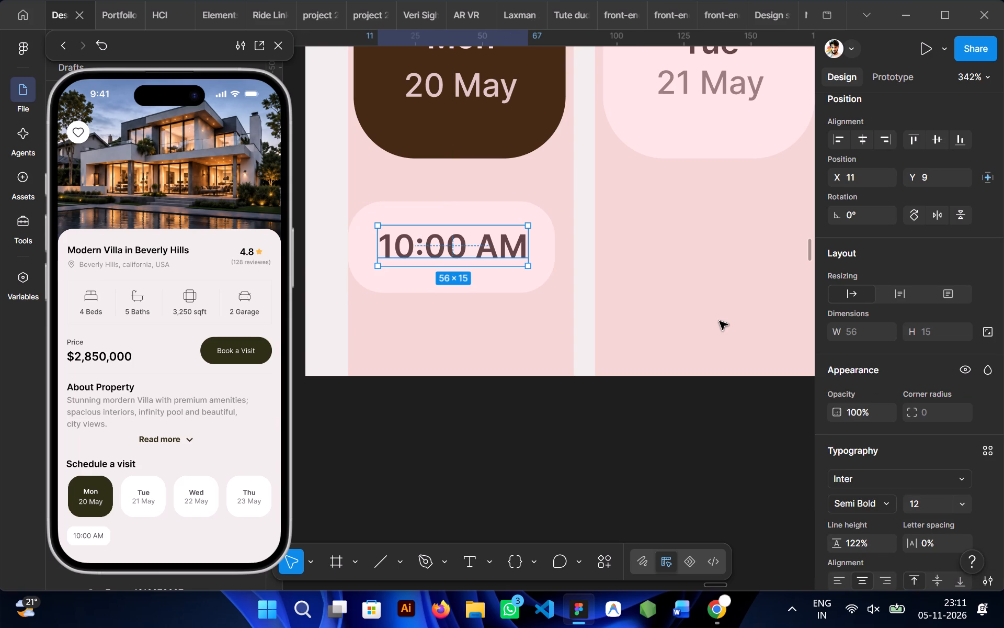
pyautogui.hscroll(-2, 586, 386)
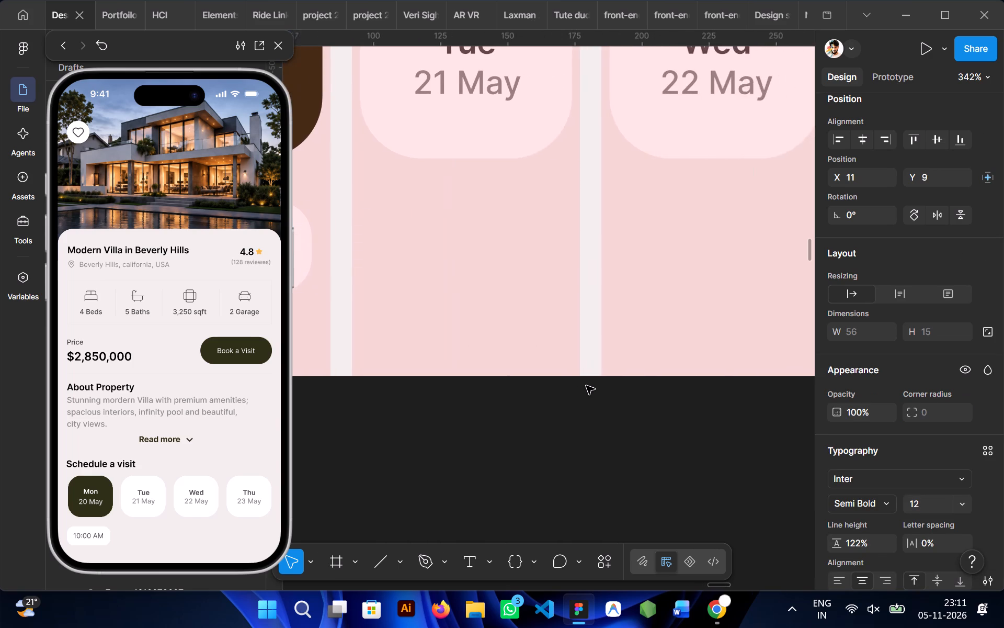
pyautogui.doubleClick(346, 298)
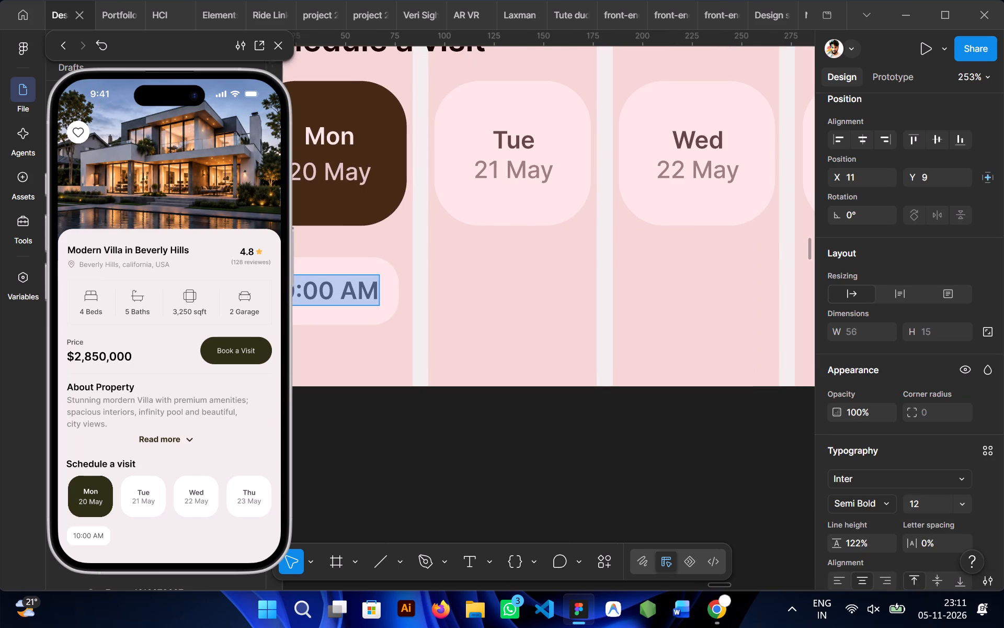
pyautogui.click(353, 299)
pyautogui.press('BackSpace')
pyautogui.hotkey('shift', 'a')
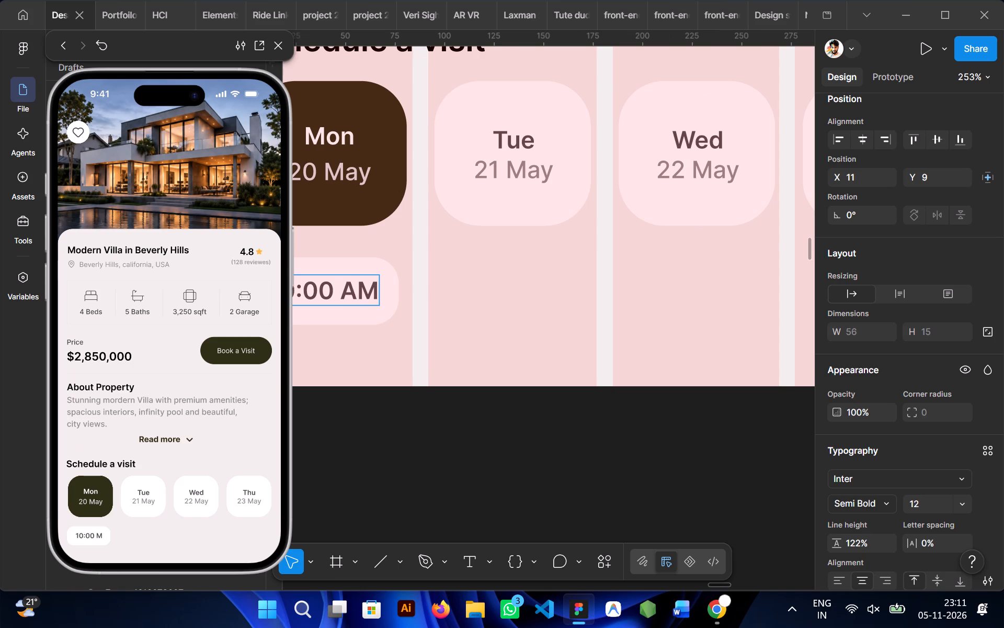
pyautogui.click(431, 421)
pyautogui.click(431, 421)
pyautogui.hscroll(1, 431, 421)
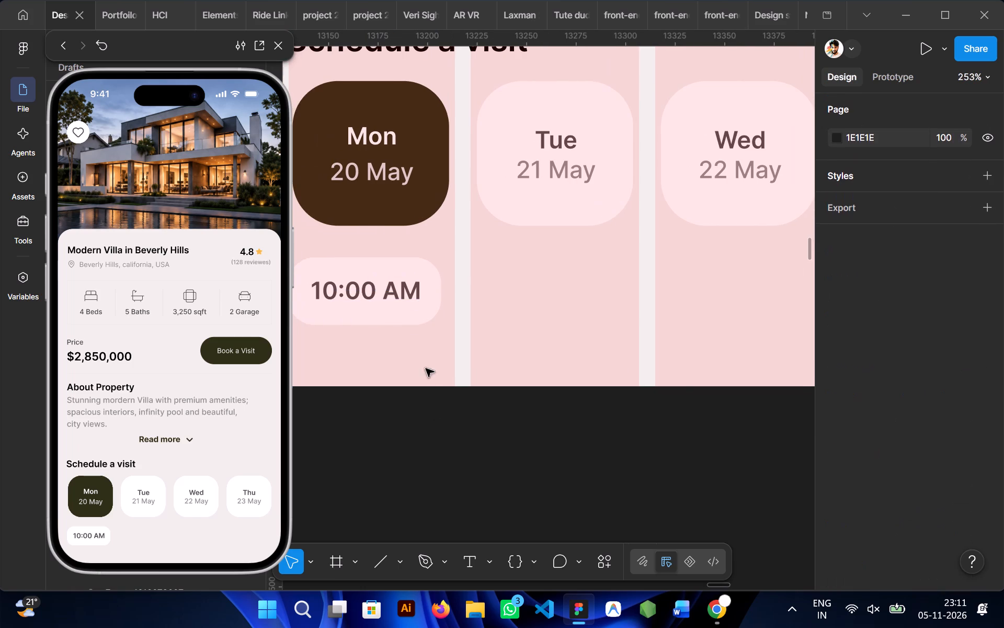
# Set the font weight of the "10:00 AM" text to Medium.
pyautogui.keyDown('ctrl'); pyautogui.click(359, 293); pyautogui.keyUp('ctrl')
pyautogui.scroll(-2, 827, 405)
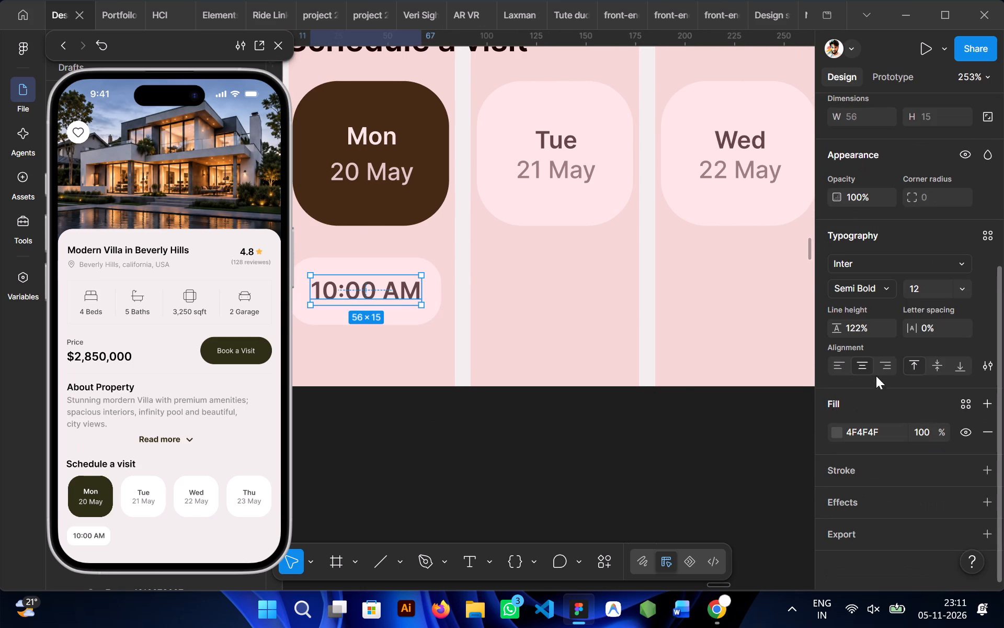
pyautogui.click(885, 291)
pyautogui.click(875, 270)
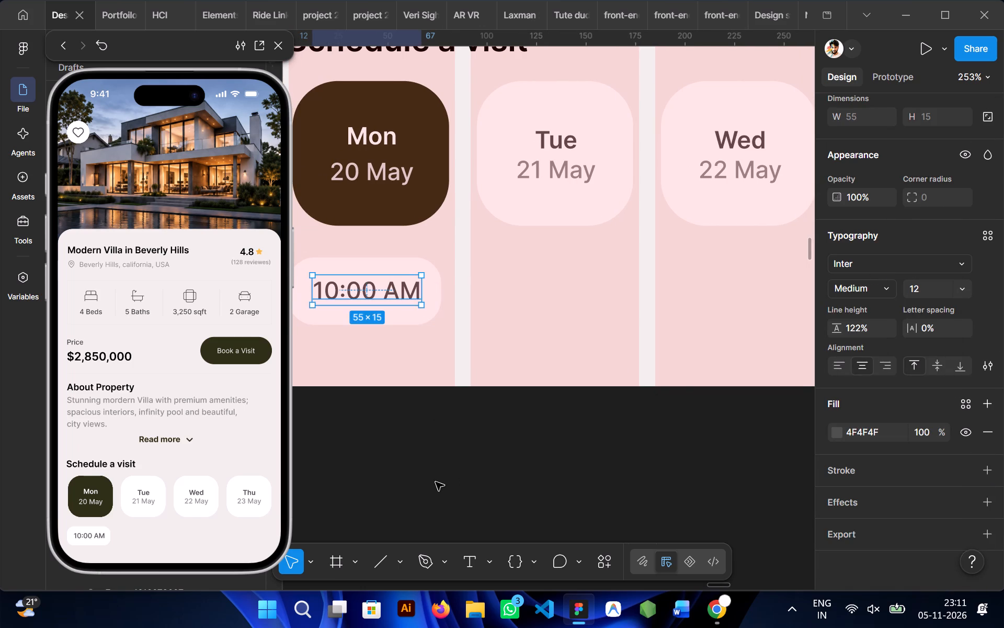
pyautogui.click(435, 481)
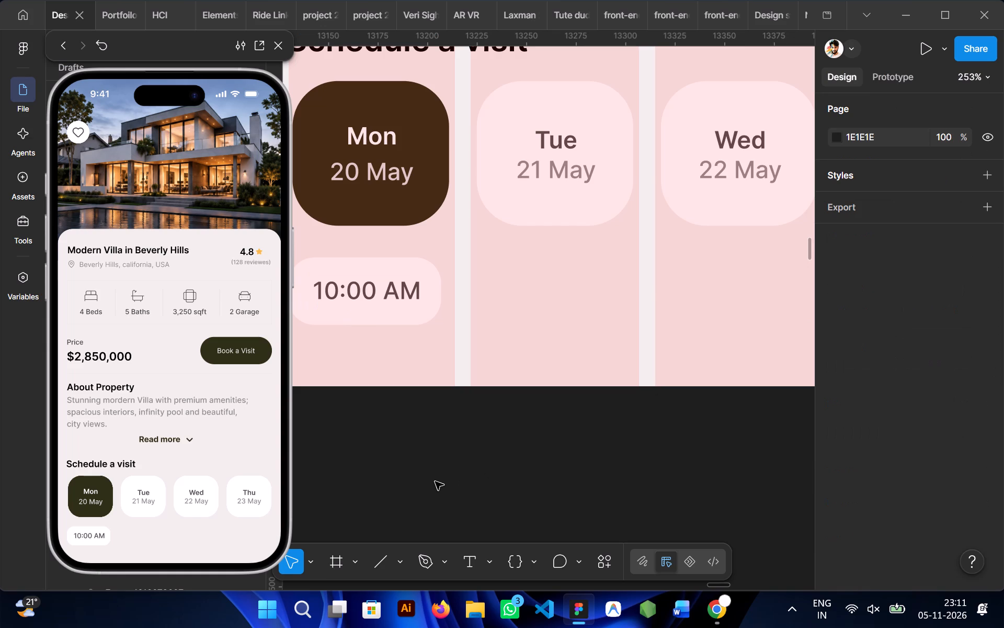
pyautogui.click(413, 403)
# Duplicate the 10:00 AM chip beside the original in the same row, at about X 99.
pyautogui.hscroll(-1, 413, 403)
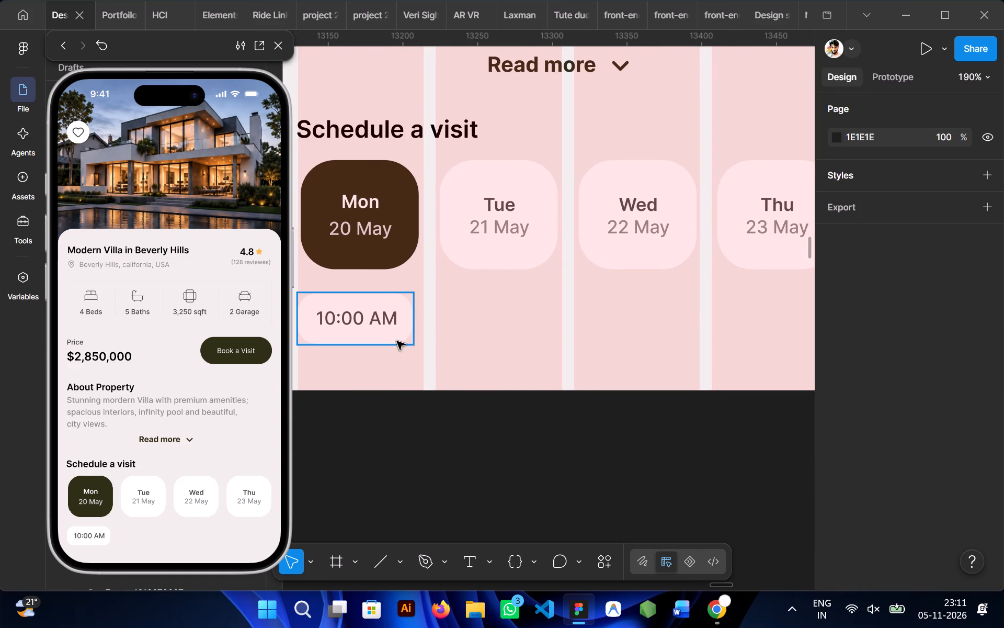
pyautogui.click(359, 324)
pyautogui.keyDown('alt'); pyautogui.moveTo(359, 324); pyautogui.dragTo(503, 323); pyautogui.keyUp('alt')
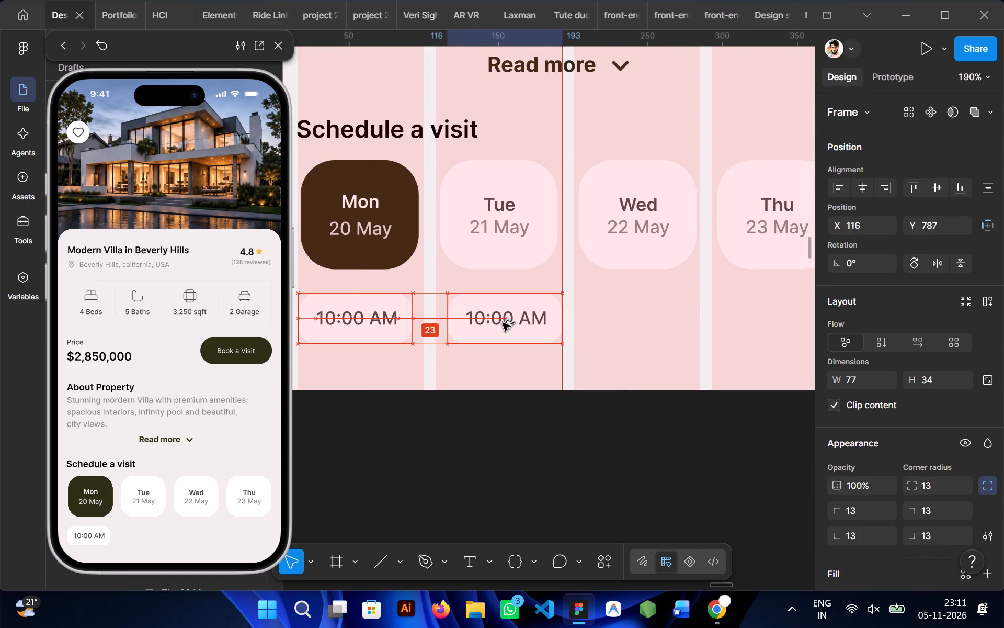
pyautogui.keyDown('alt'); pyautogui.moveTo(503, 323); pyautogui.dragTo(484, 323); pyautogui.keyUp('alt')
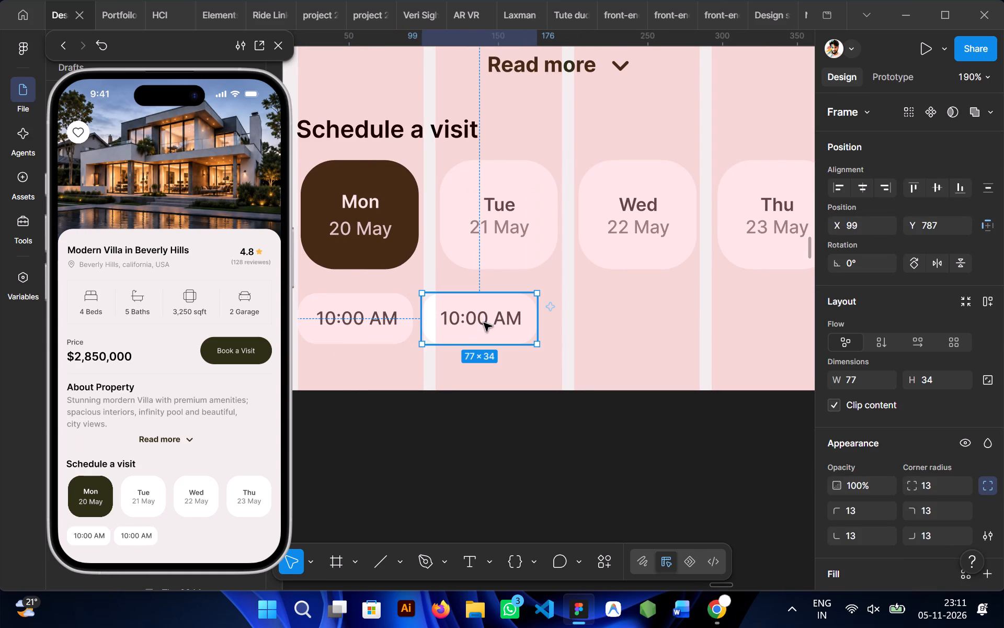
# Change the second chip's text to "12:00 PM", following the reference screen's time slots.
pyautogui.hscroll(-2, 475, 320)
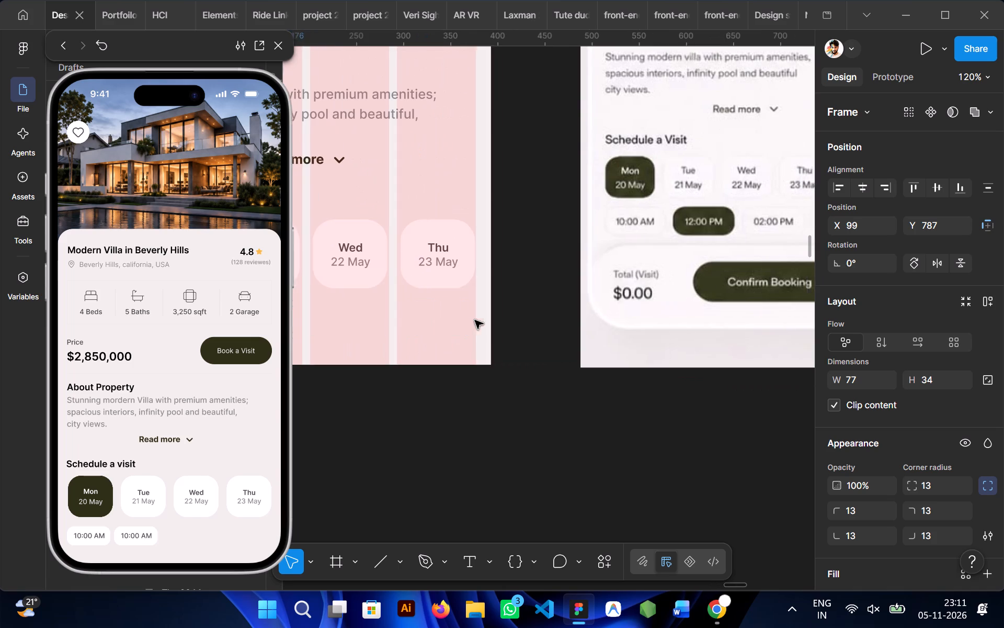
pyautogui.hscroll(-1, 475, 320)
pyautogui.hscroll(1, 413, 312)
pyautogui.keyDown('ctrl'); pyautogui.doubleClick(394, 321); pyautogui.keyUp('ctrl')
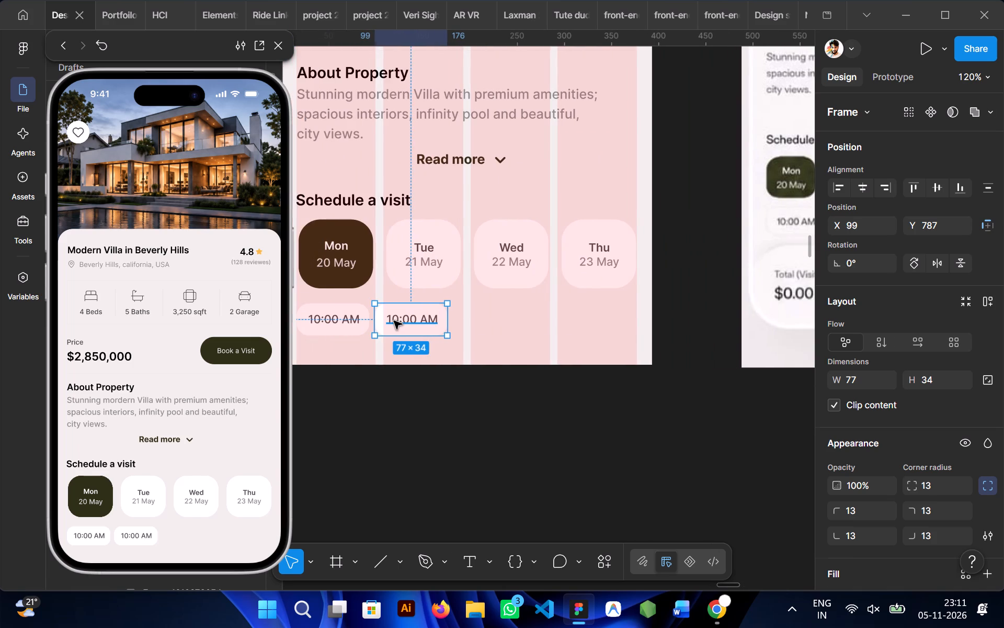
pyautogui.click(398, 324)
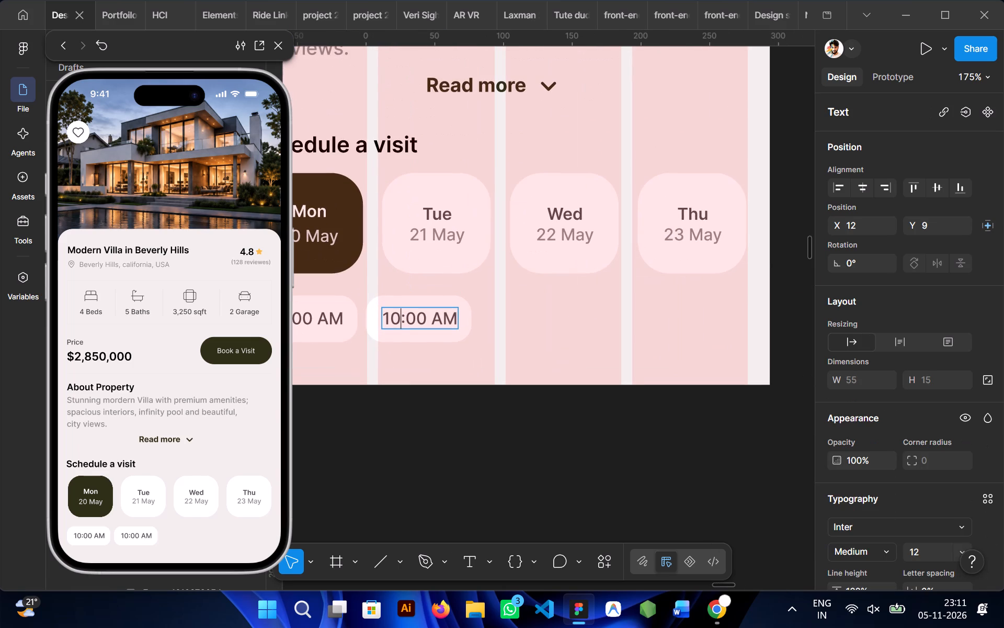
pyautogui.press('BackSpace')
pyautogui.press('2')
pyautogui.press('Right')
pyautogui.press('Right')
pyautogui.press('Right')
pyautogui.press('Right')
pyautogui.press('Right')
pyautogui.press('BackSpace')
pyautogui.hotkey('shift', 'p')
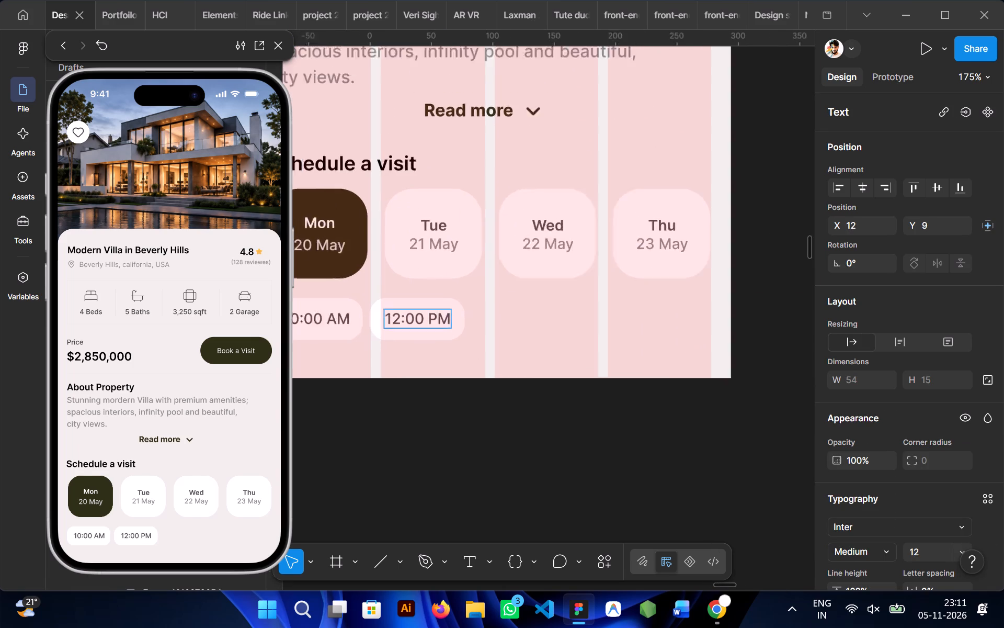
pyautogui.doubleClick(447, 418)
# Duplicate the 12:00 PM chip along the same row, placing the copy at about X 188.
pyautogui.hscroll(-1, 447, 418)
pyautogui.click(376, 321)
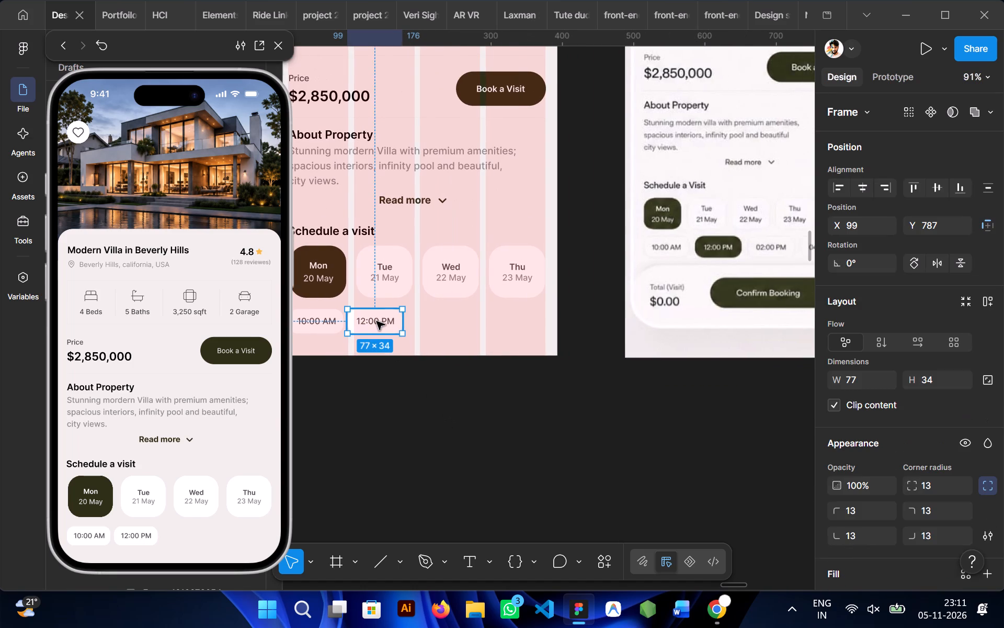
pyautogui.hscroll(-1, 376, 321)
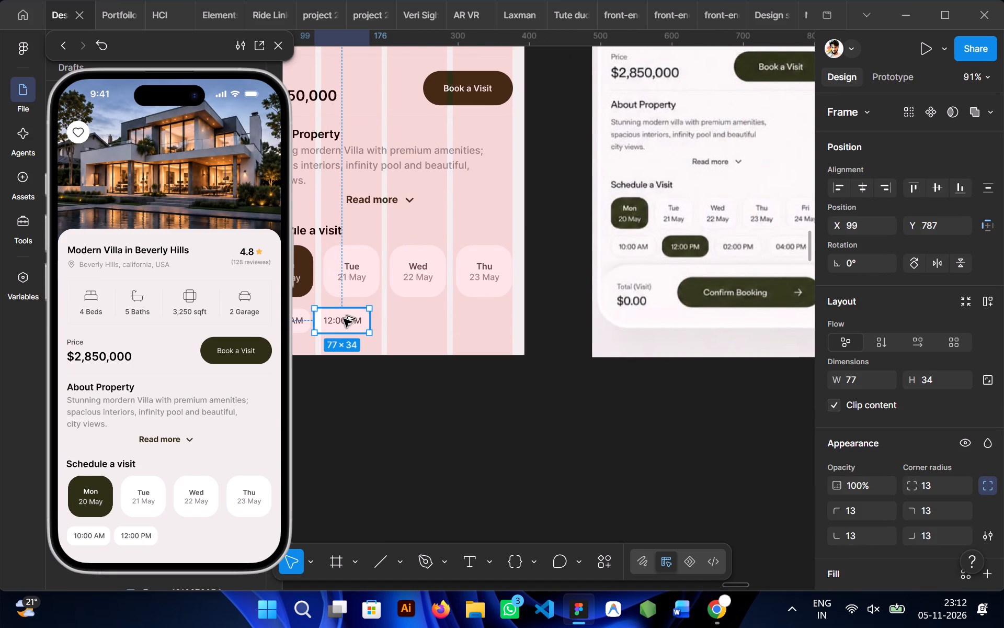
pyautogui.keyDown('alt'); pyautogui.moveTo(344, 319); pyautogui.dragTo(407, 318); pyautogui.keyUp('alt')
# Change the third chip's text to "02:00 PM".
pyautogui.doubleClick(407, 318)
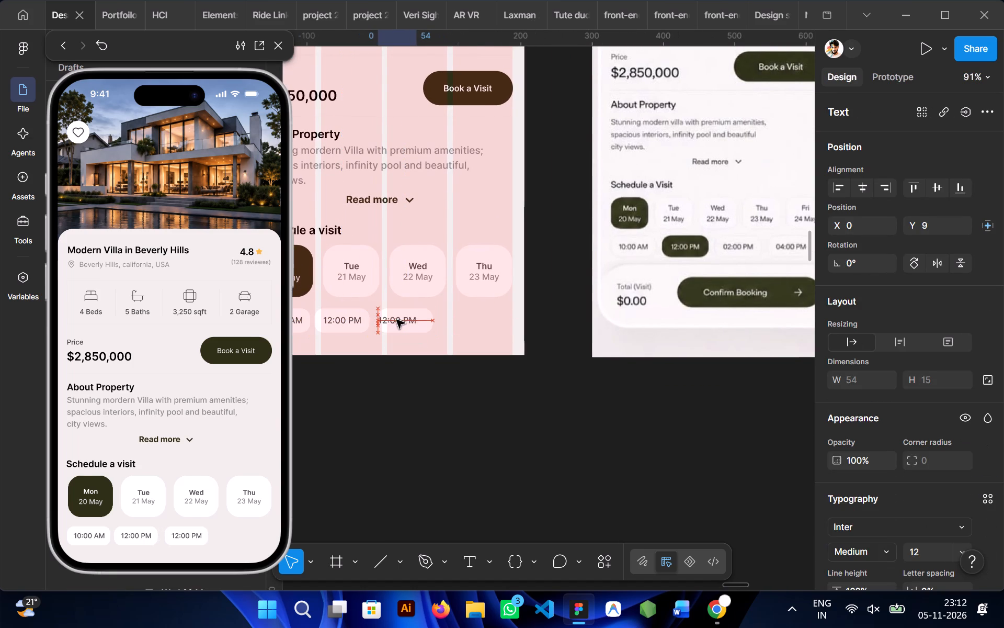
pyautogui.doubleClick(404, 320)
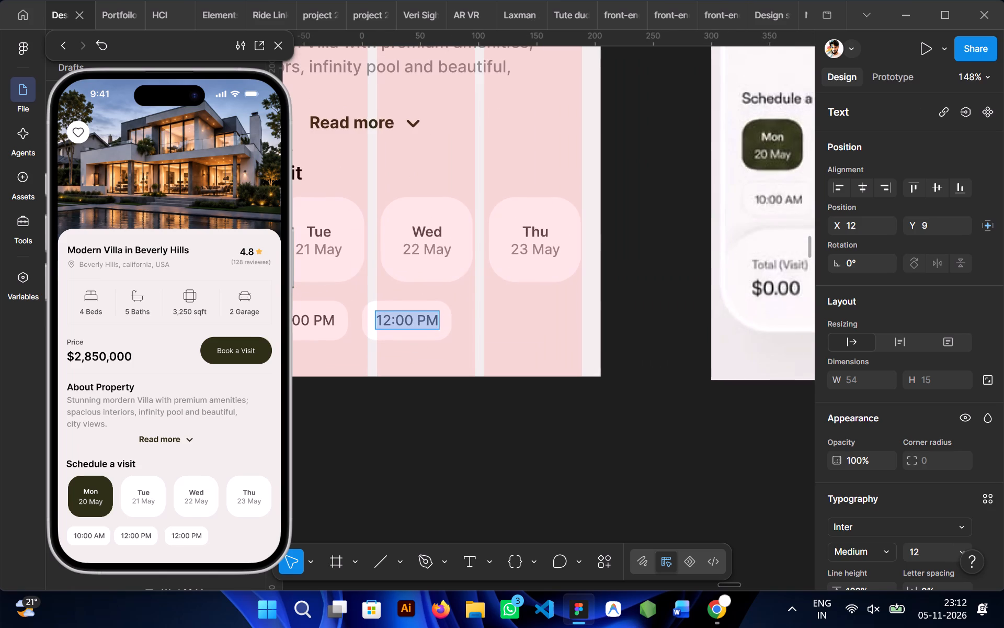
pyautogui.click(389, 320)
pyautogui.press('Left')
pyautogui.press('BackSpace')
pyautogui.press('0')
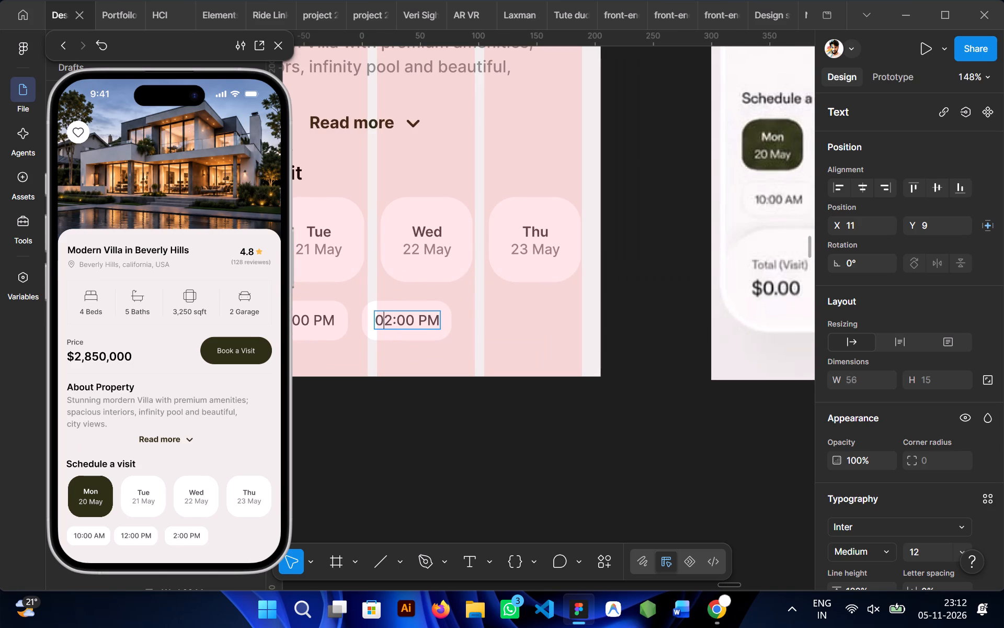
pyautogui.doubleClick(440, 410)
# Duplicate the 02:00 PM chip along the same row, placing the copy beneath the Thu 23 May tile.
pyautogui.click(401, 321)
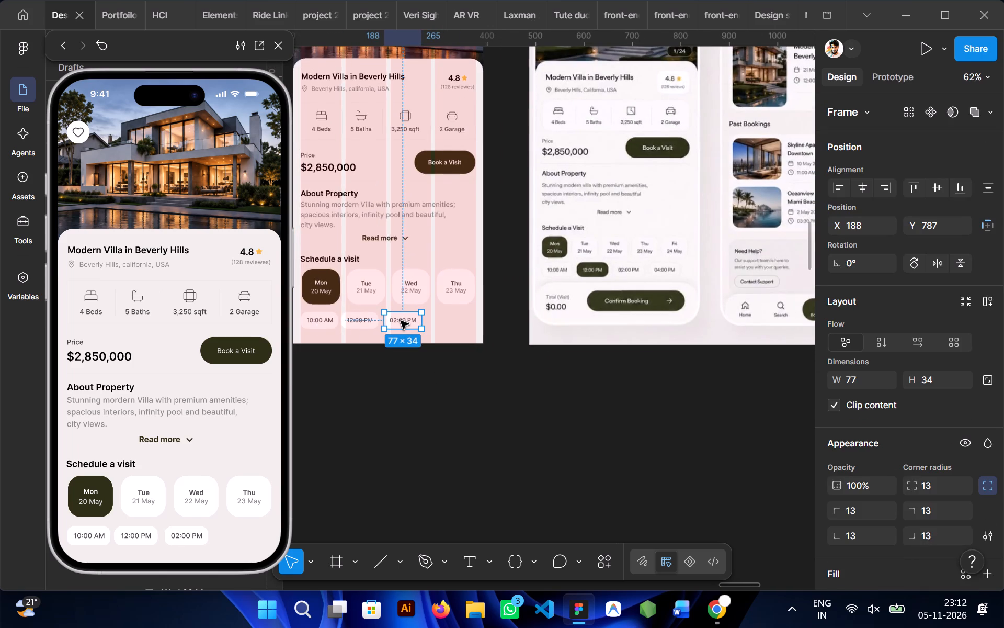
pyautogui.hscroll(-2, 401, 321)
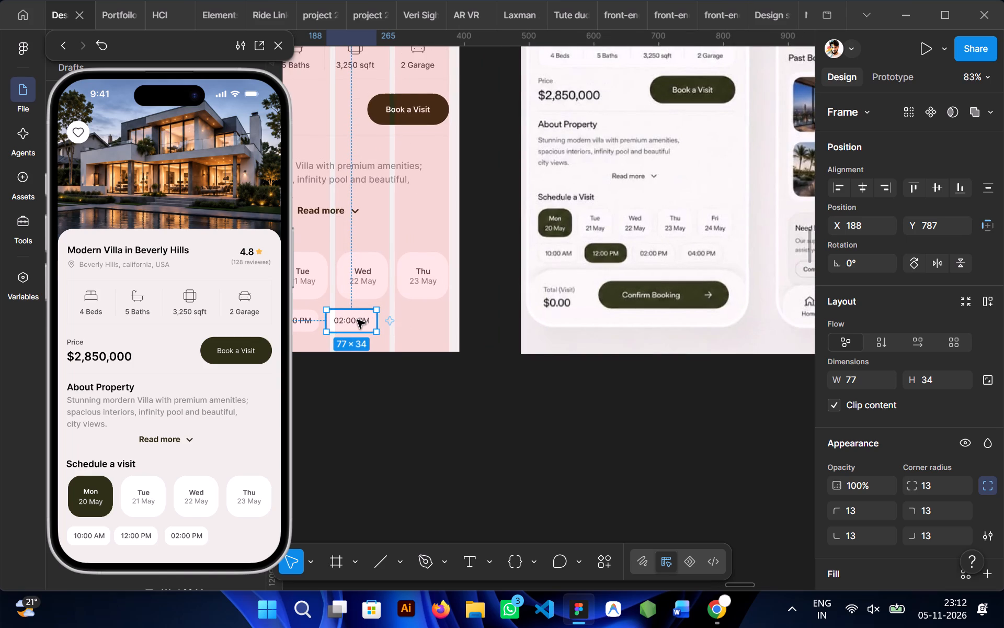
pyautogui.keyDown('alt'); pyautogui.moveTo(357, 320); pyautogui.dragTo(423, 320); pyautogui.keyUp('alt')
# Change the fourth chip's text to "04:00 PM".
pyautogui.doubleClick(423, 320)
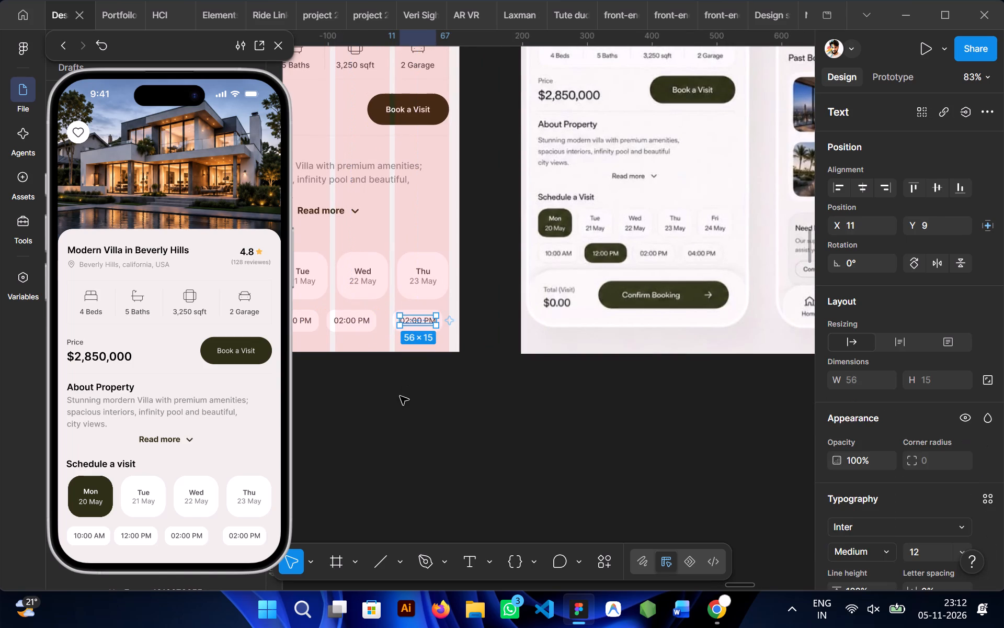
pyautogui.doubleClick(393, 309)
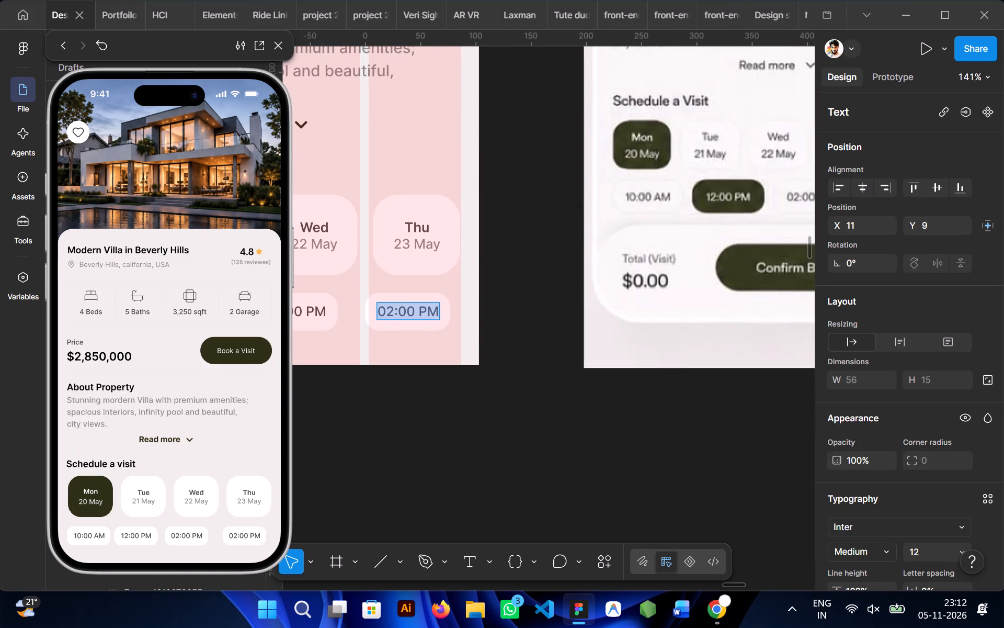
pyautogui.click(392, 314)
pyautogui.press('BackSpace')
pyautogui.press('4')
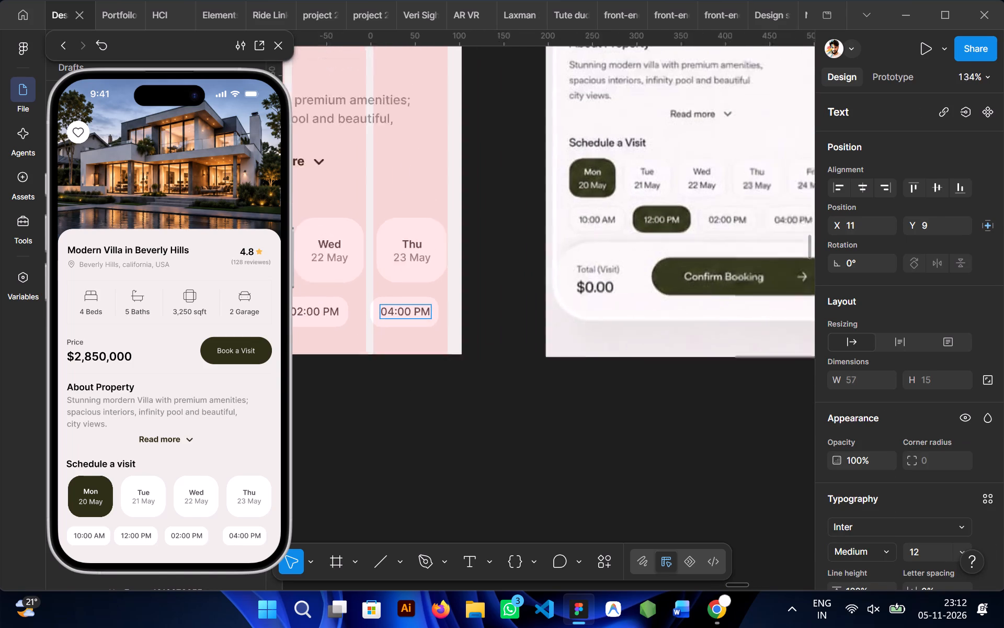
pyautogui.doubleClick(395, 390)
# Fill the 12:00 PM chip with the dark colour sampled from the Mon 20 May tile.
pyautogui.hscroll(1, 395, 390)
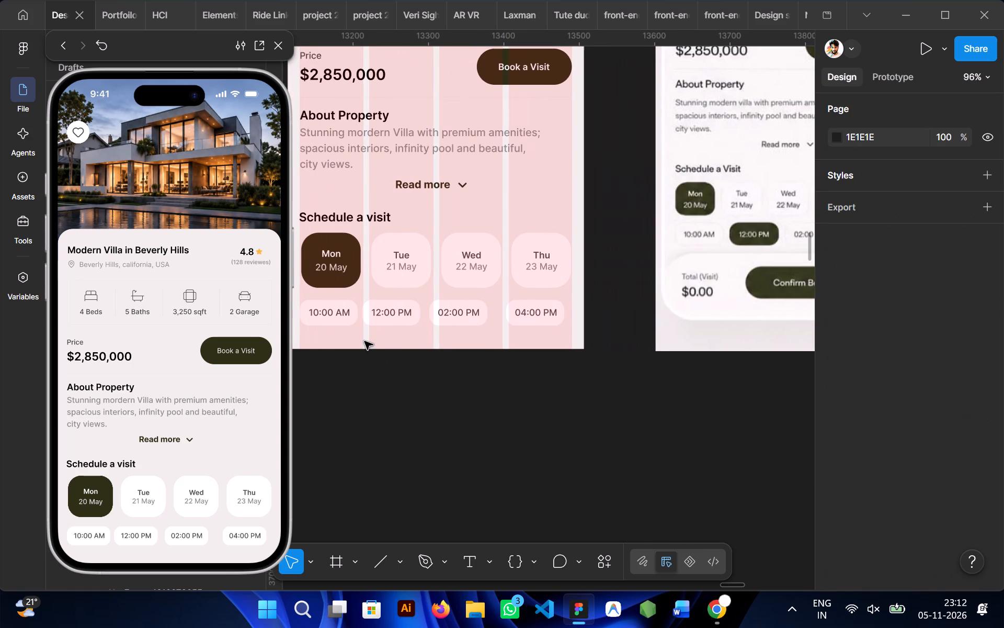
pyautogui.click(414, 313)
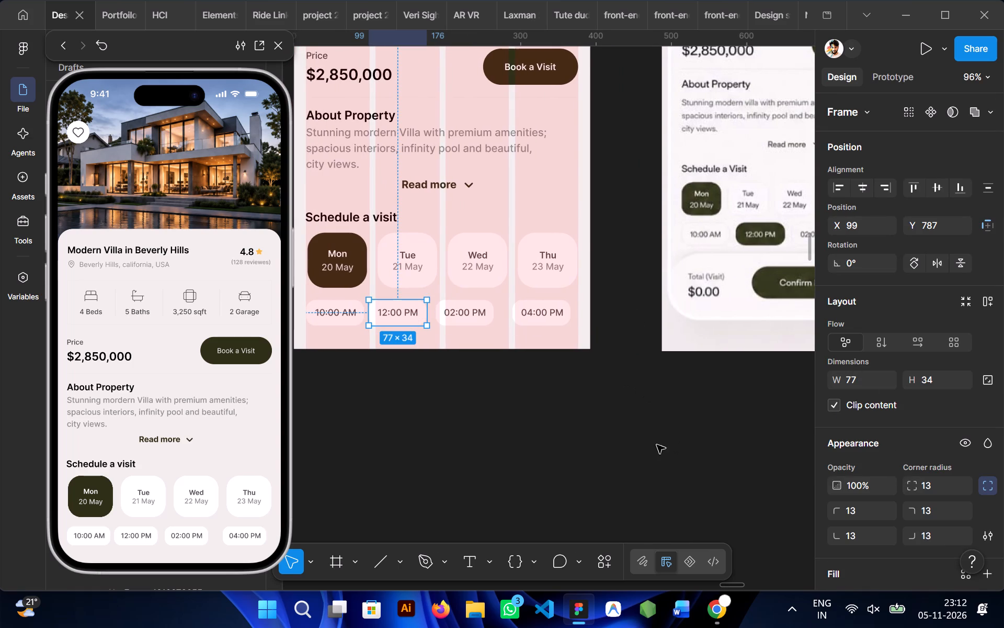
pyautogui.press('i')
pyautogui.click(361, 263)
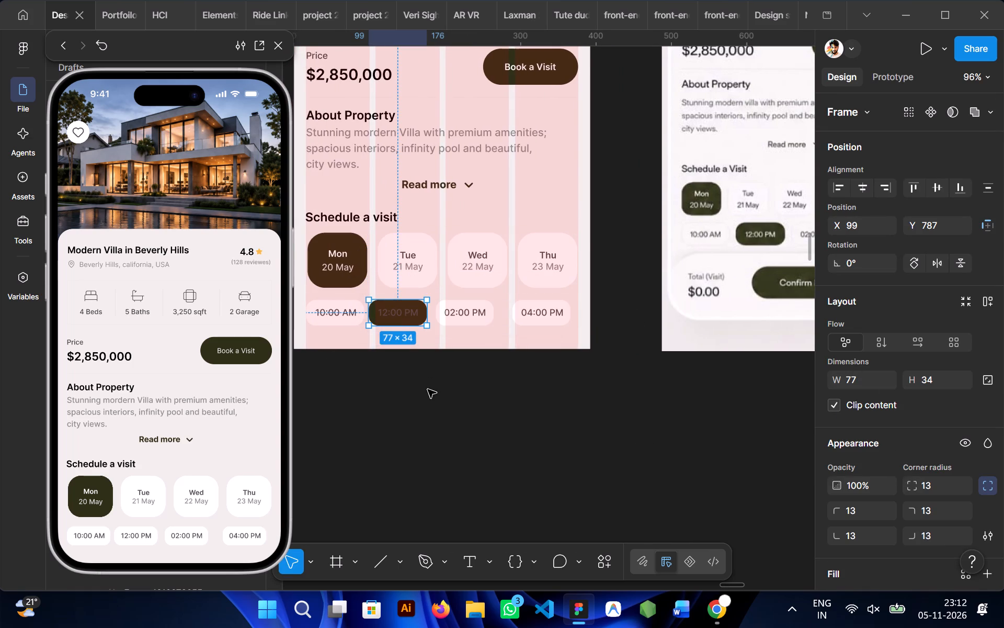
pyautogui.click(428, 390)
# Recolour the "12:00 PM" text with the light colour sampled from the "Mon" label.
pyautogui.keyDown('ctrl'); pyautogui.click(395, 315); pyautogui.keyUp('ctrl')
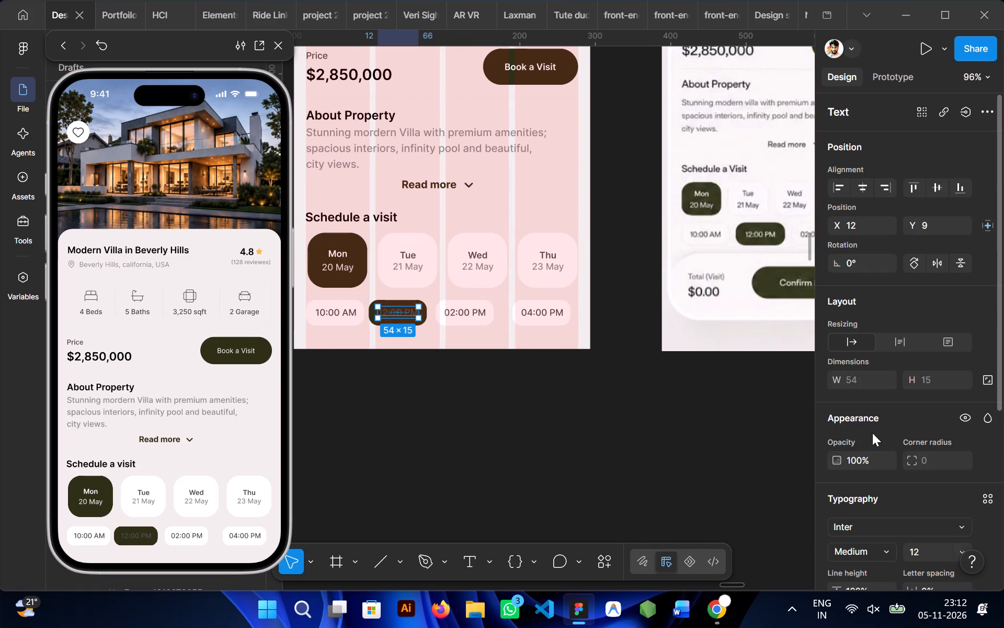
pyautogui.scroll(-2, 872, 433)
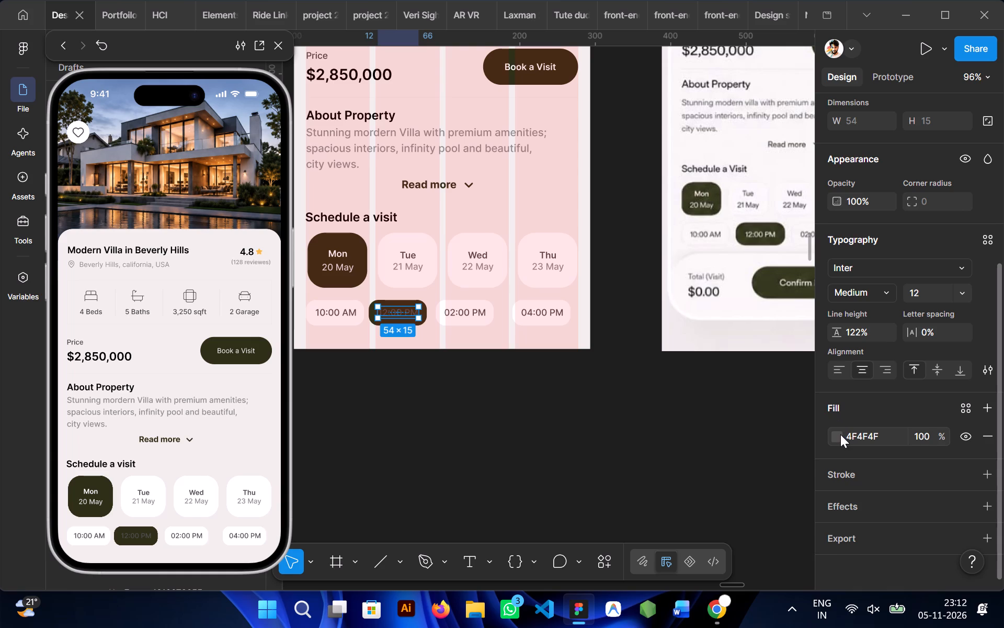
pyautogui.click(840, 435)
pyautogui.click(652, 425)
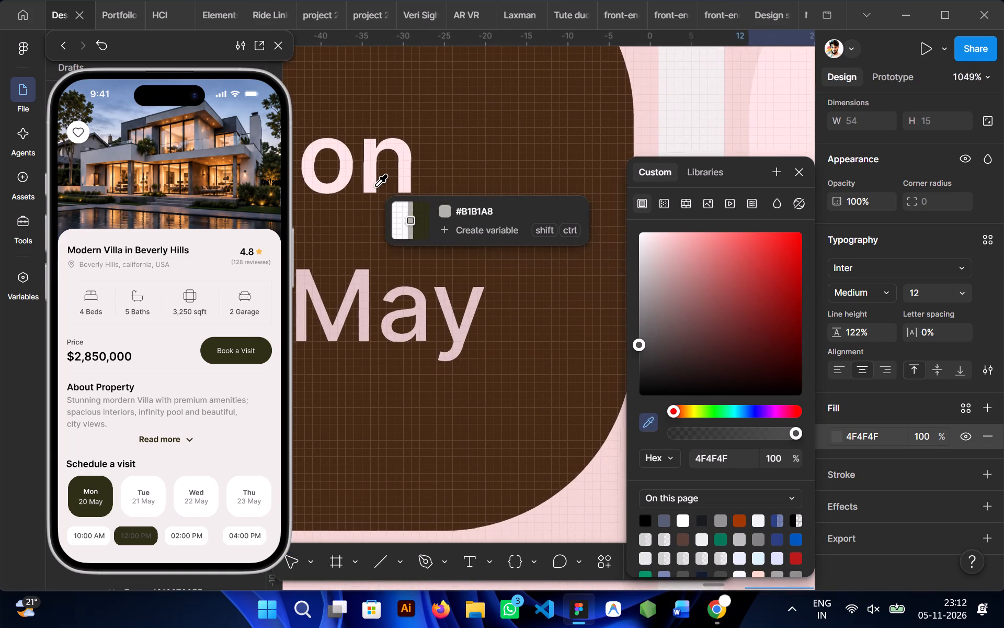
pyautogui.click(373, 186)
pyautogui.doubleClick(423, 395)
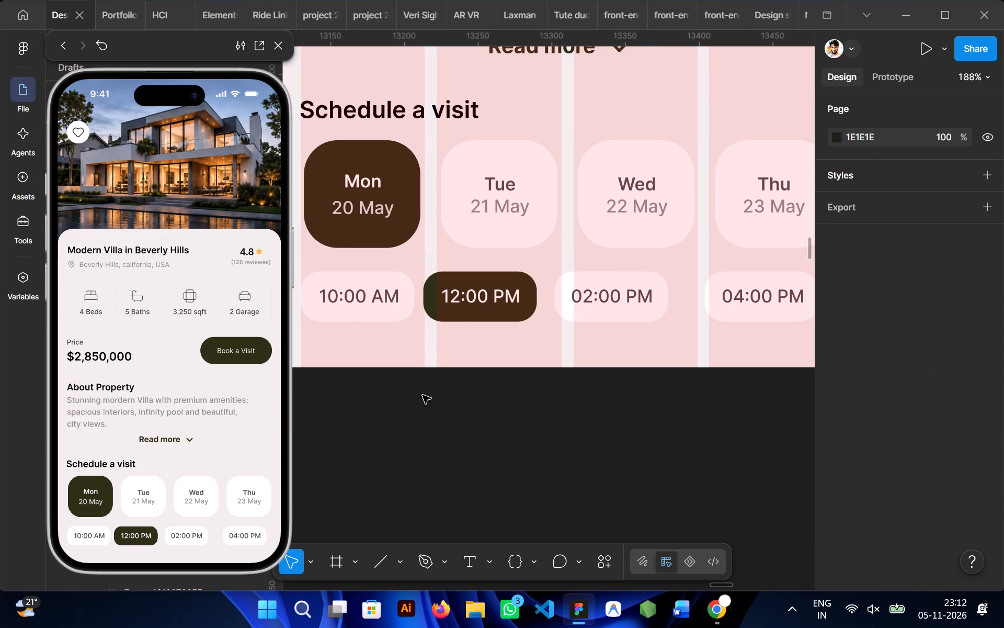
# Wrap the four time-slot chips together in one horizontal auto layout row.
pyautogui.click(364, 281)
pyautogui.keyDown('shift'); pyautogui.click(487, 291); pyautogui.keyUp('shift')
pyautogui.keyDown('shift'); pyautogui.click(608, 300); pyautogui.keyUp('shift')
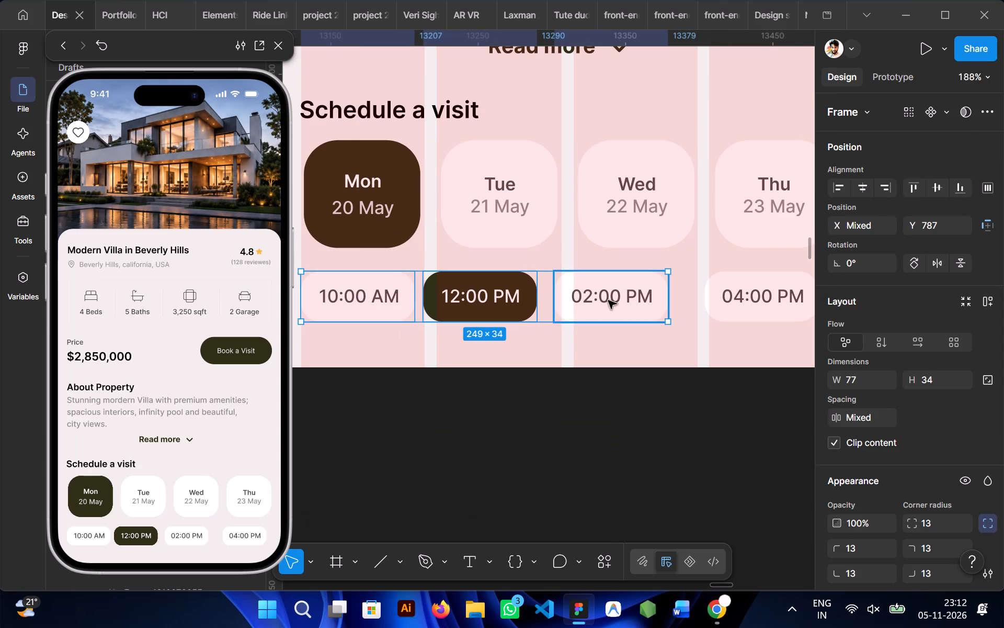
pyautogui.keyDown('shift'); pyautogui.click(745, 295); pyautogui.keyUp('shift')
pyautogui.hscroll(-1, 745, 295)
pyautogui.hotkey('shift', 'a')
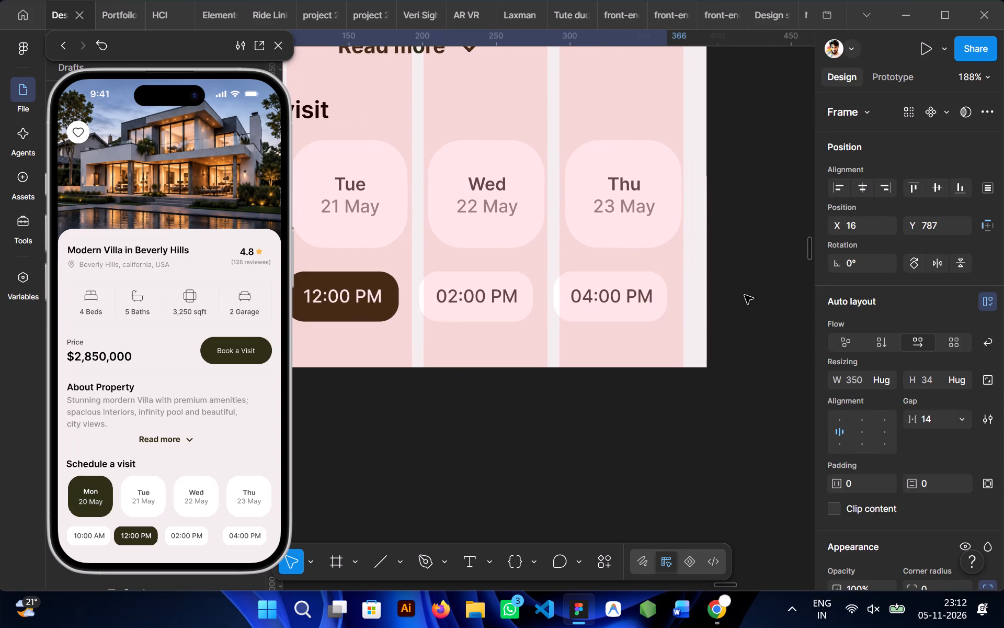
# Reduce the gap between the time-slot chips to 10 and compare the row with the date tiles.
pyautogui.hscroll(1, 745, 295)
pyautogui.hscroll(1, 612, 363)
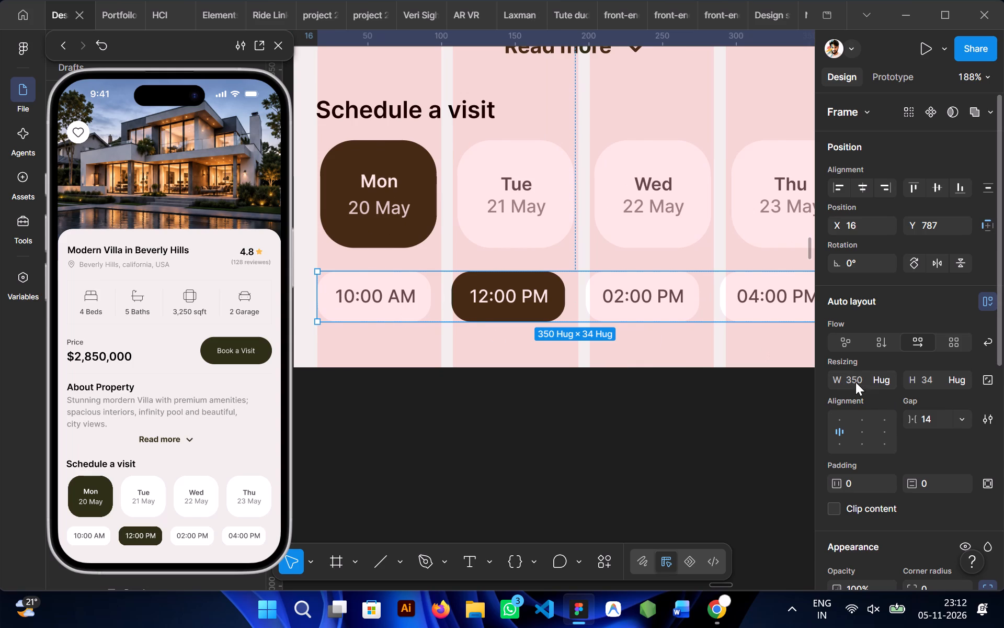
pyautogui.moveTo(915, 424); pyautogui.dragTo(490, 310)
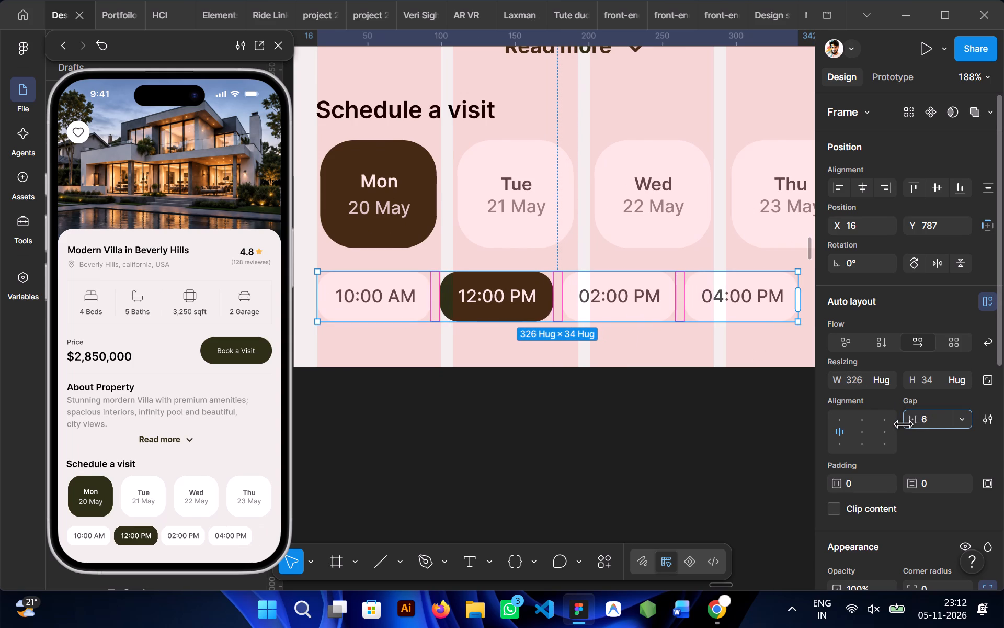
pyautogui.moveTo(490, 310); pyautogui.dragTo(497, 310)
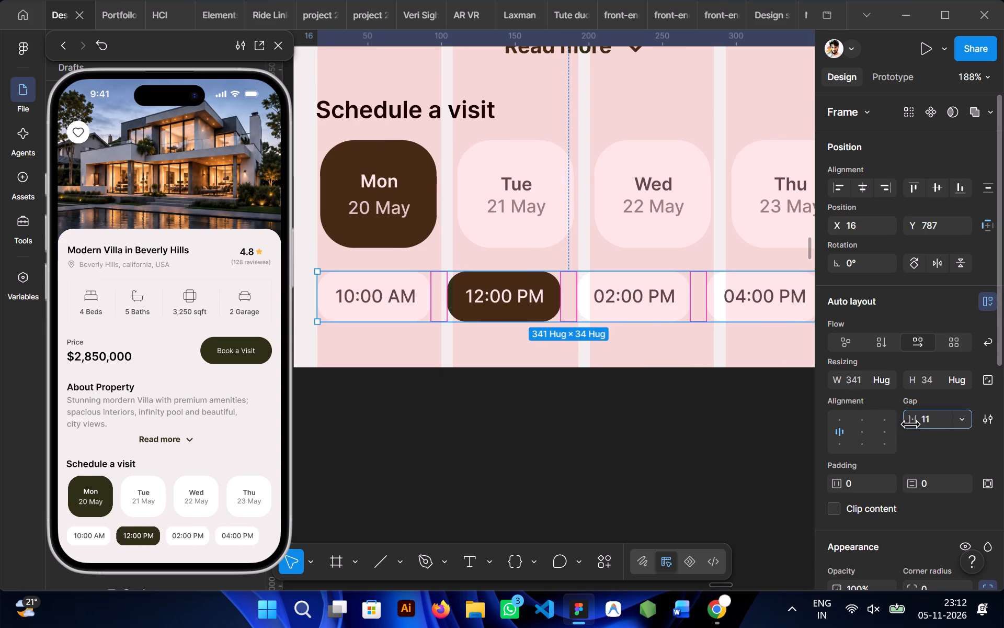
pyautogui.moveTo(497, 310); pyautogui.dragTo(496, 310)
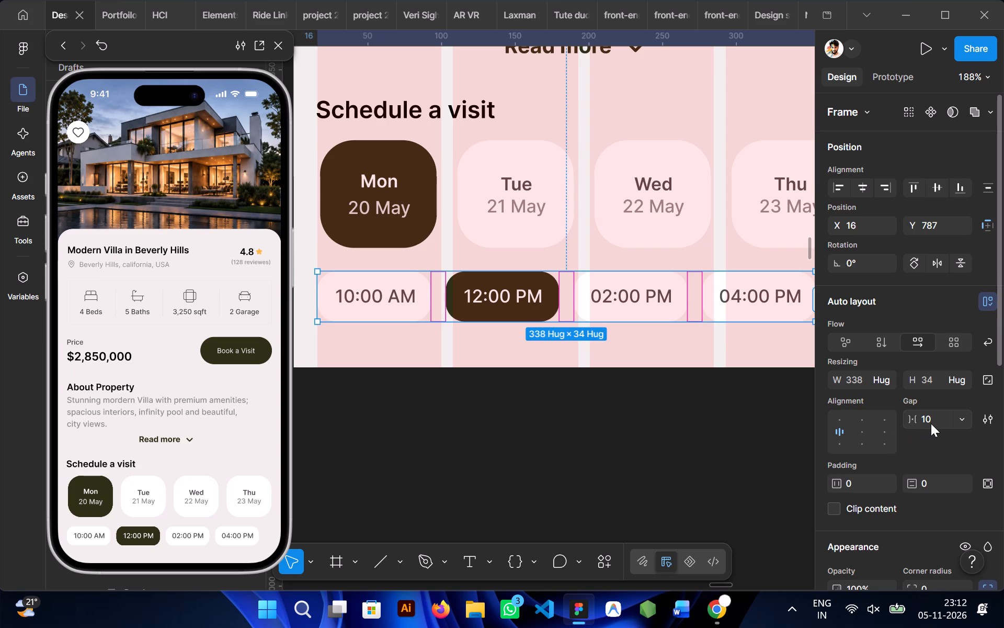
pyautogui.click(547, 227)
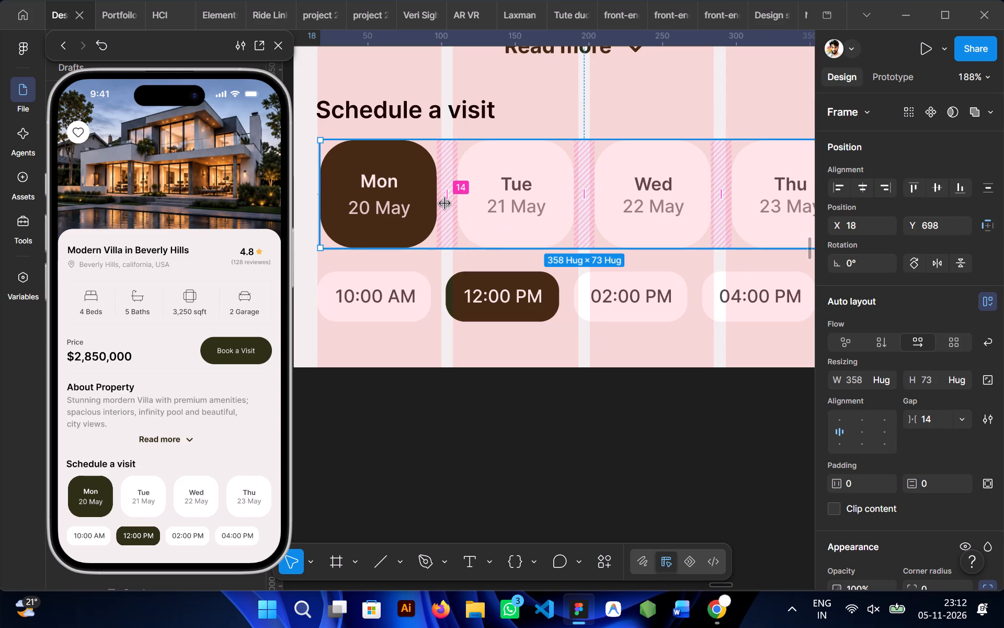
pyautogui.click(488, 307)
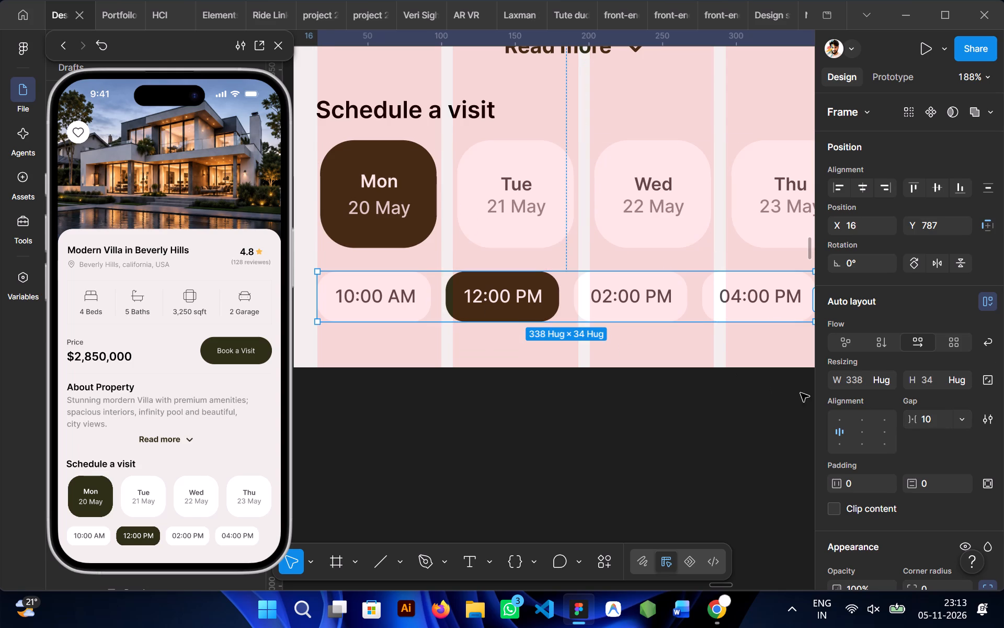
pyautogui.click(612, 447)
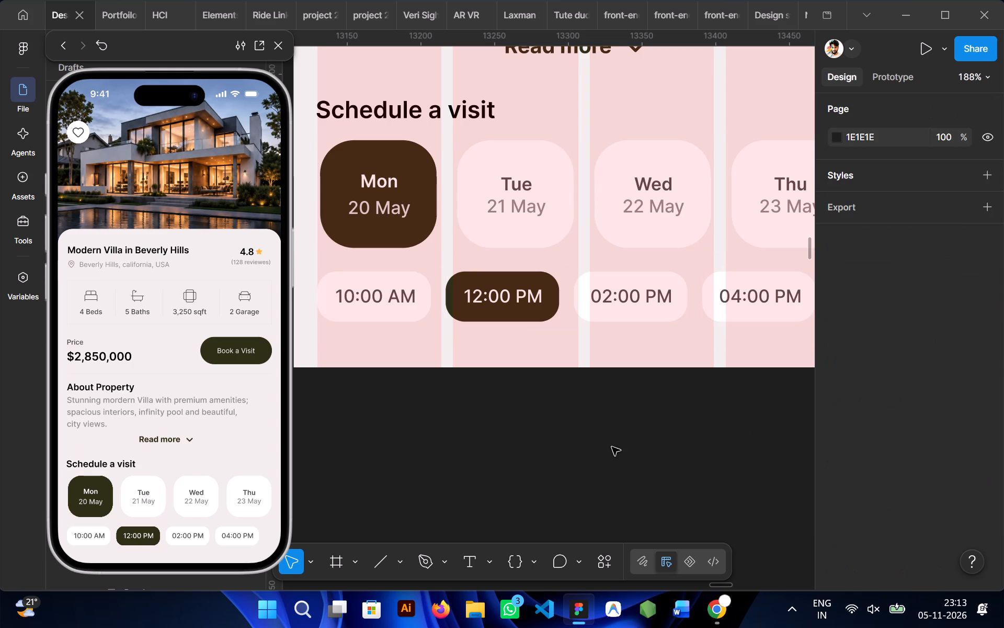
# Set the time-slot chip row's auto layout gap to 7.
pyautogui.hscroll(-1, 612, 447)
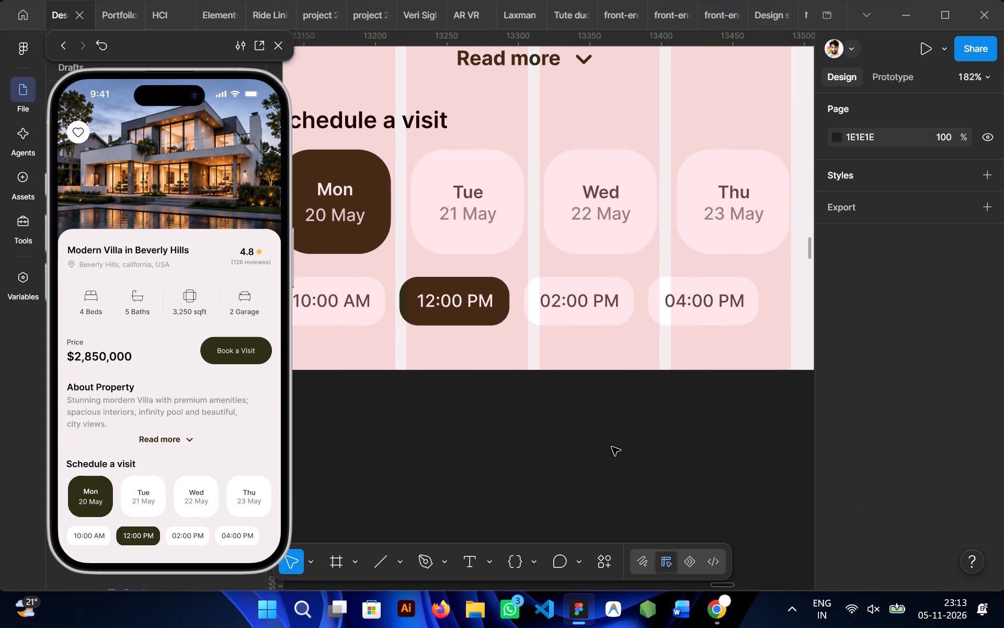
pyautogui.click(570, 316)
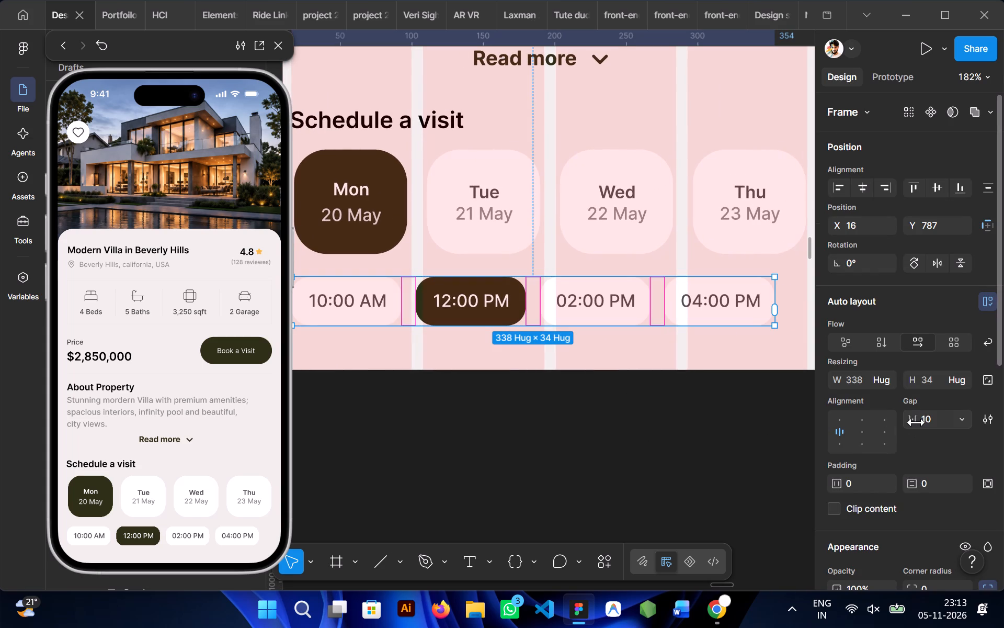
pyautogui.moveTo(916, 422); pyautogui.dragTo(502, 309)
pyautogui.click(933, 421)
pyautogui.press('7')
pyautogui.press('Return')
pyautogui.click(527, 434)
# Nudge the time-slot chip row up to Y 781, leaving 10 px below the date tiles.
pyautogui.hscroll(1, 527, 434)
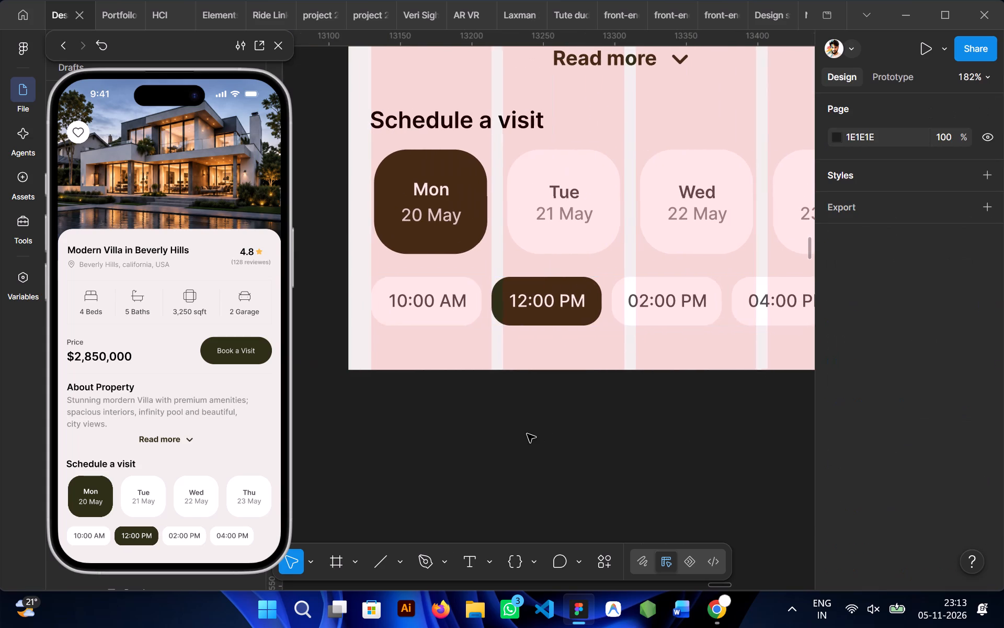
pyautogui.hscroll(1, 527, 434)
pyautogui.click(497, 318)
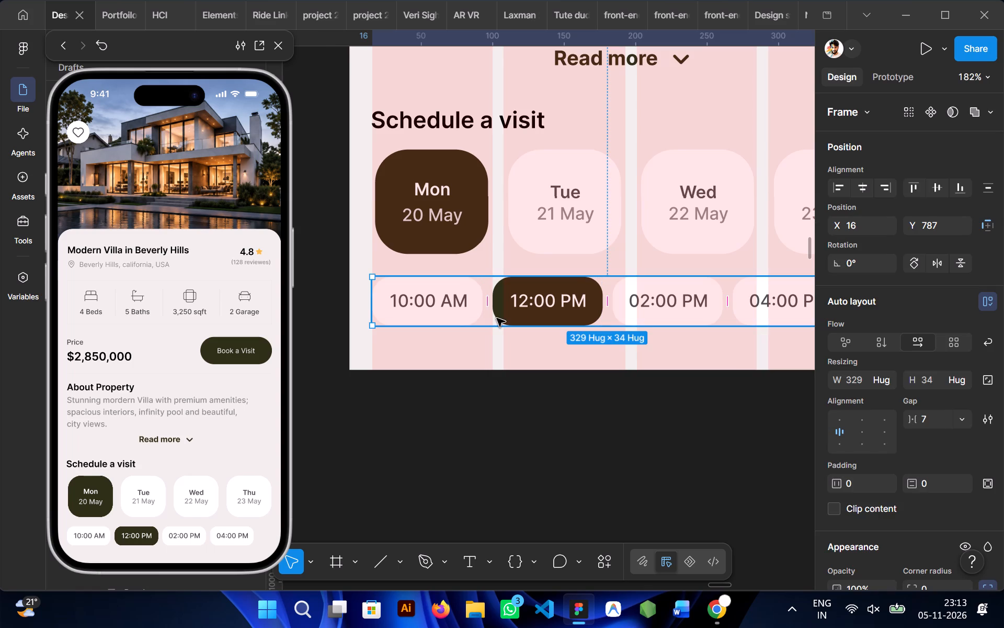
pyautogui.press('Up')
pyautogui.press('Up')
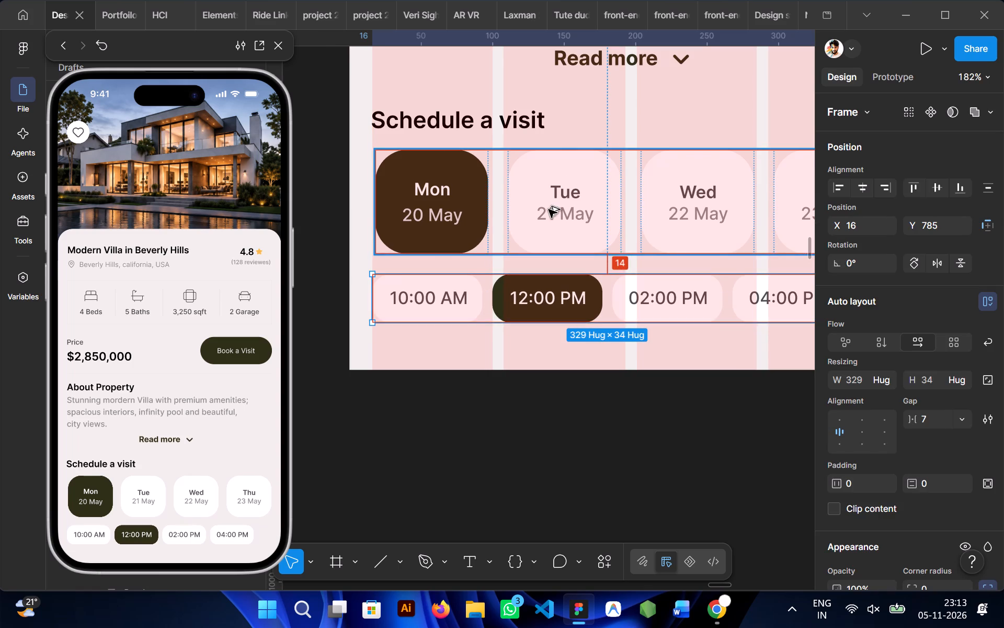
pyautogui.press('Up')
pyautogui.press('Up')
pyautogui.press('Up')
pyautogui.press('Up')
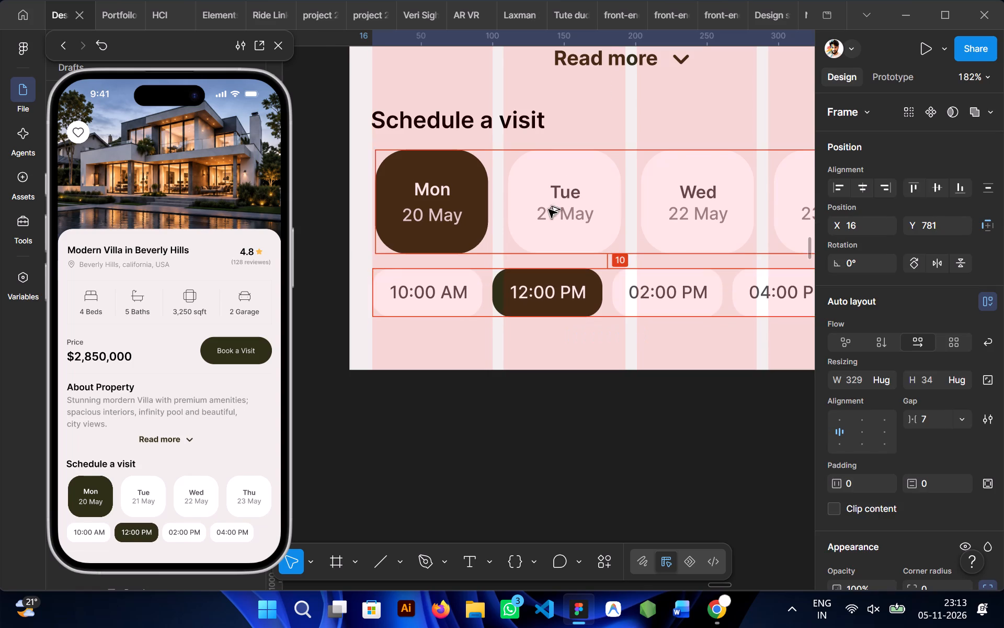
pyautogui.click(602, 447)
# Nudge the date tile row up to Y 697 and the time-slot chip row up to Y 780.
pyautogui.click(489, 282)
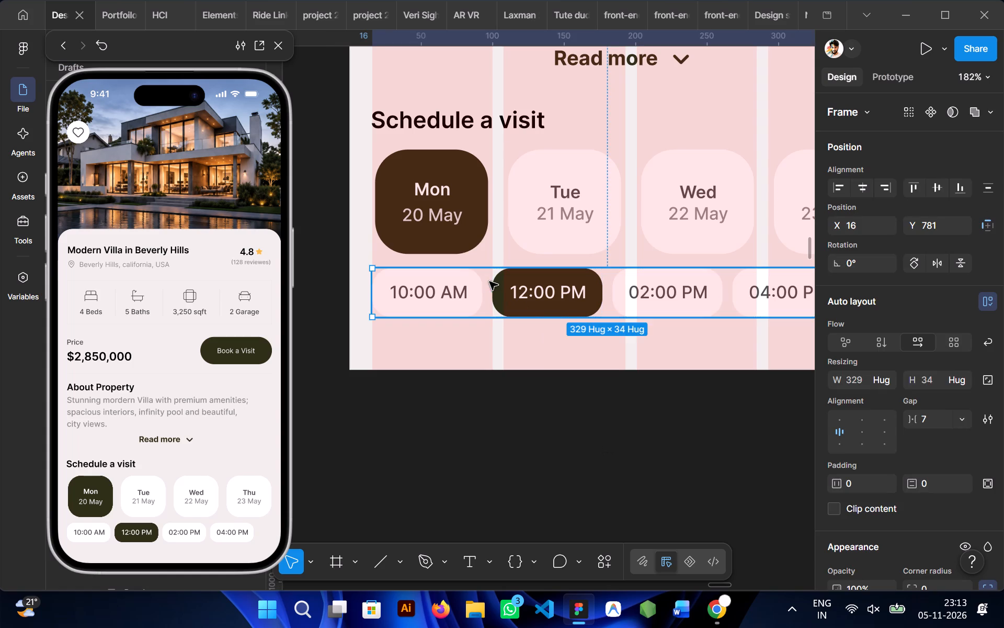
pyautogui.click(443, 154)
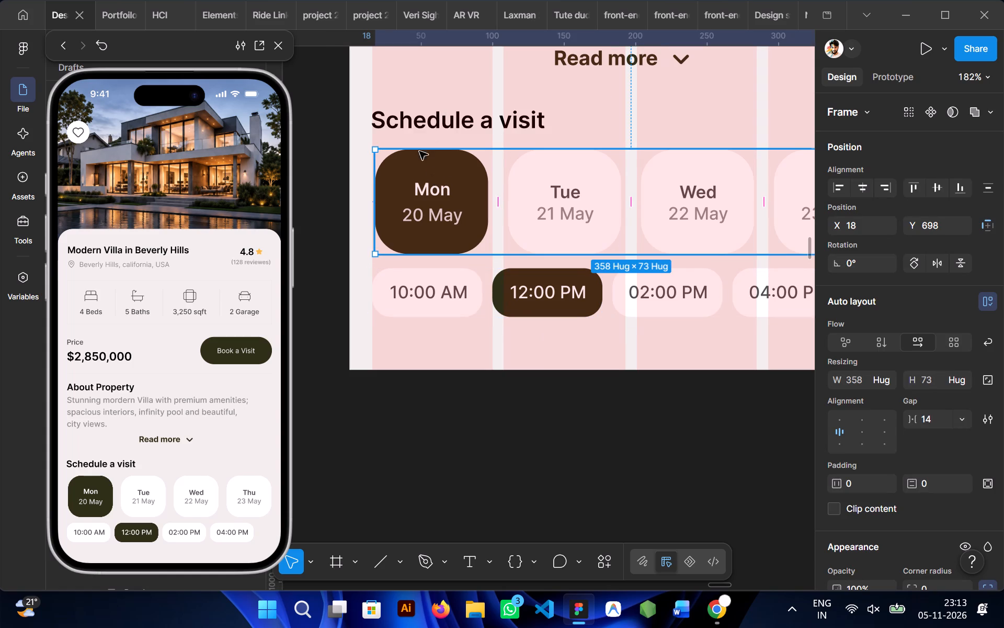
pyautogui.press('Up')
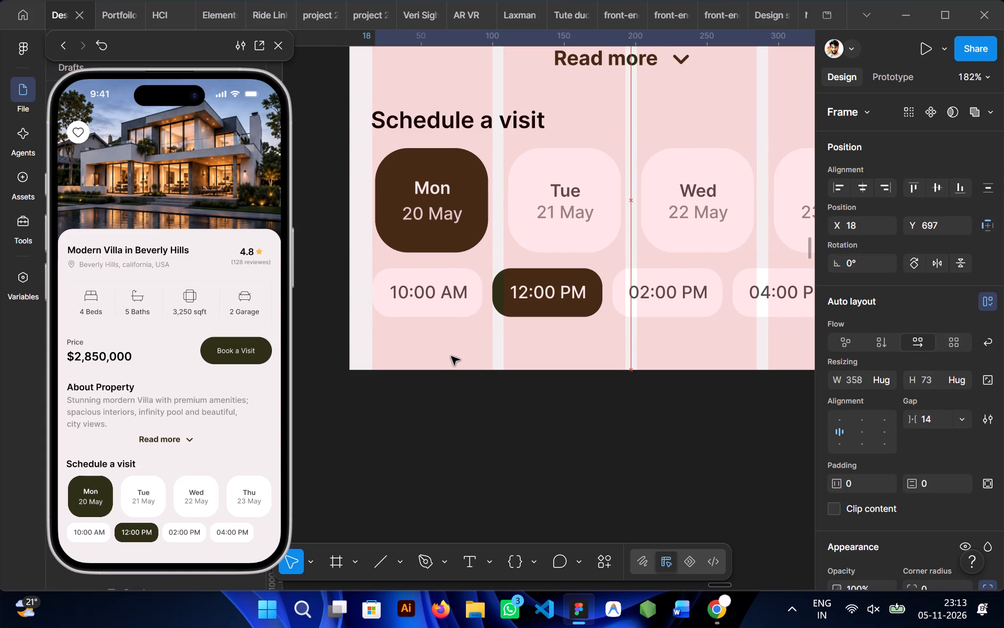
pyautogui.click(435, 310)
pyautogui.press('Up')
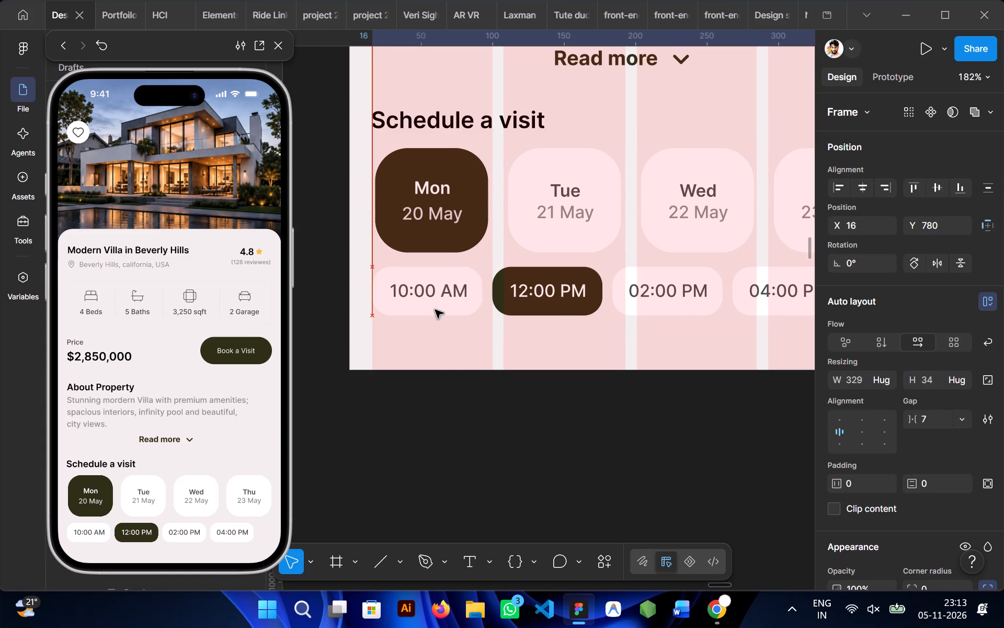
pyautogui.click(441, 407)
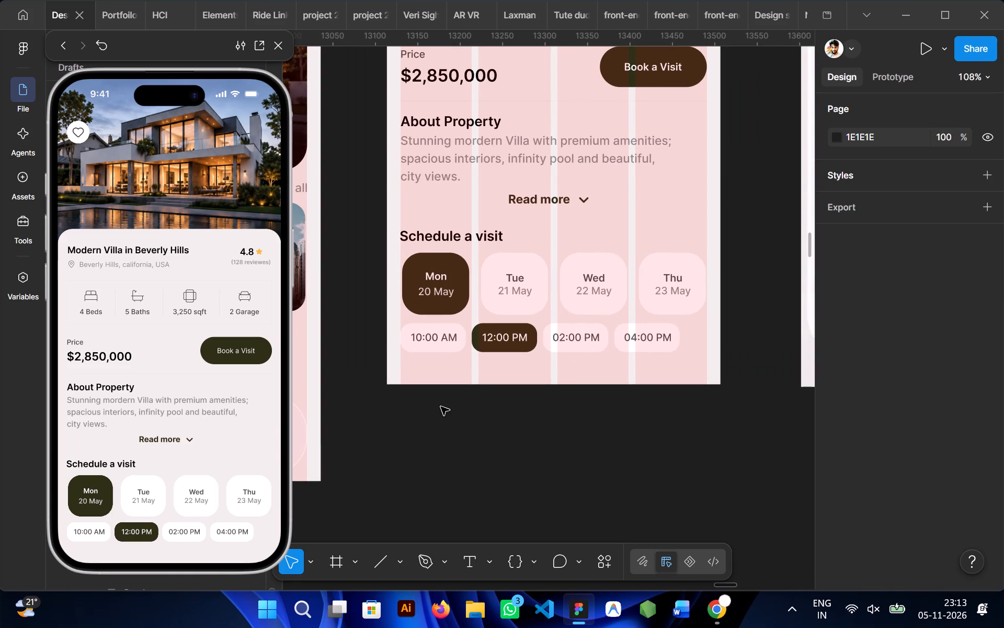
# Combine the "Schedule a visit" heading and the date tile row in a vertical auto layout.
pyautogui.click(423, 240)
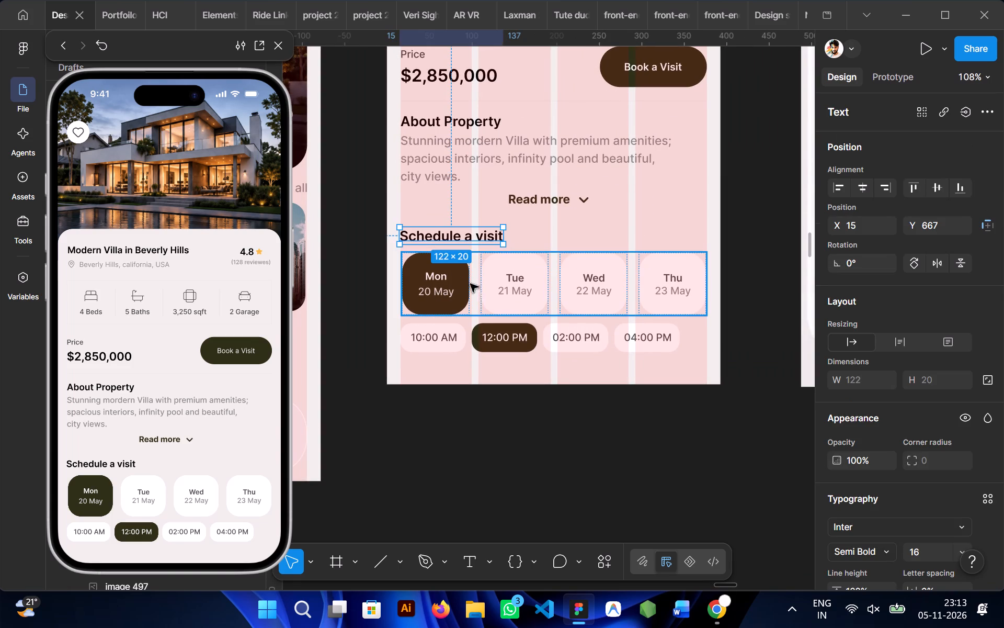
pyautogui.keyDown('shift'); pyautogui.click(461, 289); pyautogui.keyUp('shift')
pyautogui.hotkey('shift', 'a')
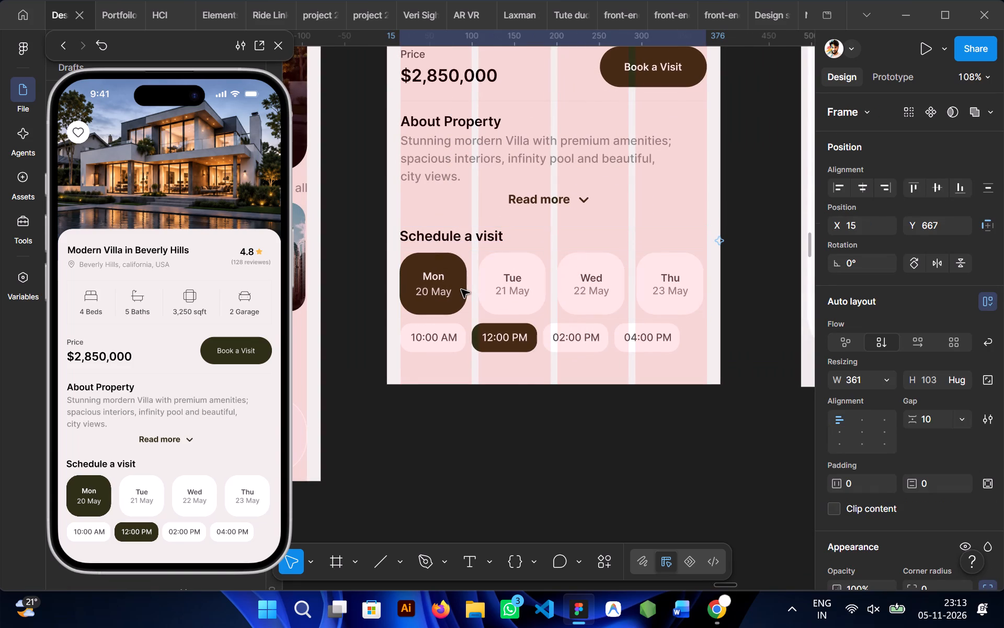
# Combine the heading-and-dates group and the time-slot chip row in an enclosing auto layout.
pyautogui.keyDown('shift'); pyautogui.click(437, 336); pyautogui.keyUp('shift')
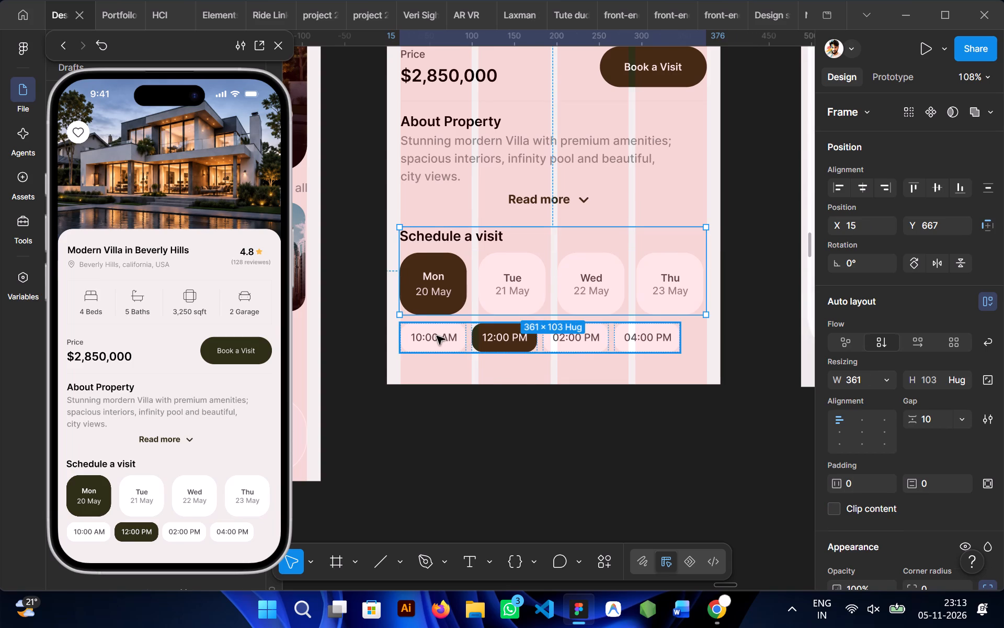
pyautogui.hotkey('shift', 'a')
pyautogui.click(438, 481)
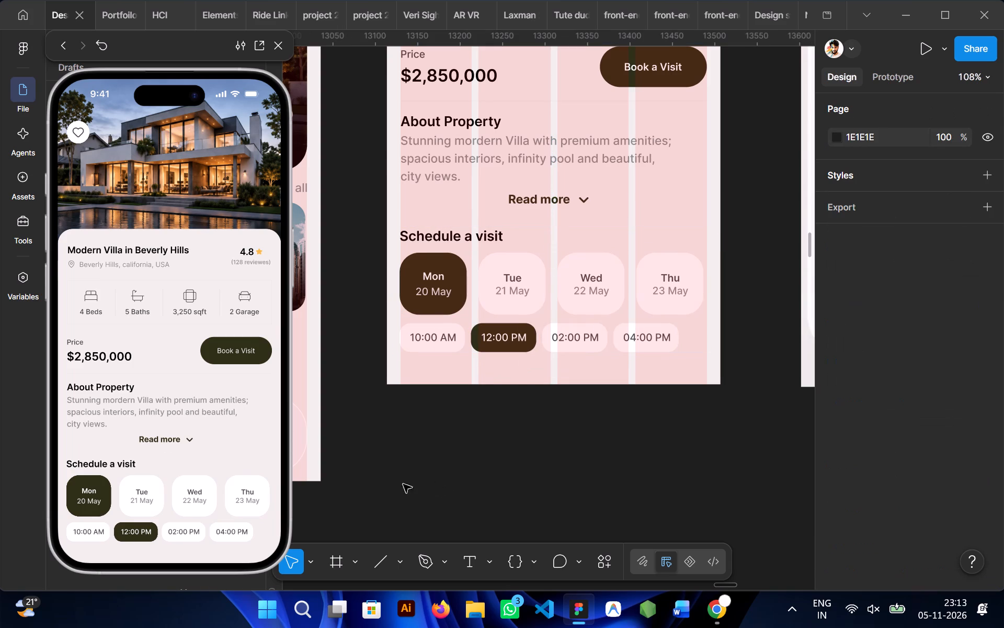
# Extend the bottom edge of the iPhone 16 - 4 frame until its height is 966.
pyautogui.scroll(-3, 112, 425)
pyautogui.scroll(2, 112, 425)
pyautogui.scroll(1, 486, 278)
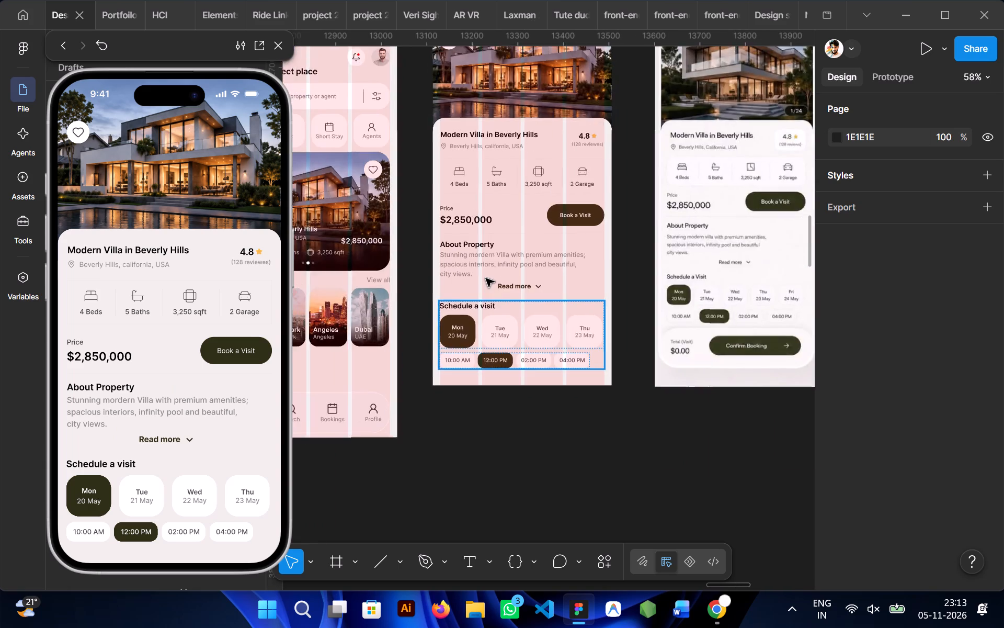
pyautogui.scroll(1, 486, 278)
pyautogui.click(464, 108)
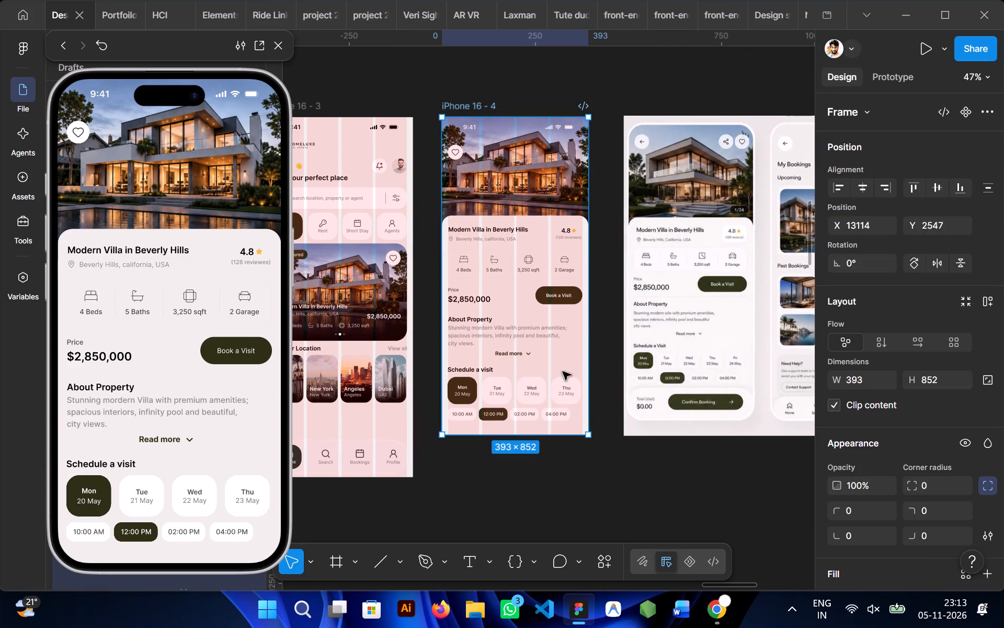
pyautogui.moveTo(507, 434); pyautogui.dragTo(507, 470)
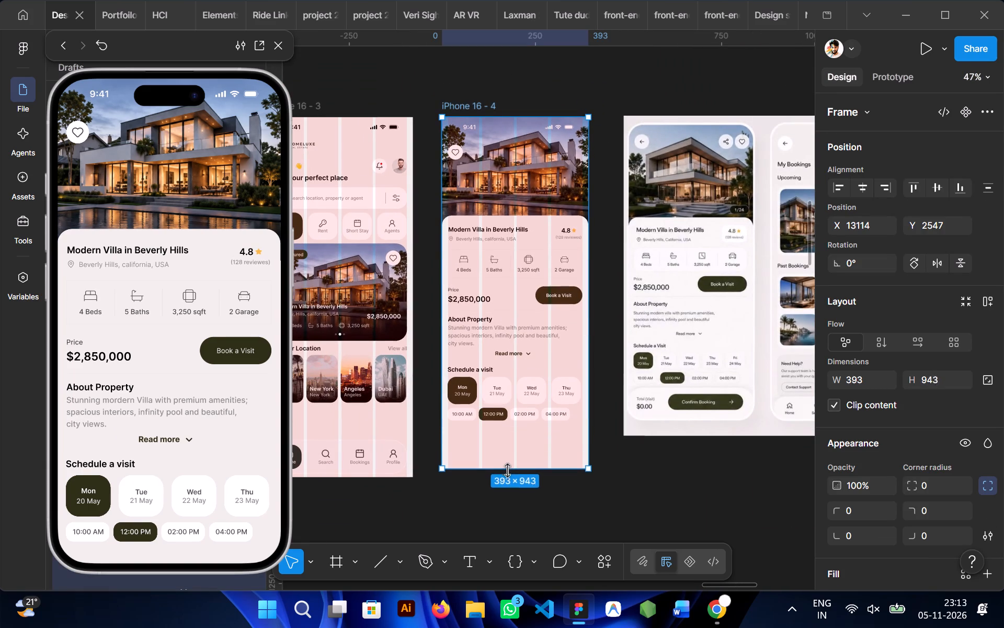
pyautogui.moveTo(507, 470); pyautogui.dragTo(508, 475)
# Copy the navigation bar from the iPhone 16 - 3 screen to the bottom of iPhone 16 - 4, at X 20, Y 848.
pyautogui.scroll(-2, 231, 496)
pyautogui.scroll(1, 191, 442)
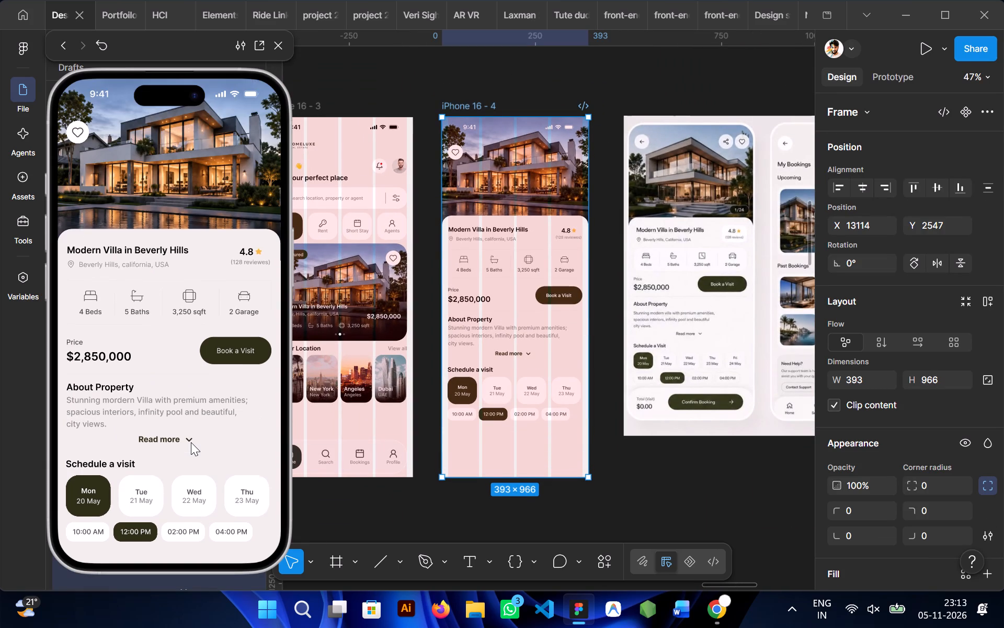
pyautogui.scroll(2, 191, 442)
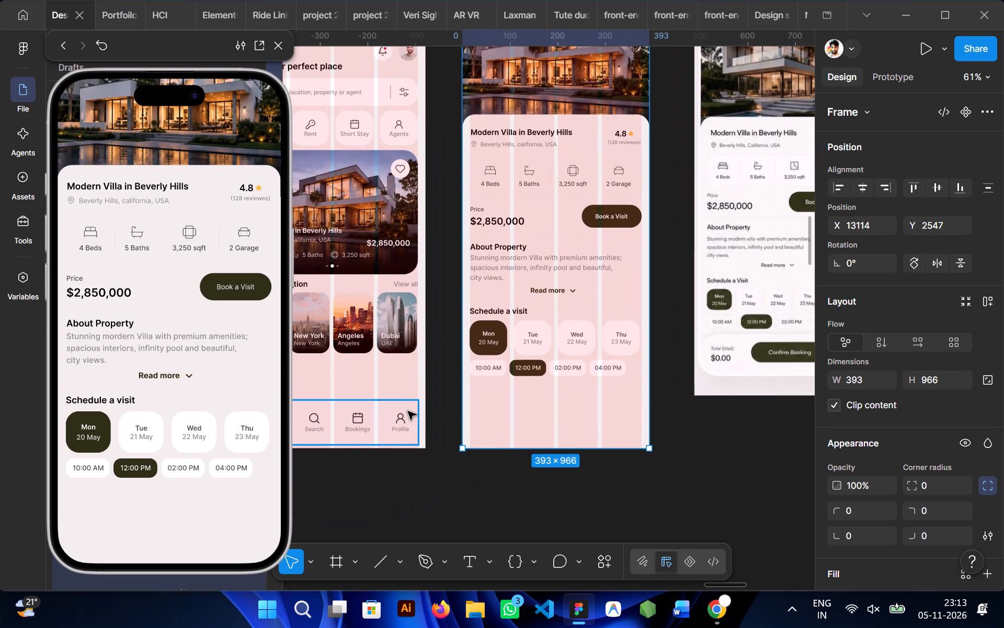
pyautogui.click(358, 423)
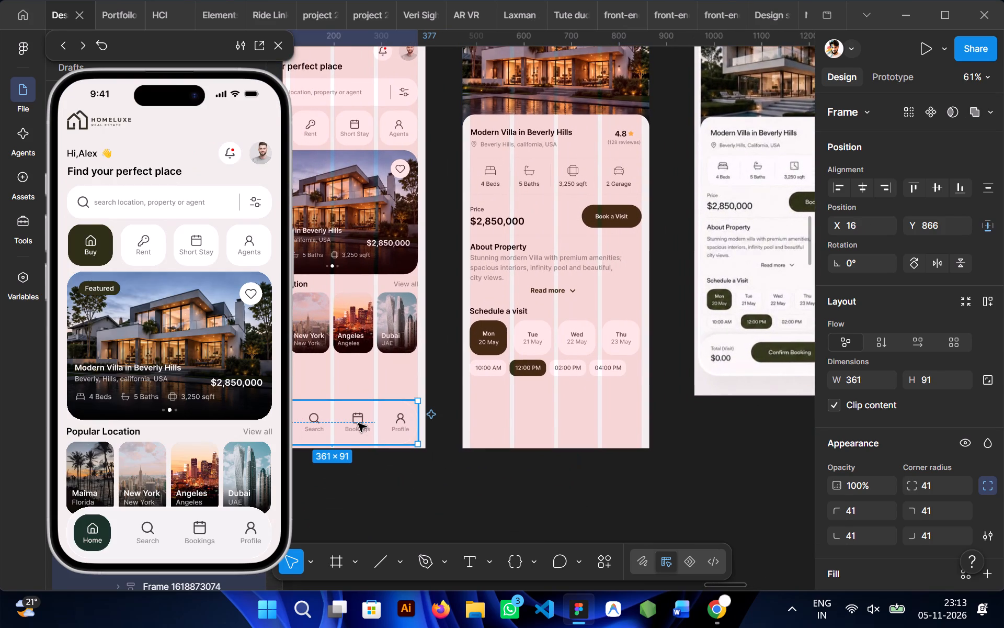
pyautogui.keyDown('alt'); pyautogui.moveTo(358, 423); pyautogui.dragTo(585, 416); pyautogui.keyUp('alt')
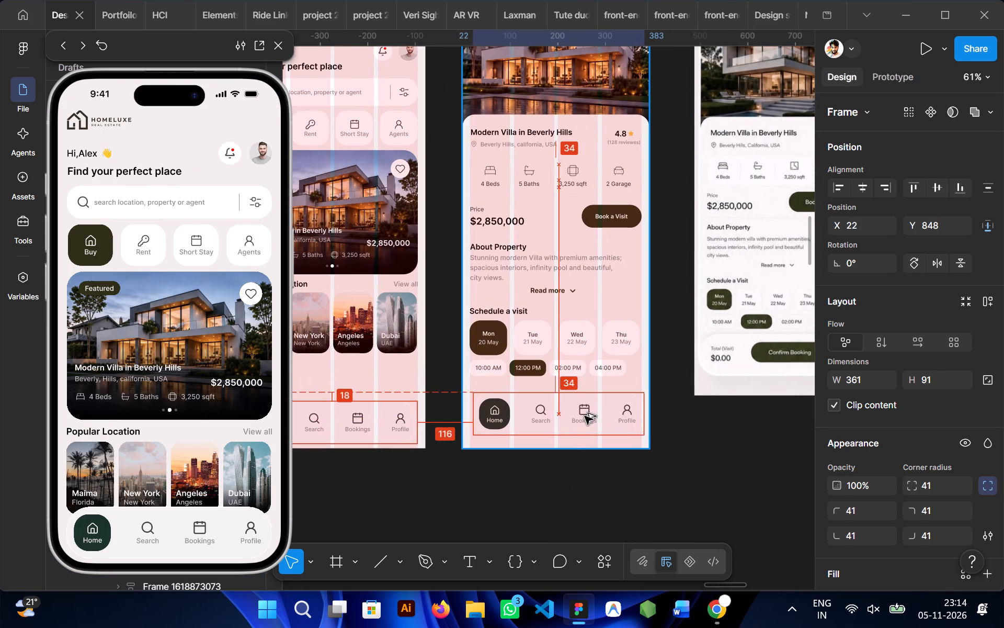
pyautogui.keyDown('alt'); pyautogui.moveTo(585, 416); pyautogui.dragTo(585, 418); pyautogui.keyUp('alt')
pyautogui.hscroll(1, 469, 254)
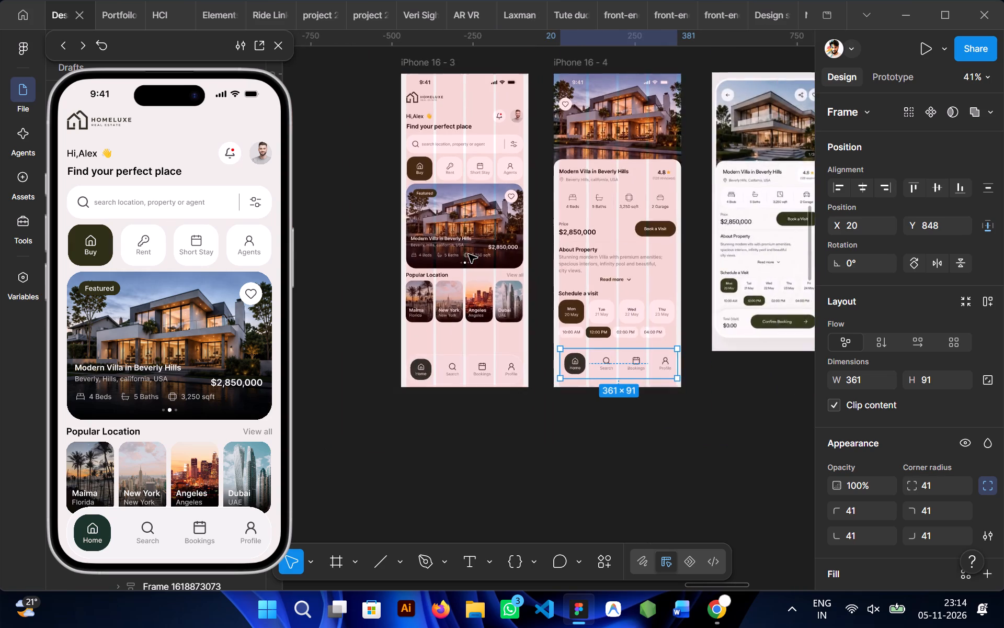
pyautogui.scroll(1, 469, 254)
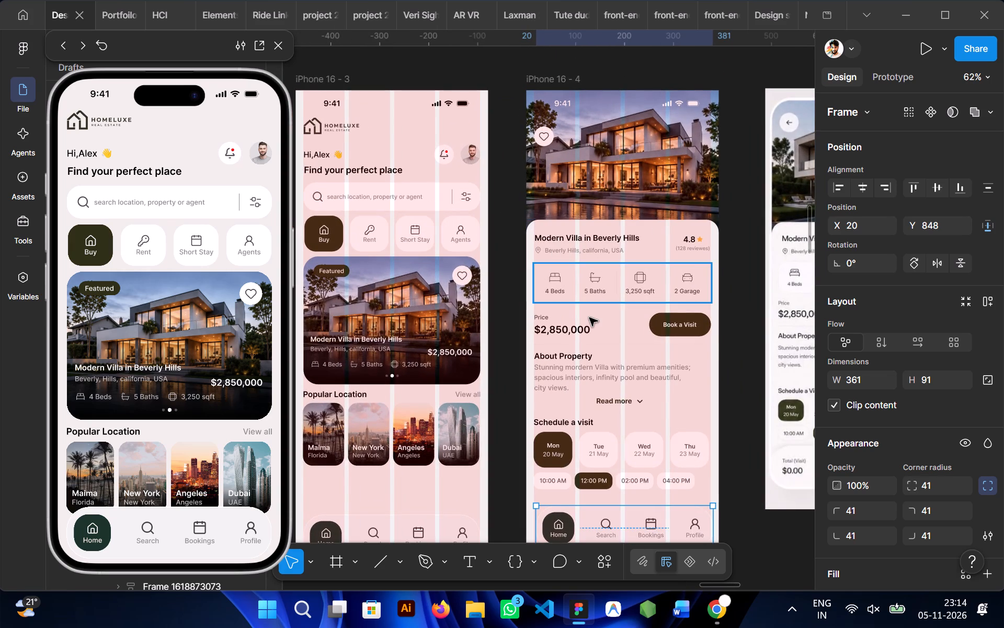
pyautogui.scroll(-1, 589, 318)
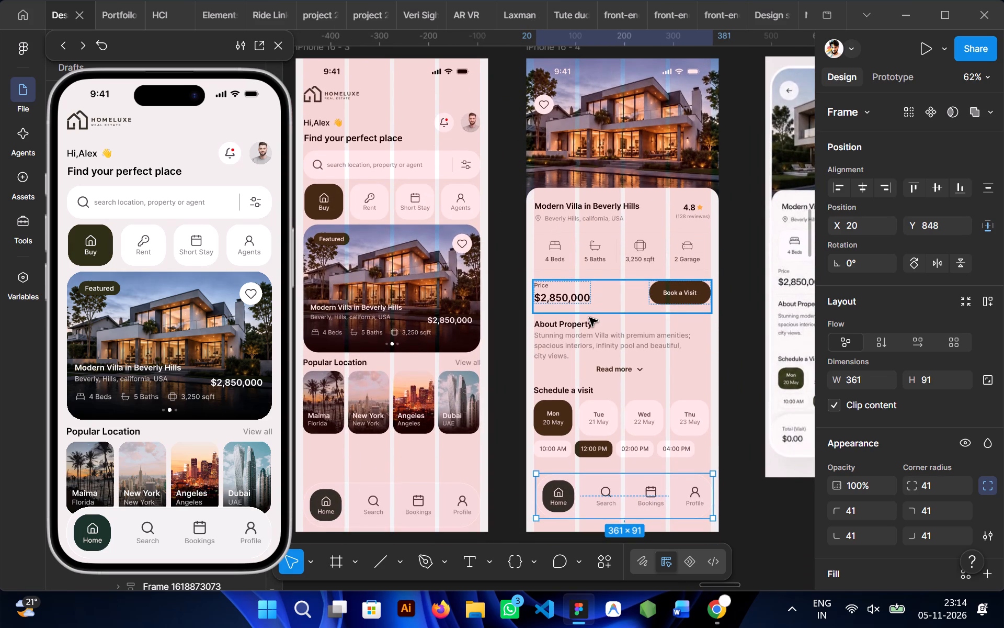
# Delete the Search, Bookings and Profile items from the copied navigation bar on iPhone 16 - 4, keeping only Home.
pyautogui.click(280, 41)
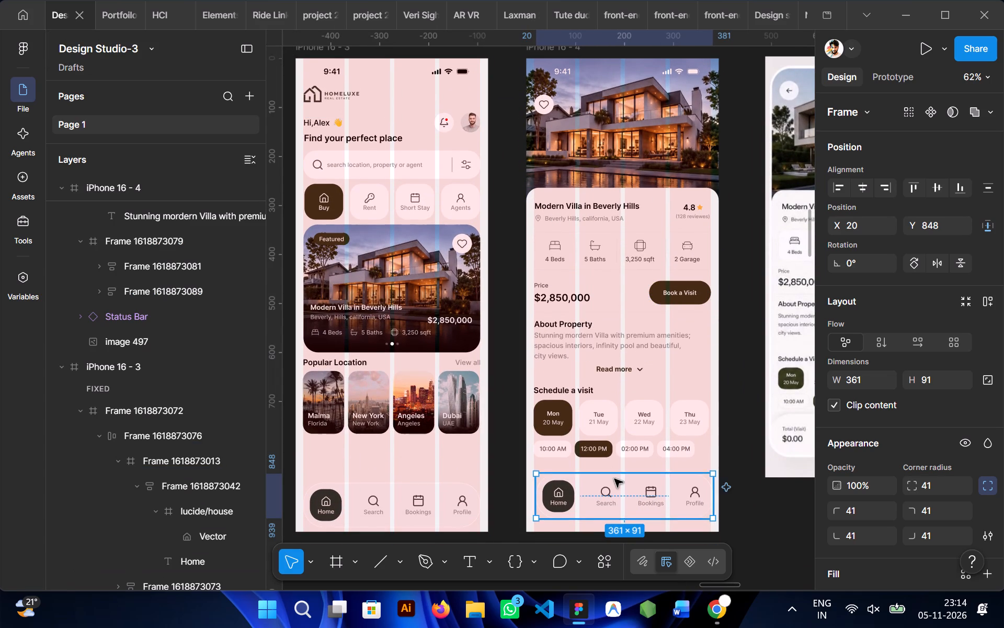
pyautogui.scroll(-1, 614, 479)
pyautogui.hscroll(-1, 572, 451)
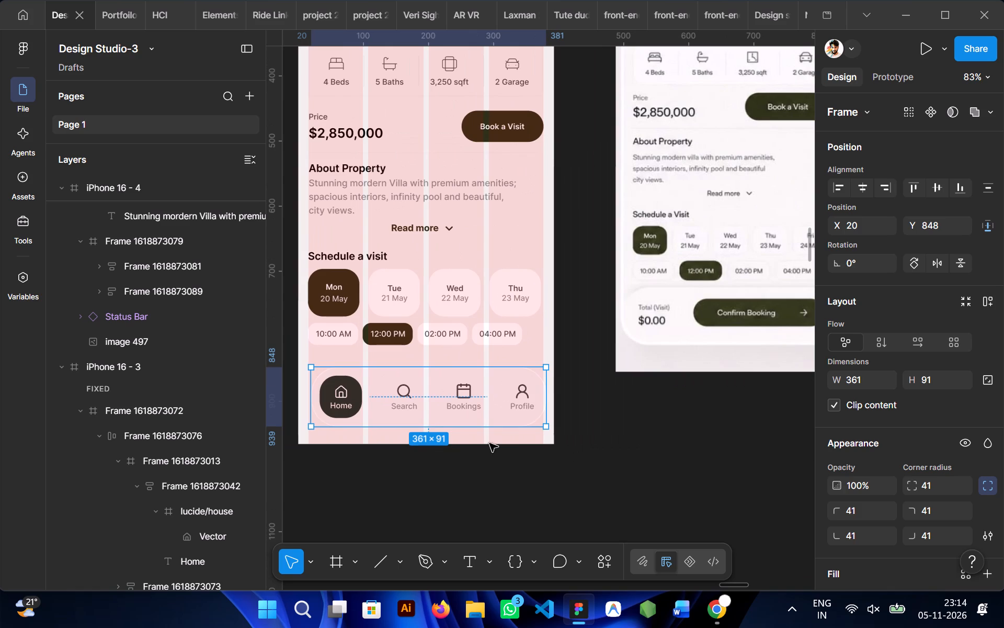
pyautogui.doubleClick(389, 396)
pyautogui.doubleClick(398, 397)
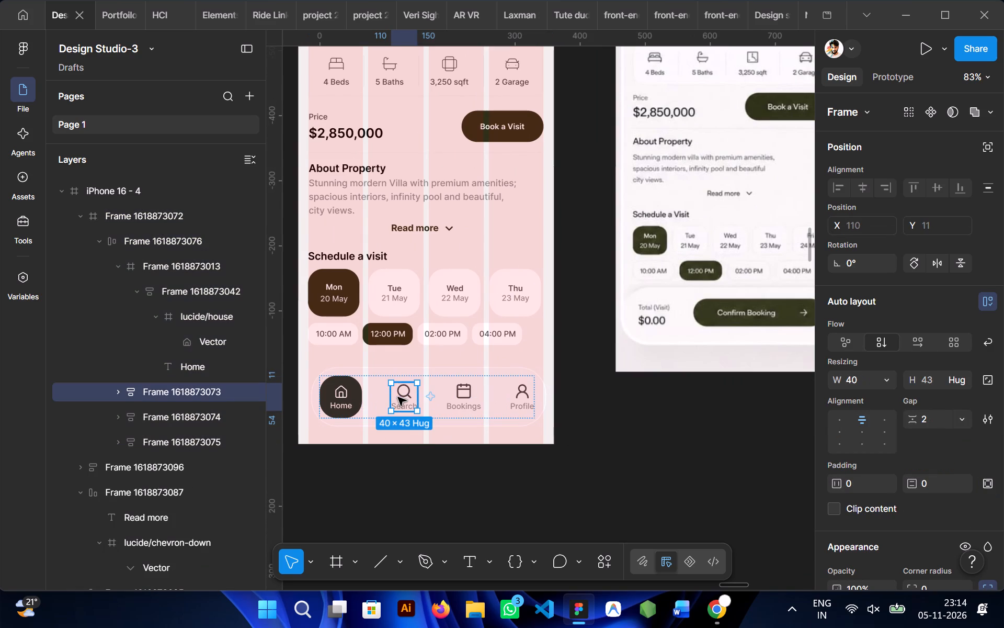
pyautogui.press('Delete')
pyautogui.doubleClick(398, 397)
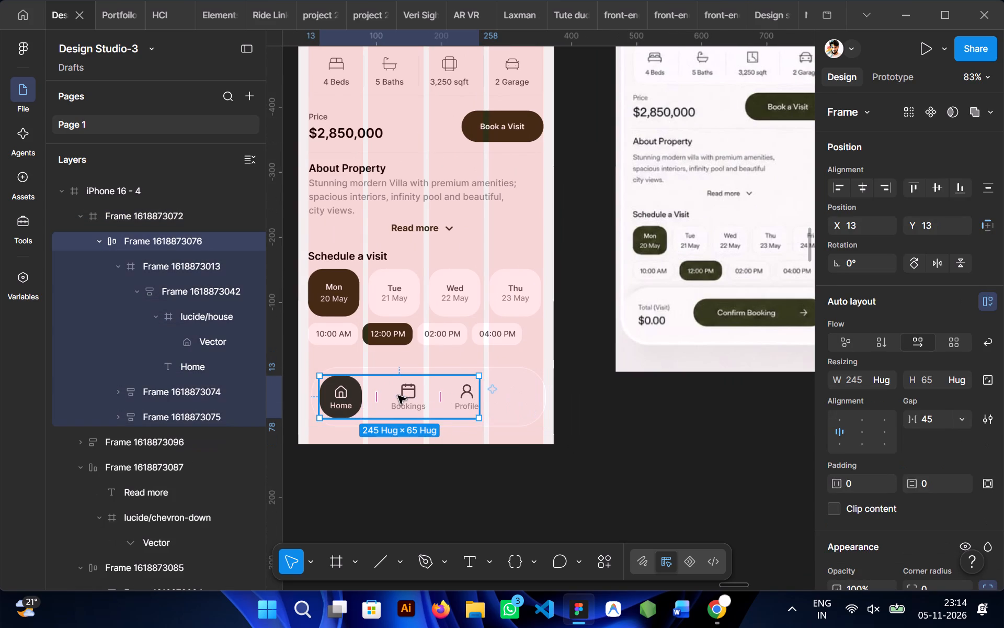
pyautogui.doubleClick(398, 396)
pyautogui.press('Delete')
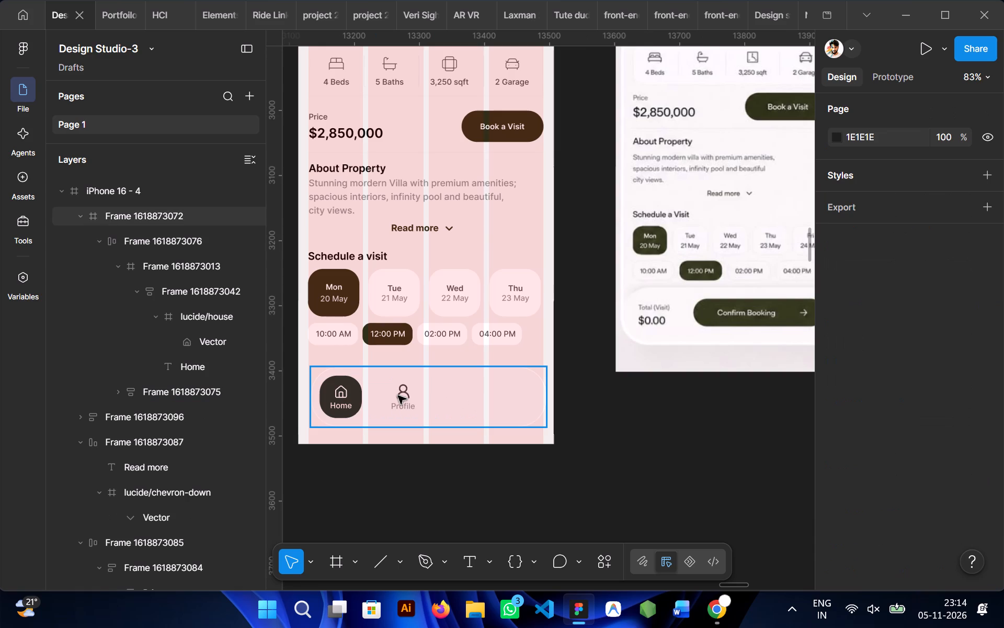
pyautogui.doubleClick(409, 399)
pyautogui.doubleClick(396, 398)
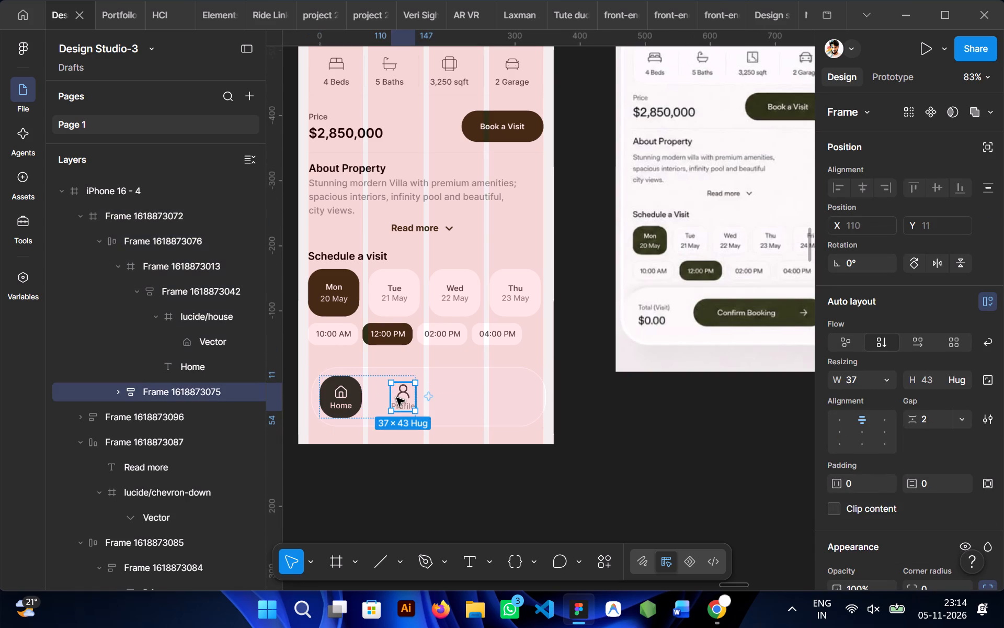
pyautogui.press('Delete')
# Move the Home item's row to X 116 within the bar and widen both the row and its dark tile to 228.
pyautogui.doubleClick(342, 402)
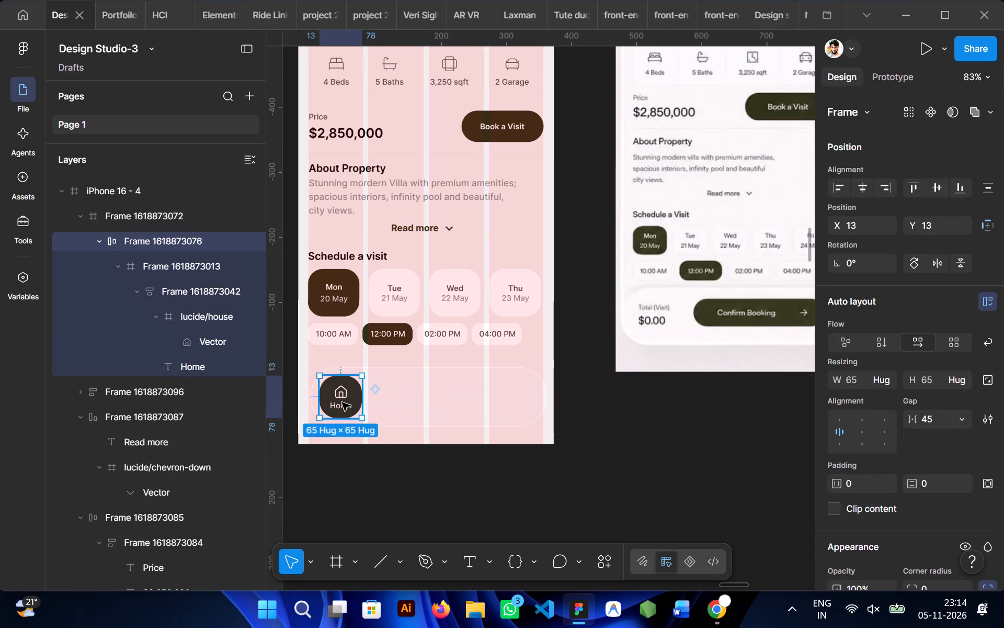
pyautogui.moveTo(342, 402); pyautogui.dragTo(410, 403)
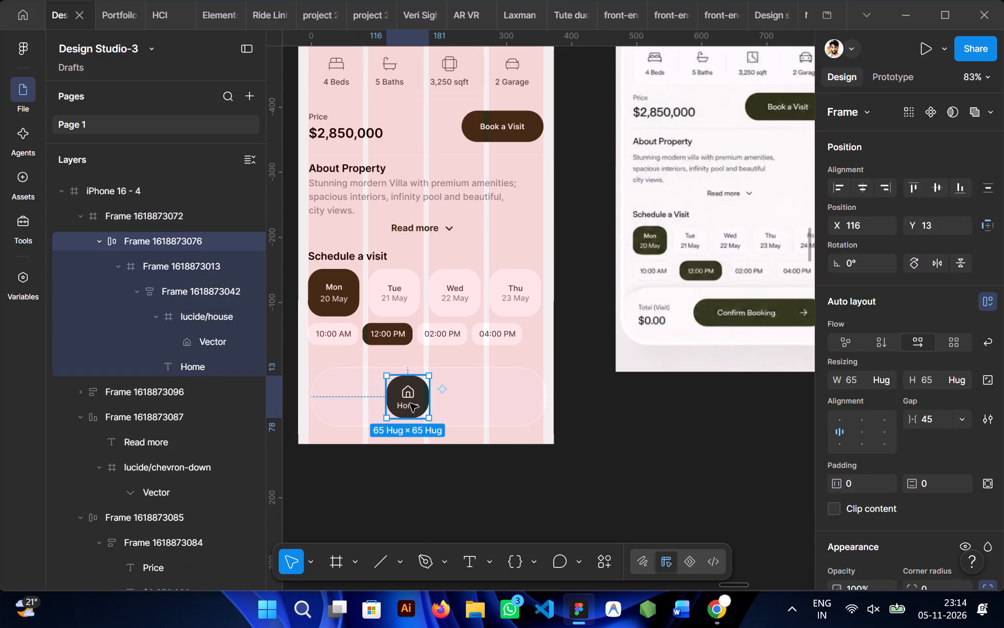
pyautogui.moveTo(430, 403); pyautogui.dragTo(474, 406)
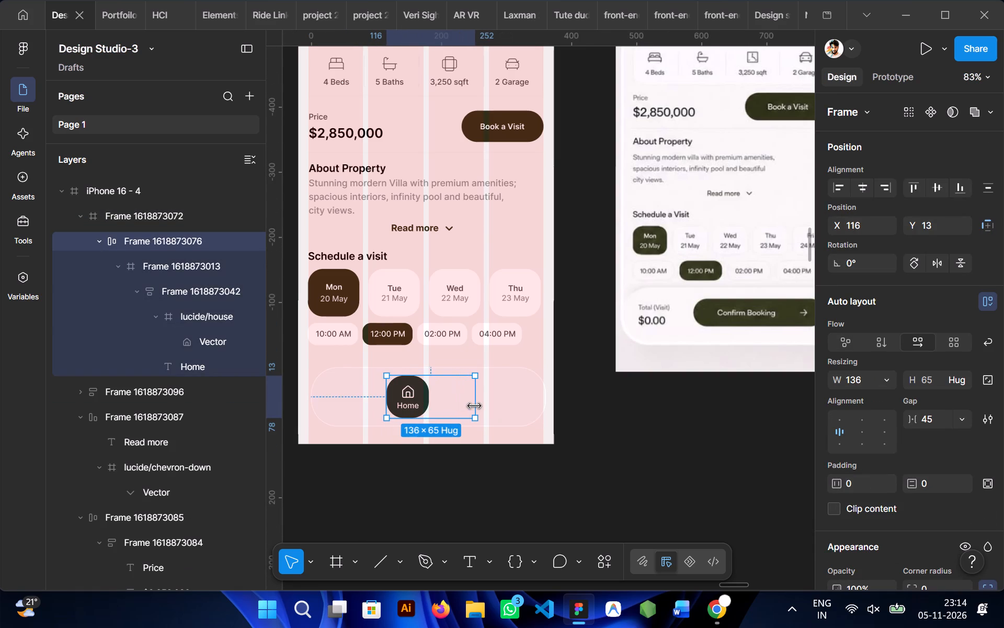
pyautogui.moveTo(474, 406); pyautogui.dragTo(535, 403)
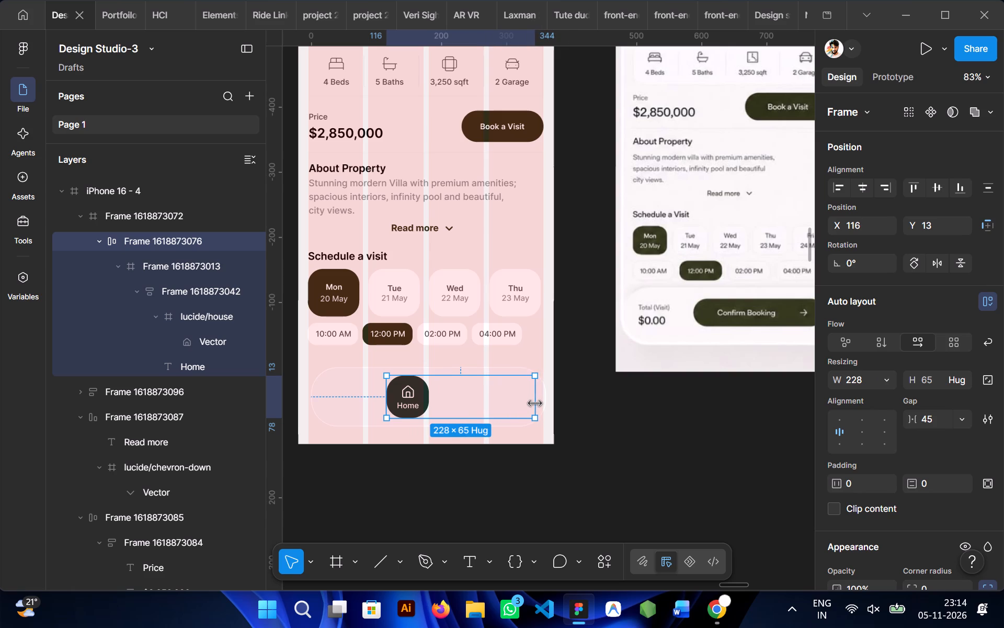
pyautogui.keyDown('ctrl'); pyautogui.click(419, 396); pyautogui.keyUp('ctrl')
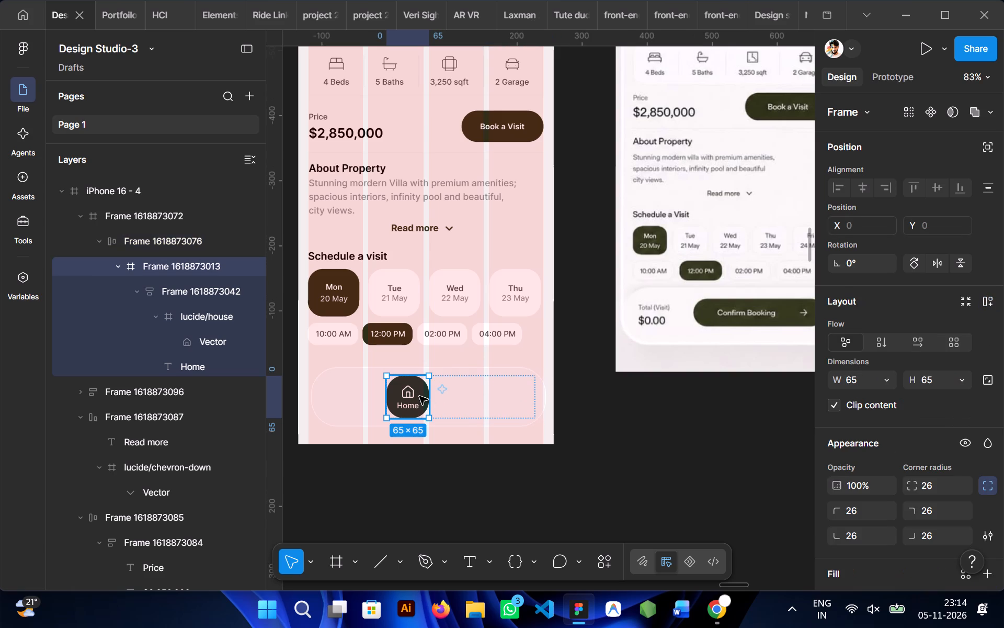
pyautogui.moveTo(429, 403); pyautogui.dragTo(531, 400)
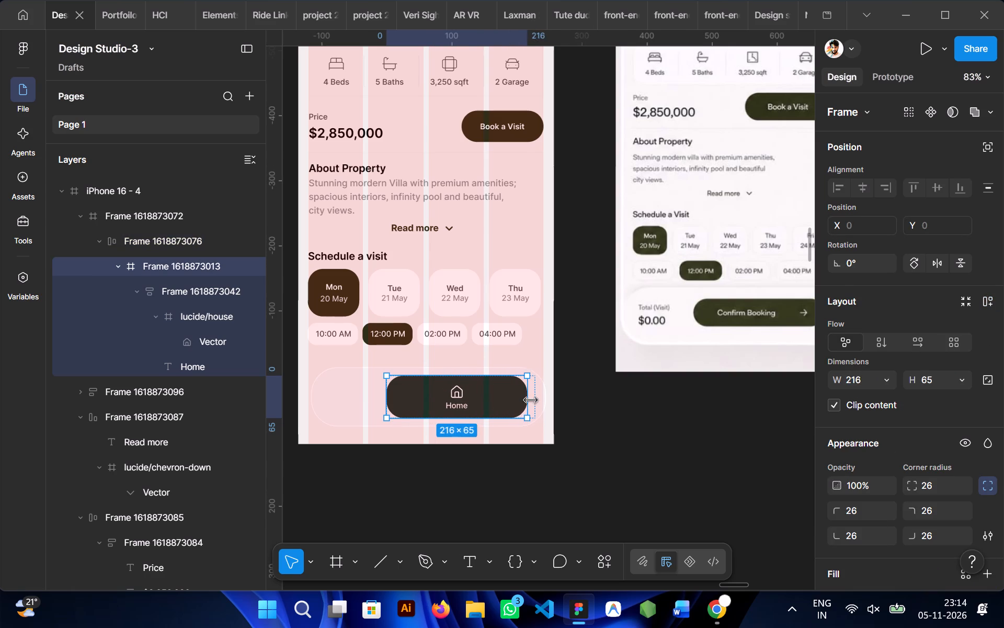
pyautogui.moveTo(531, 400); pyautogui.dragTo(535, 401)
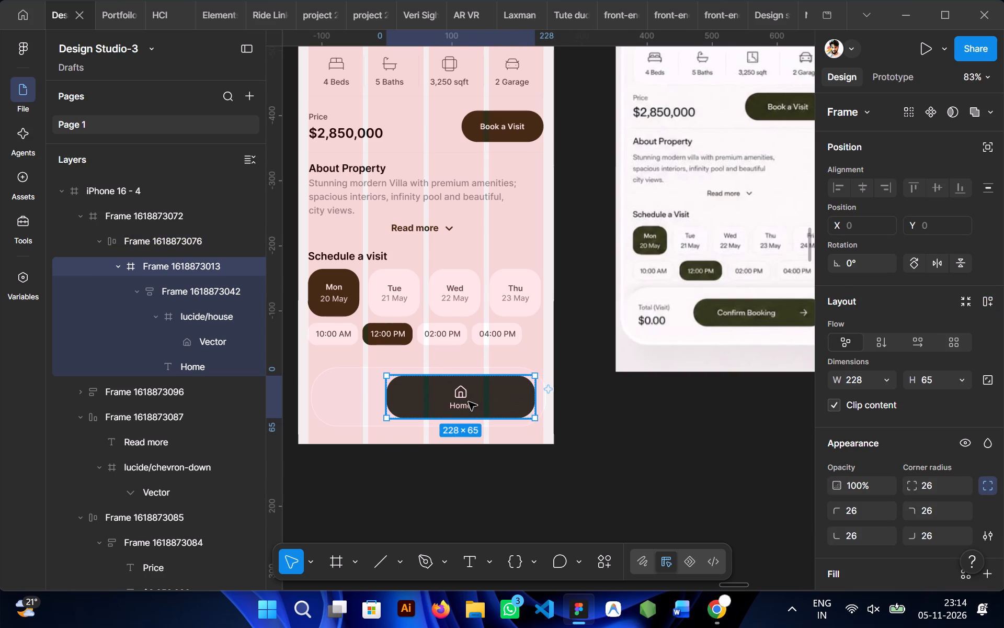
# Arrange the dark tile's contents in a horizontal, hug-width layout aligned right-centre, with the house icon placed after the label.
pyautogui.doubleClick(463, 404)
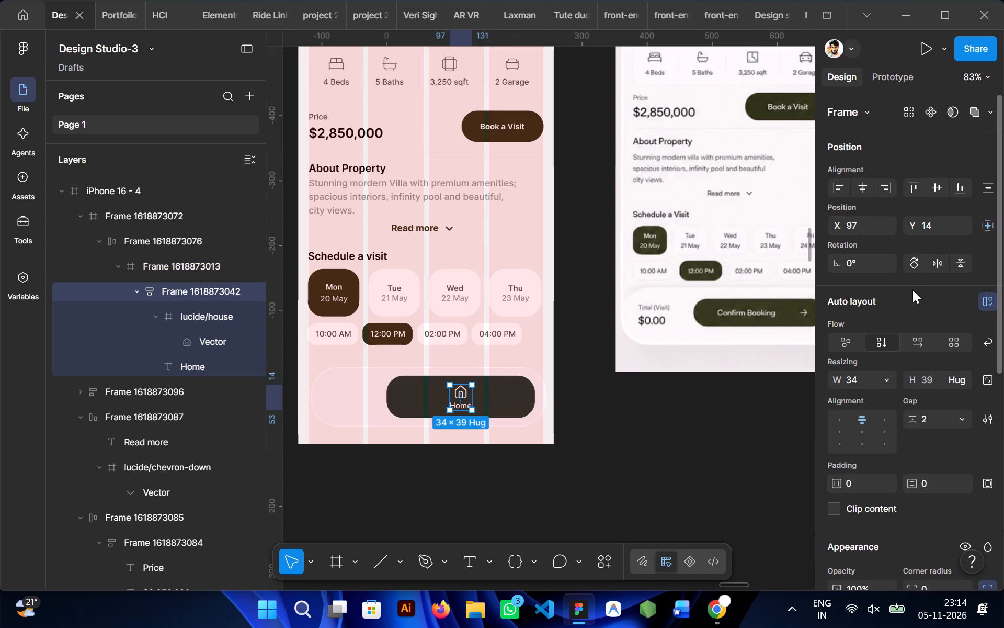
pyautogui.scroll(-1, 907, 308)
pyautogui.scroll(1, 907, 308)
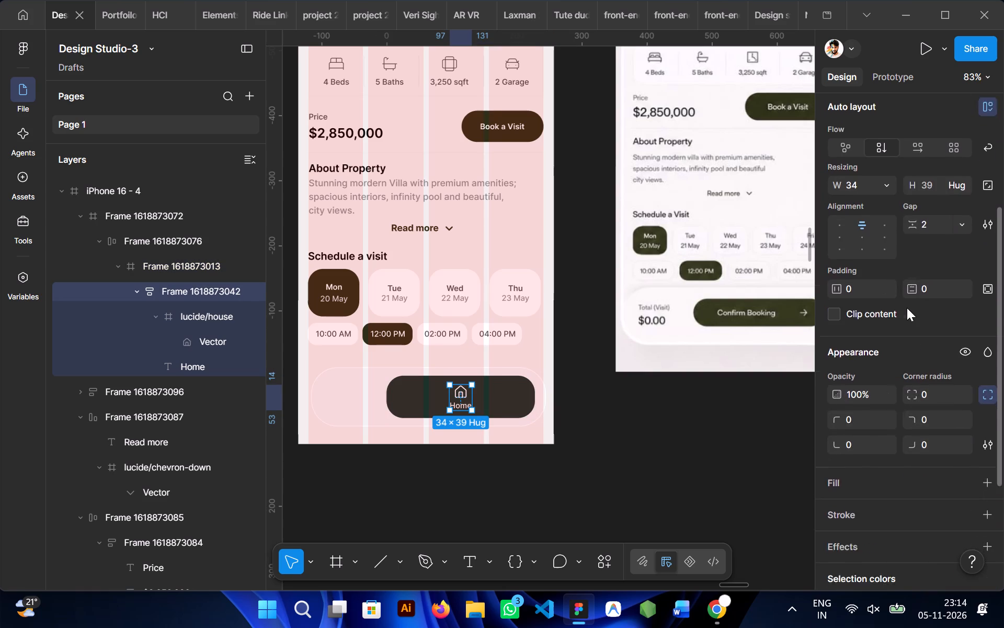
pyautogui.scroll(1, 907, 308)
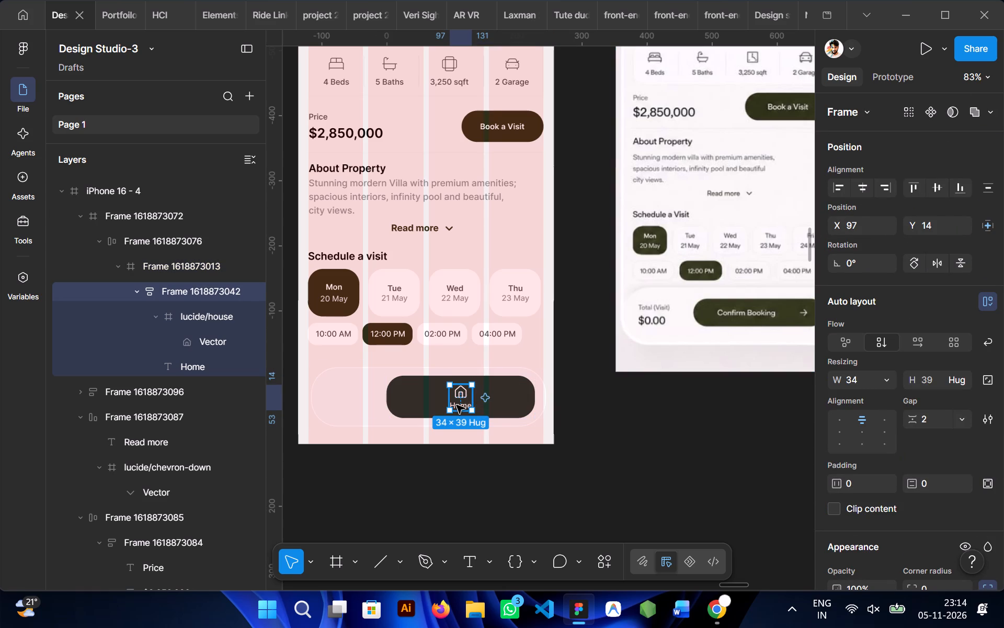
pyautogui.click(919, 345)
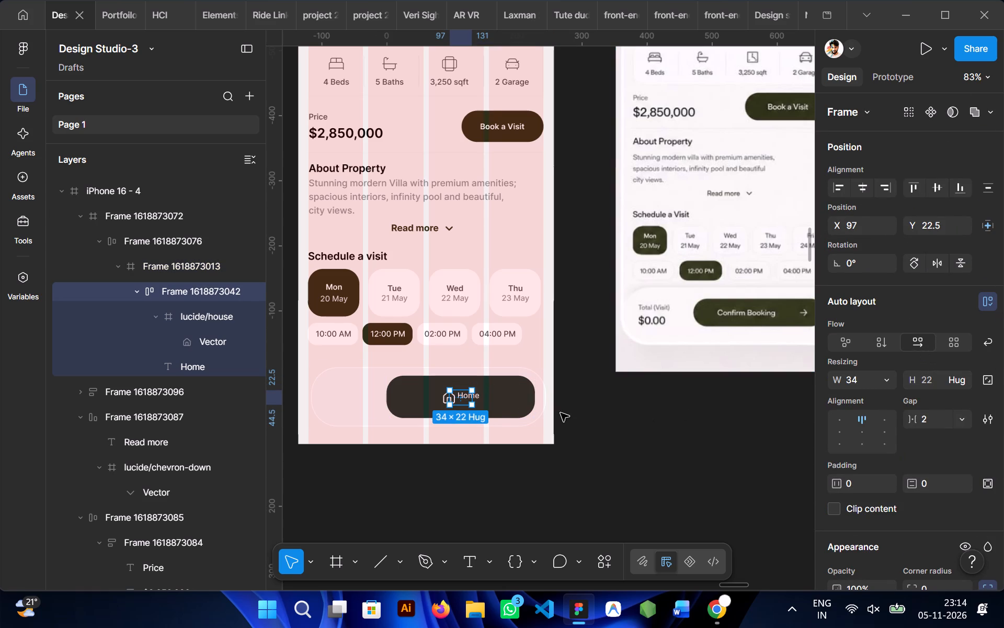
pyautogui.click(872, 382)
pyautogui.click(896, 380)
pyautogui.click(850, 398)
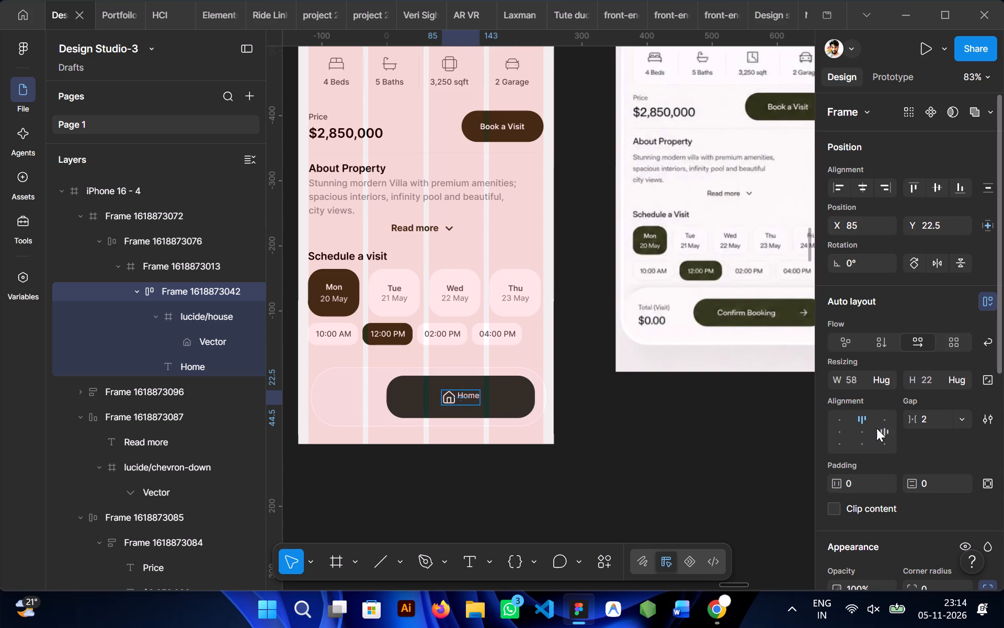
pyautogui.click(880, 430)
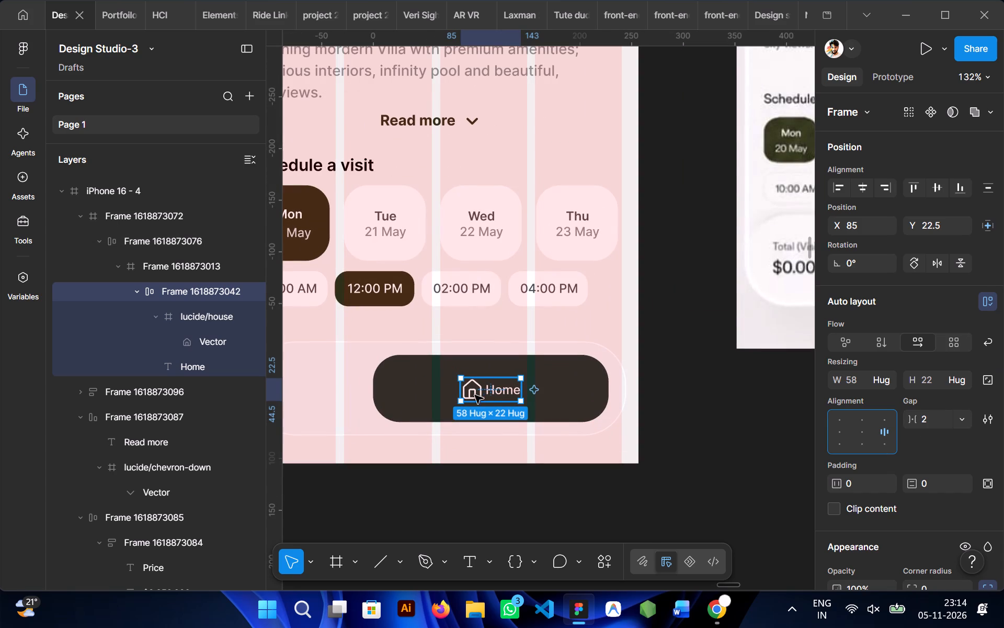
pyautogui.doubleClick(471, 393)
pyautogui.moveTo(471, 393); pyautogui.dragTo(499, 395)
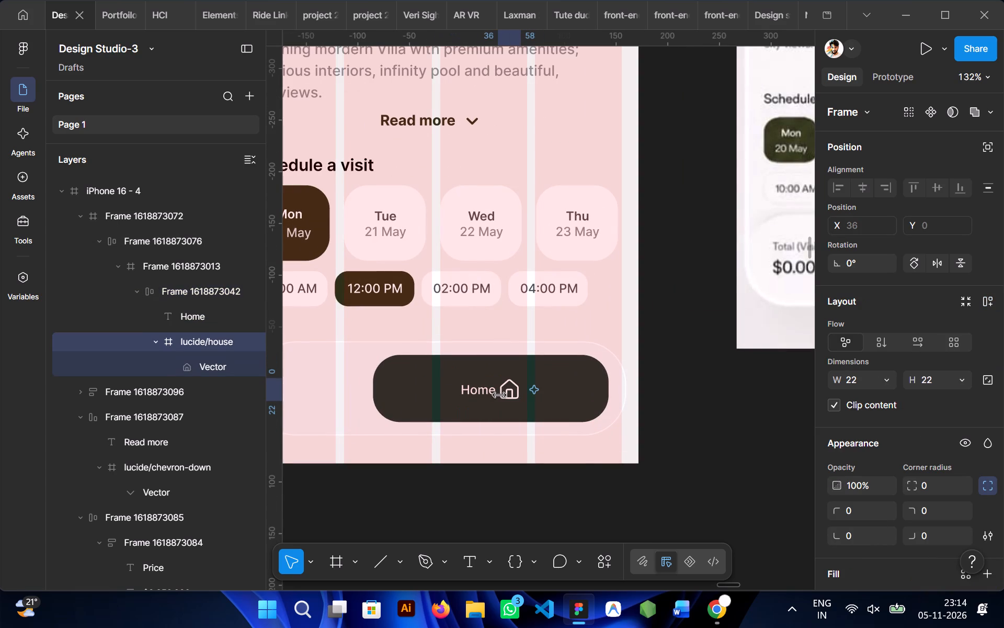
# Replace the tile's Home label with "Confirm Booking".
pyautogui.hscroll(-1, 538, 487)
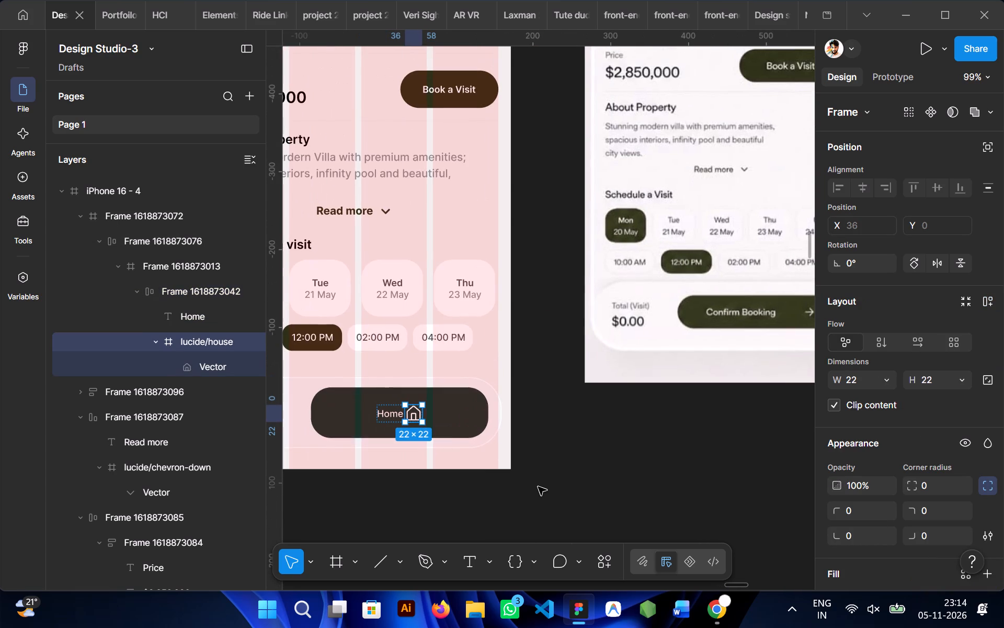
pyautogui.keyDown('ctrl'); pyautogui.doubleClick(387, 412); pyautogui.keyUp('ctrl')
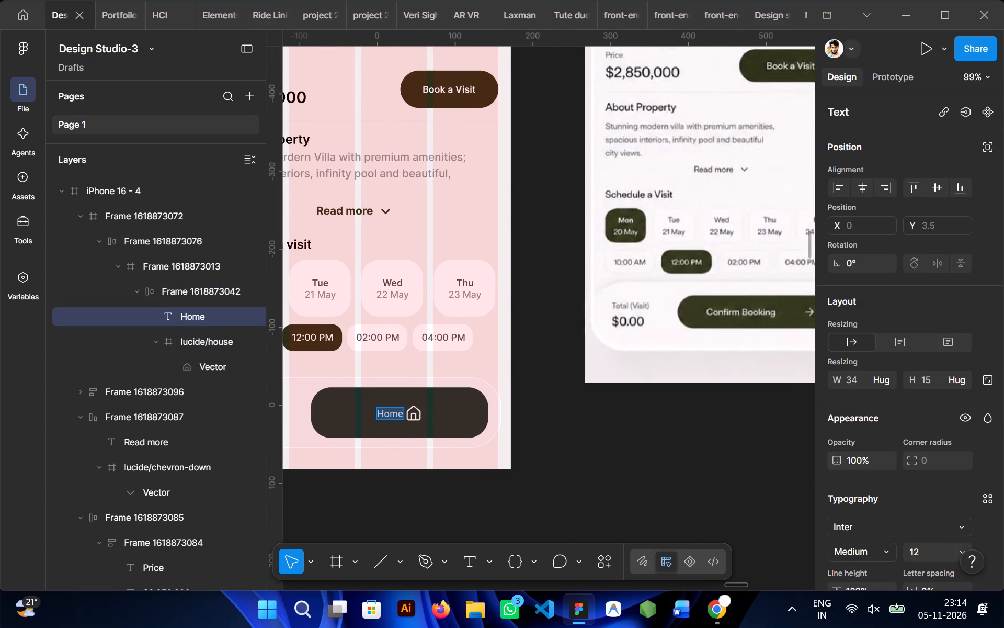
pyautogui.write('con')
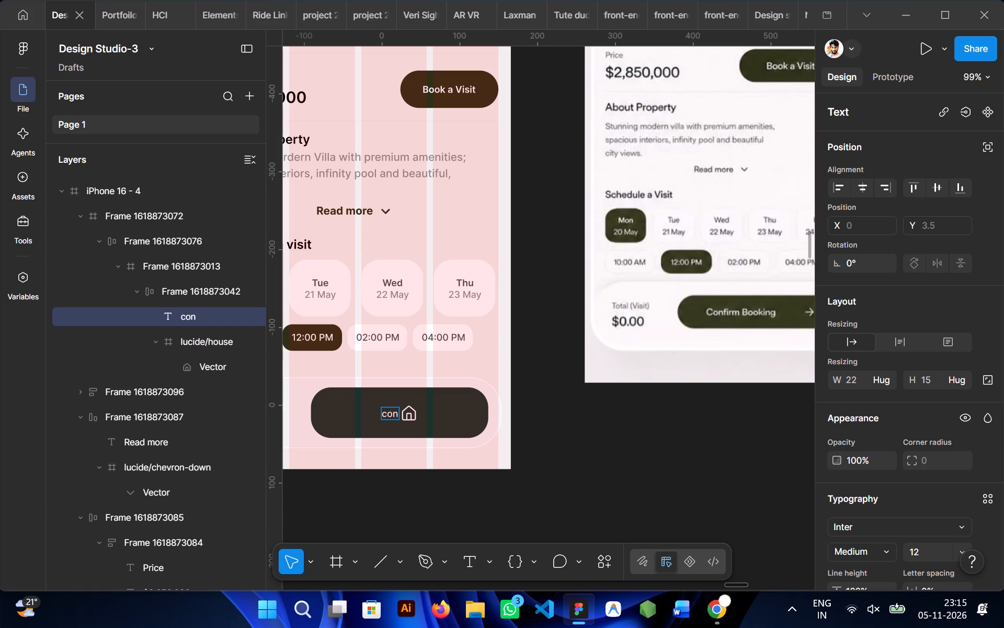
pyautogui.write('fi')
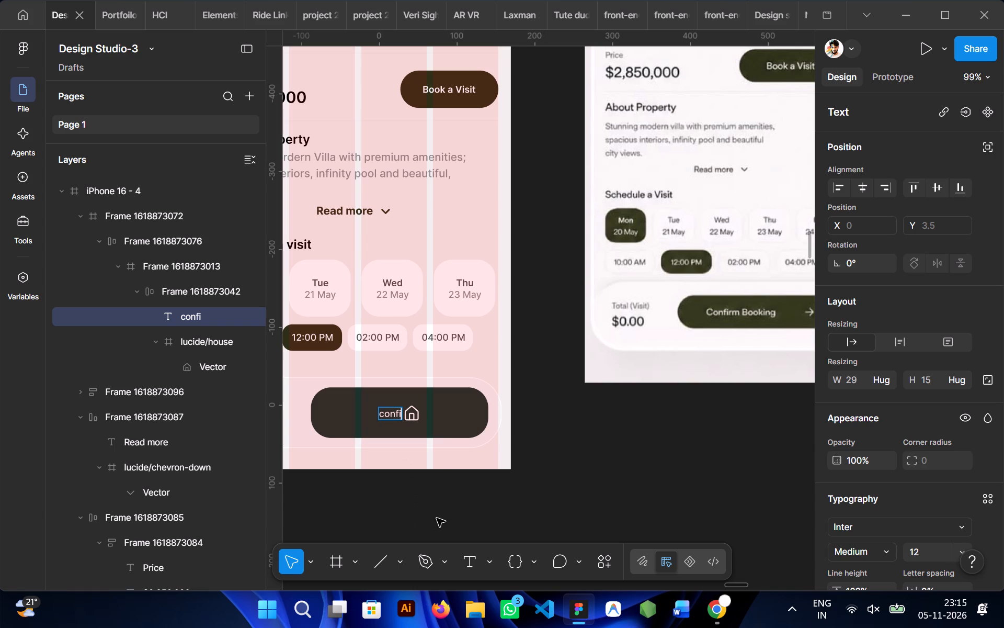
pyautogui.write('rm')
pyautogui.press('space')
pyautogui.write('Booking')
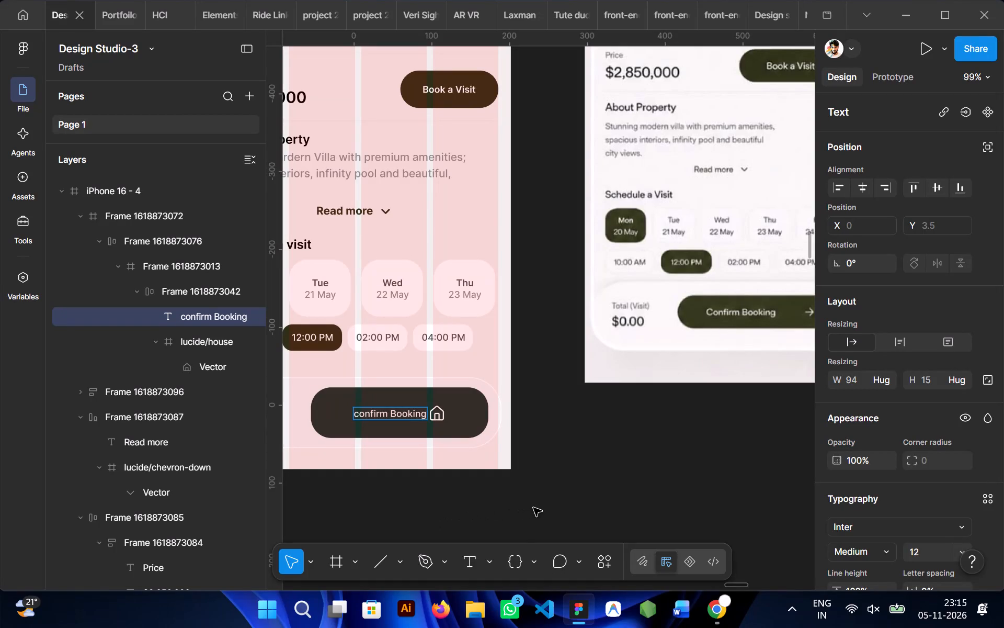
pyautogui.scroll(-1, 922, 361)
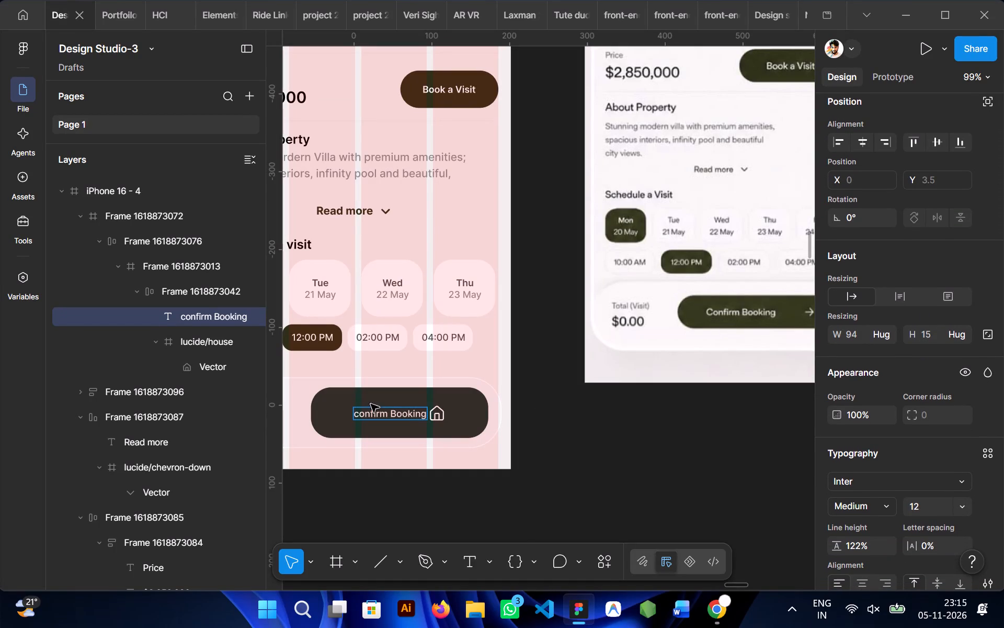
pyautogui.click(364, 417)
pyautogui.press('Left')
pyautogui.press('BackSpace')
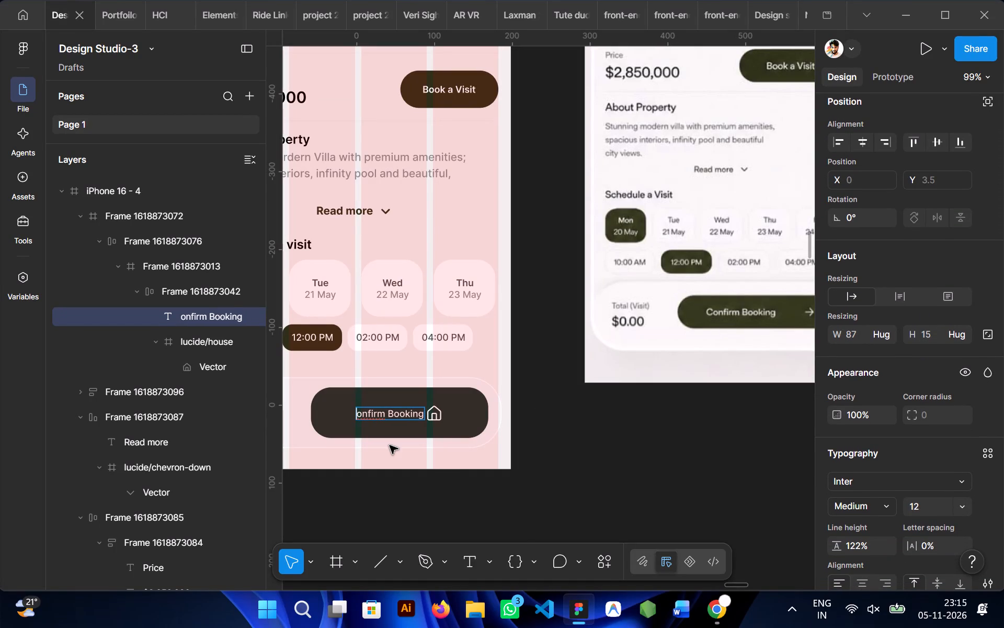
pyautogui.hotkey('shift', 'c')
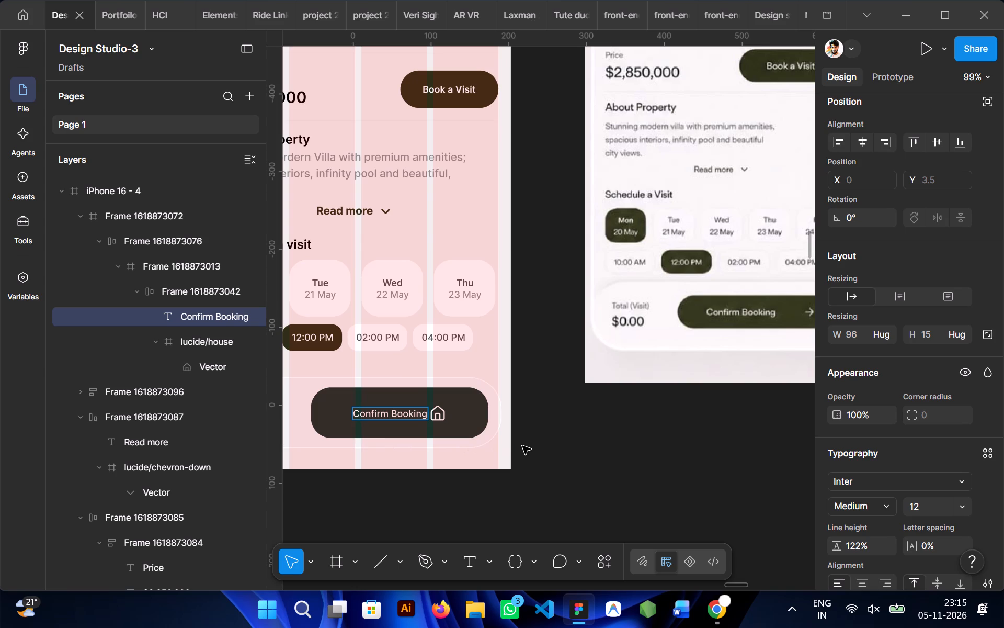
pyautogui.click(522, 446)
pyautogui.click(522, 446)
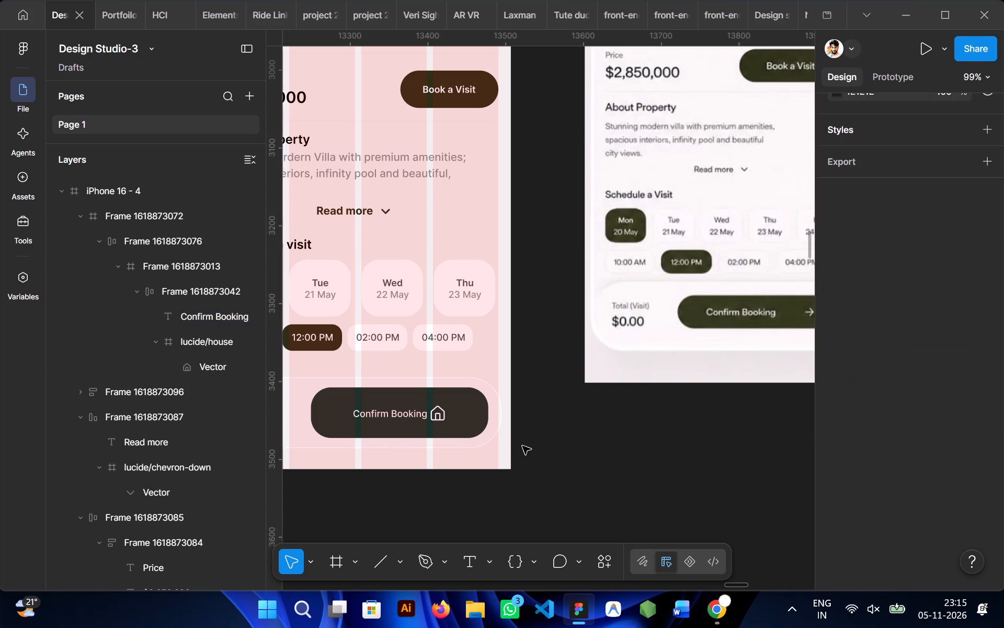
# Find "left" in the Lucide Icons plugin, insert the arrow-left icon, and flip it horizontally so it points right.
pyautogui.click(611, 568)
pyautogui.click(347, 352)
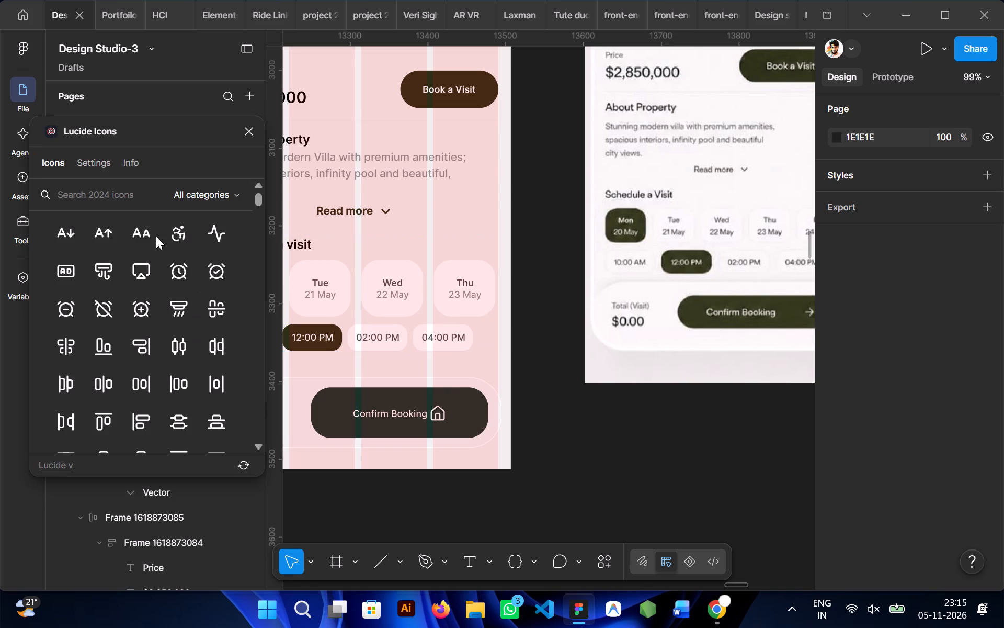
pyautogui.click(89, 194)
pyautogui.write('left')
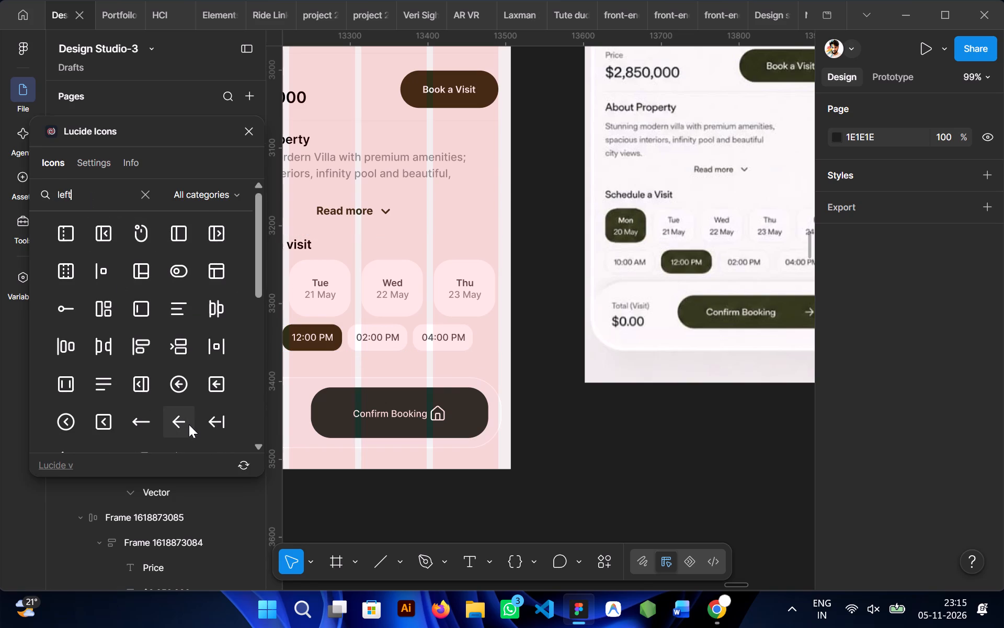
pyautogui.click(176, 421)
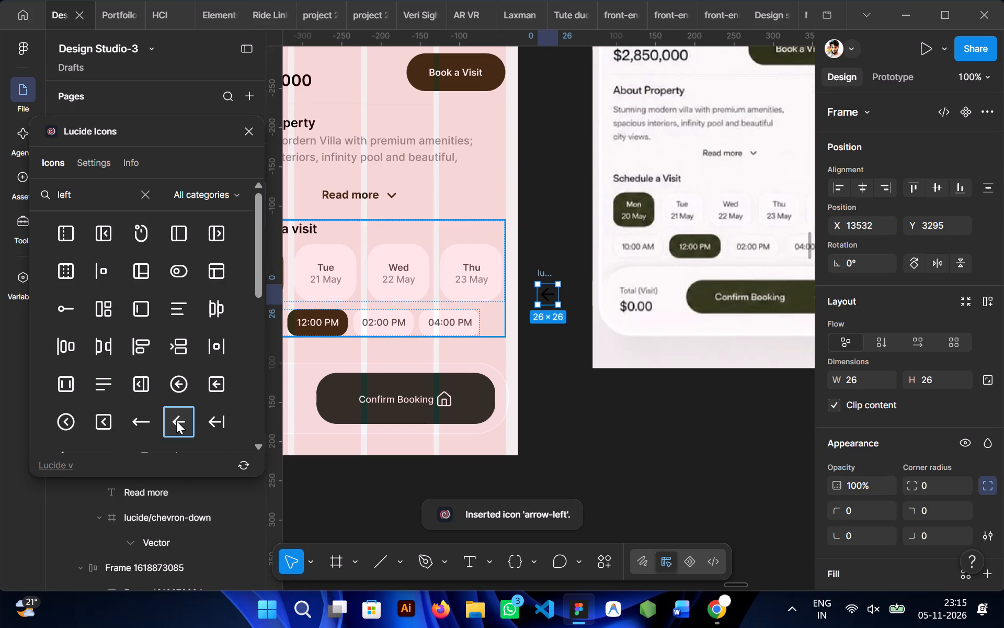
pyautogui.click(255, 134)
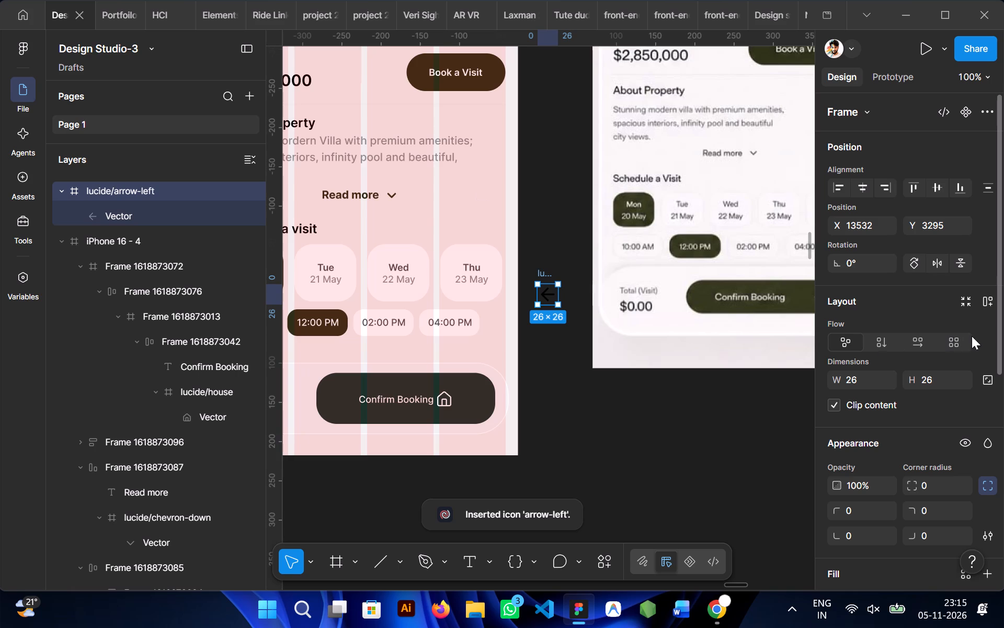
pyautogui.click(936, 266)
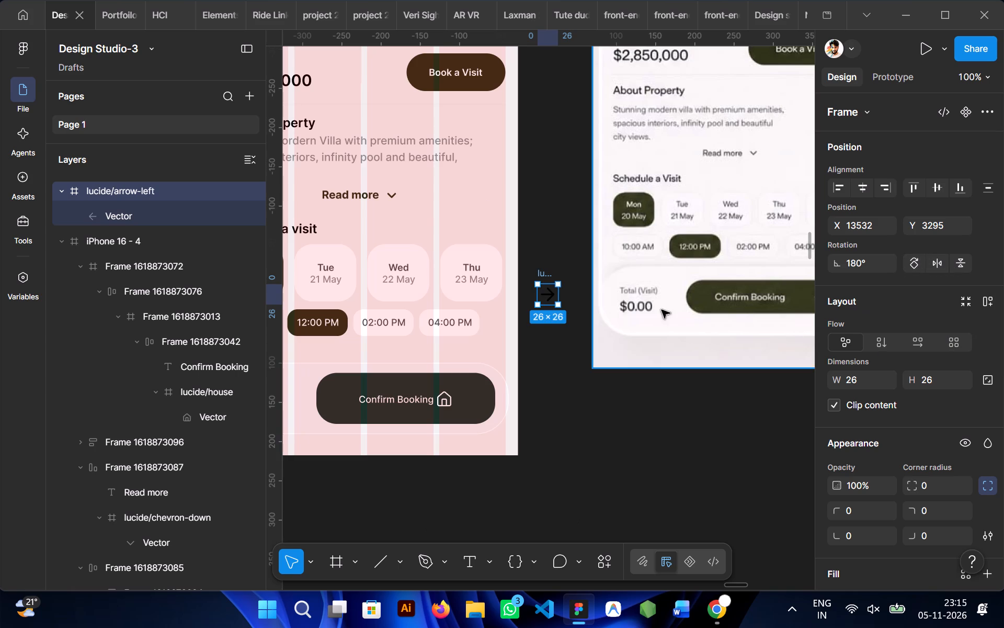
# Replace the house icon beside the Confirm Booking label with a copy of the flipped lucide/arrow-left icon.
pyautogui.hotkey('ctrl', 'c')
pyautogui.hotkey('ctrl', 'c')
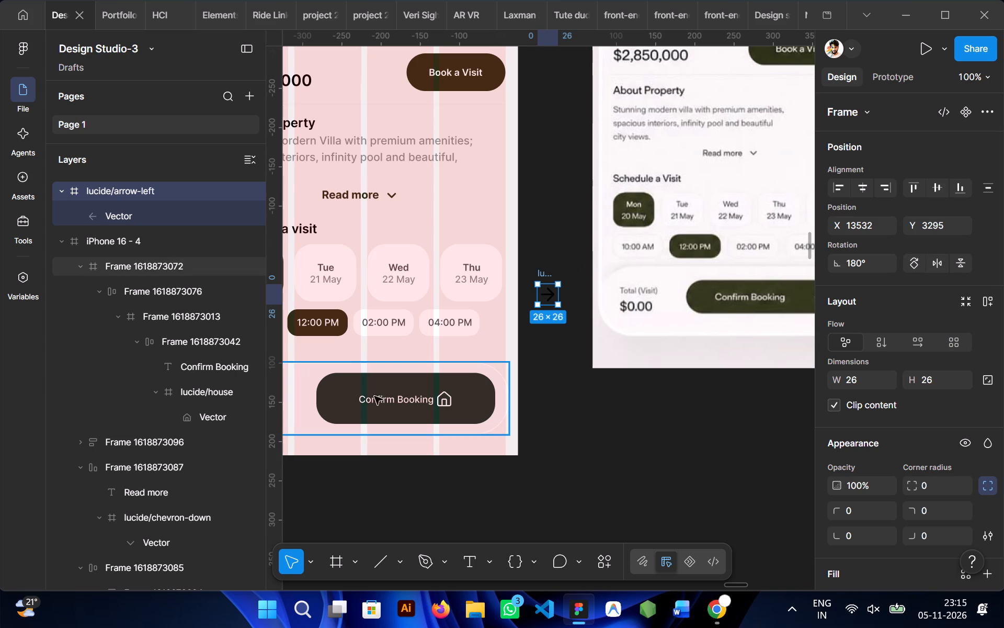
pyautogui.tripleClick(448, 406)
pyautogui.doubleClick(446, 402)
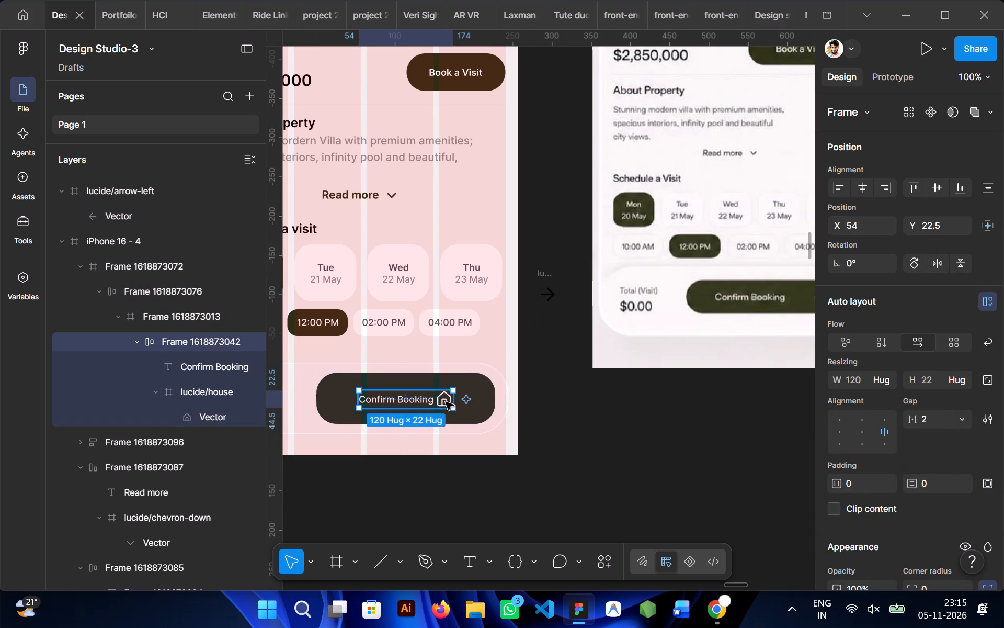
pyautogui.doubleClick(446, 402)
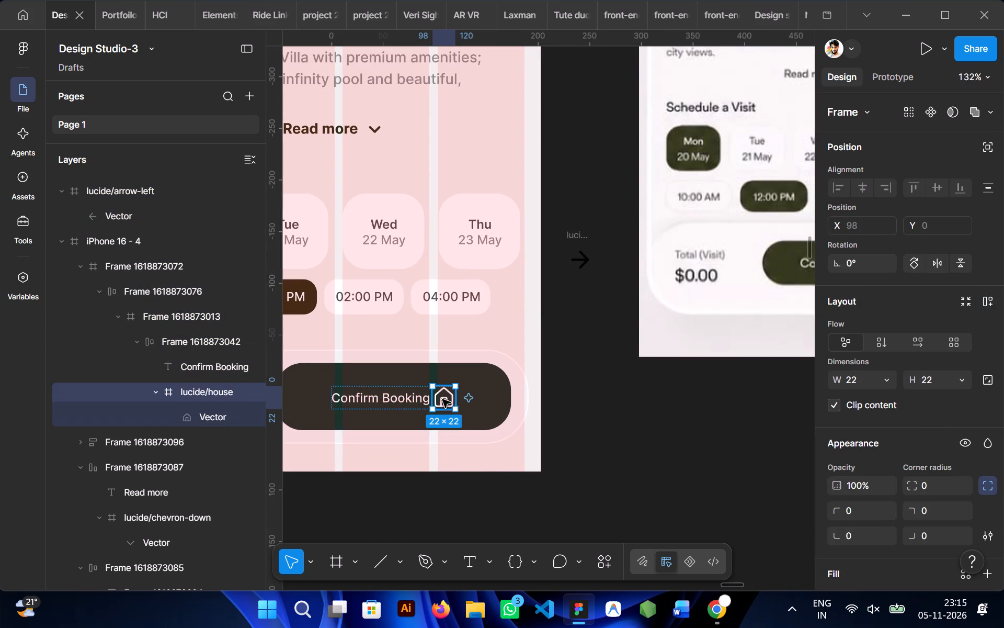
pyautogui.rightClick(442, 399)
pyautogui.click(477, 132)
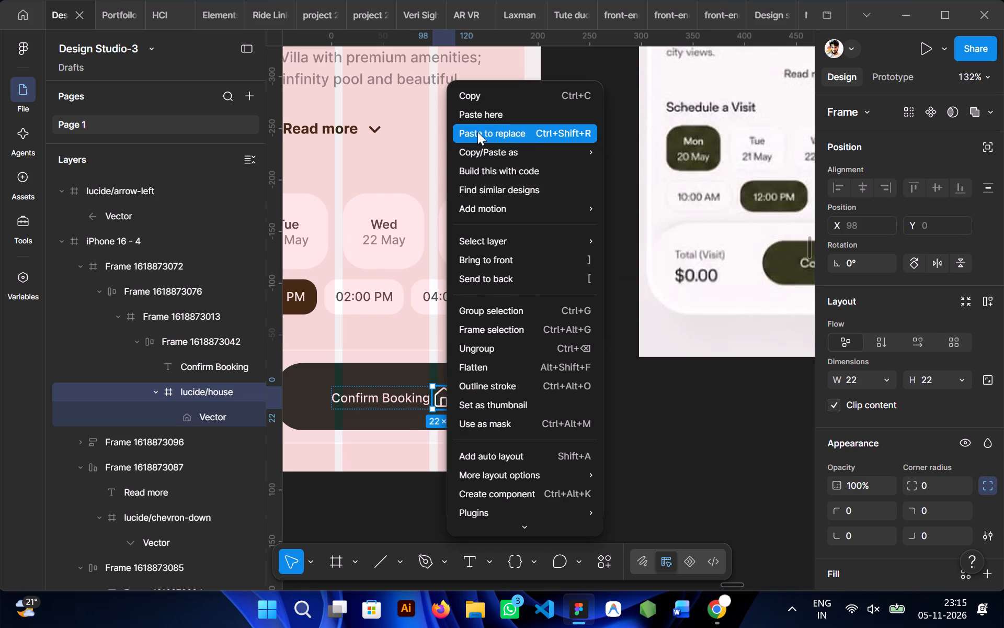
# Recolour the arrow icon inside the Confirm Booking button to white.
pyautogui.scroll(-2, 874, 360)
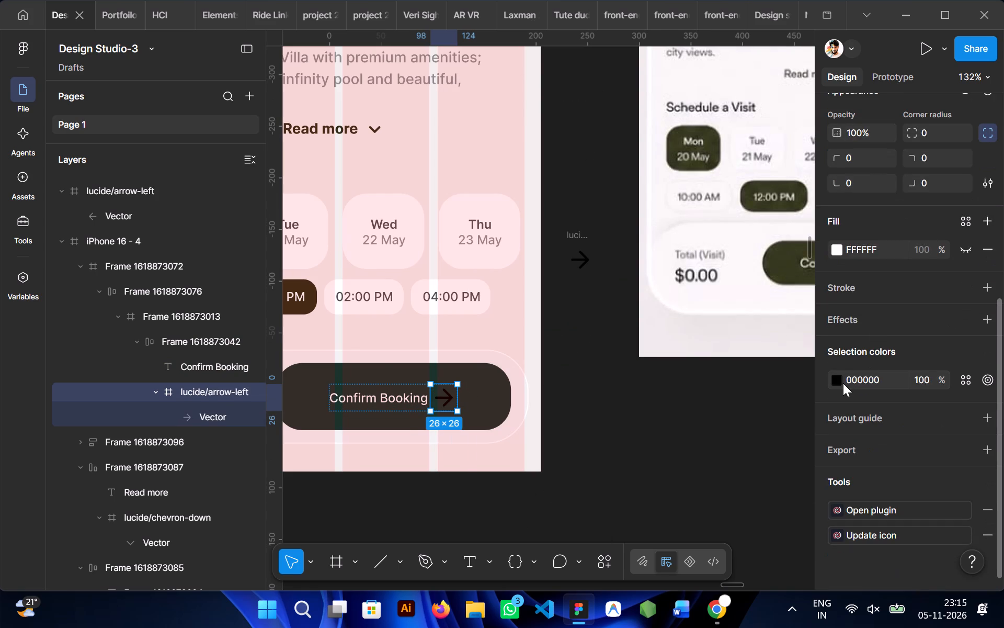
pyautogui.click(842, 382)
pyautogui.click(838, 375)
pyautogui.moveTo(758, 298); pyautogui.dragTo(634, 215)
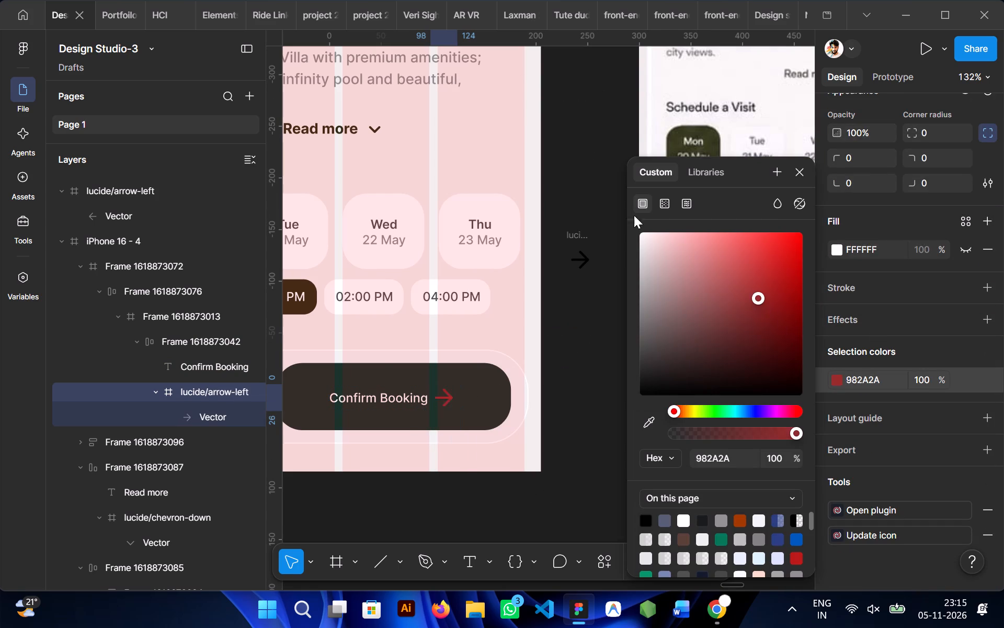
pyautogui.moveTo(634, 215); pyautogui.dragTo(598, 183)
pyautogui.click(563, 348)
# Set the Confirm Booking label's font weight to Semi Bold.
pyautogui.keyDown('ctrl'); pyautogui.click(363, 401); pyautogui.keyUp('ctrl')
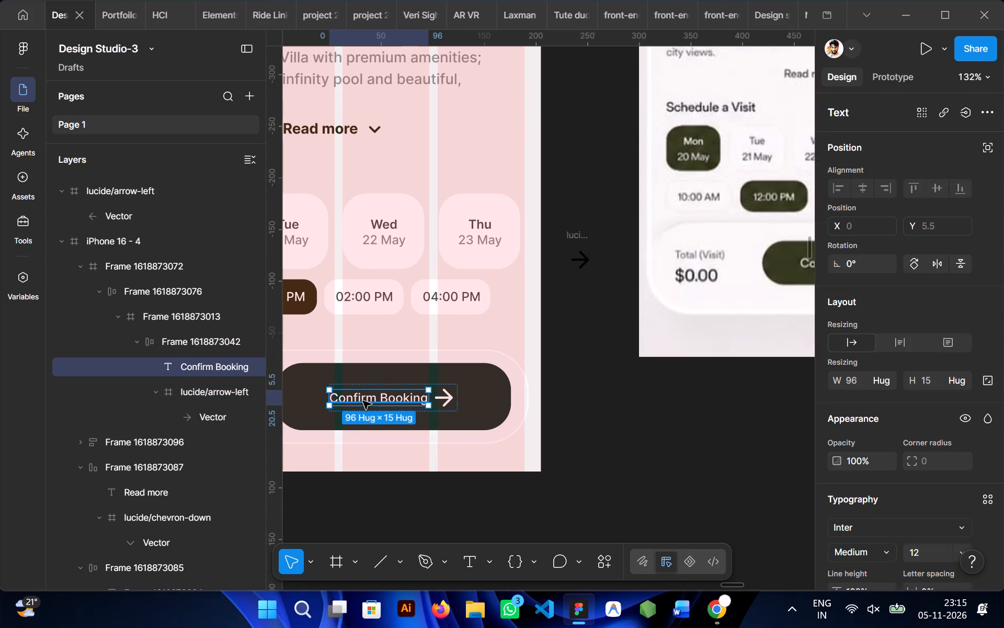
pyautogui.scroll(-1, 893, 331)
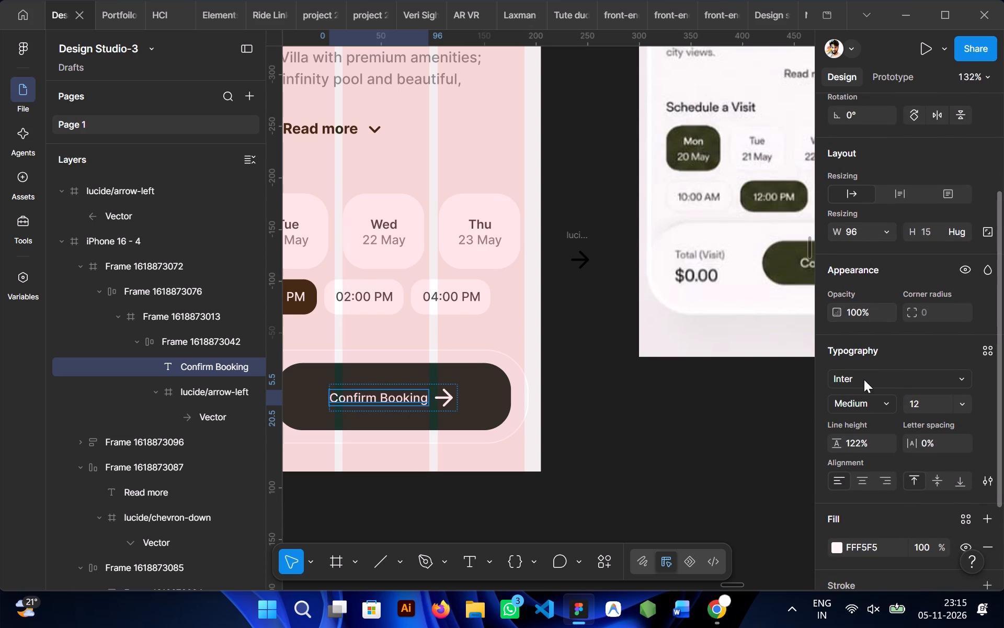
pyautogui.scroll(-1, 864, 379)
pyautogui.click(879, 372)
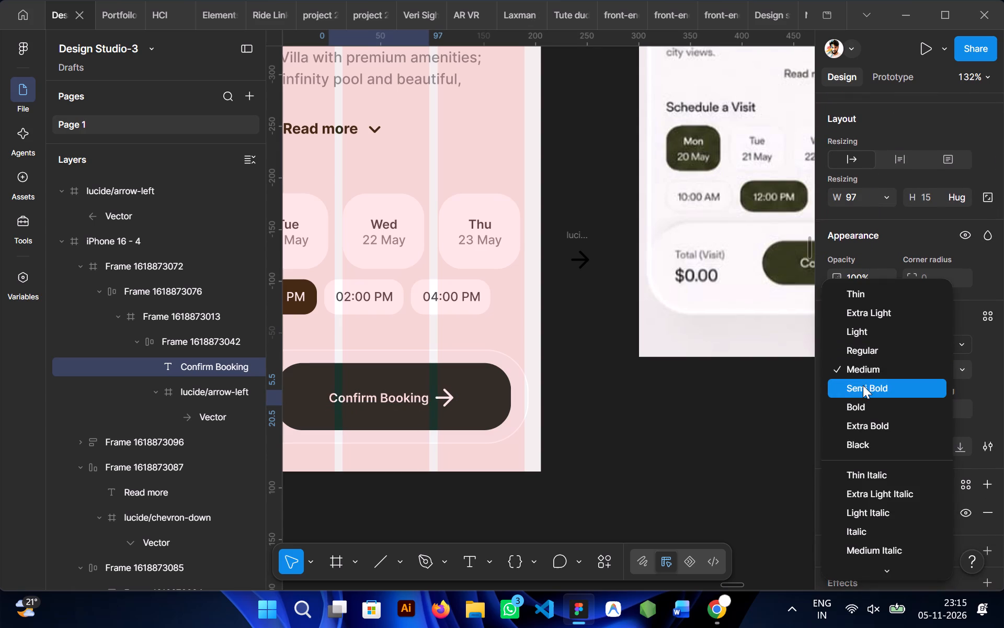
pyautogui.click(862, 386)
pyautogui.click(573, 437)
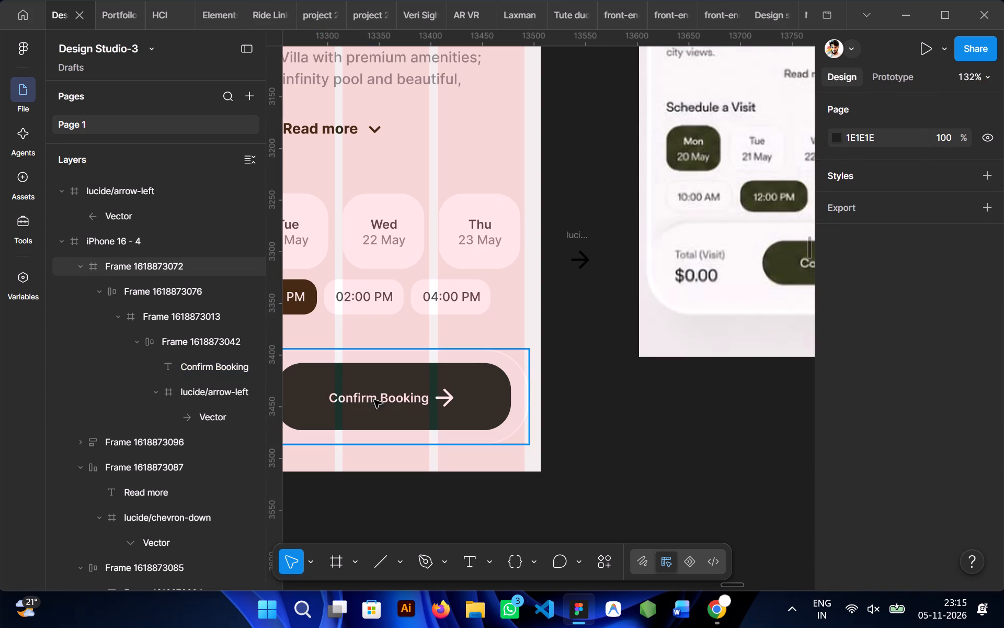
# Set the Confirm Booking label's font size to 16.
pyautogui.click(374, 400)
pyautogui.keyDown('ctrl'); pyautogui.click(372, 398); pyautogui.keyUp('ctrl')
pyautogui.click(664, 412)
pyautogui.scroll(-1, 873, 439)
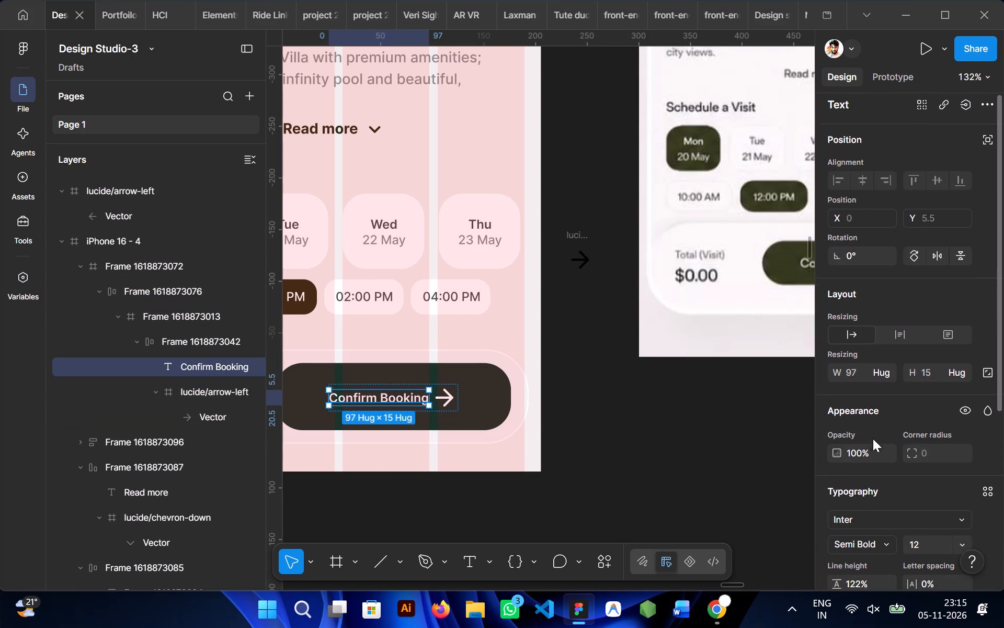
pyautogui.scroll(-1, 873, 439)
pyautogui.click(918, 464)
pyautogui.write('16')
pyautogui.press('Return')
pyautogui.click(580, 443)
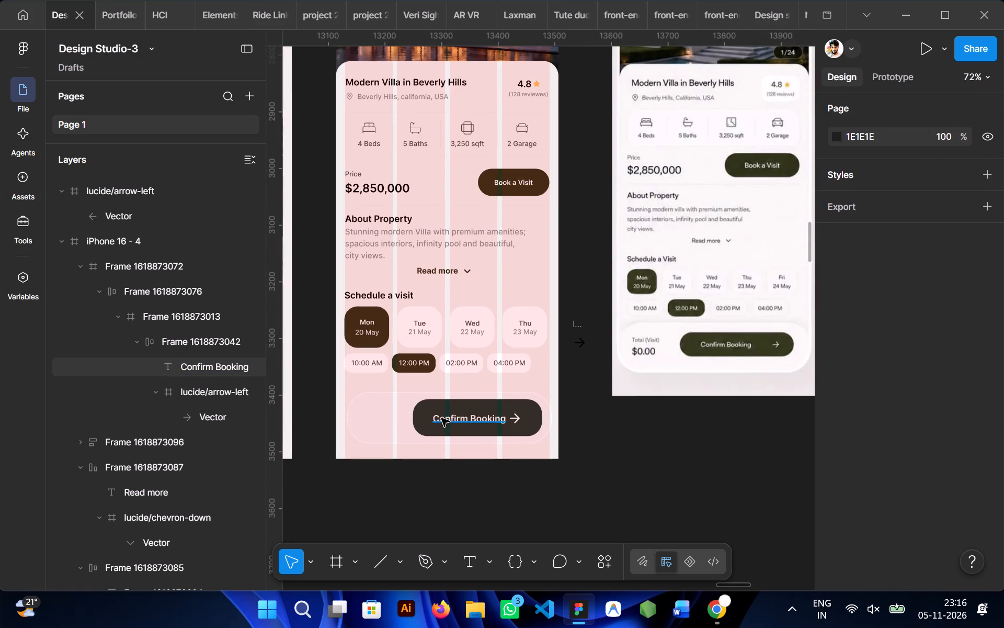
# Set the Confirm Booking label's font size to 14.
pyautogui.keyDown('ctrl'); pyautogui.click(447, 420); pyautogui.keyUp('ctrl')
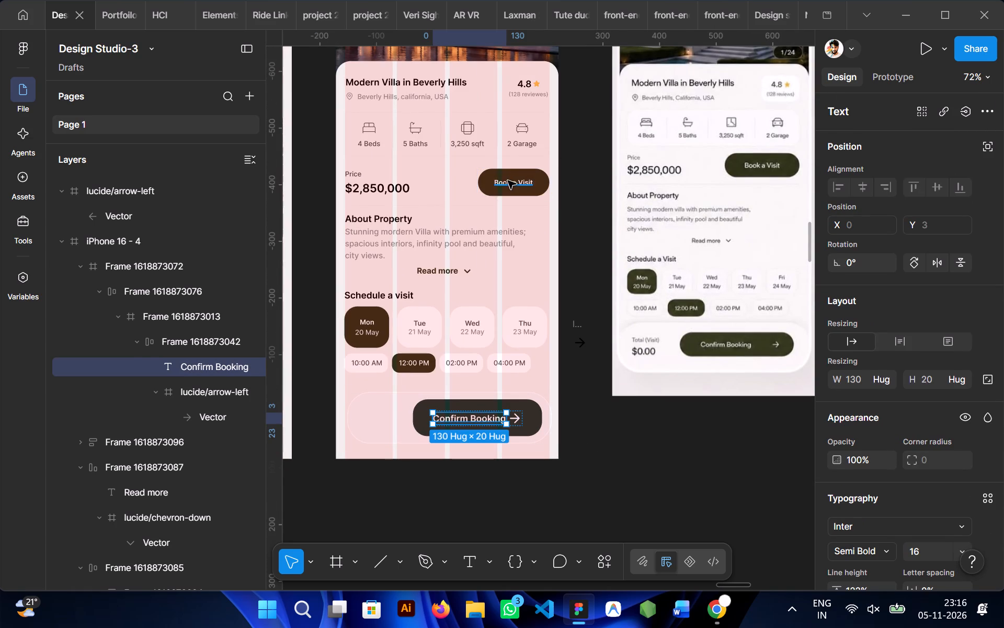
pyautogui.keyDown('ctrl'); pyautogui.click(508, 183); pyautogui.keyUp('ctrl')
pyautogui.keyDown('ctrl'); pyautogui.click(459, 413); pyautogui.keyUp('ctrl')
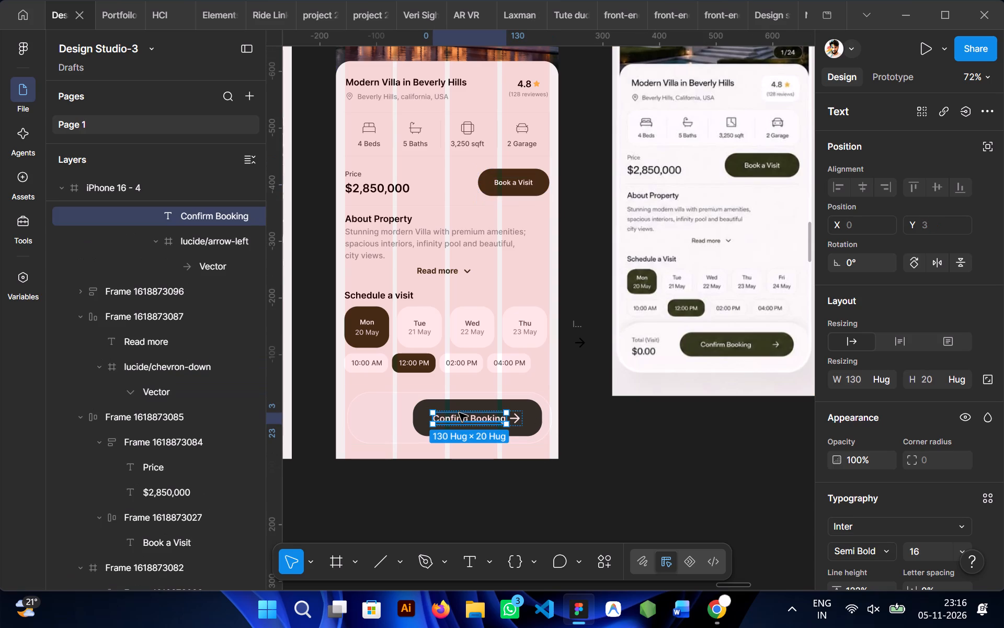
pyautogui.scroll(-2, 933, 501)
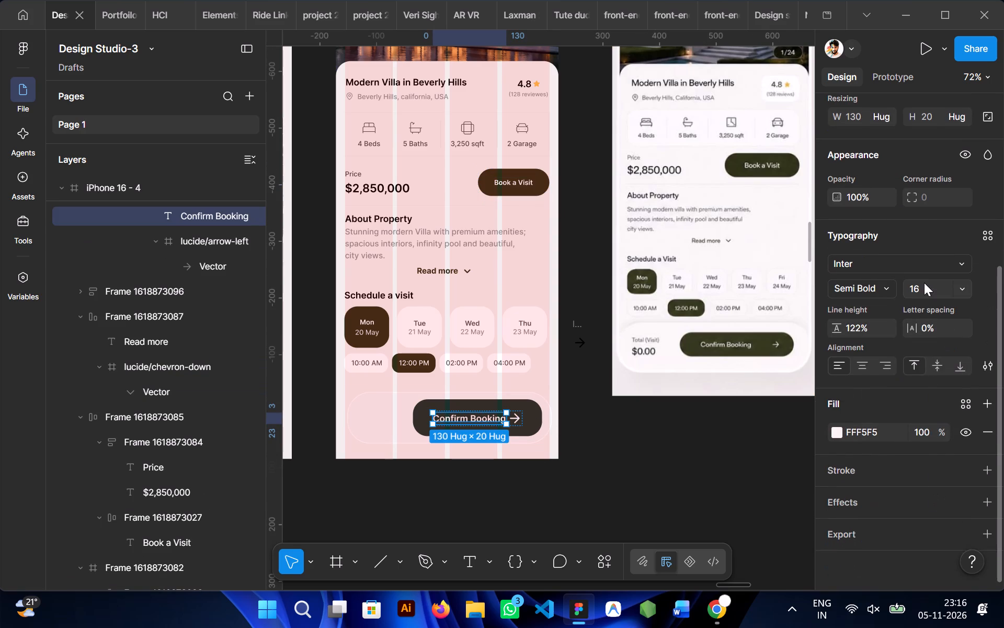
pyautogui.click(922, 296)
pyautogui.write('14')
pyautogui.press('Return')
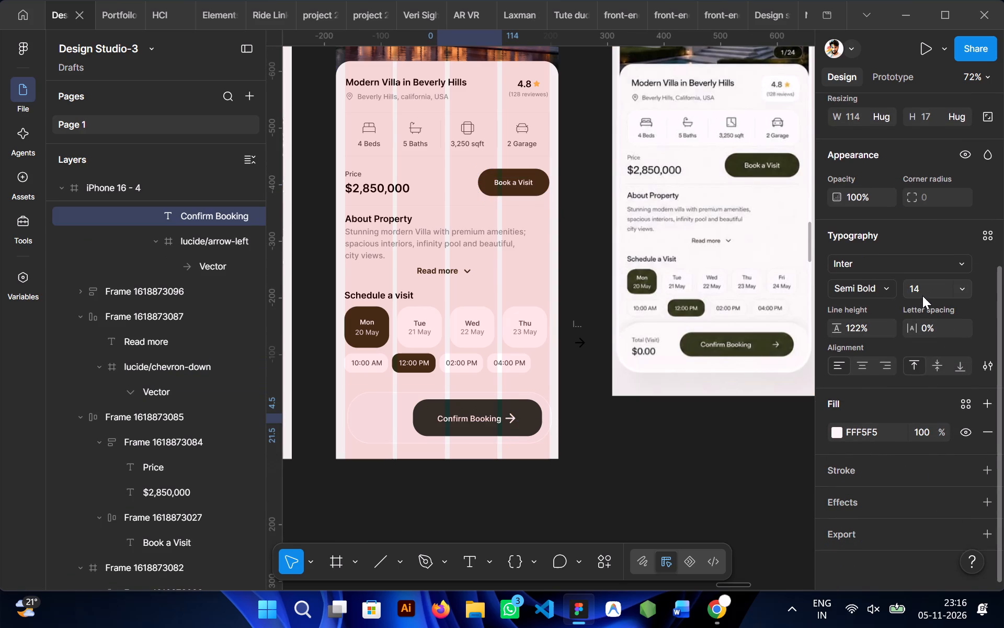
pyautogui.click(614, 462)
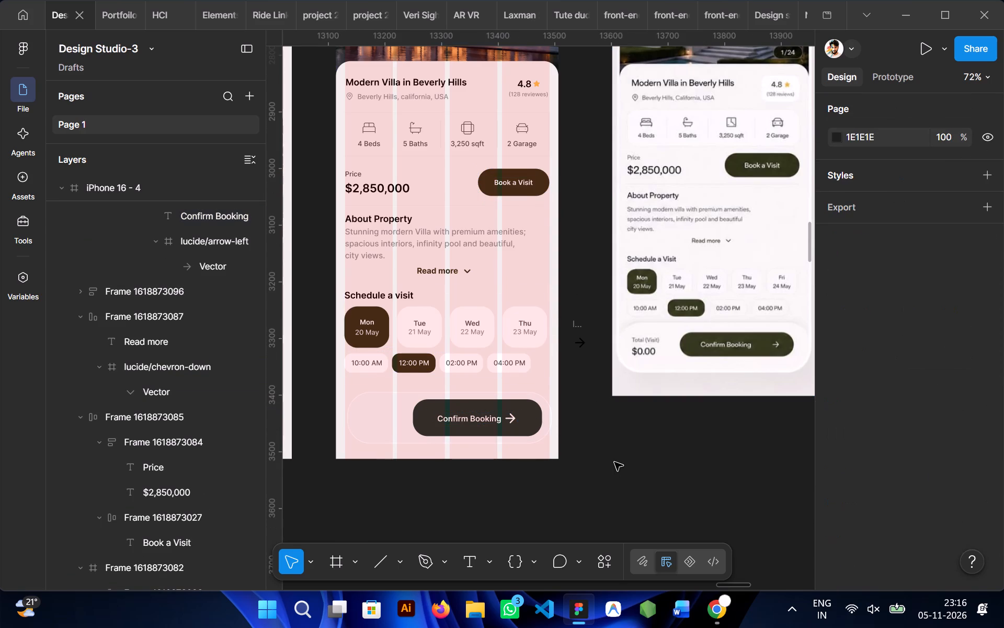
# Thin the stroke of the arrow in the Confirm Booking button, trying a weight of 2 and settling on 1.5.
pyautogui.hscroll(1, 614, 462)
pyautogui.doubleClick(515, 422)
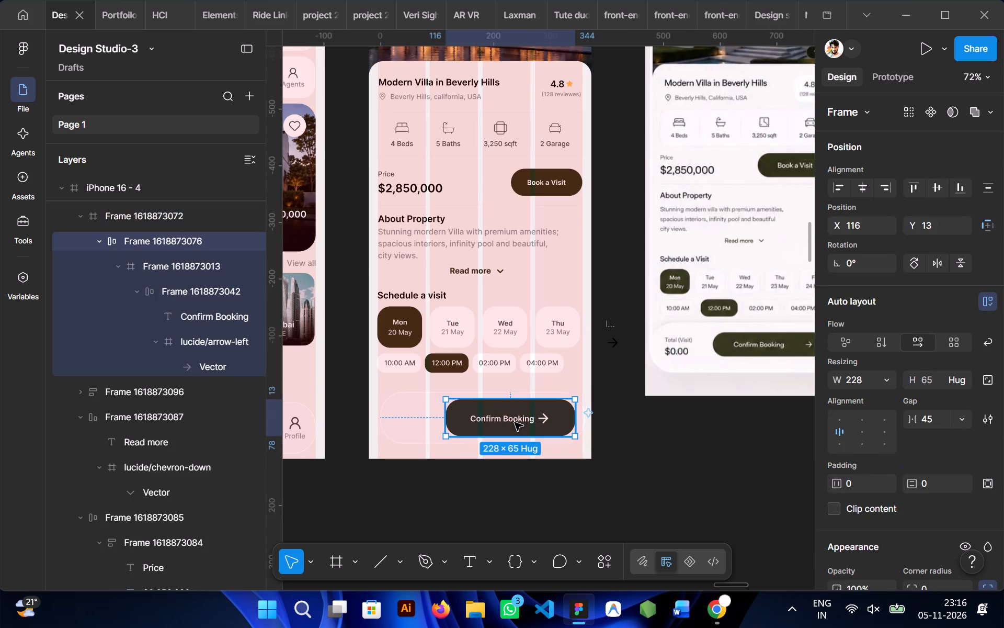
pyautogui.keyDown('ctrl'); pyautogui.click(618, 410); pyautogui.keyUp('ctrl')
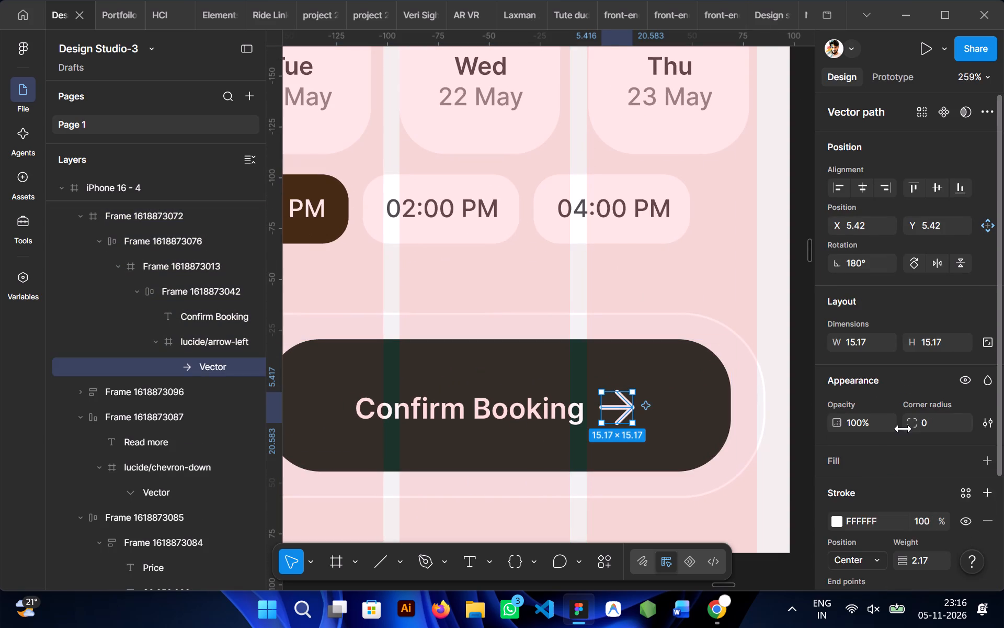
pyautogui.scroll(-2, 903, 429)
pyautogui.click(928, 423)
pyautogui.press('2')
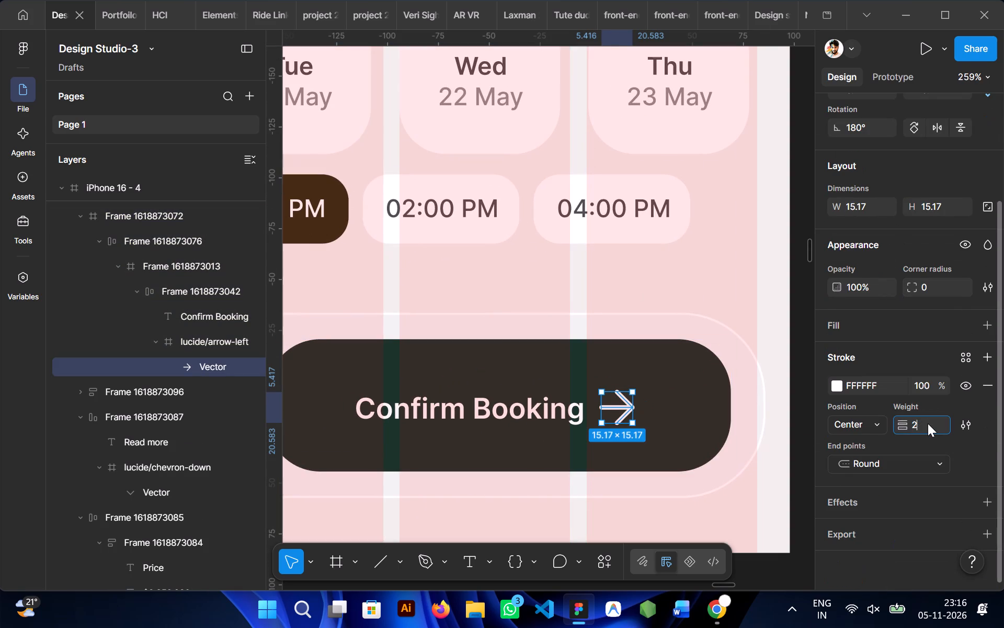
pyautogui.press('Return')
pyautogui.hscroll(-1, 784, 385)
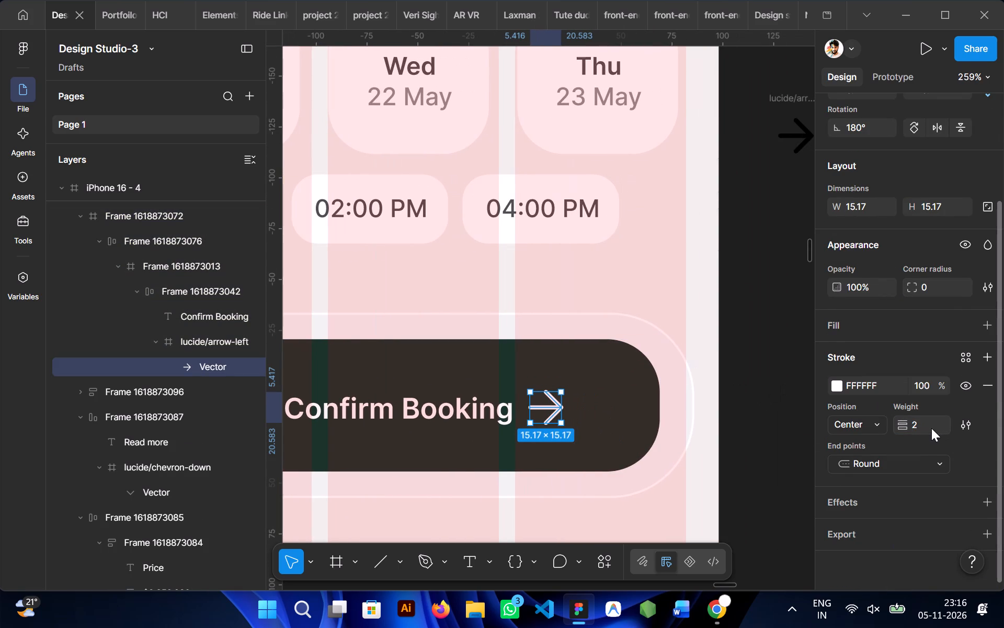
pyautogui.click(931, 429)
pyautogui.write('1.')
pyautogui.press('5')
pyautogui.click(760, 397)
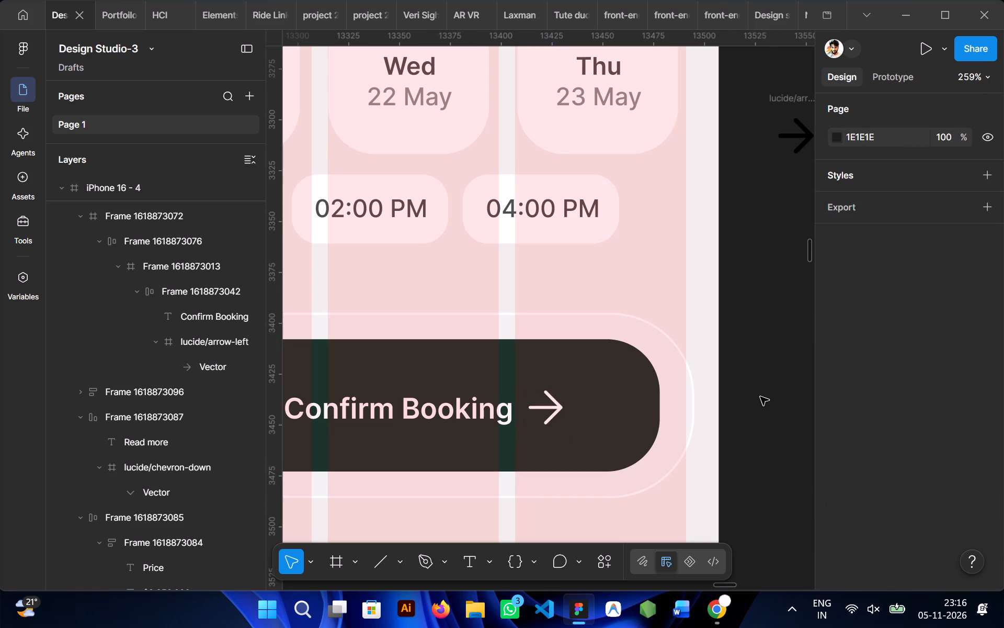
# Widen the gap between the Confirm Booking label and its arrow to 29 and centre the pair vertically in the dark tile.
pyautogui.doubleClick(608, 405)
pyautogui.doubleClick(608, 405)
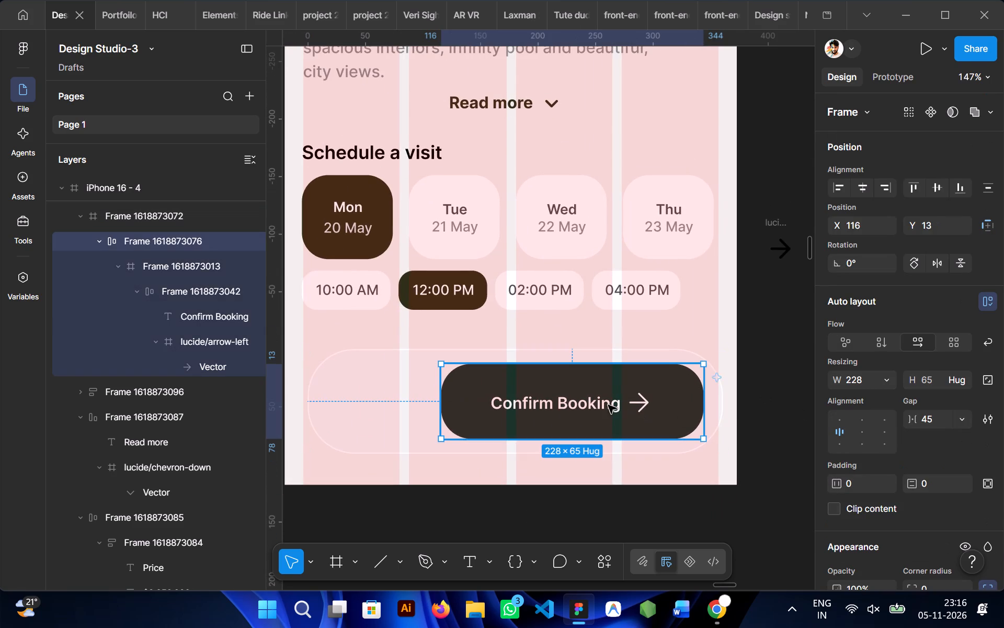
pyautogui.hscroll(-1, 608, 405)
pyautogui.doubleClick(608, 405)
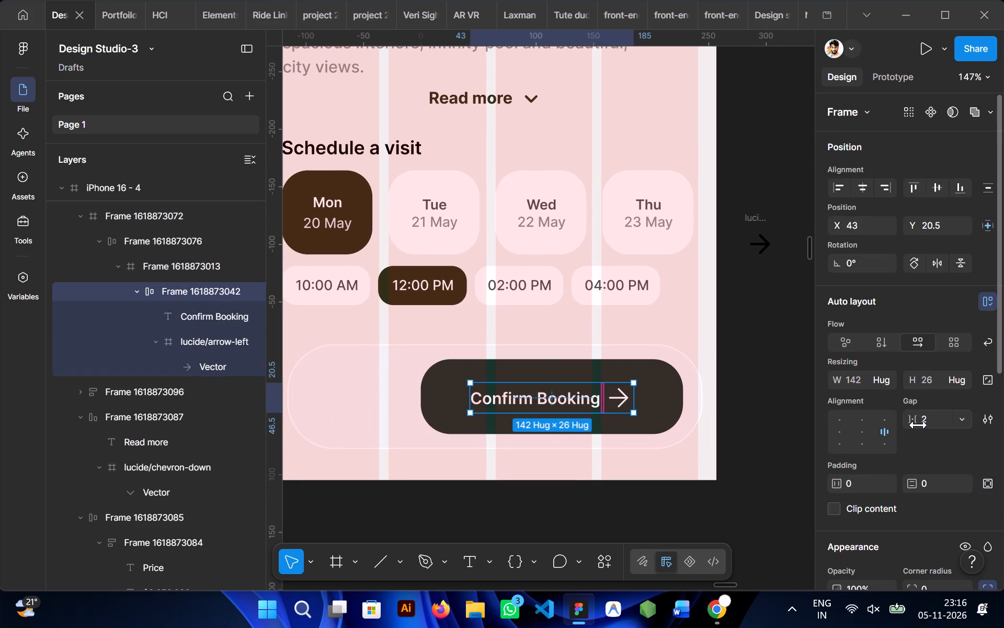
pyautogui.moveTo(915, 420); pyautogui.dragTo(535, 308)
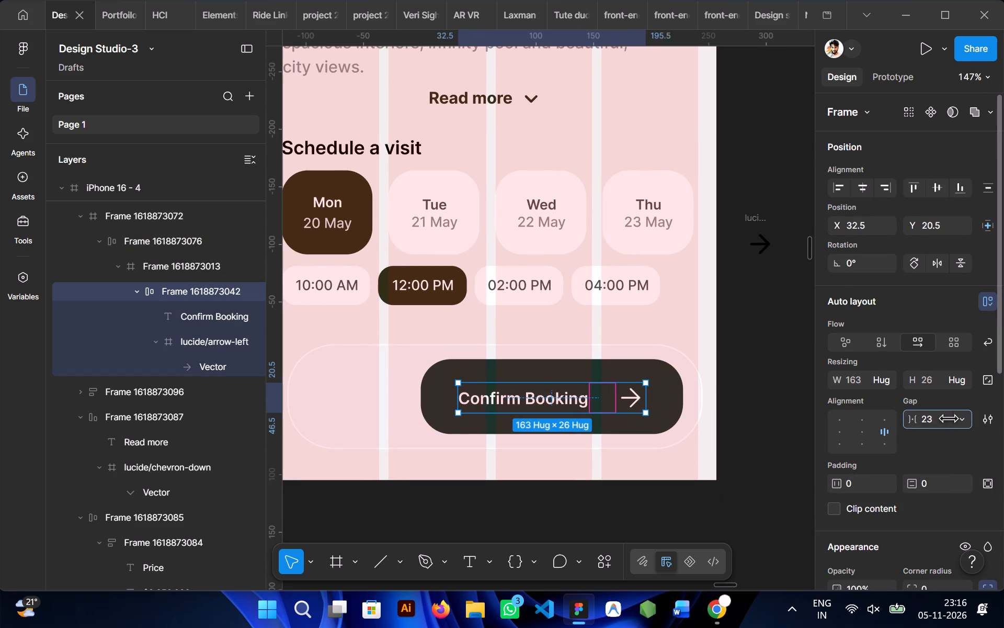
pyautogui.moveTo(535, 308); pyautogui.dragTo(544, 312)
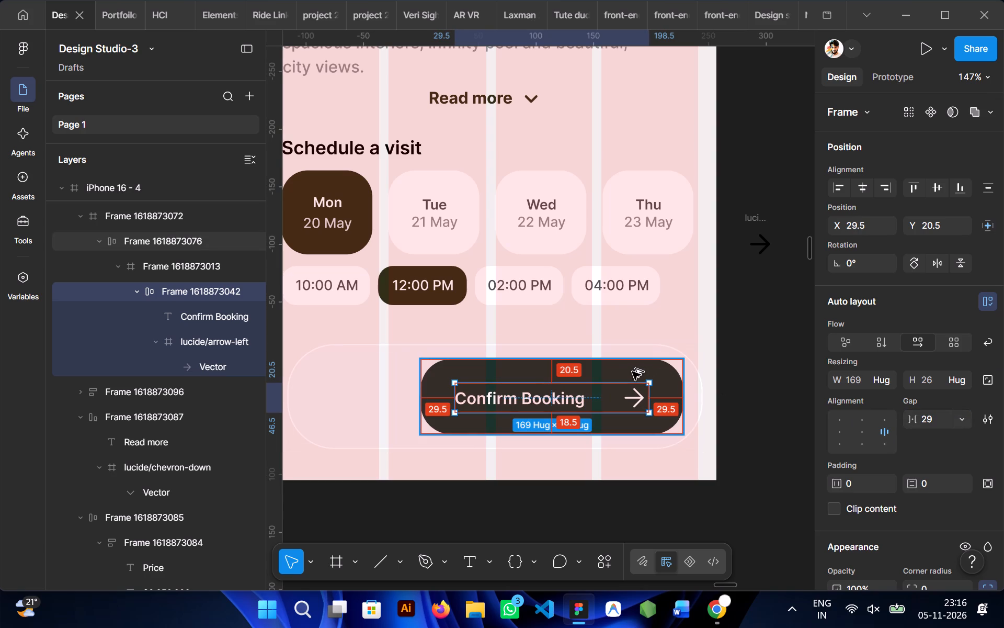
pyautogui.click(938, 188)
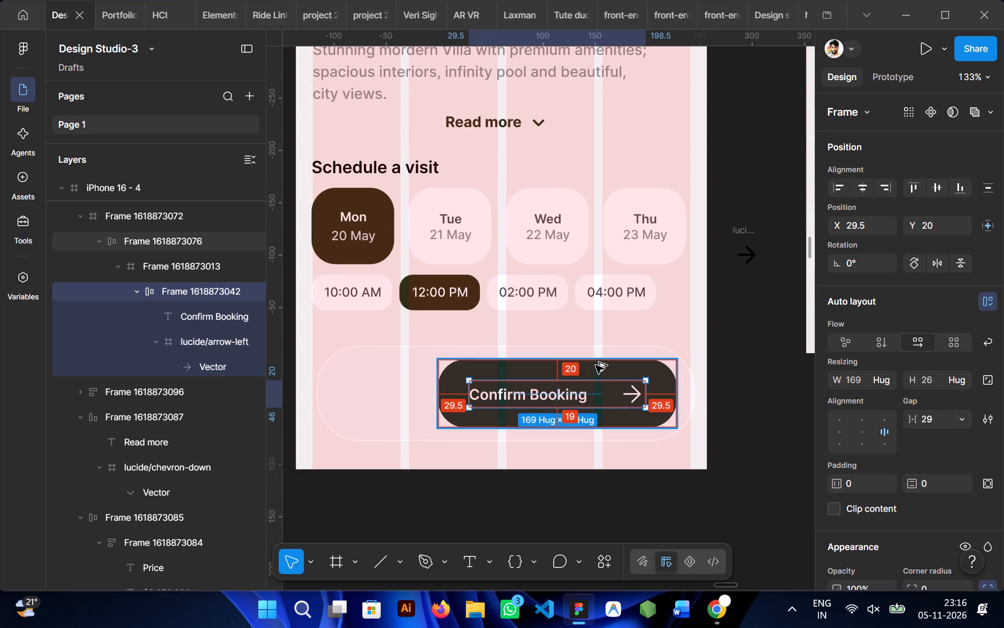
# Lower the button row's top edge to Y 14 for a height of 64, and re-centre the label and arrow vertically.
pyautogui.click(557, 376)
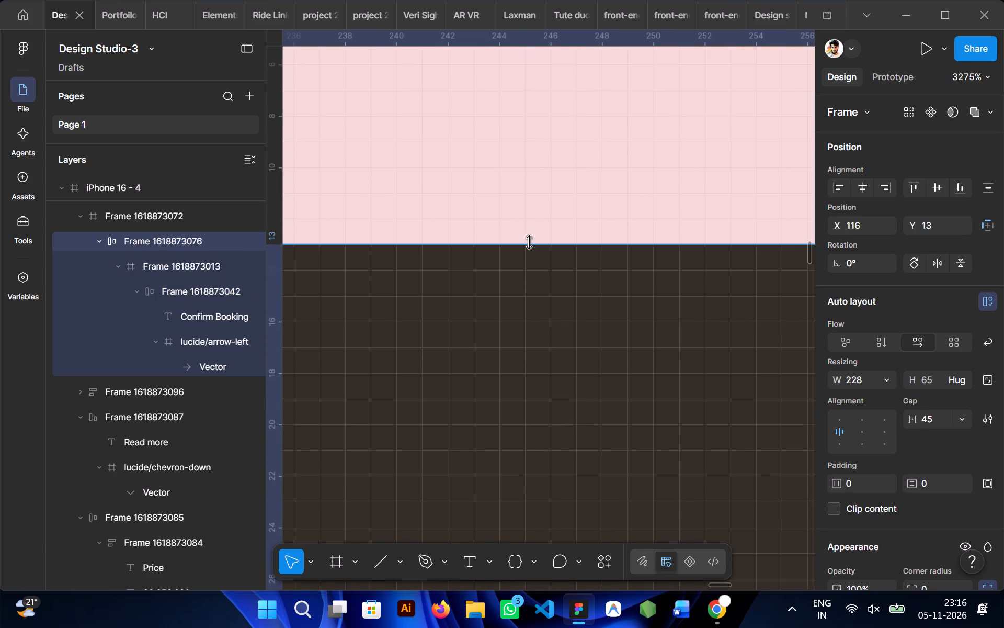
pyautogui.moveTo(530, 242); pyautogui.dragTo(531, 261)
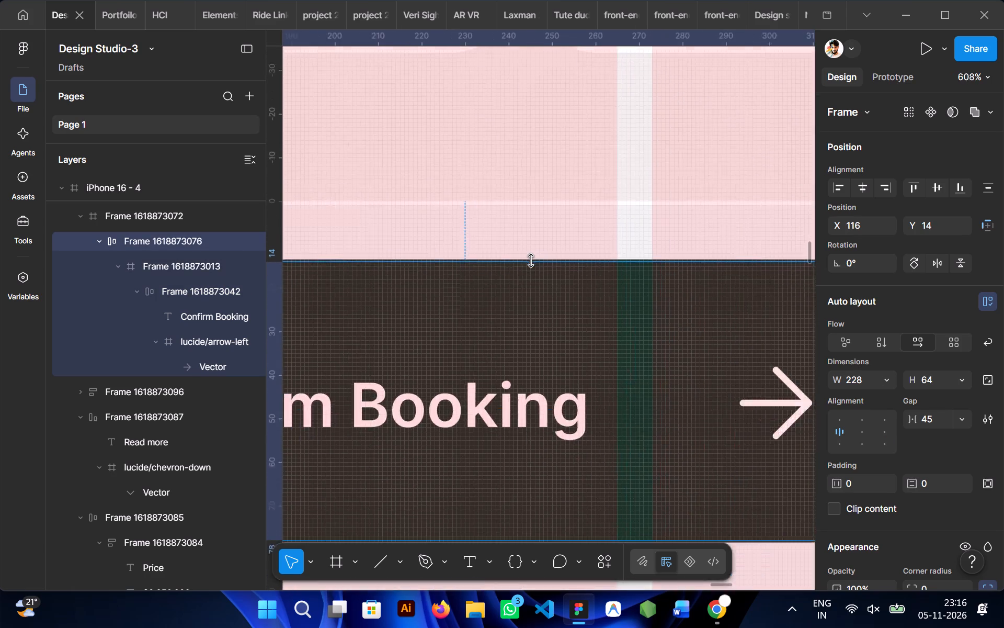
pyautogui.doubleClick(507, 338)
pyautogui.doubleClick(509, 343)
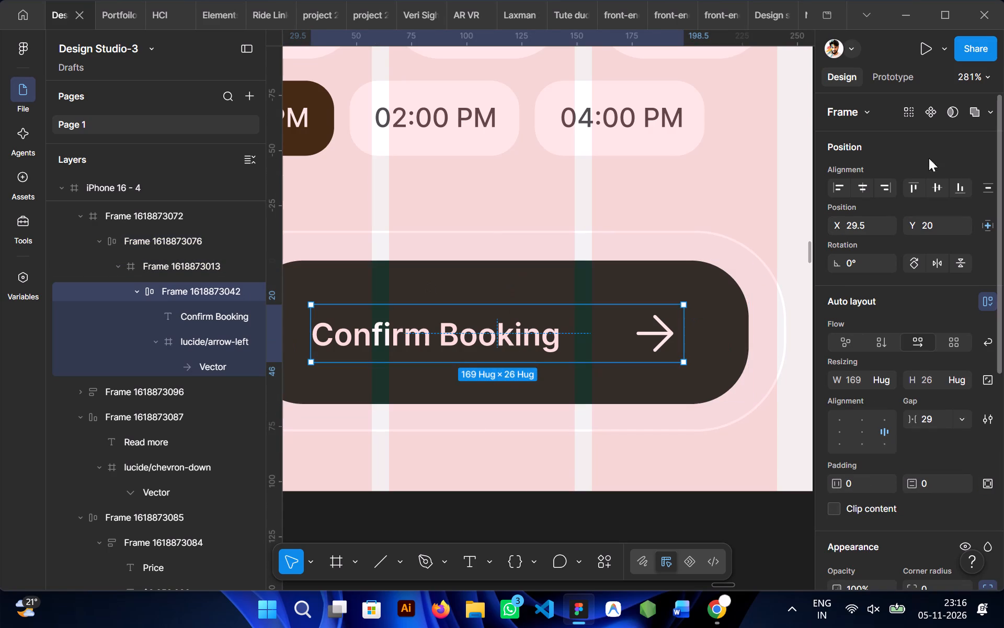
pyautogui.click(935, 189)
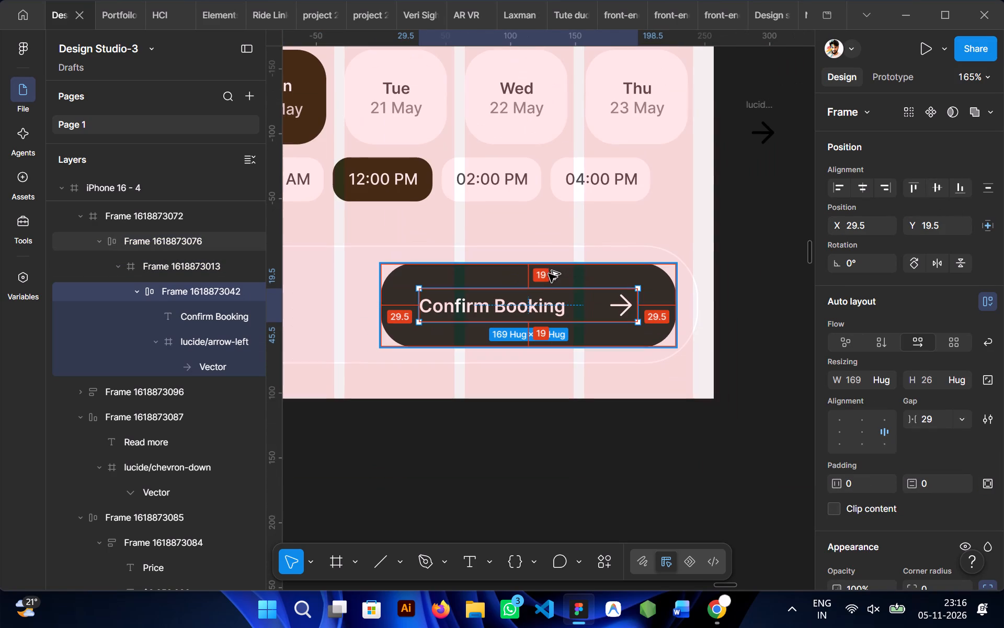
pyautogui.click(554, 440)
# Increase the corner radius of the dark Confirm Booking tile to about 29.
pyautogui.hscroll(1, 554, 440)
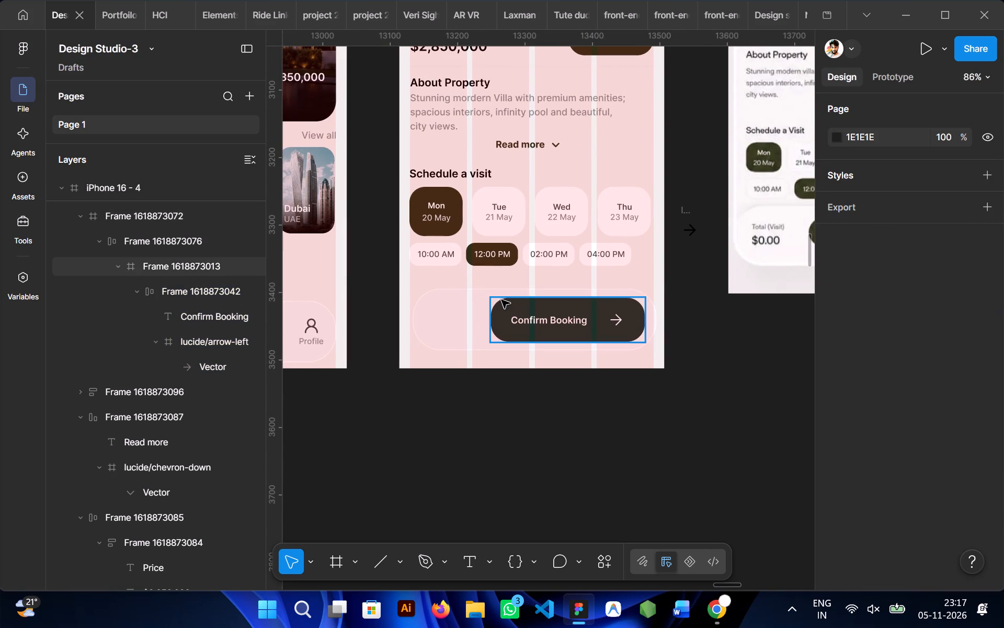
pyautogui.keyDown('ctrl'); pyautogui.click(502, 302); pyautogui.keyUp('ctrl')
pyautogui.hscroll(-1, 502, 302)
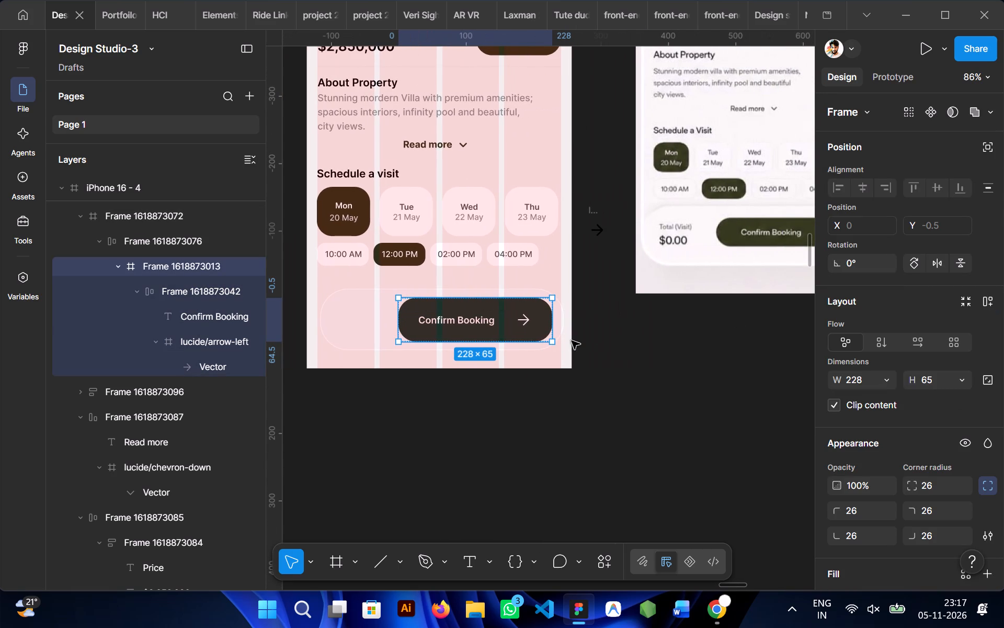
pyautogui.hscroll(1, 572, 341)
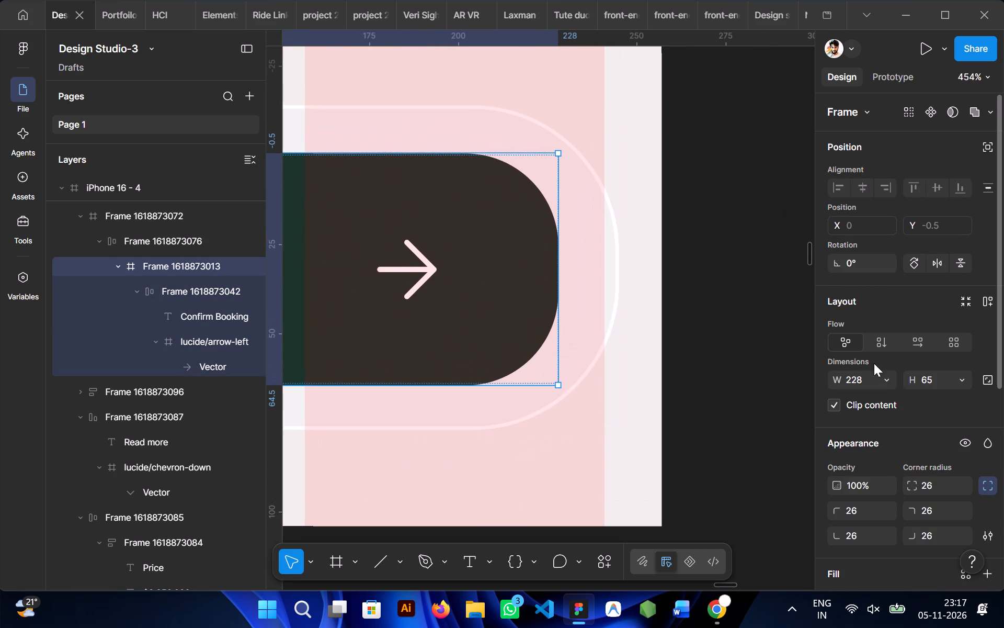
pyautogui.scroll(-1, 916, 435)
pyautogui.moveTo(917, 452); pyautogui.dragTo(544, 306)
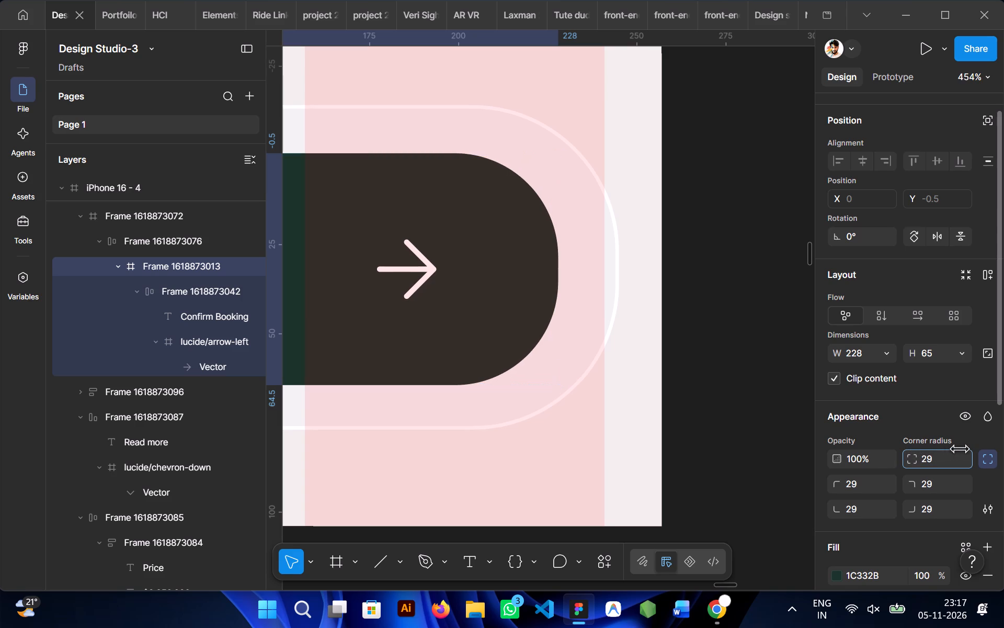
pyautogui.moveTo(544, 306); pyautogui.dragTo(550, 306)
pyautogui.click(746, 427)
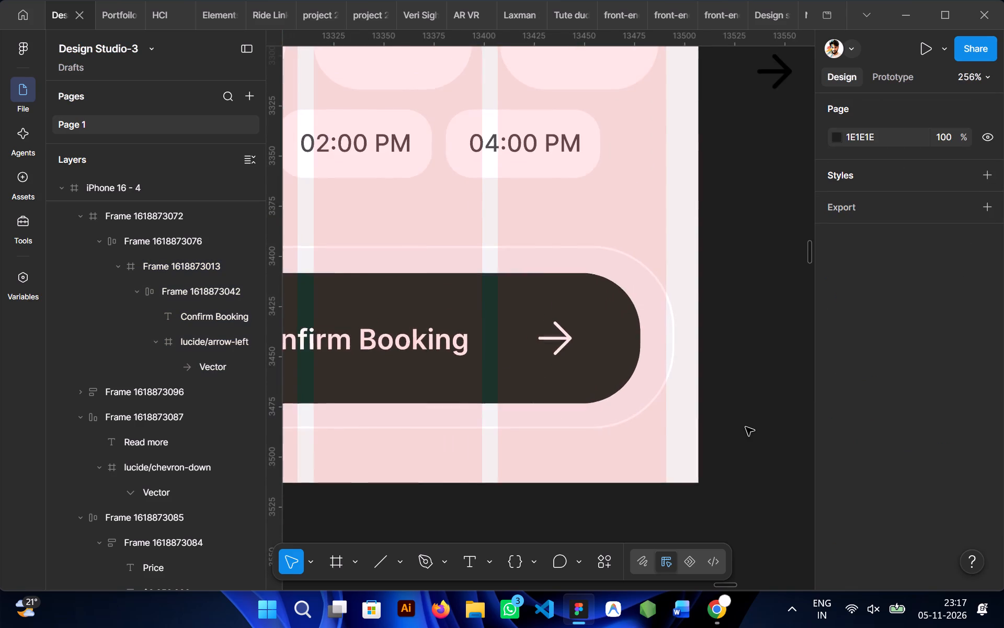
# Duplicate the Price and $2,850,000 block into the empty side of the booking bar at X 12, Y 23, with its width hugging contents.
pyautogui.scroll(-1, 746, 427)
pyautogui.hscroll(-1, 746, 427)
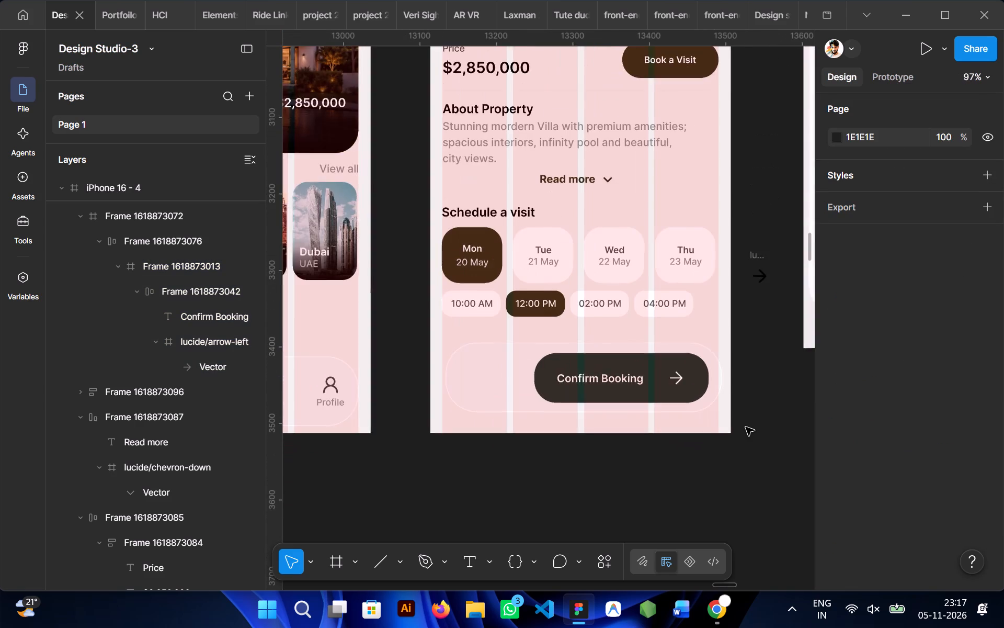
pyautogui.hscroll(-1, 746, 427)
pyautogui.hscroll(1, 518, 439)
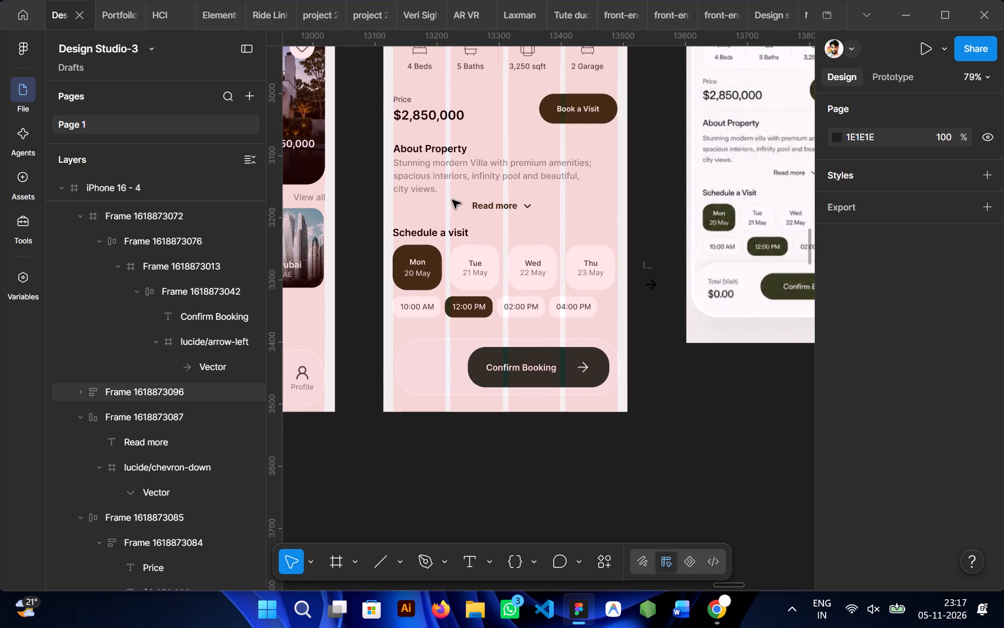
pyautogui.keyDown('ctrl'); pyautogui.click(429, 116); pyautogui.keyUp('ctrl')
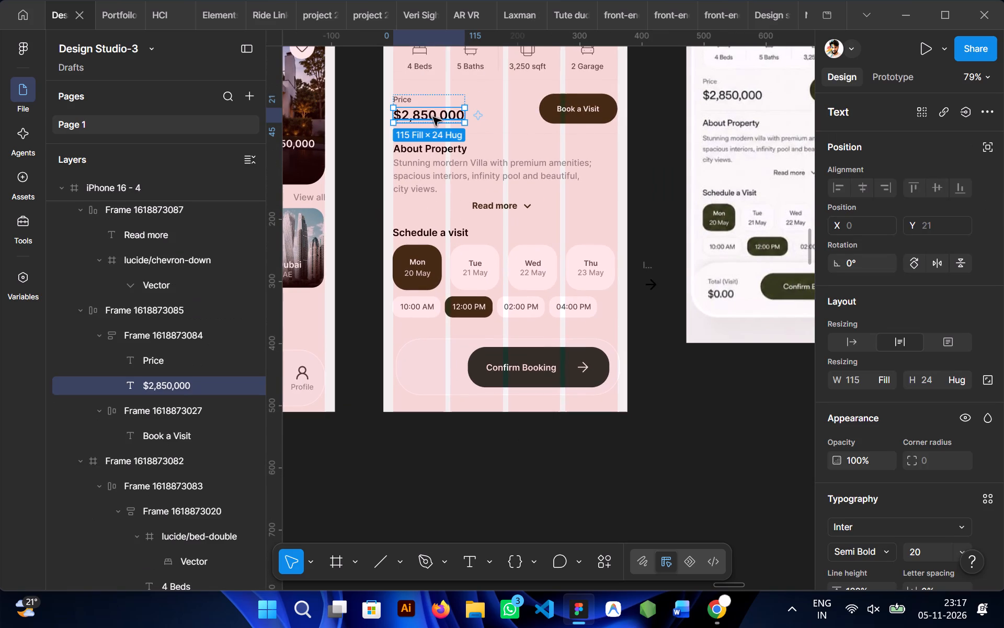
pyautogui.click(369, 104)
pyautogui.doubleClick(415, 113)
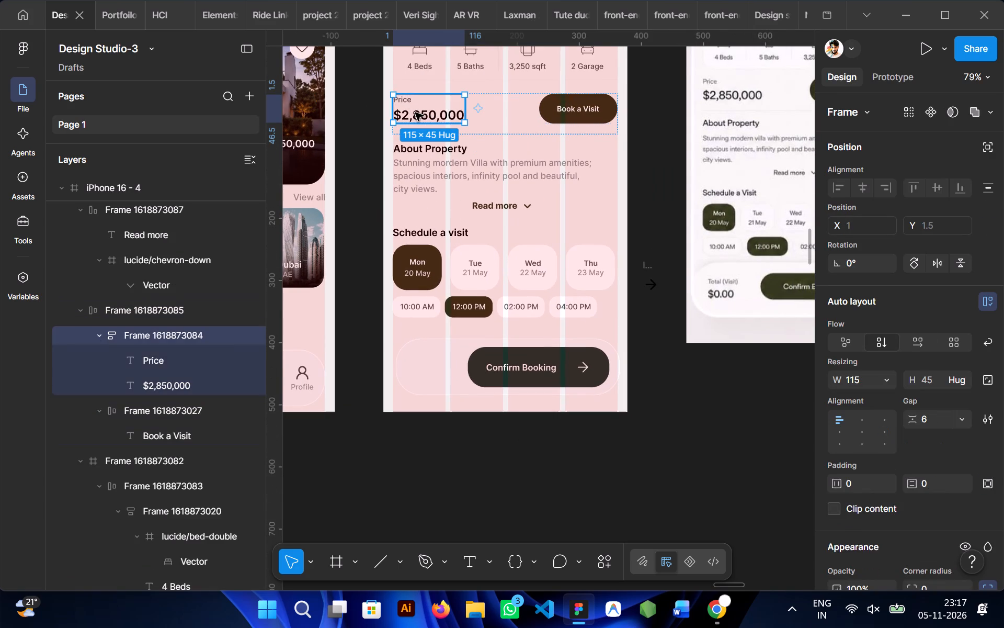
pyautogui.keyDown('alt'); pyautogui.moveTo(414, 111); pyautogui.dragTo(433, 375); pyautogui.keyUp('alt')
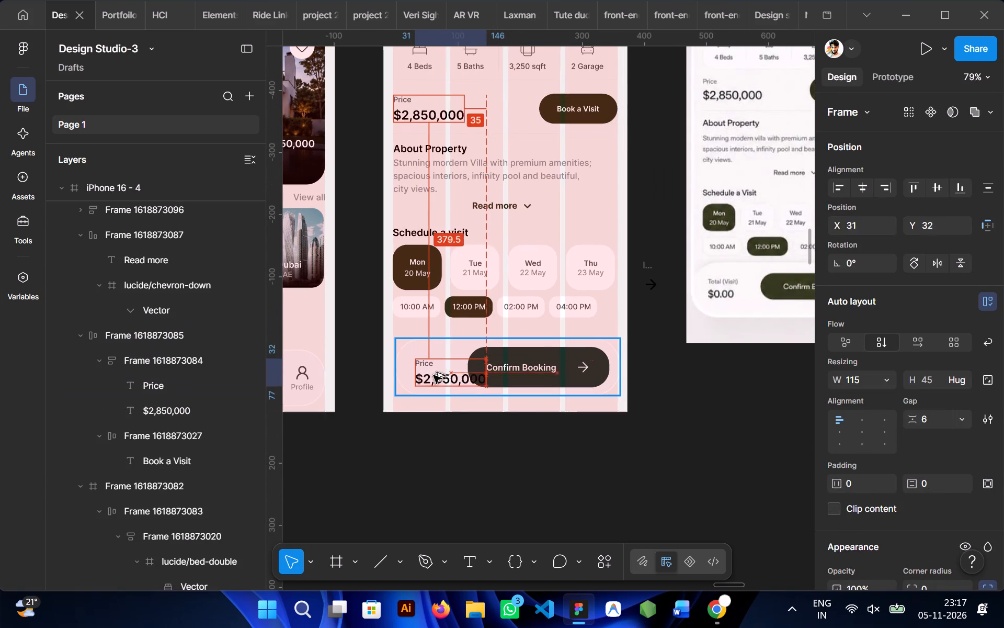
pyautogui.keyDown('alt'); pyautogui.moveTo(433, 375); pyautogui.dragTo(424, 370); pyautogui.keyUp('alt')
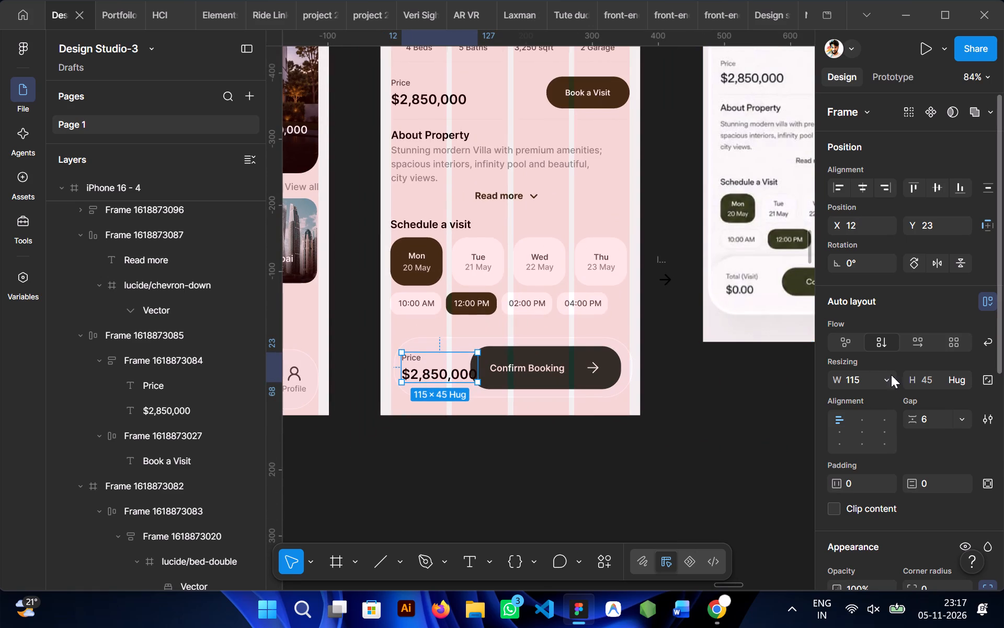
pyautogui.click(884, 381)
pyautogui.click(846, 394)
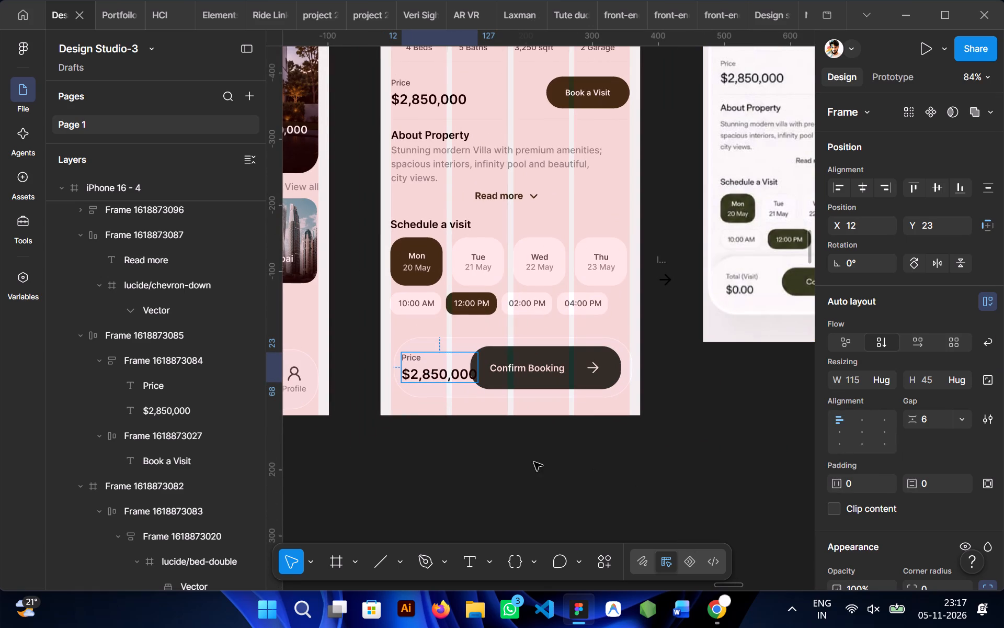
# Change the copied Price label in the booking bar to "Total (visit)" and set it to auto width.
pyautogui.keyDown('ctrl'); pyautogui.doubleClick(413, 358); pyautogui.keyUp('ctrl')
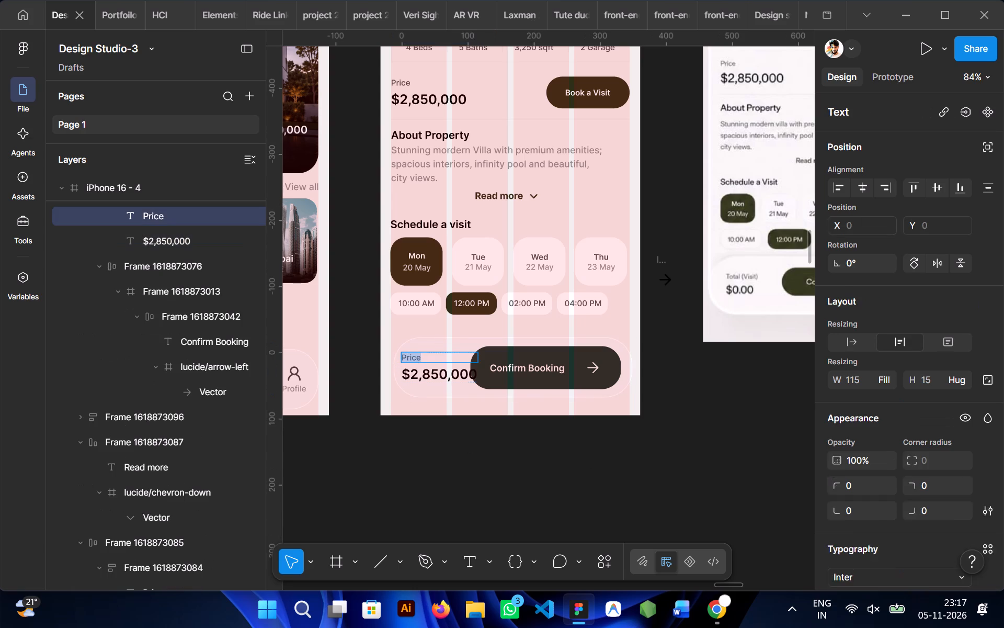
pyautogui.hscroll(-1, 413, 358)
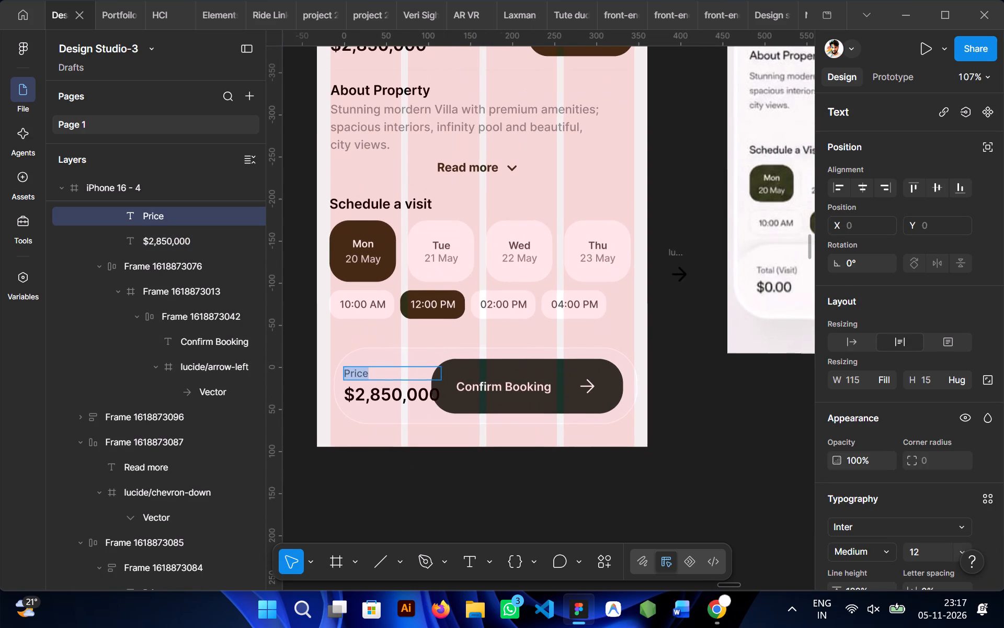
pyautogui.write('Total')
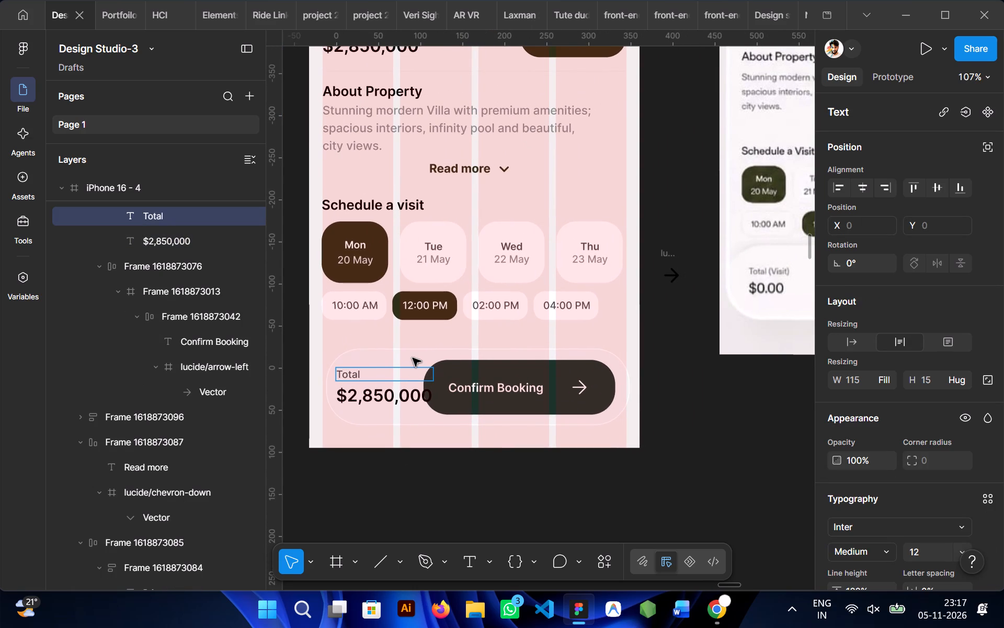
pyautogui.hotkey('shift', '(')
pyautogui.press('Left')
pyautogui.press('space')
pyautogui.press('Right')
pyautogui.write('visit')
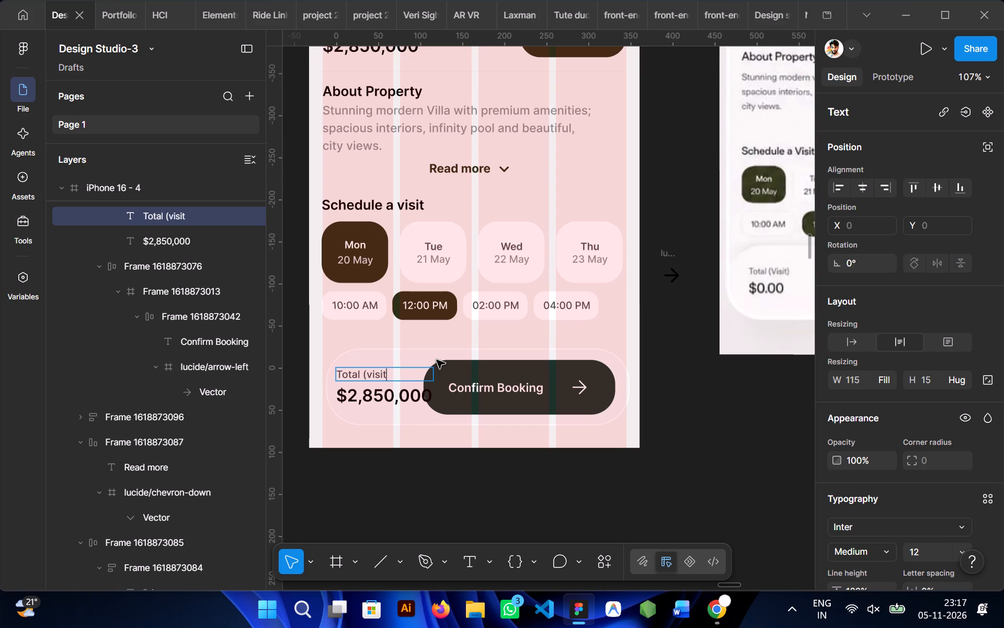
pyautogui.hotkey('shift', ')')
pyautogui.click(405, 478)
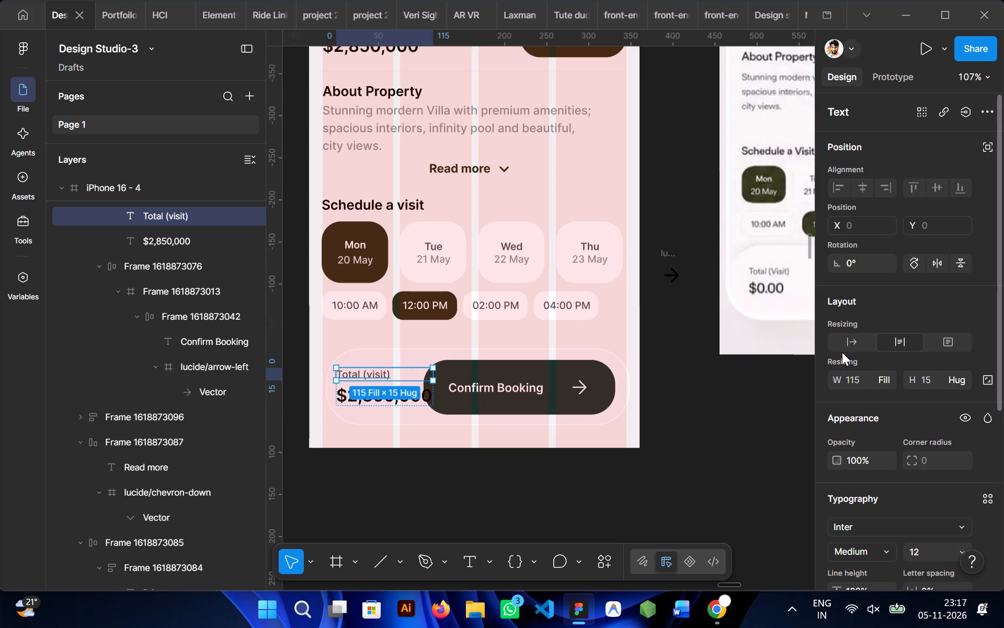
pyautogui.click(842, 355)
pyautogui.click(849, 340)
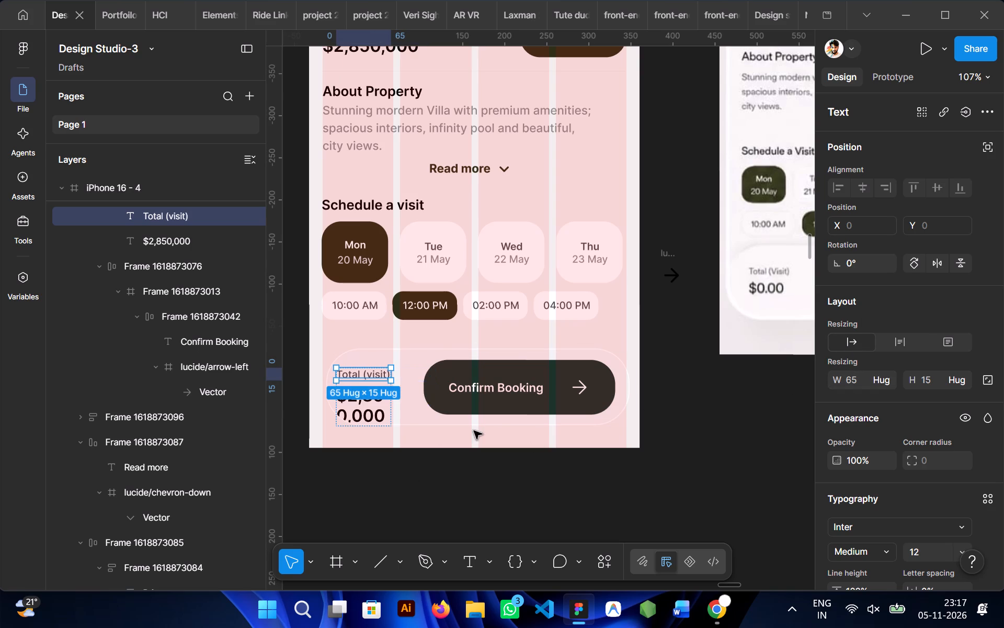
# Replace the copied amount under Total (visit) with "$0.00" and make its text box auto width.
pyautogui.doubleClick(360, 418)
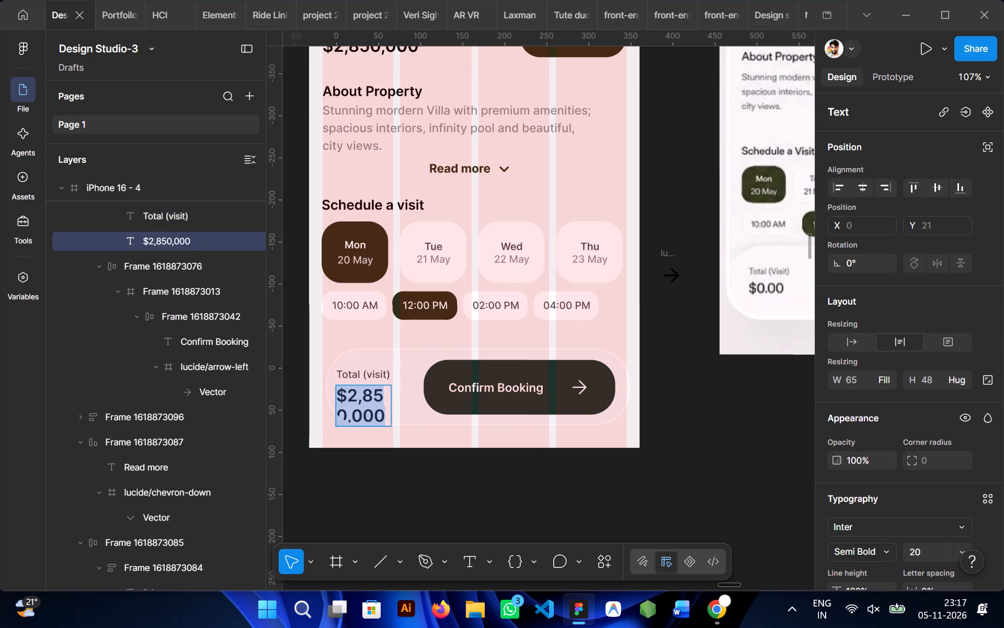
pyautogui.click(384, 417)
pyautogui.moveTo(384, 417); pyautogui.dragTo(358, 405)
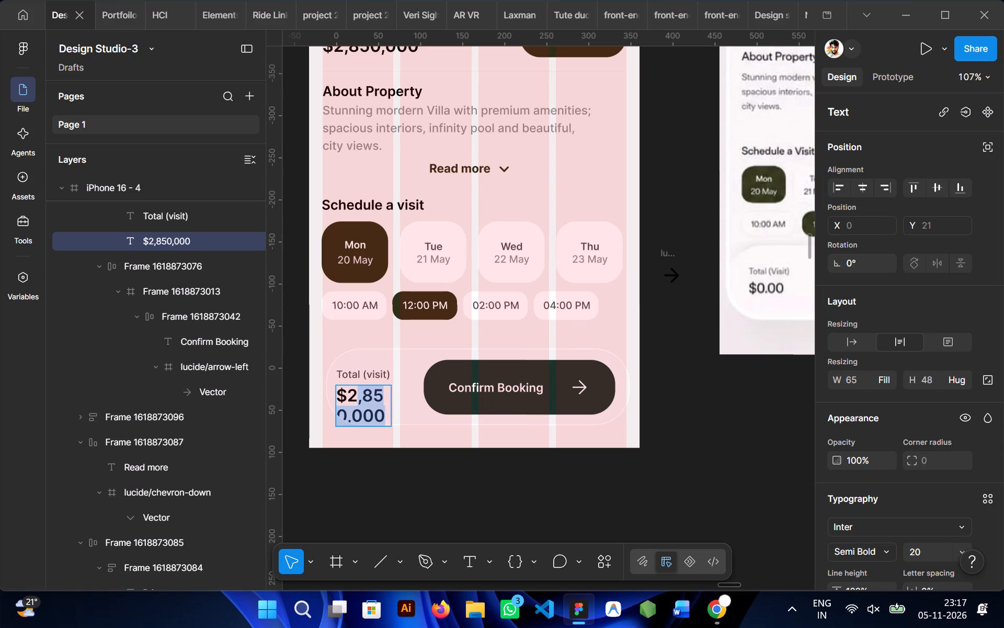
pyautogui.press('BackSpace')
pyautogui.press('BackSpace')
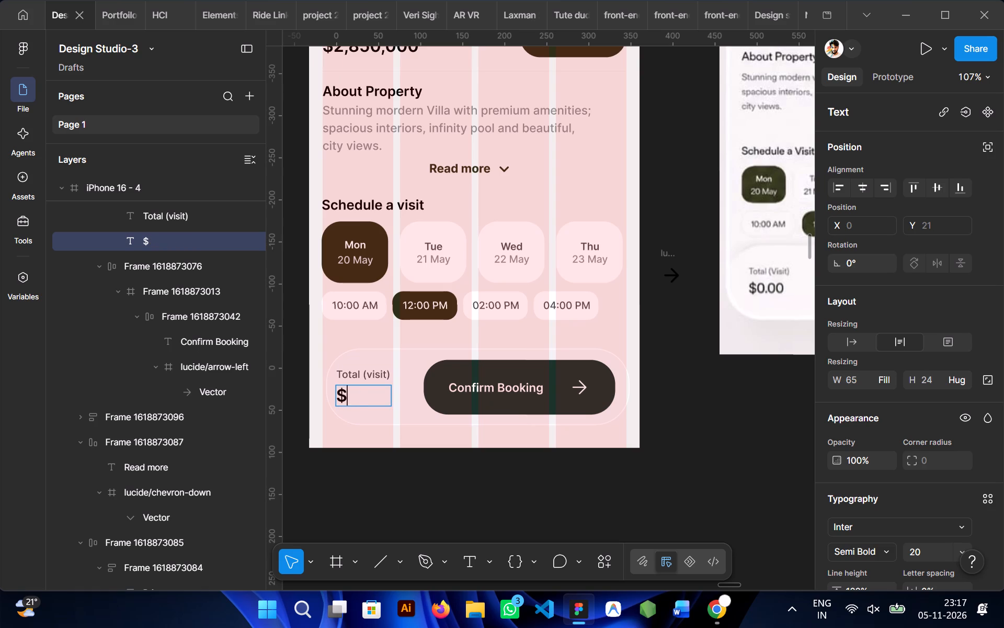
pyautogui.press('0')
pyautogui.click(409, 512)
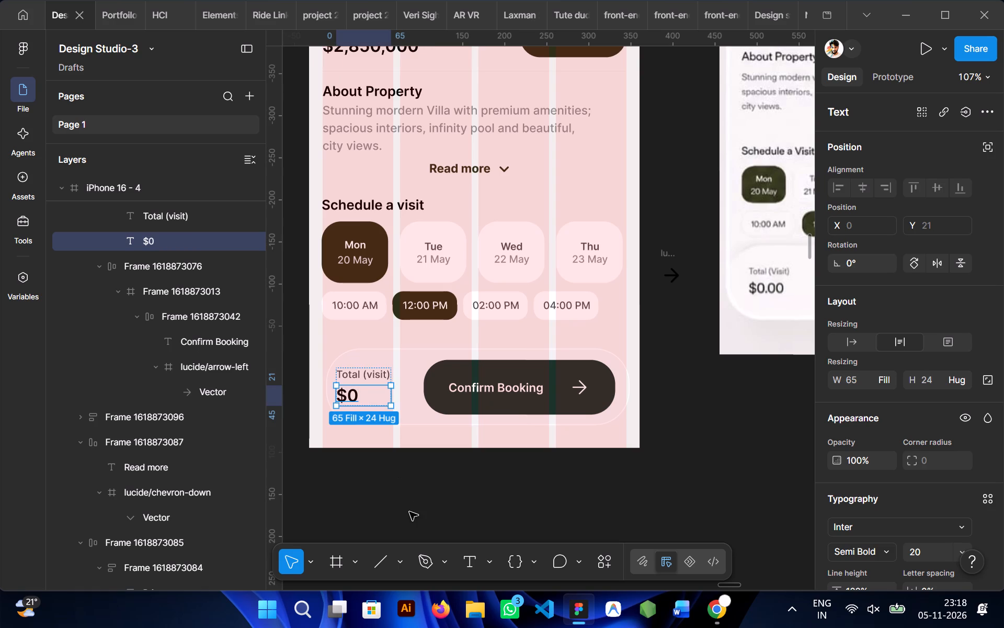
pyautogui.write('.00')
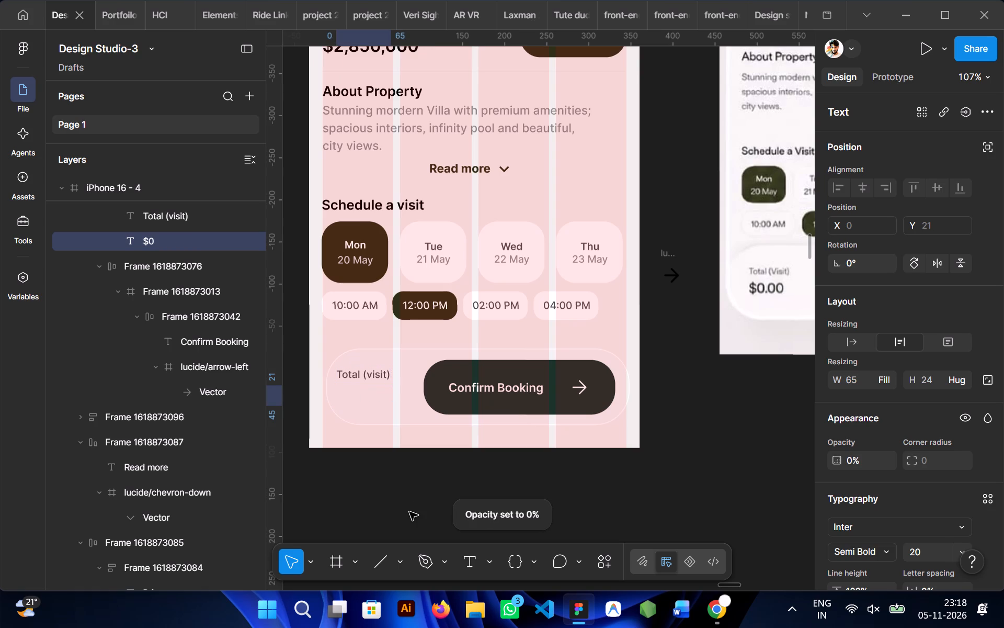
pyautogui.hotkey('ctrl', 'z')
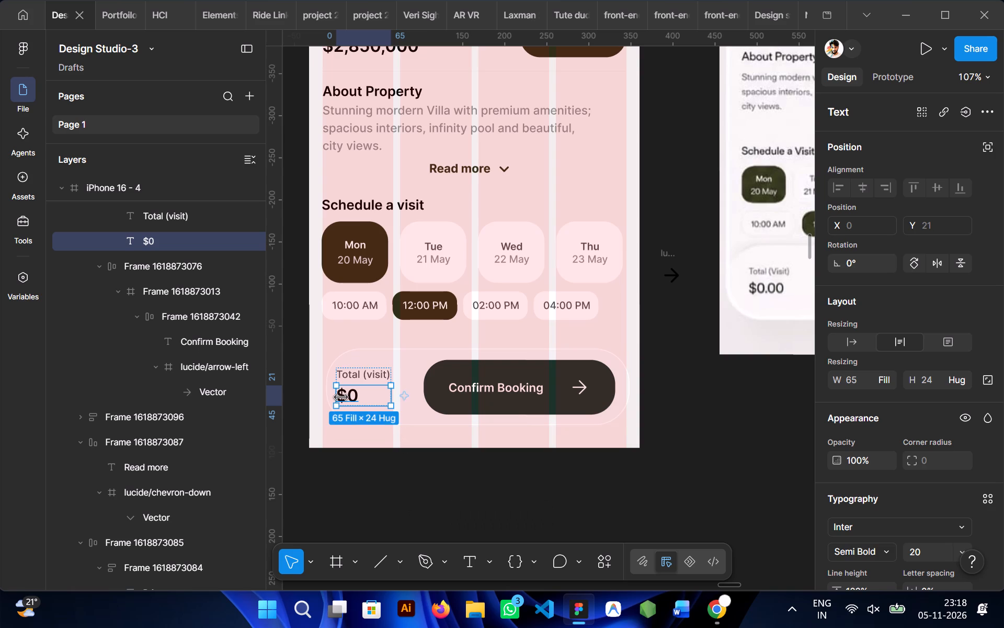
pyautogui.doubleClick(341, 397)
pyautogui.doubleClick(352, 398)
pyautogui.click(353, 397)
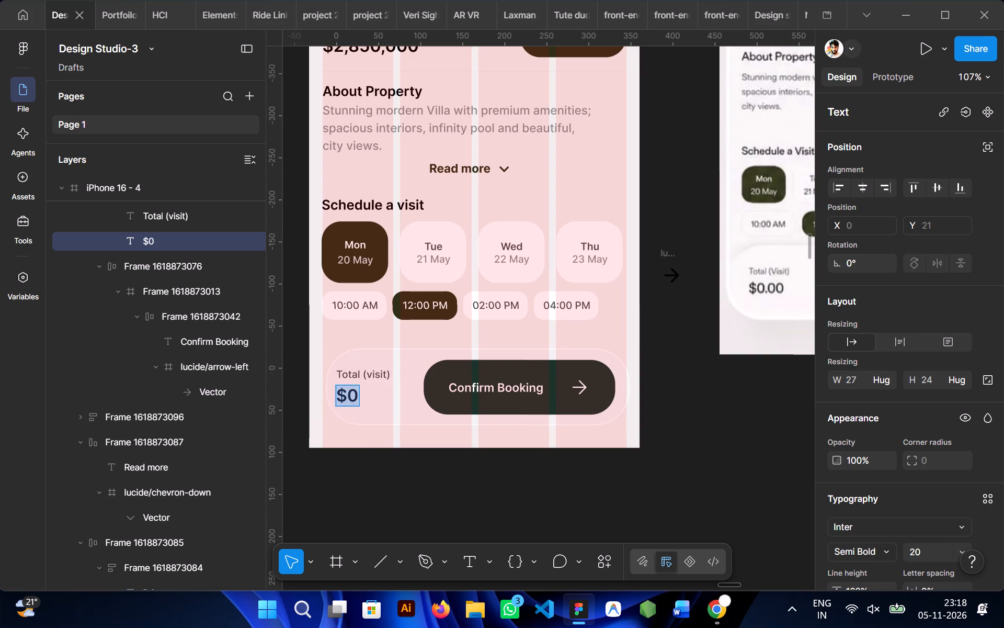
pyautogui.click(356, 400)
pyautogui.write('.00')
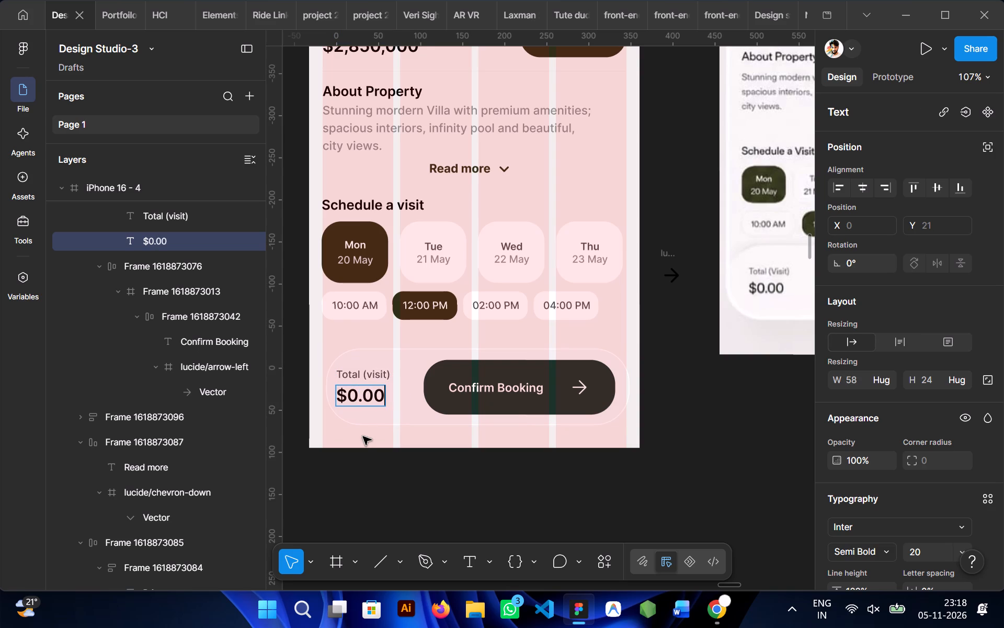
pyautogui.doubleClick(372, 476)
# Centre-align the Total (visit) label and the $0.00 amount within their auto layout block.
pyautogui.doubleClick(362, 386)
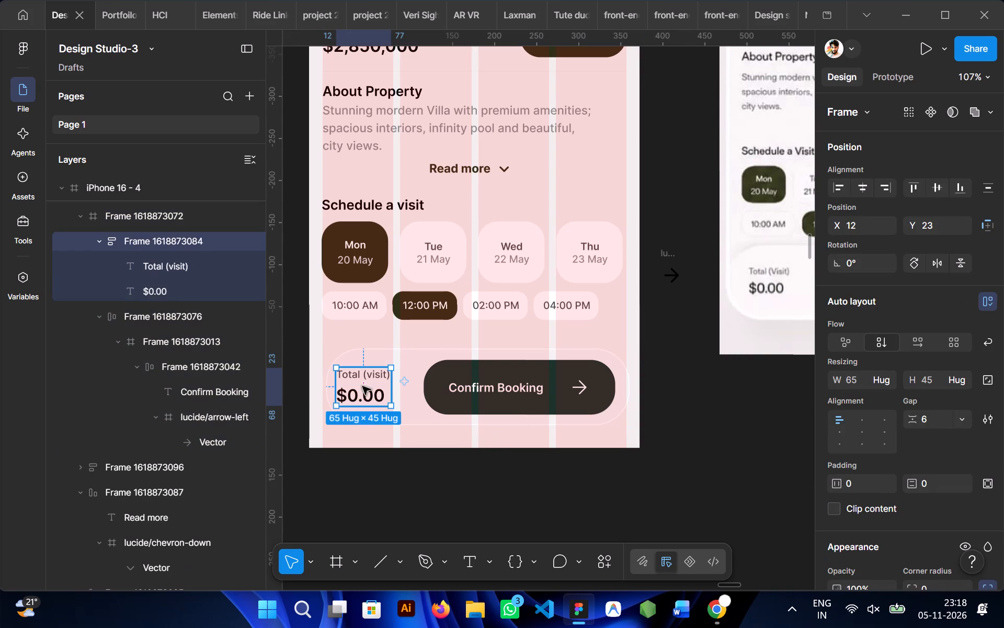
pyautogui.click(863, 428)
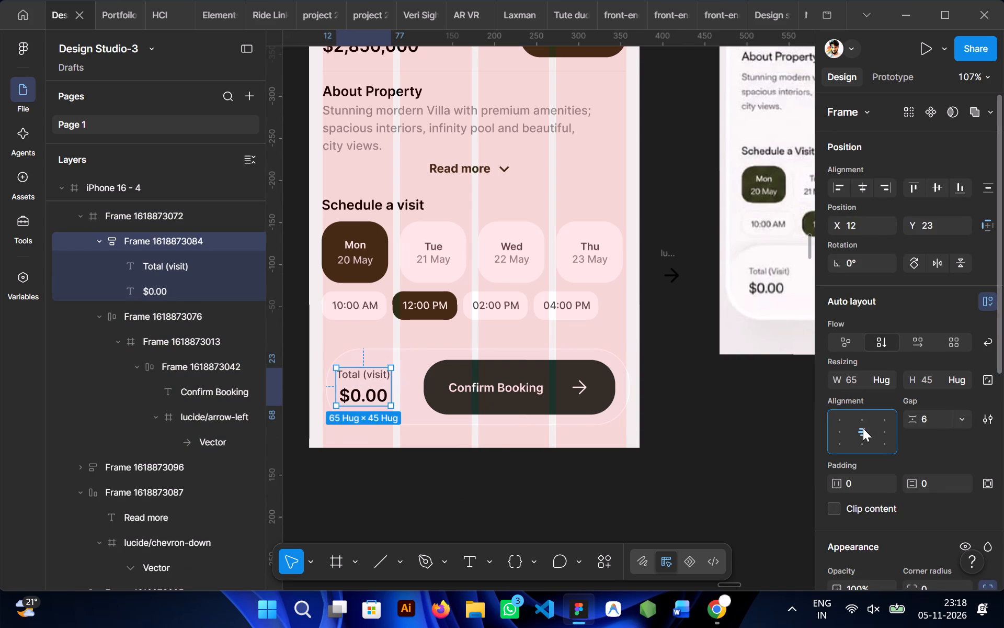
pyautogui.press('Right')
pyautogui.press('Right')
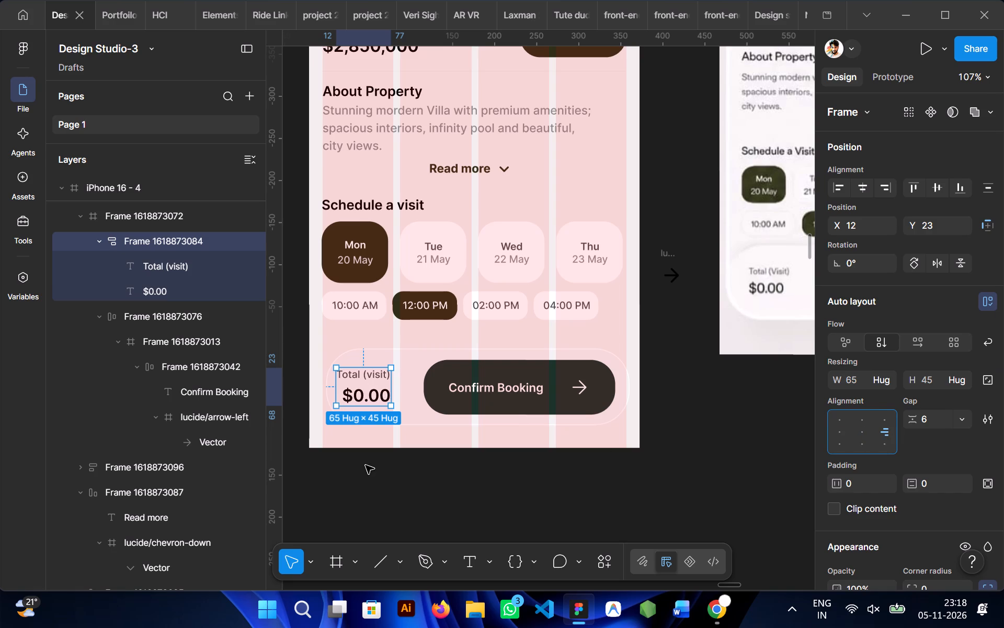
pyautogui.press('Left')
pyautogui.click(378, 470)
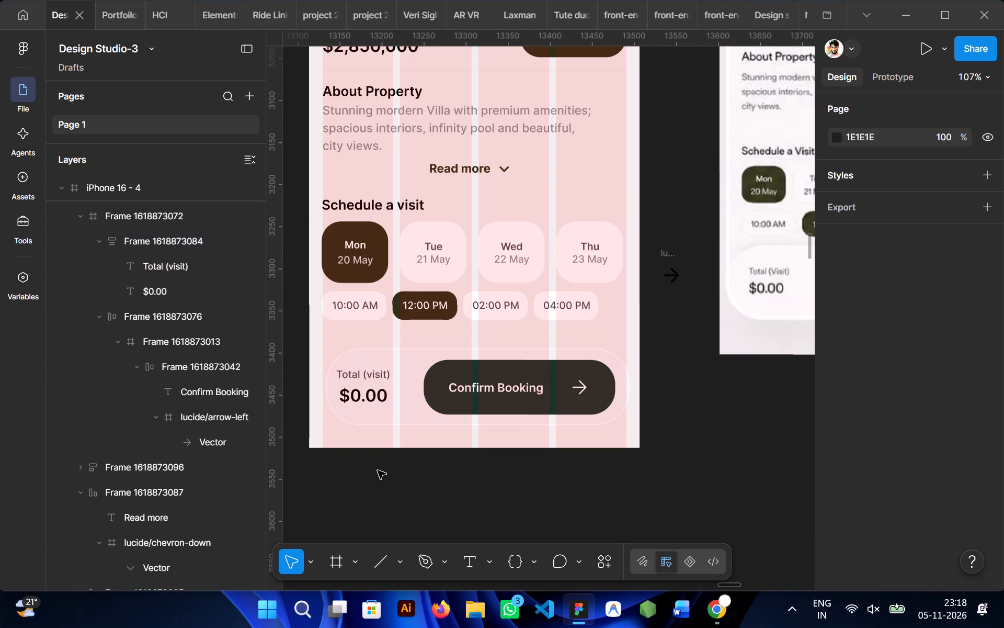
# Nudge the Total (visit) block towards the Confirm Booking button, to X 24.
pyautogui.doubleClick(349, 400)
pyautogui.press('Right')
pyautogui.press('Right')
pyautogui.press('Right')
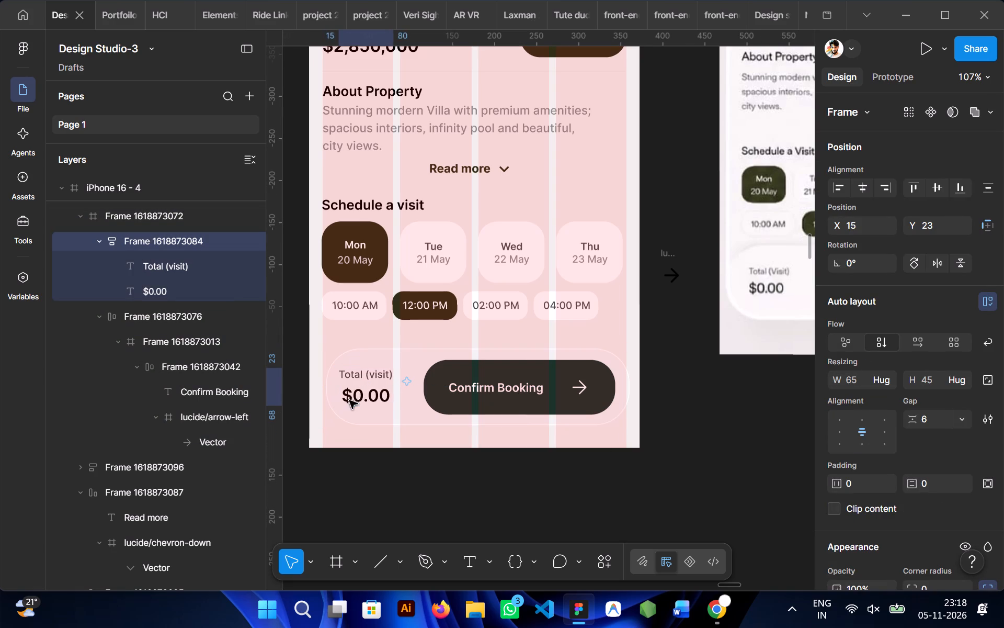
pyautogui.press('Right')
pyautogui.press('Right')
pyautogui.press('Right')
pyautogui.press('Right')
pyautogui.press('Right')
pyautogui.press('Right')
pyautogui.press('Right')
pyautogui.press('Right')
pyautogui.press('Right')
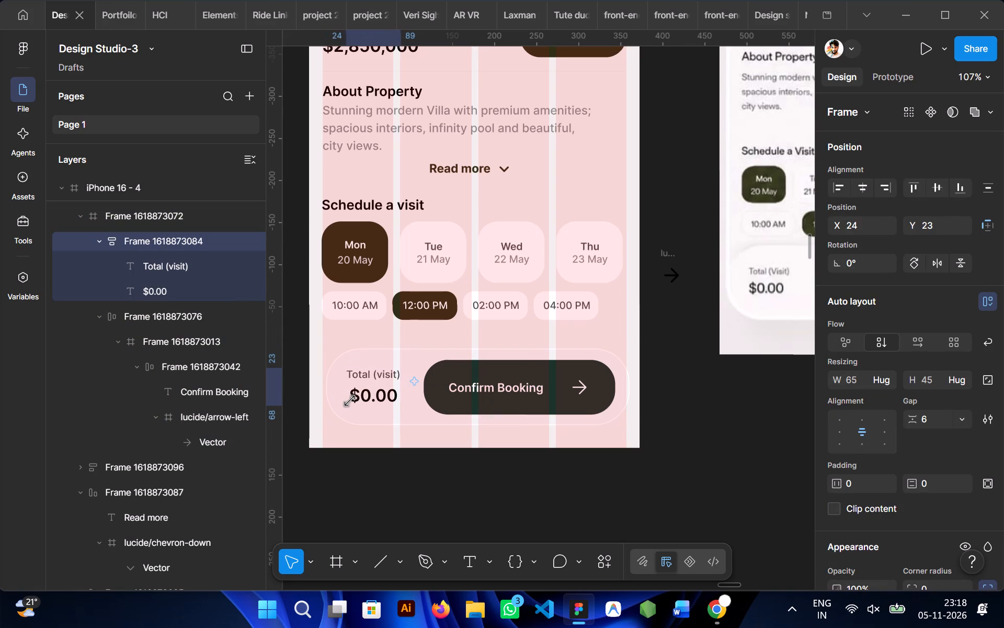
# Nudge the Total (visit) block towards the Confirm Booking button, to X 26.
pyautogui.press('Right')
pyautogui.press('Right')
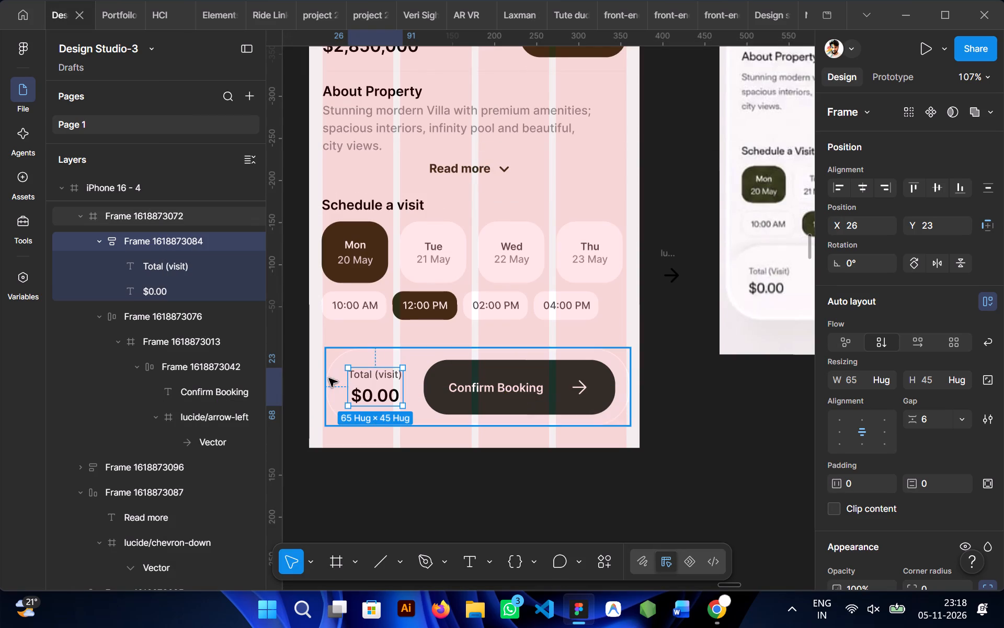
# Increase the Confirm Booking button's height to 65 and centre it vertically in the booking bar.
pyautogui.click(514, 384)
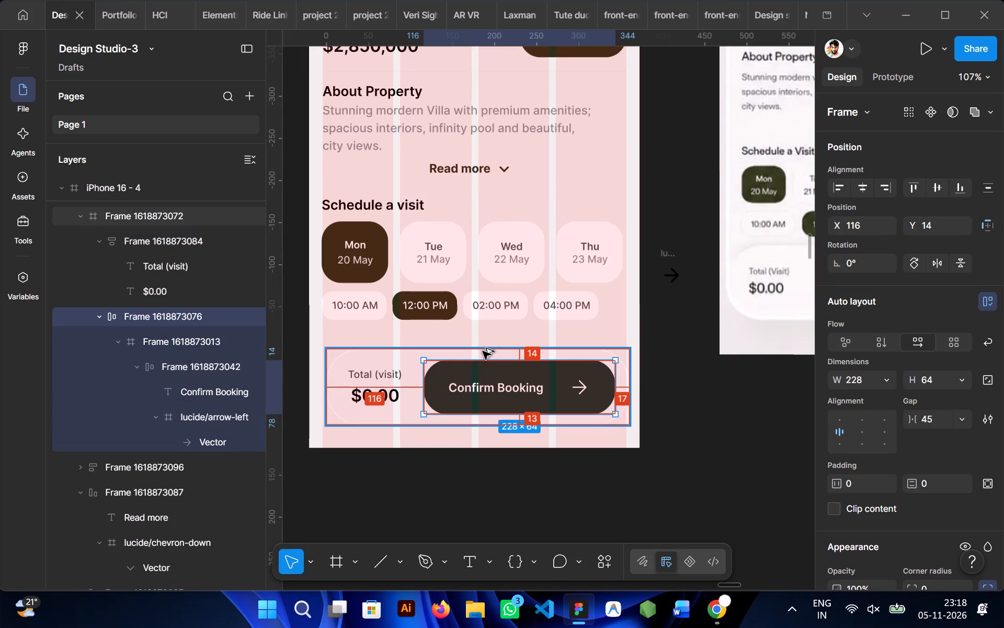
pyautogui.click(935, 195)
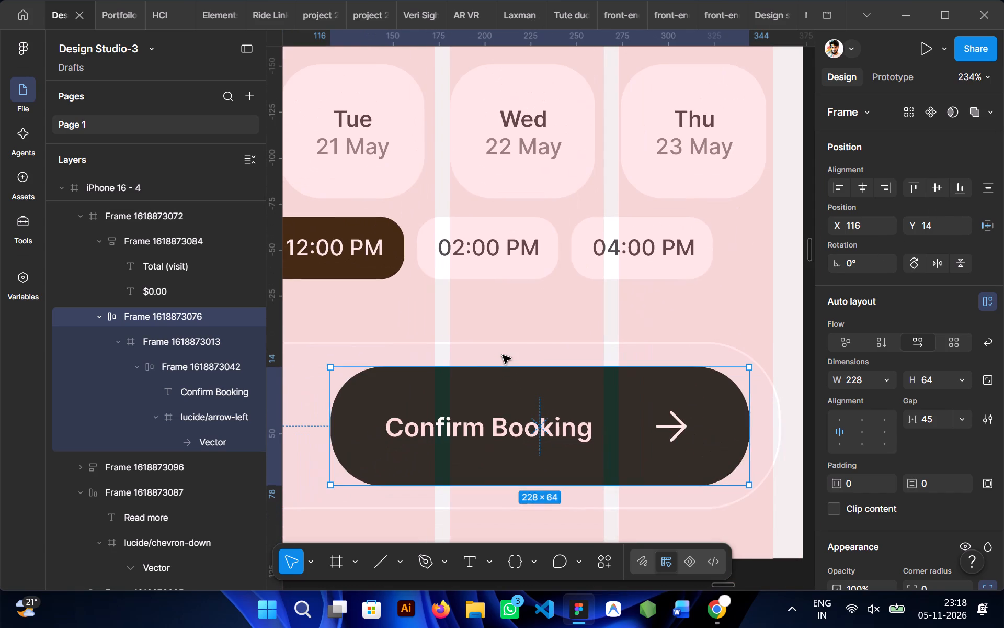
pyautogui.click(572, 468)
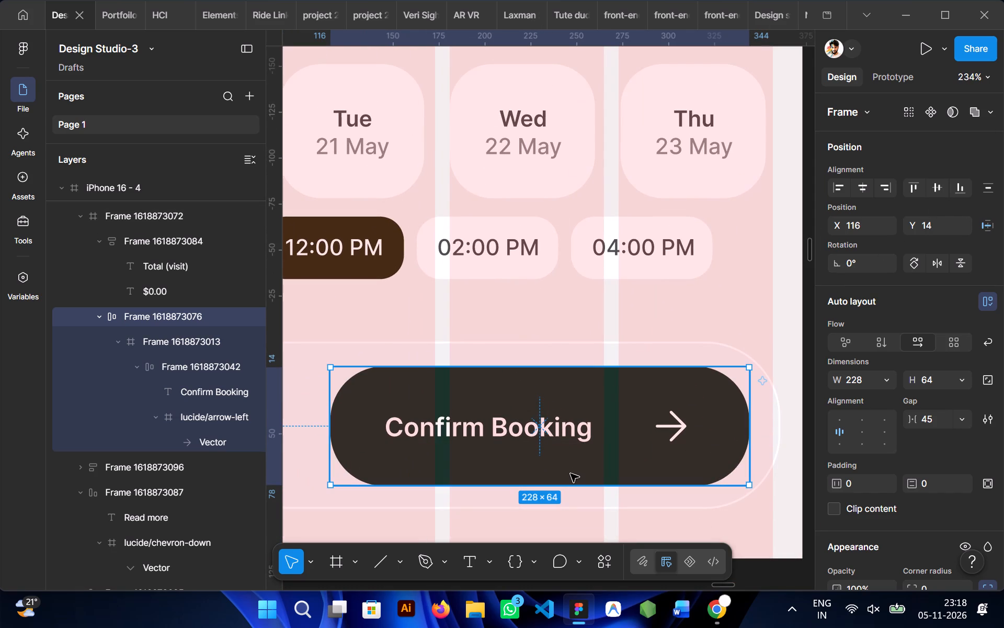
pyautogui.scroll(-1, 527, 514)
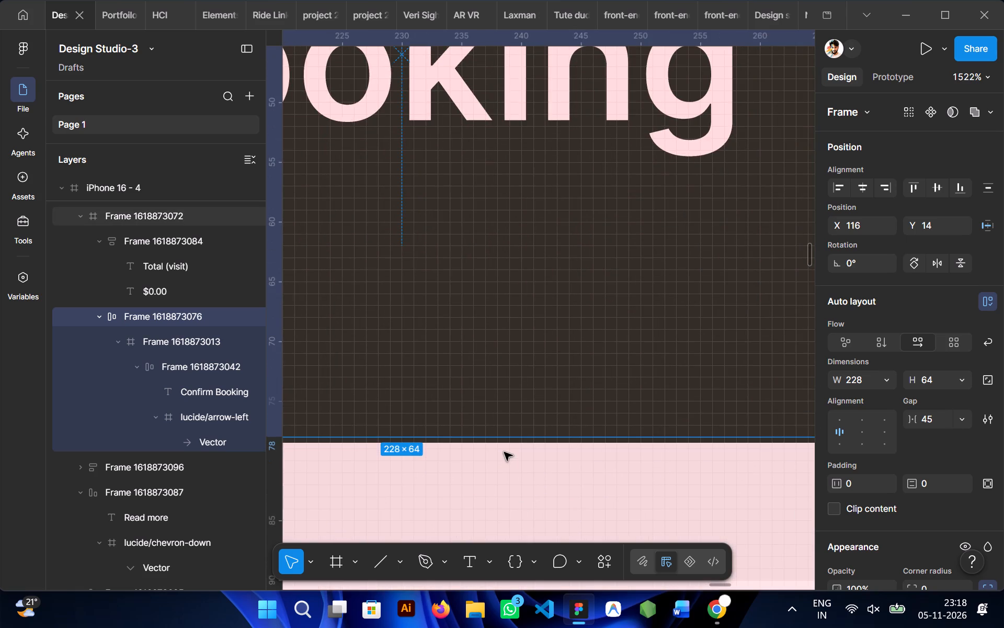
pyautogui.moveTo(483, 422); pyautogui.dragTo(483, 430)
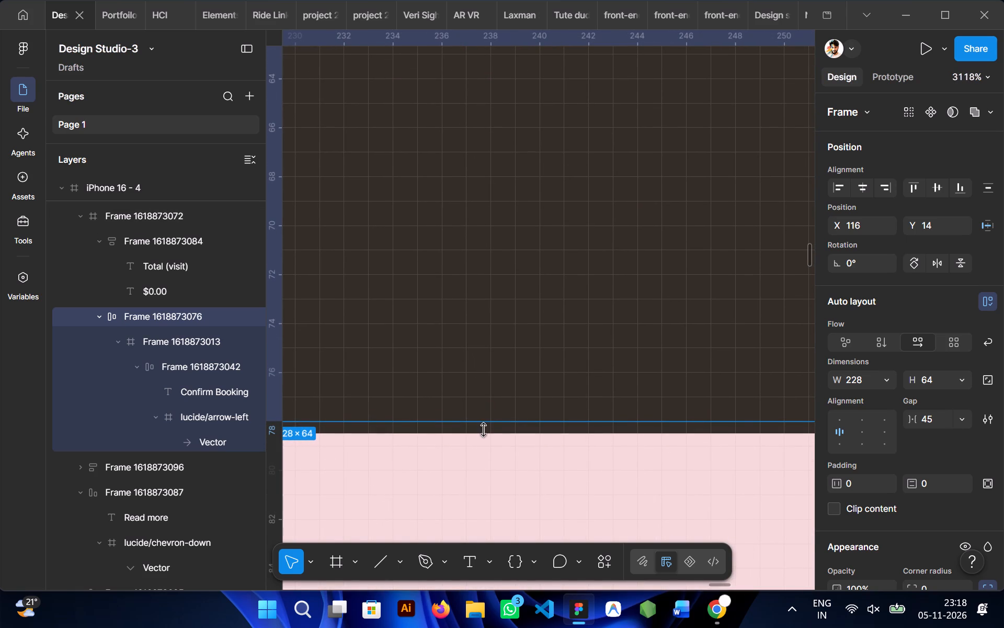
pyautogui.moveTo(483, 430); pyautogui.dragTo(485, 436)
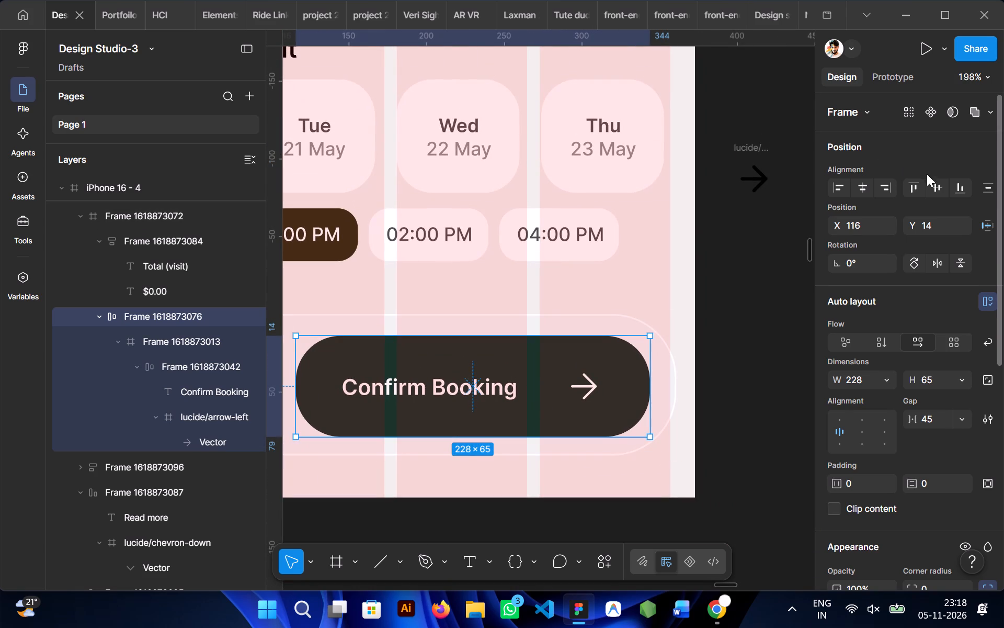
pyautogui.click(937, 189)
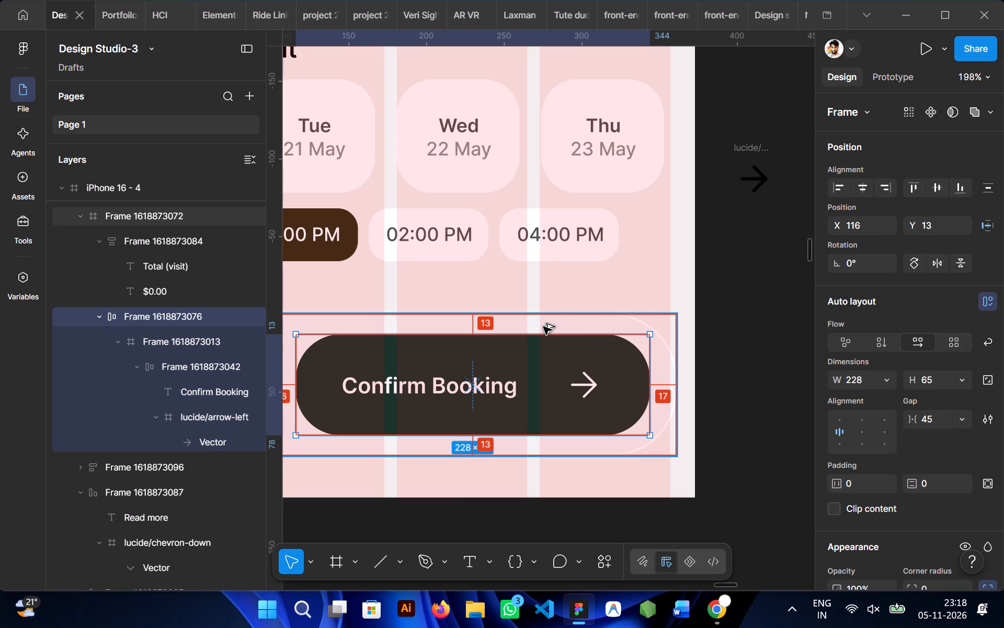
# Nudge the Total (visit) block away from the Confirm Booking button, back to X 24.
pyautogui.hscroll(1, 543, 327)
pyautogui.click(336, 389)
pyautogui.hscroll(1, 336, 389)
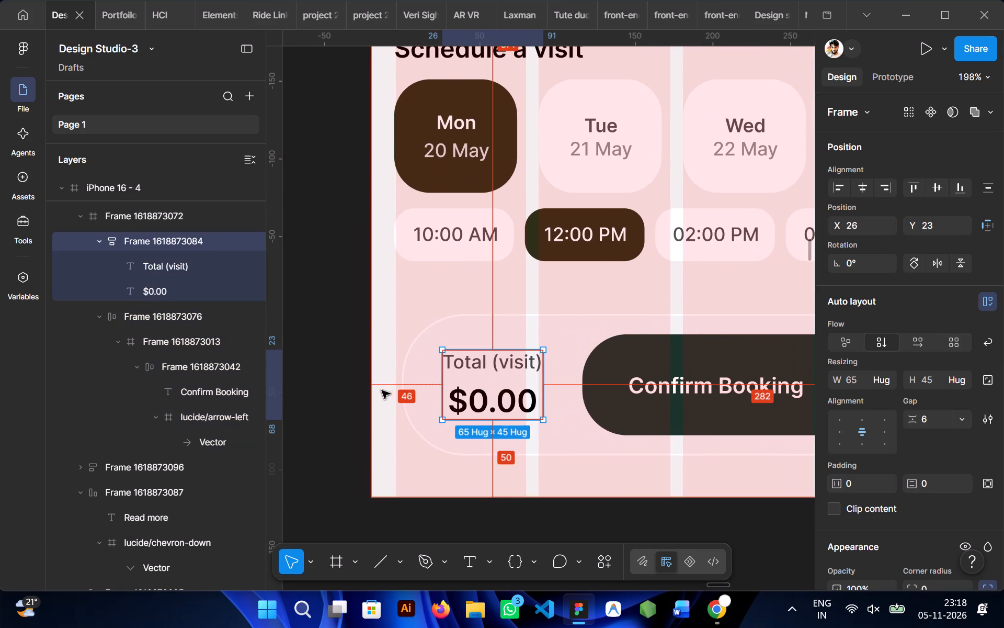
pyautogui.press('Left')
pyautogui.press('Left')
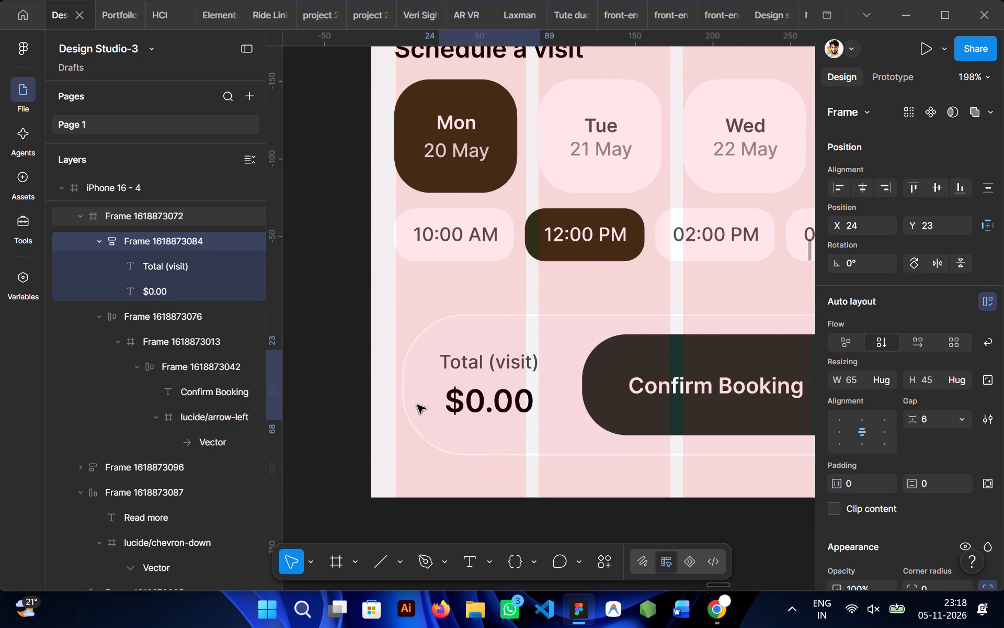
pyautogui.press('Left')
pyautogui.press('Left')
pyautogui.press('Left')
pyautogui.press('Right')
pyautogui.press('Right')
pyautogui.press('Right')
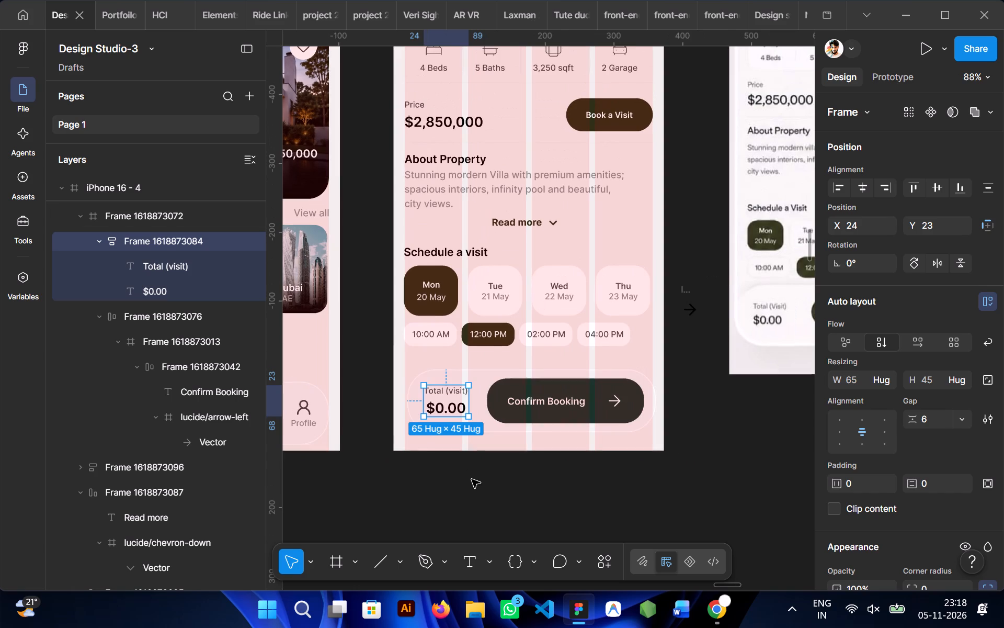
pyautogui.hscroll(-1, 476, 484)
pyautogui.click(424, 469)
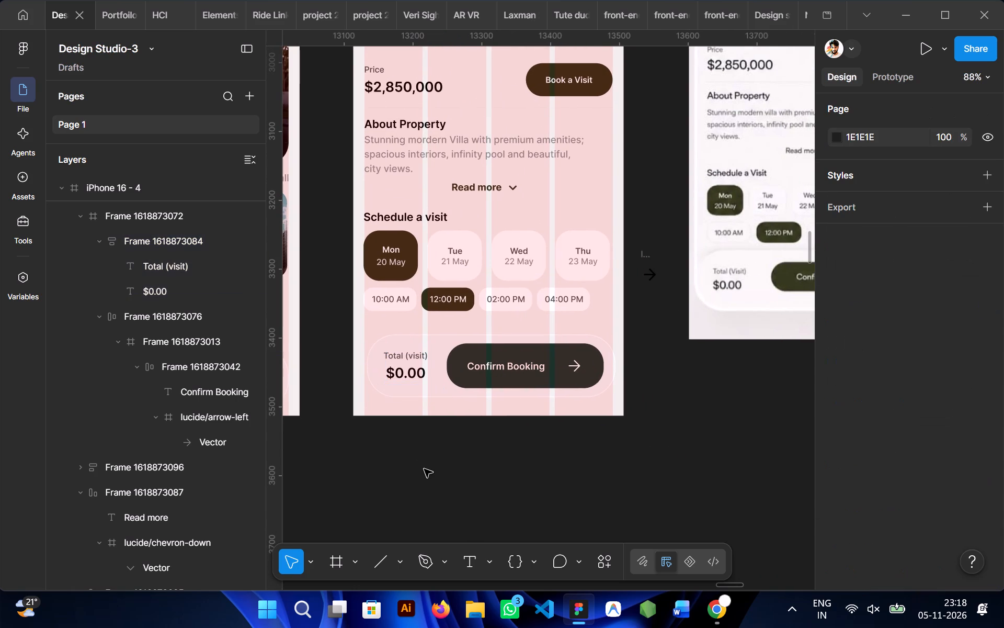
# Preview the property details screen as a prototype and inspect its booking bar.
pyautogui.click(439, 379)
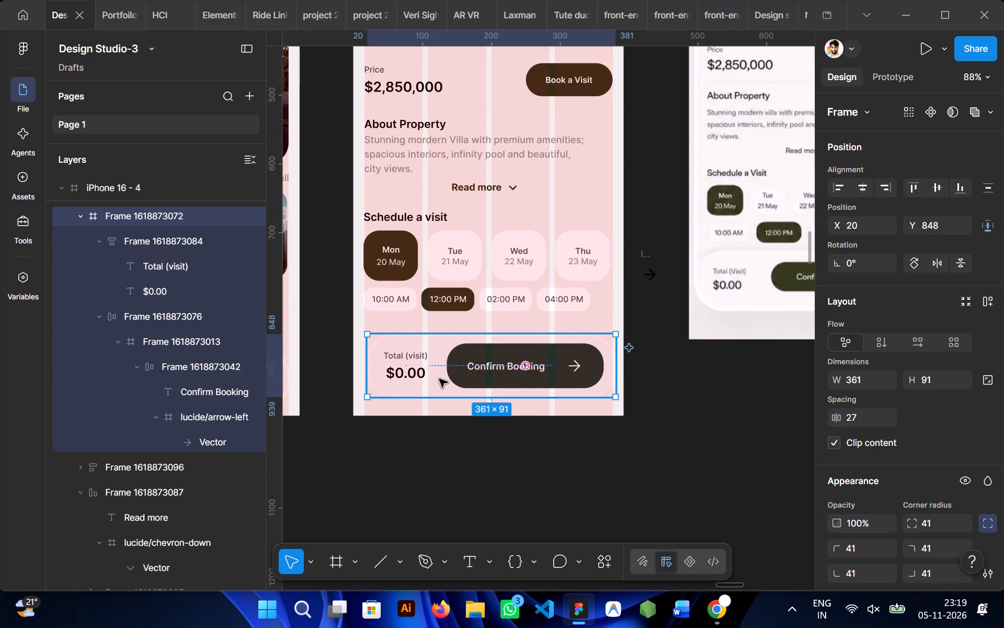
pyautogui.hotkey('shift', 'space')
pyautogui.scroll(-2, 200, 431)
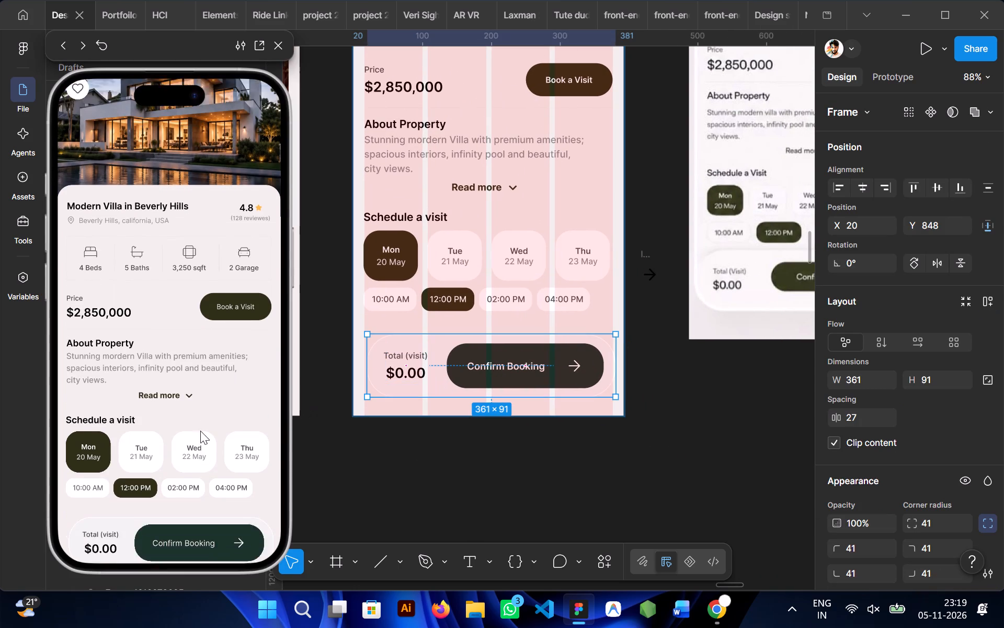
pyautogui.scroll(-1, 200, 431)
pyautogui.hscroll(-1, 481, 486)
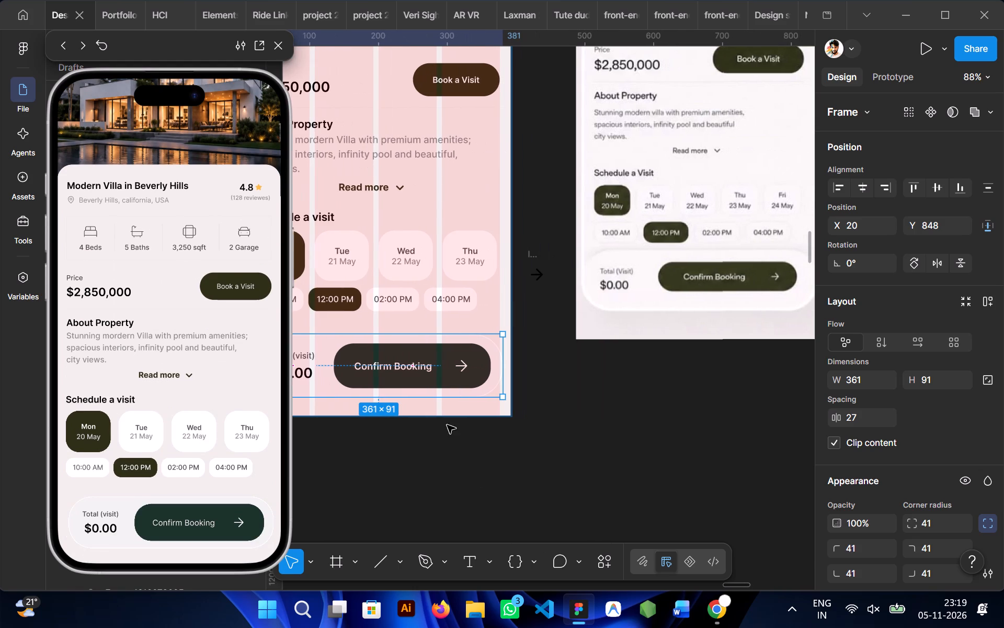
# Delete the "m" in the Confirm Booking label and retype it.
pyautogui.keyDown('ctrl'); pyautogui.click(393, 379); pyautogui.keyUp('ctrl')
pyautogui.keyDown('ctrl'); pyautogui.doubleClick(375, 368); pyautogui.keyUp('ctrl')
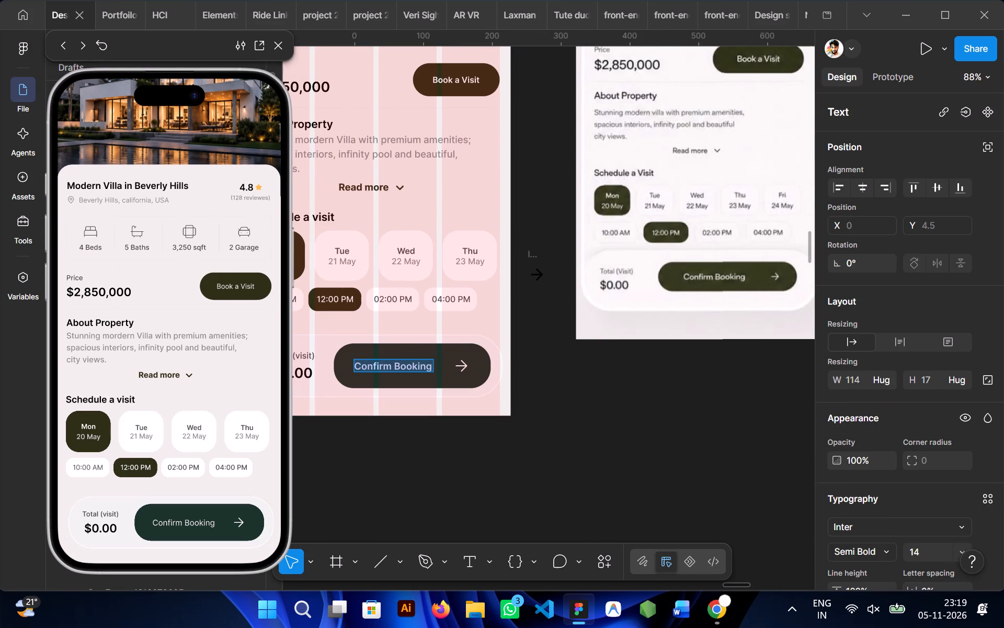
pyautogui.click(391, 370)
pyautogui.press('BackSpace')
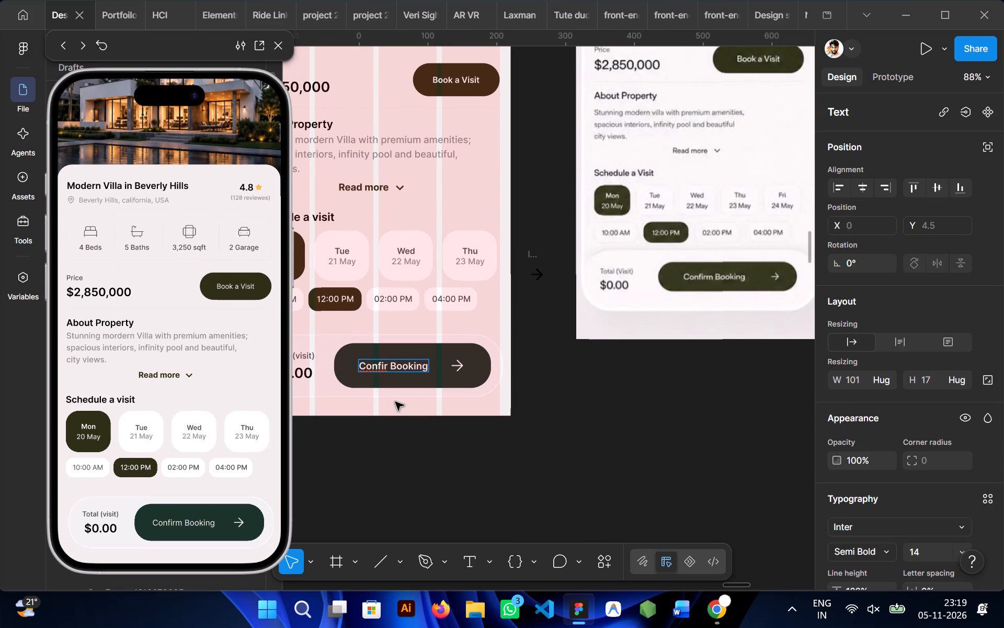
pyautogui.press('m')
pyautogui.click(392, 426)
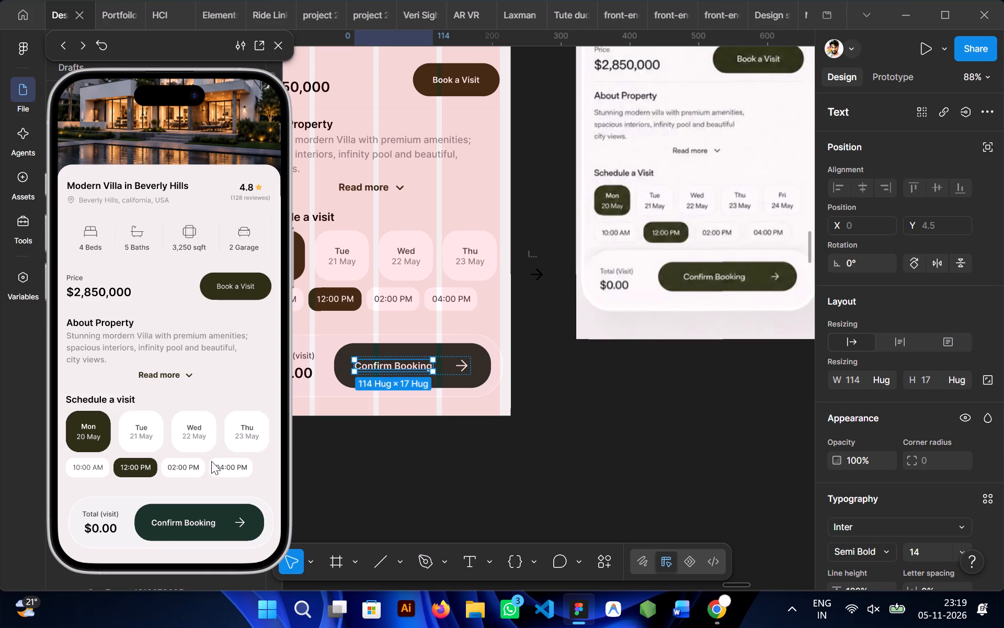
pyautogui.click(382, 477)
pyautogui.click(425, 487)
# Recolour the Confirm Booking button's background with the colour sampled from the selected Mon 20 May date tile.
pyautogui.doubleClick(450, 371)
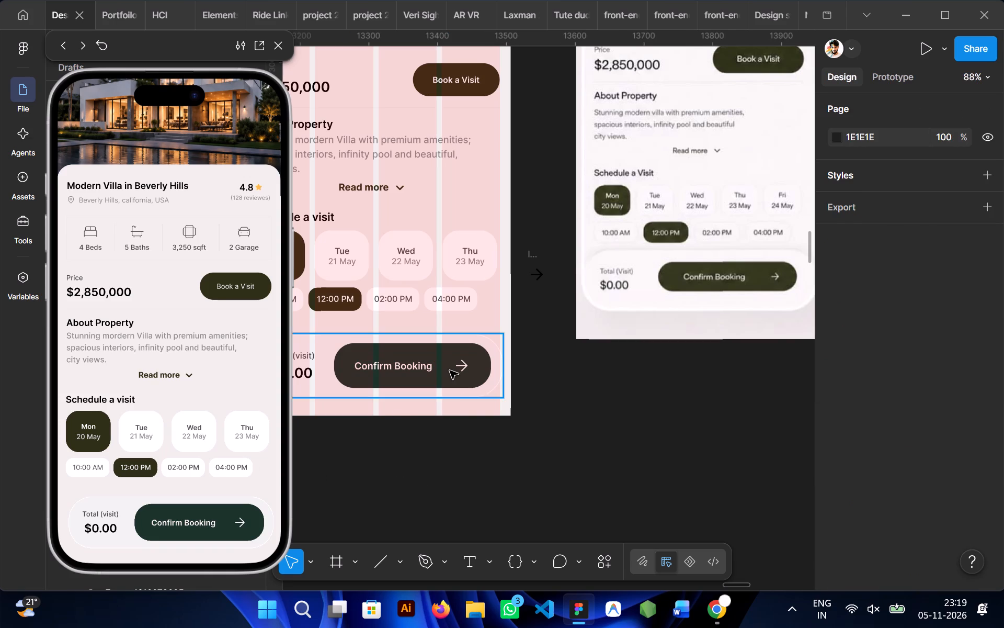
pyautogui.keyDown('ctrl'); pyautogui.click(442, 356); pyautogui.keyUp('ctrl')
pyautogui.hscroll(1, 442, 356)
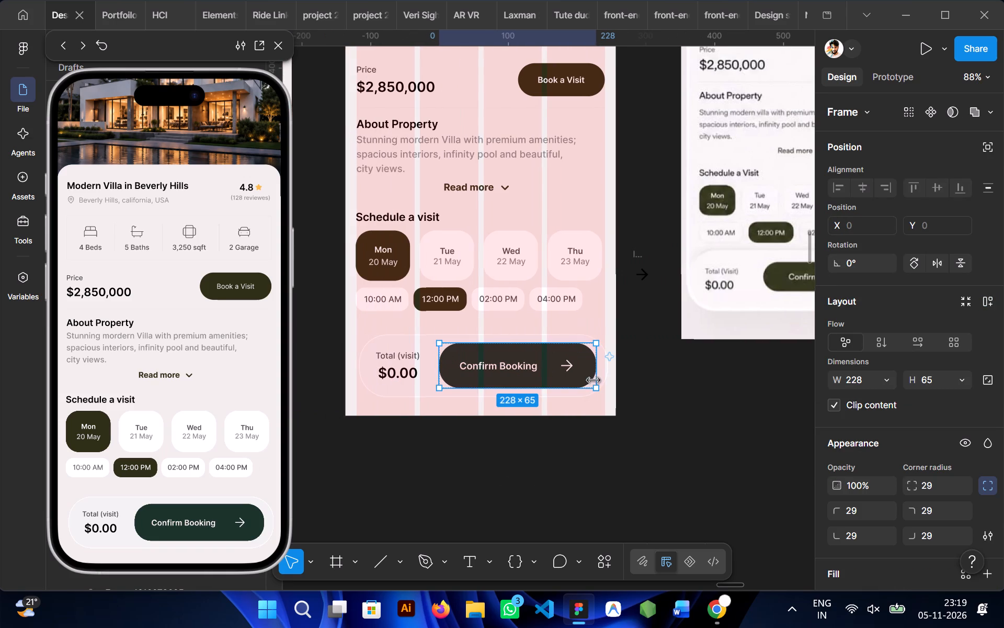
pyautogui.press('i')
pyautogui.click(402, 271)
pyautogui.click(489, 473)
# Check the previewed property details screen from header image to booking bar, compare its header with the reference, and close the preview.
pyautogui.scroll(-1, 139, 421)
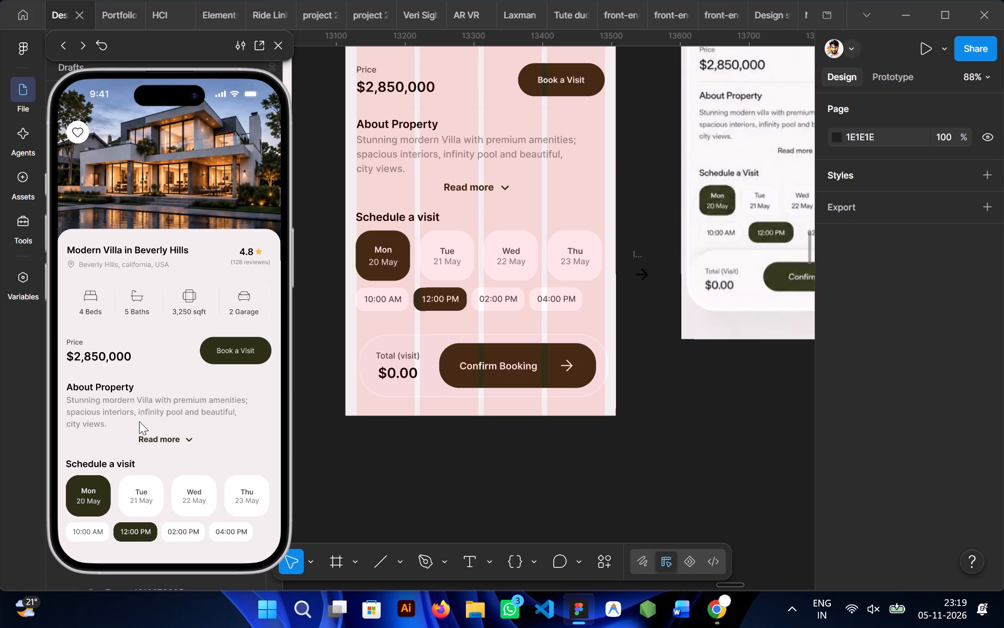
pyautogui.scroll(-2, 139, 421)
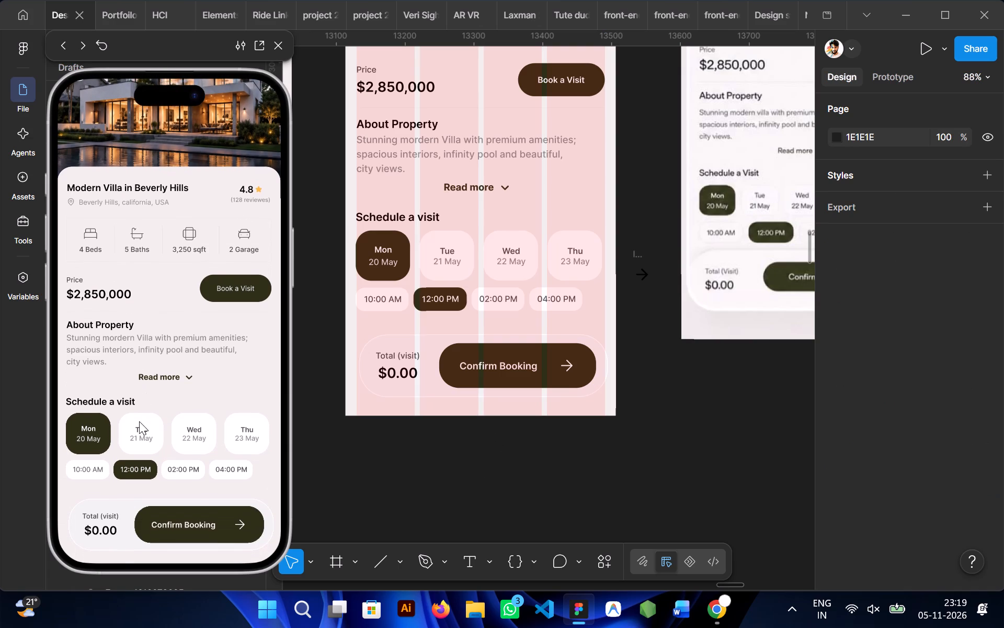
pyautogui.scroll(-1, 139, 421)
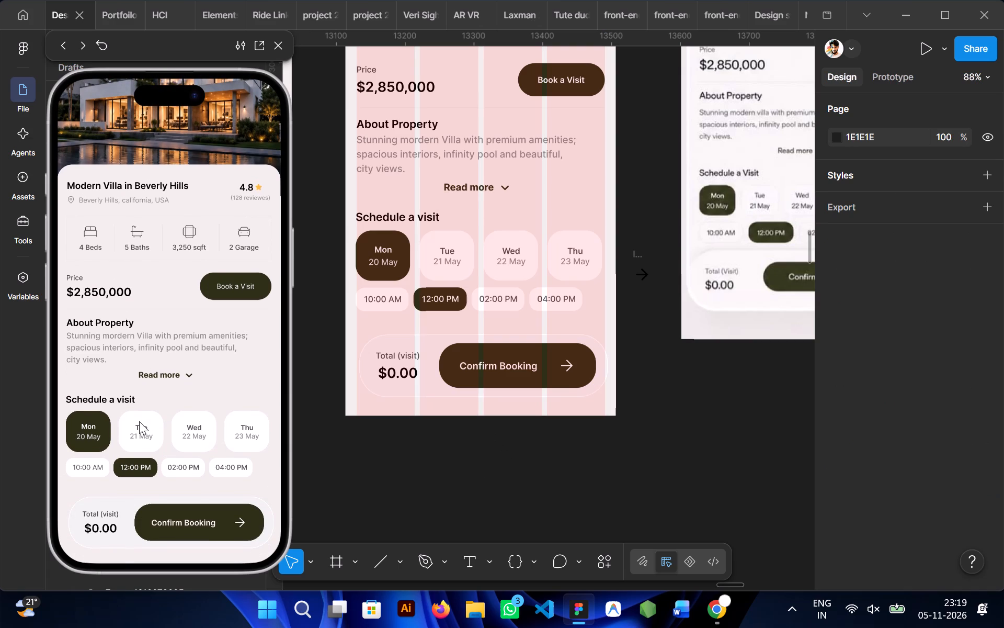
pyautogui.scroll(2, 139, 421)
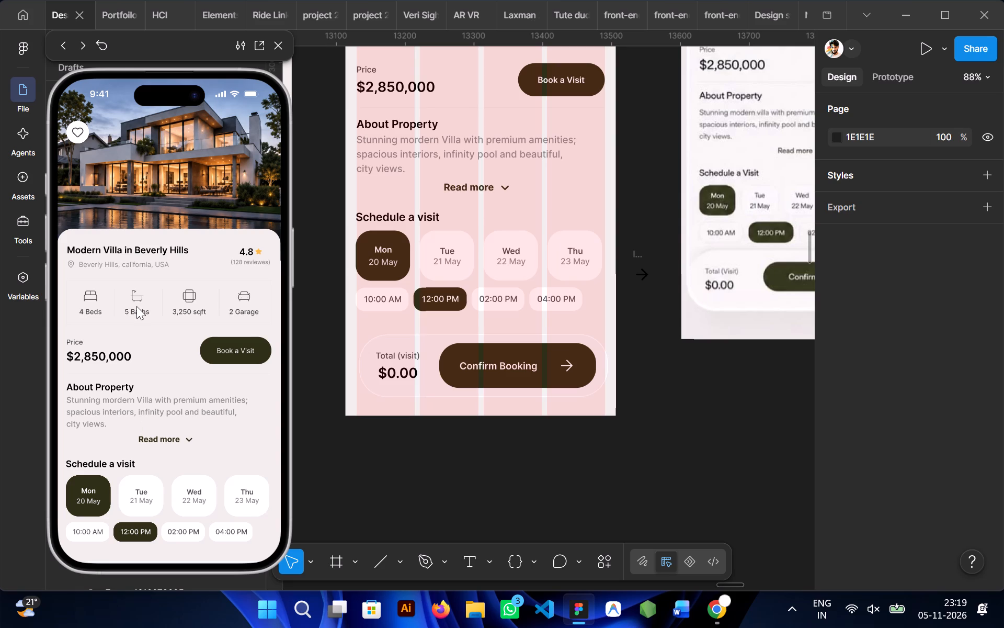
pyautogui.scroll(-1, 185, 296)
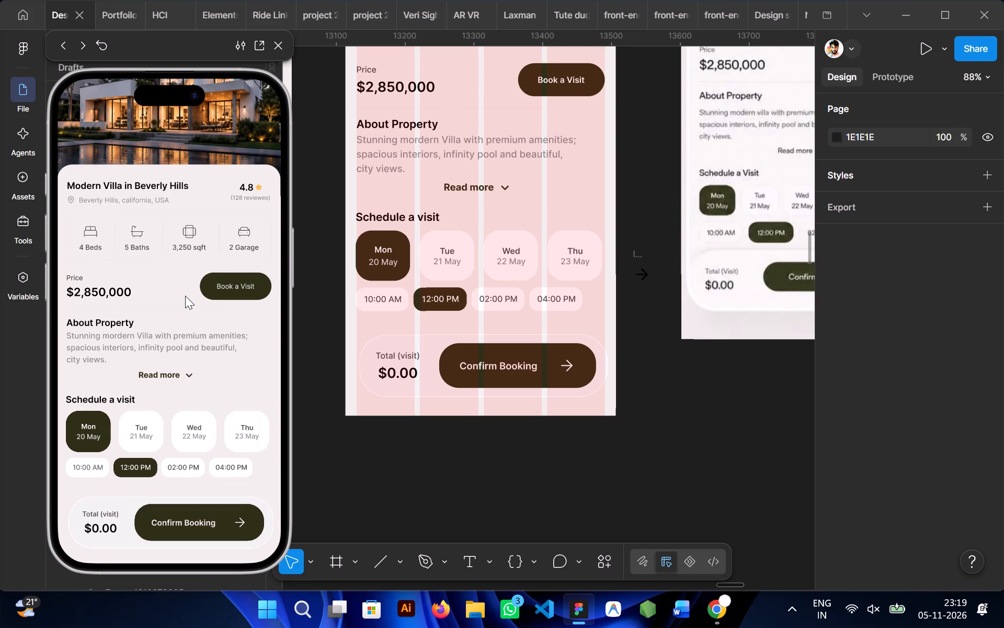
pyautogui.scroll(-1, 185, 296)
pyautogui.click(187, 373)
pyautogui.scroll(-2, 187, 373)
pyautogui.scroll(1, 187, 373)
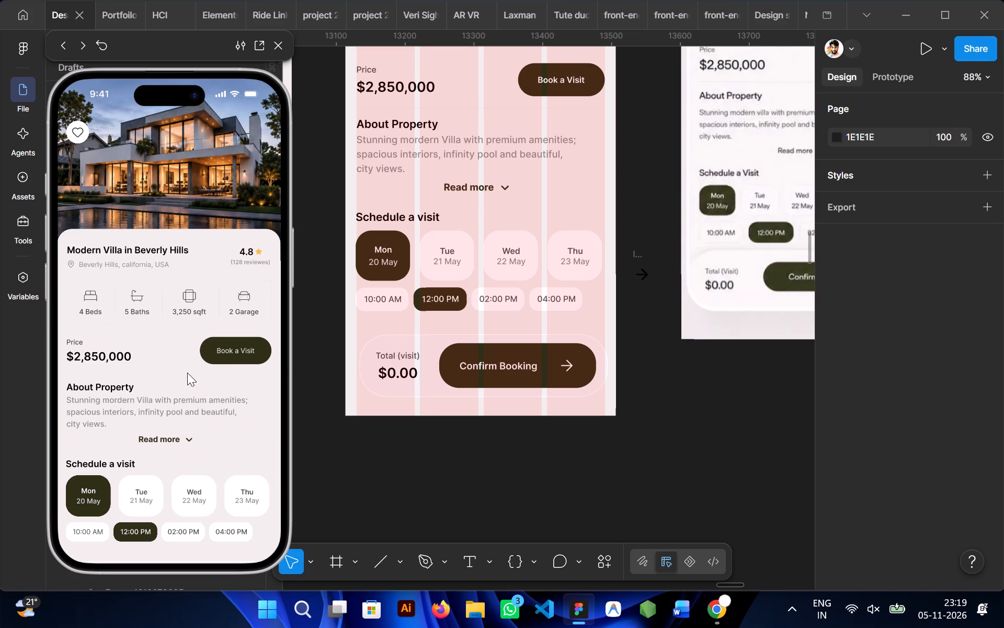
pyautogui.click(395, 478)
pyautogui.scroll(2, 549, 139)
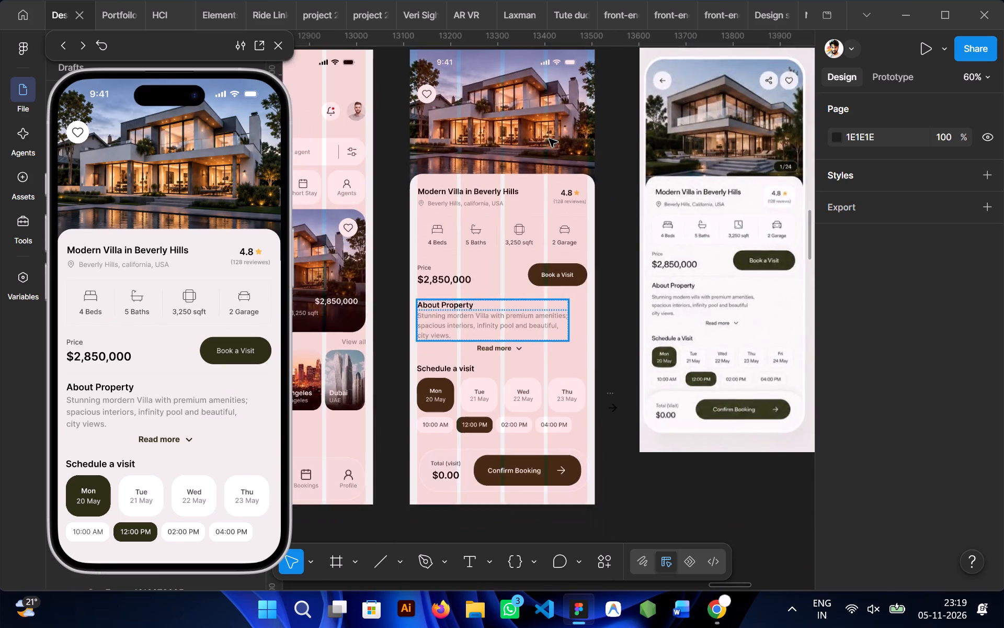
pyautogui.scroll(1, 549, 139)
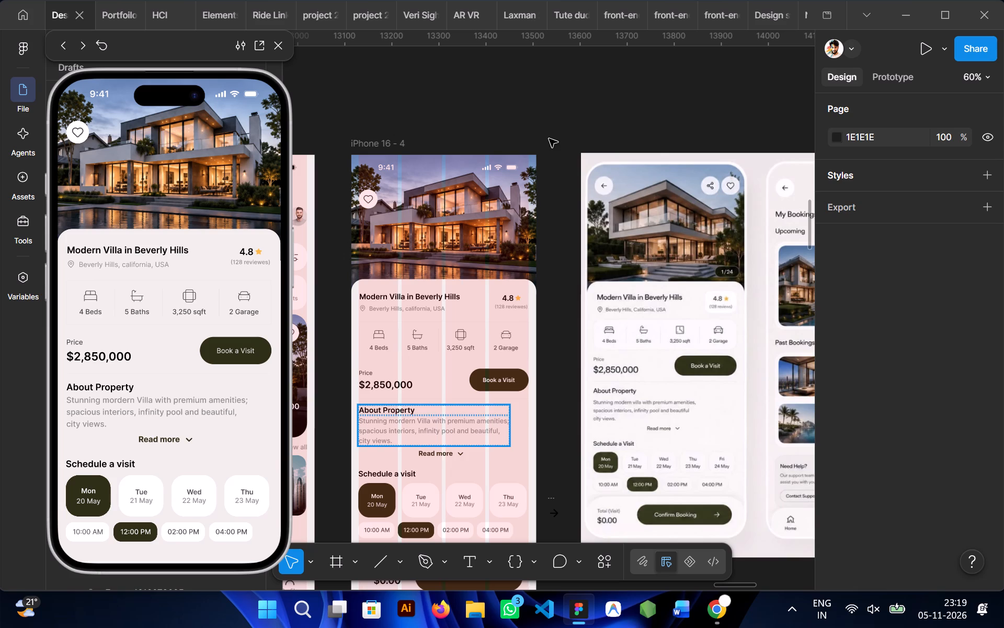
pyautogui.click(510, 120)
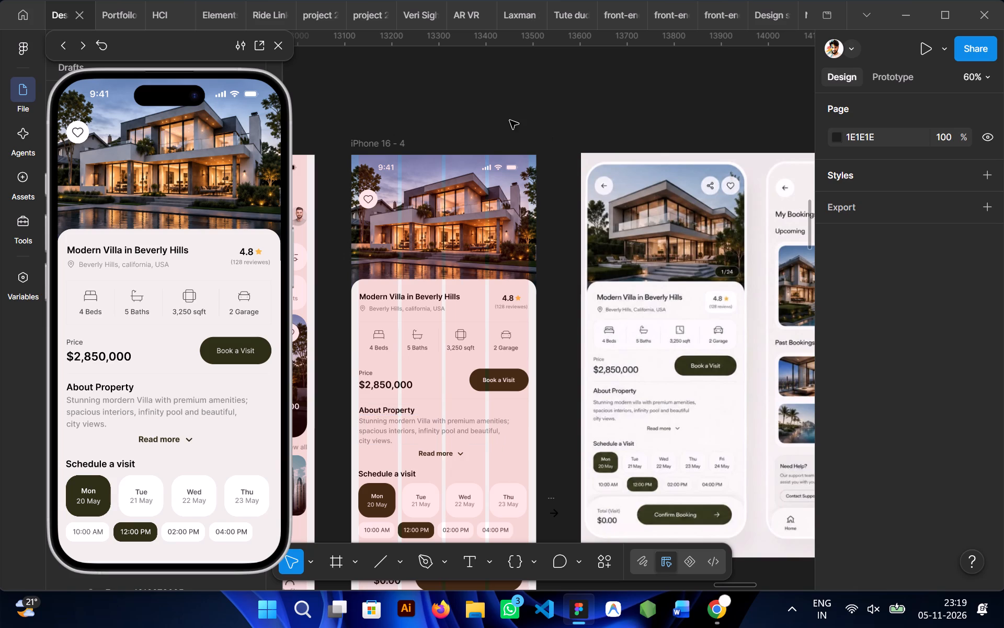
pyautogui.click(280, 50)
pyautogui.click(393, 140)
pyautogui.click(419, 113)
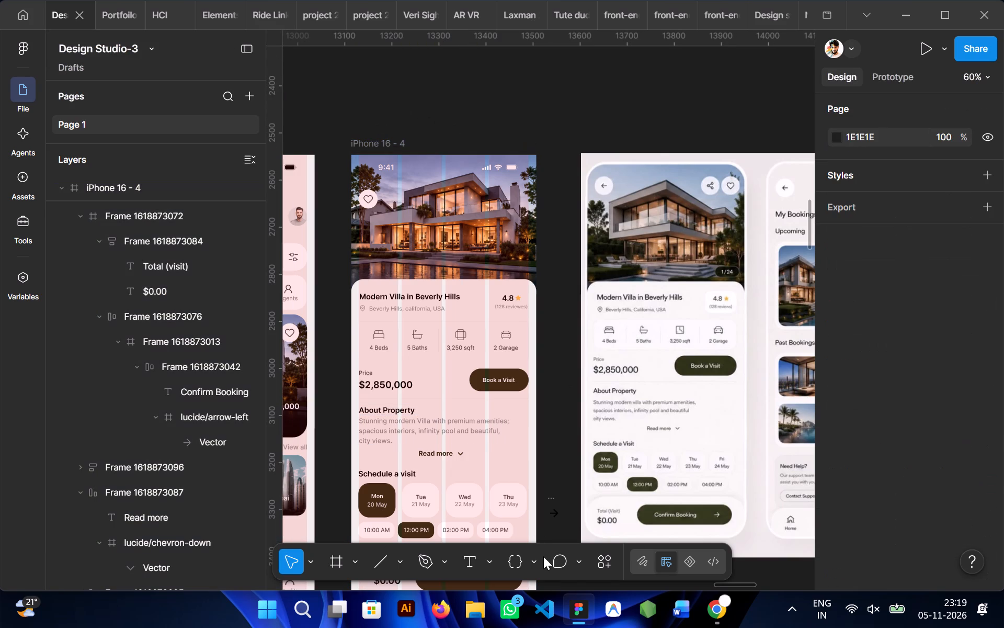
# Search the Lucide Icons plugin for "back" and insert the plain left-arrow icon onto the canvas.
pyautogui.click(610, 571)
pyautogui.click(352, 353)
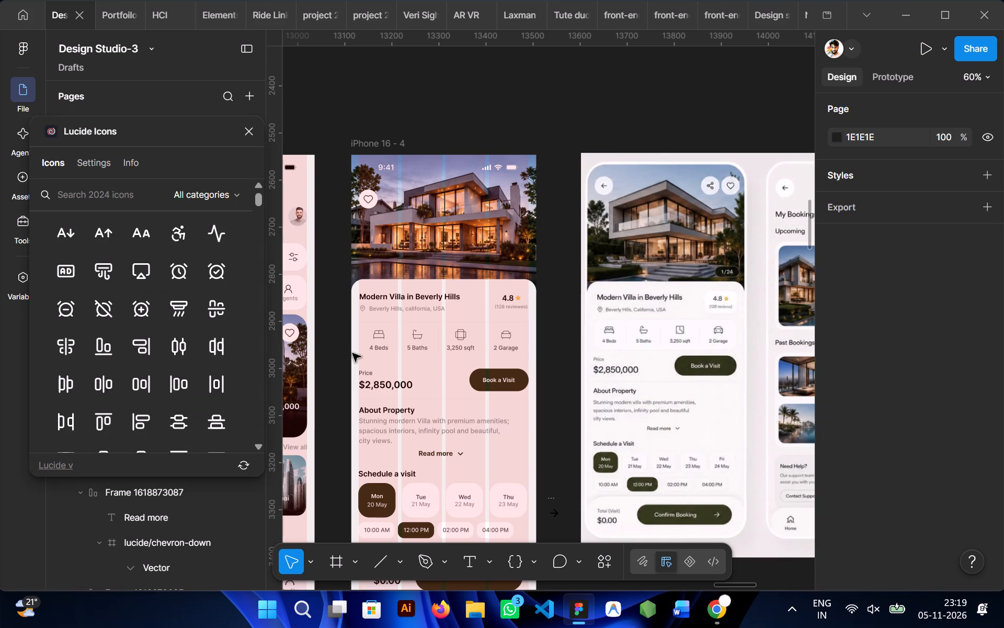
pyautogui.click(67, 198)
pyautogui.write('back')
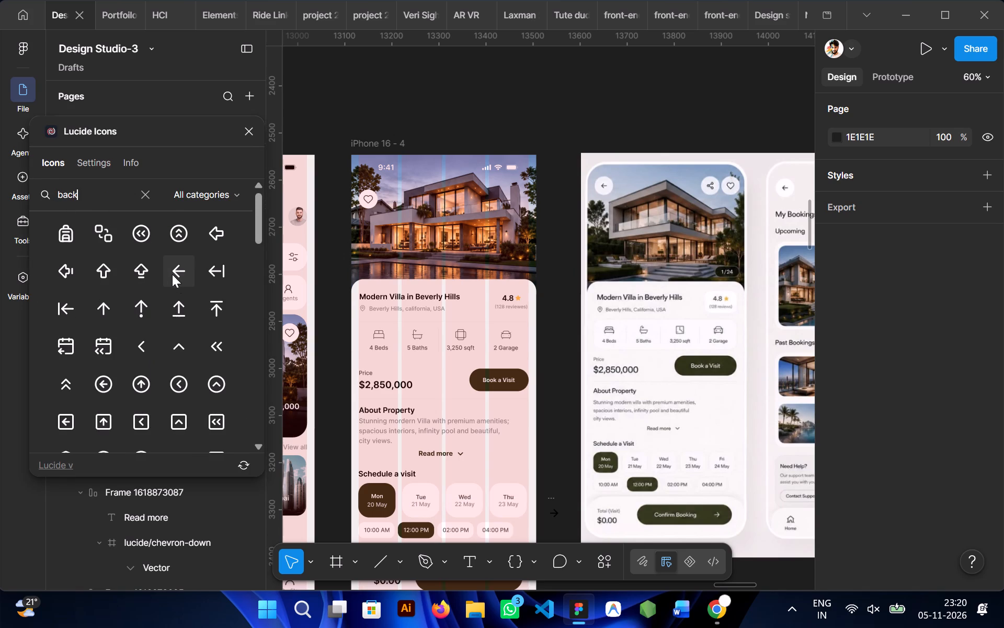
pyautogui.click(170, 272)
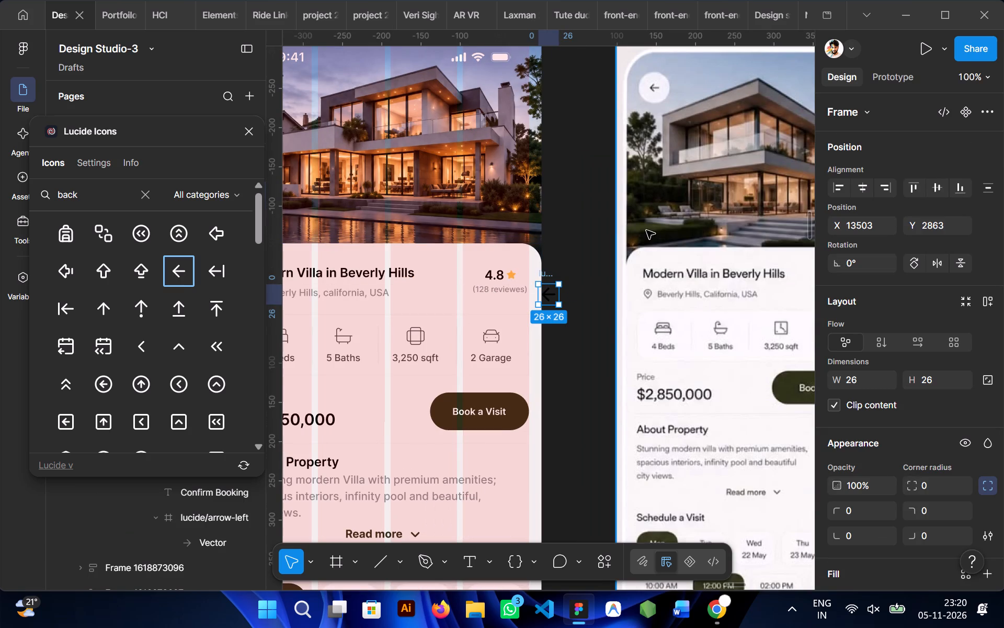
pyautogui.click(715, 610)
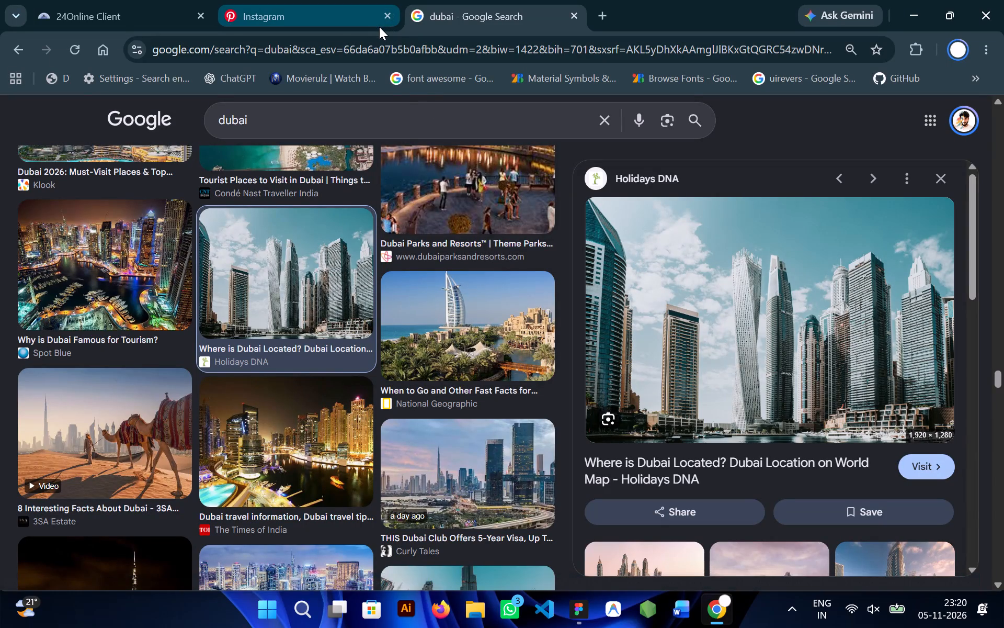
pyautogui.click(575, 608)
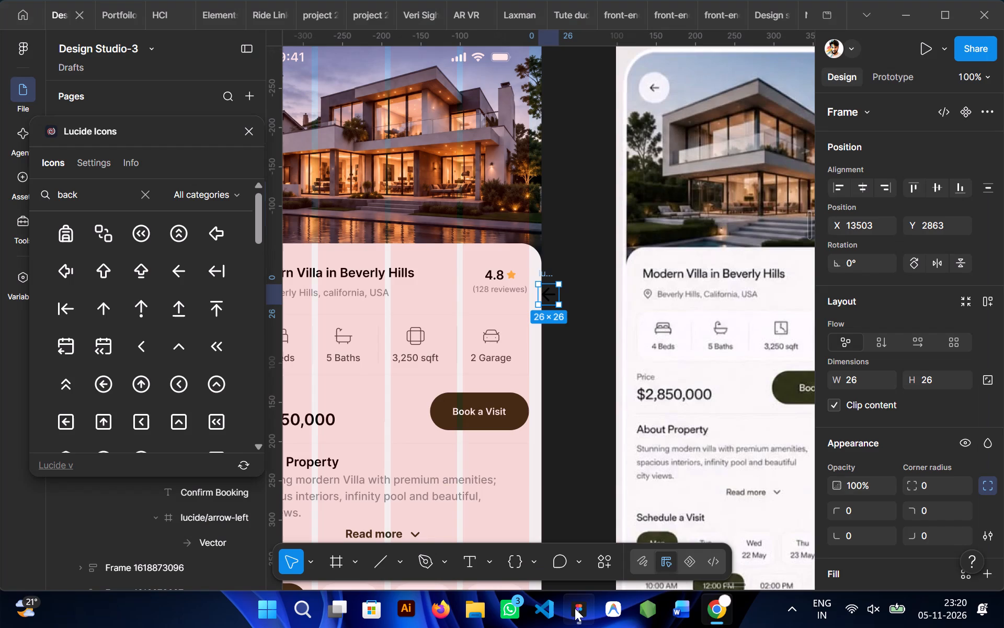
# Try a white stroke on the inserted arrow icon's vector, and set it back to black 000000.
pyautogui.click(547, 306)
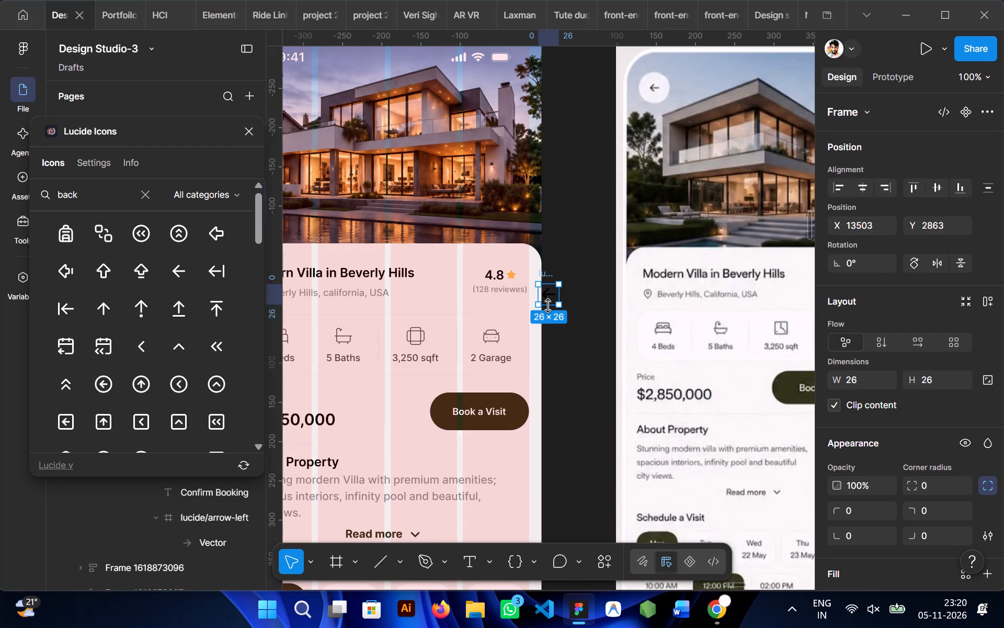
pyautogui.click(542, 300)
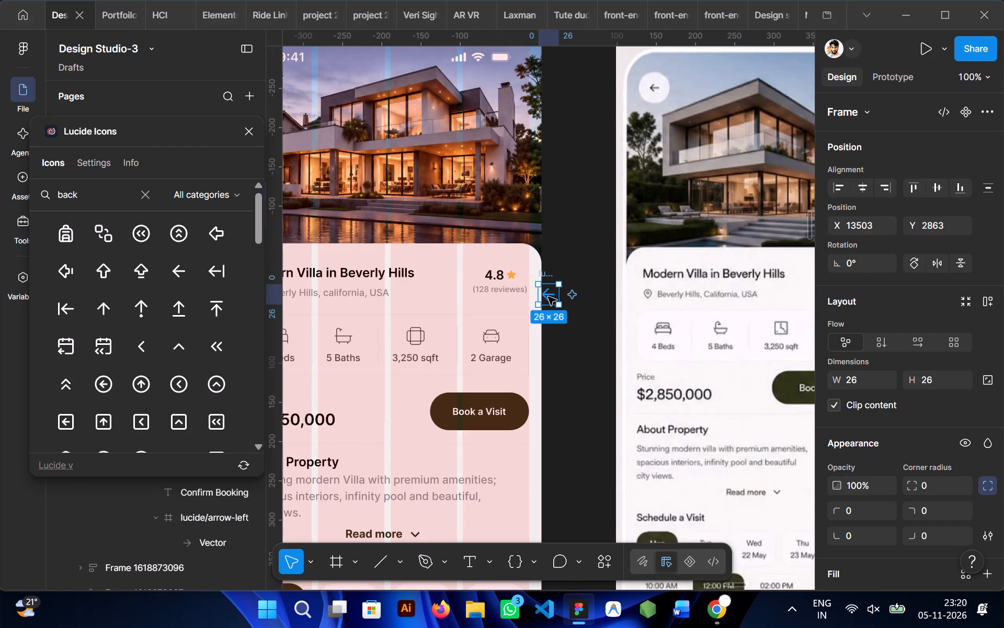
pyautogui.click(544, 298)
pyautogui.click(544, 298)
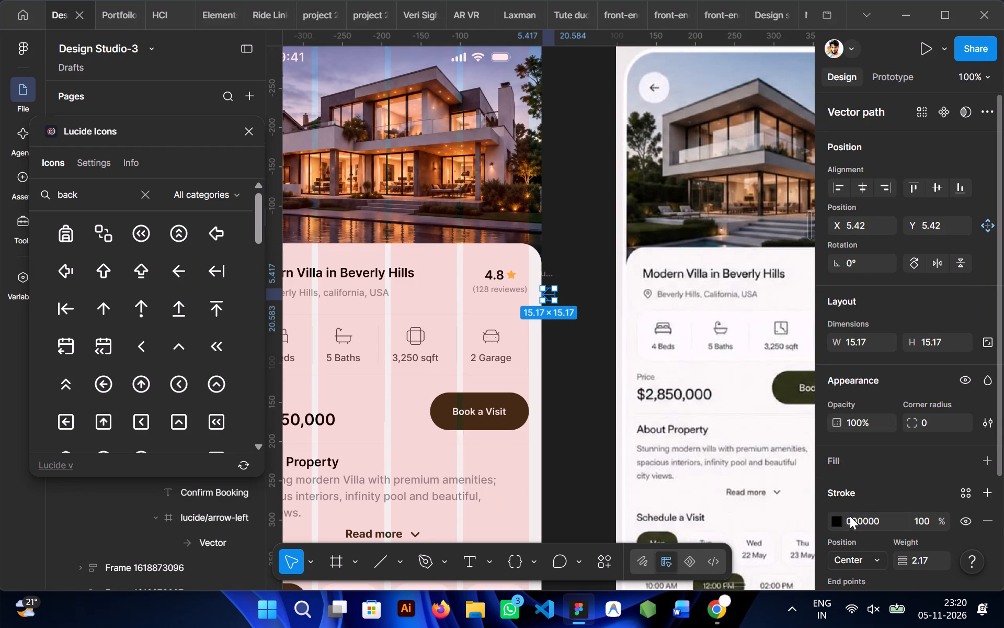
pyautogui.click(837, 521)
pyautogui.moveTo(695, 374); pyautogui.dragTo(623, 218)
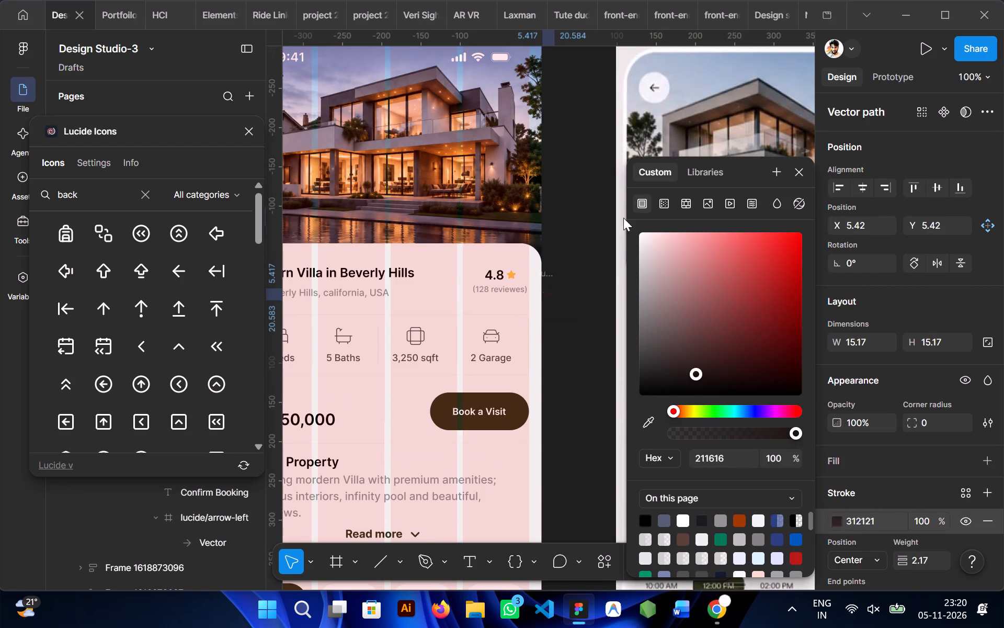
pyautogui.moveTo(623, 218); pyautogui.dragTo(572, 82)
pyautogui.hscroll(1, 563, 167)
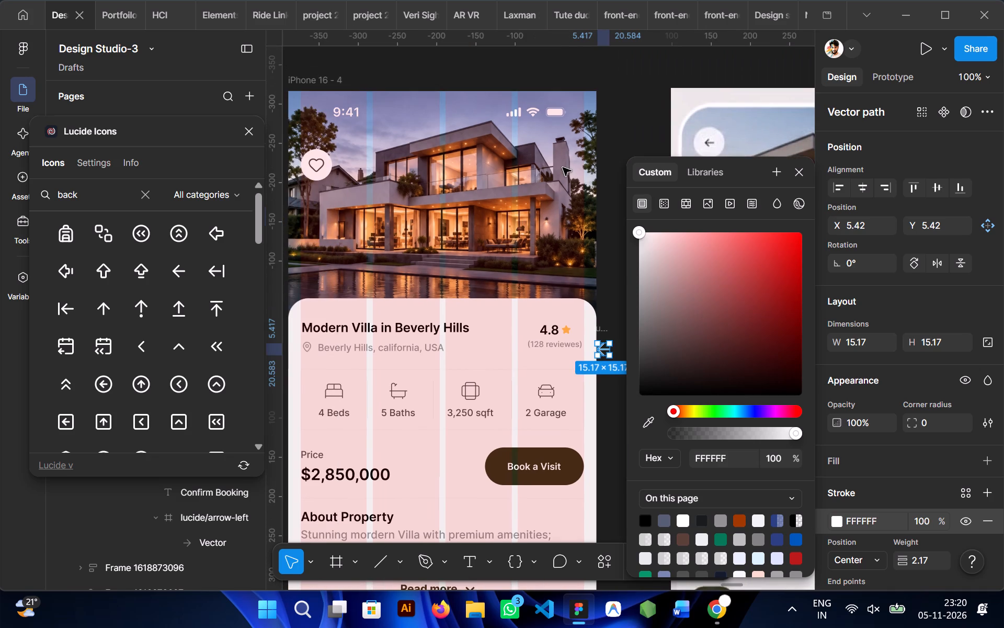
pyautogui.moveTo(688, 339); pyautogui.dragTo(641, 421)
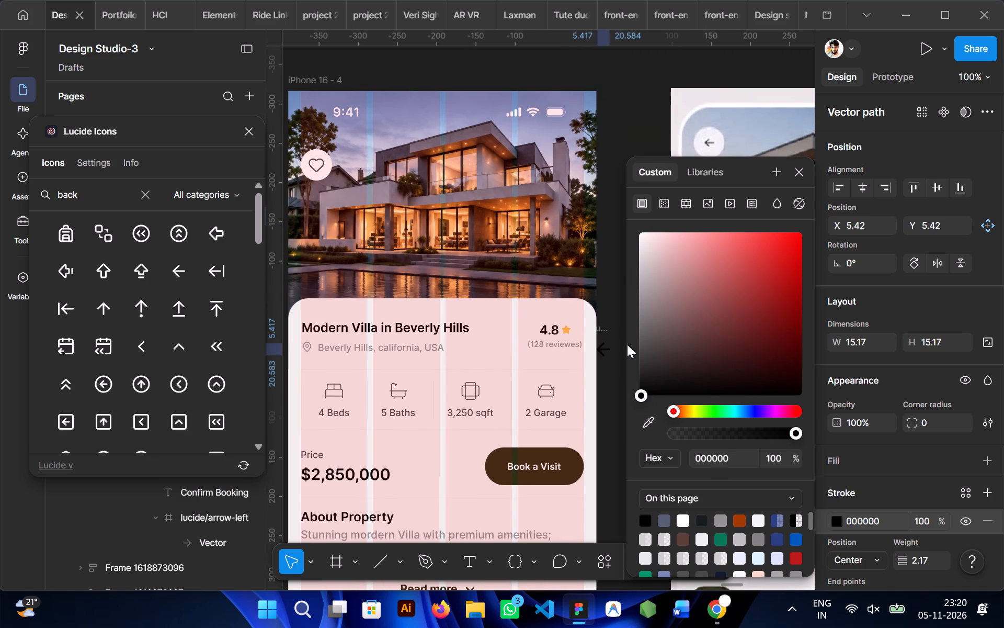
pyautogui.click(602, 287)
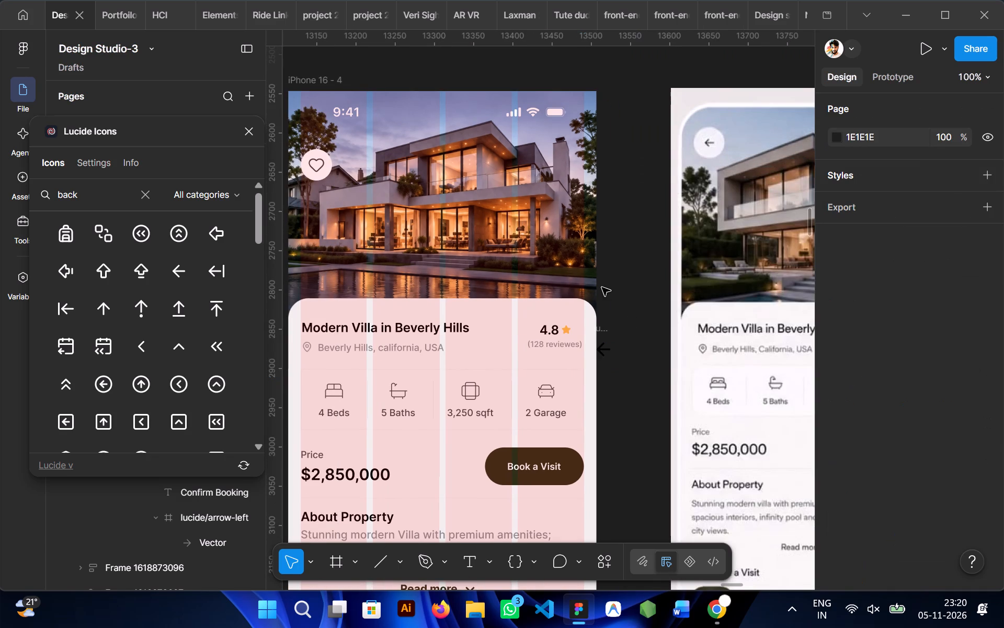
# Cut the inserted arrow icon from the canvas and replace the heart in the property header's circular button with it.
pyautogui.click(604, 329)
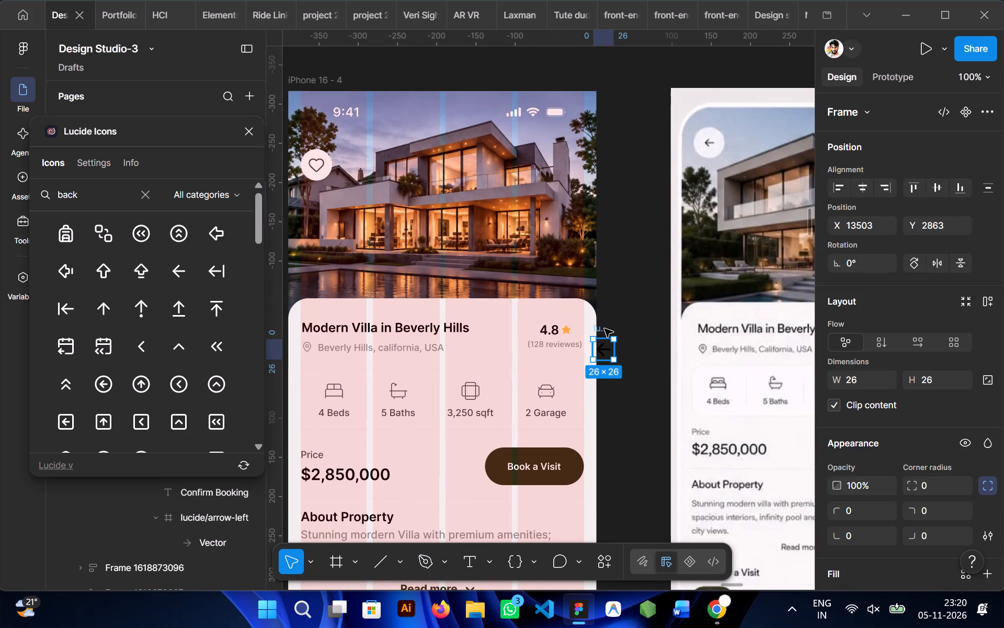
pyautogui.hotkey('ctrl', 'c')
pyautogui.hotkey('ctrl', 'c')
pyautogui.press('Delete')
pyautogui.hscroll(1, 604, 329)
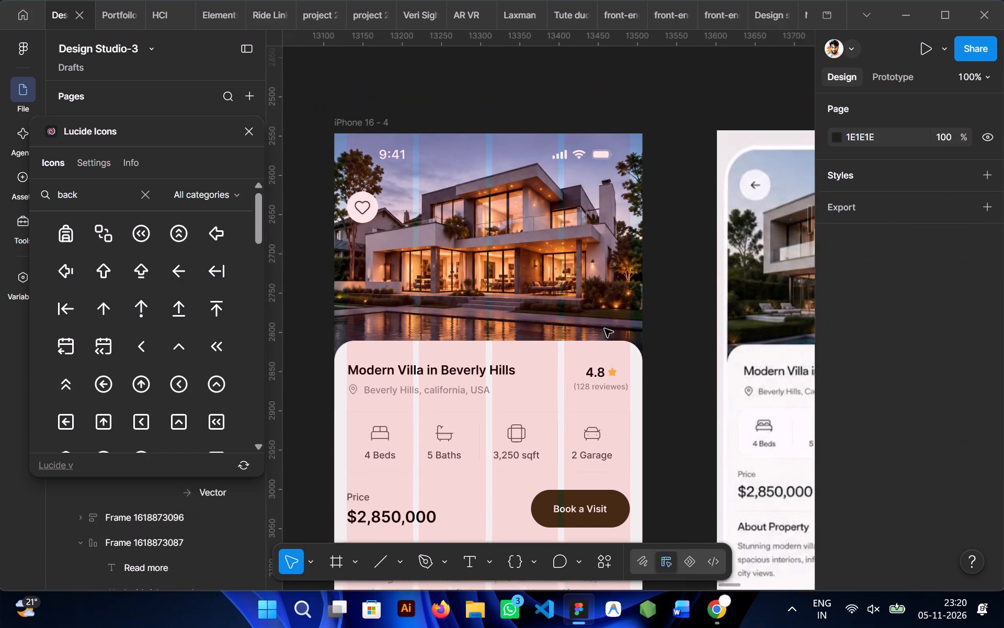
pyautogui.doubleClick(381, 229)
pyautogui.rightClick(381, 229)
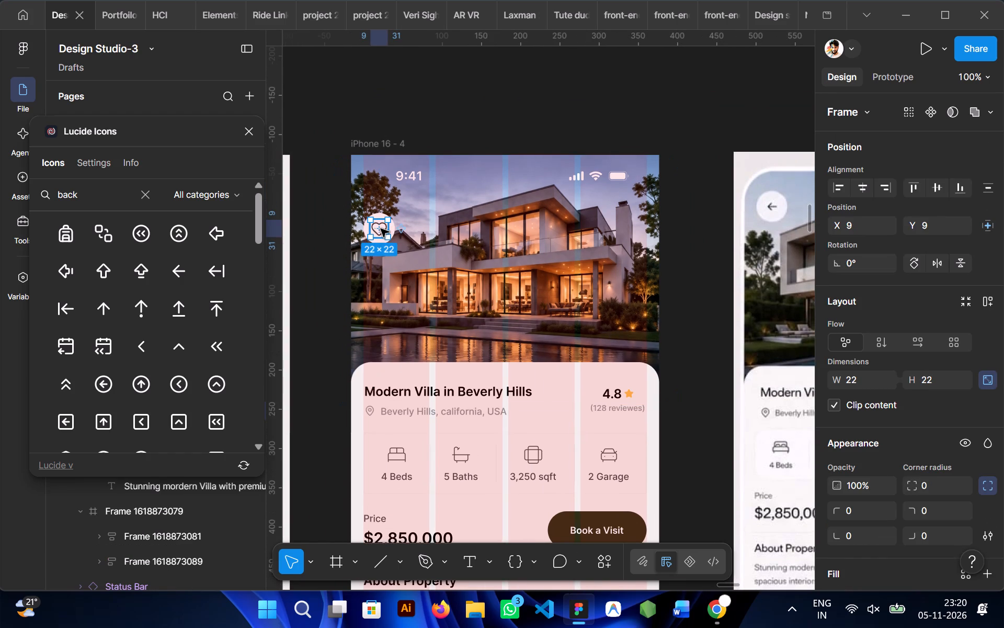
pyautogui.click(438, 133)
pyautogui.click(451, 127)
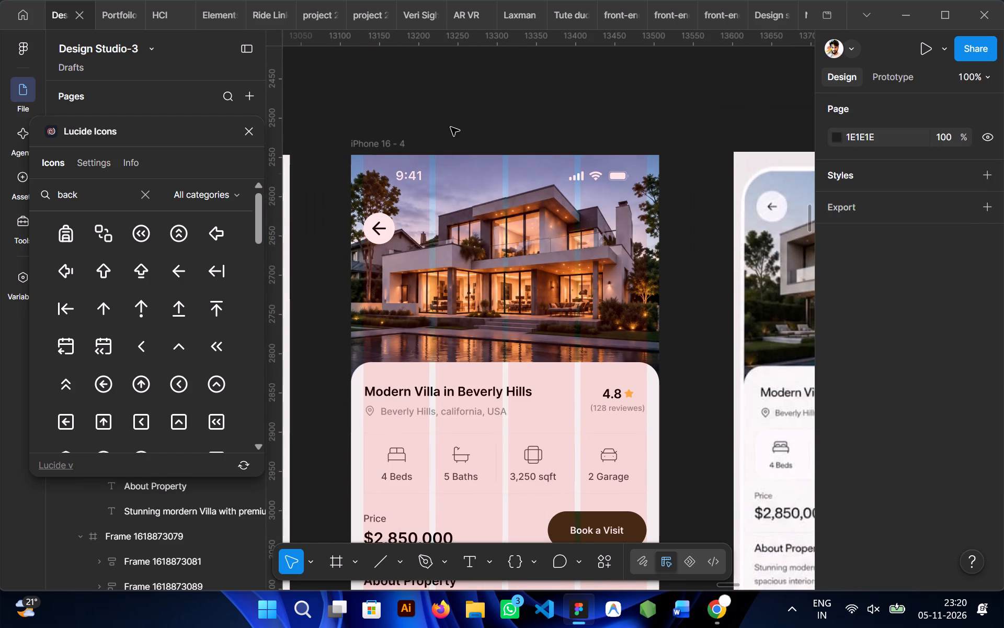
# Set the header back arrow's stroke weight to 1.5.
pyautogui.keyDown('ctrl'); pyautogui.click(376, 212); pyautogui.keyUp('ctrl')
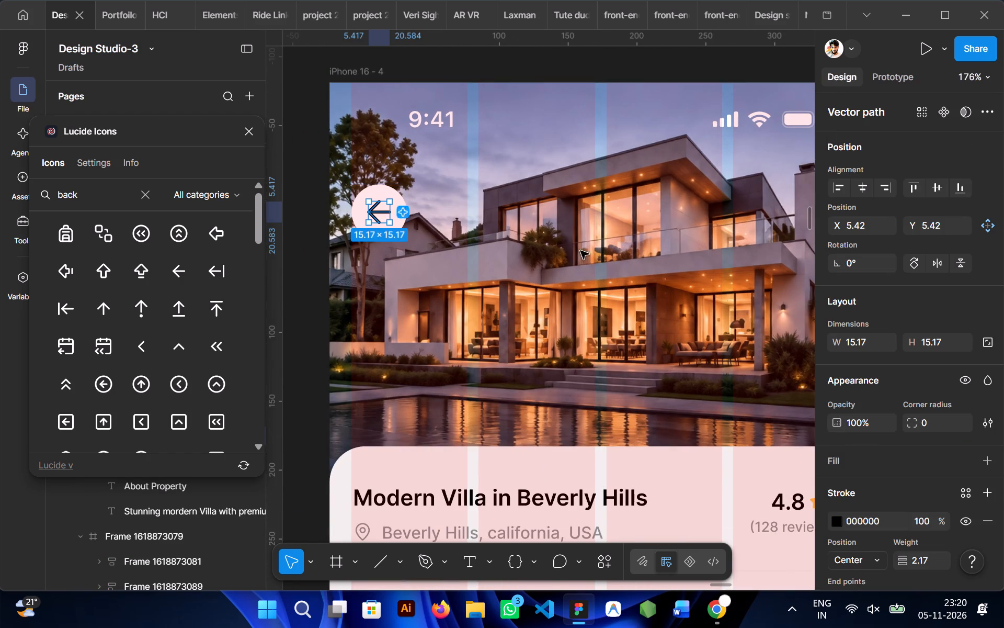
pyautogui.scroll(-1, 874, 419)
pyautogui.click(919, 430)
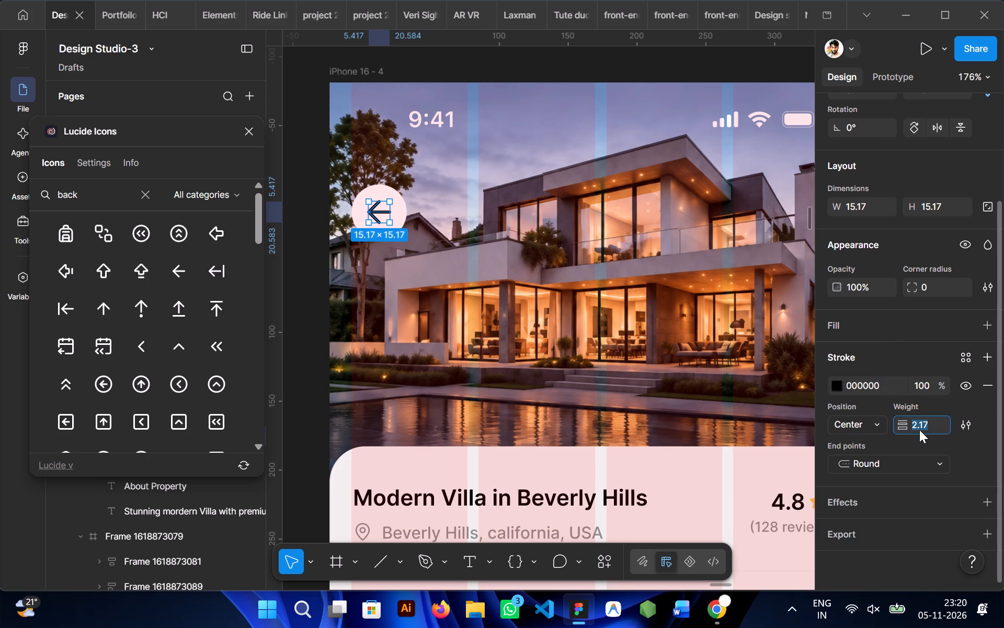
pyautogui.press('1')
pyautogui.write('.5')
pyautogui.hscroll(-1, 730, 340)
pyautogui.click(519, 108)
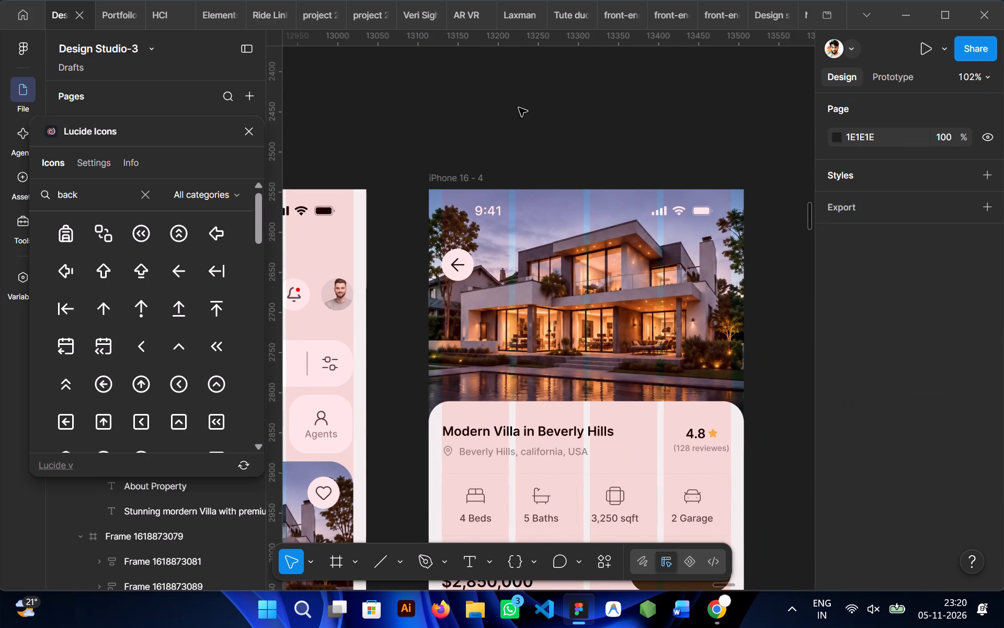
# Lock the back arrow icon's proportions, resize it to 20 × 20, and centre it horizontally and vertically in its circle.
pyautogui.doubleClick(454, 261)
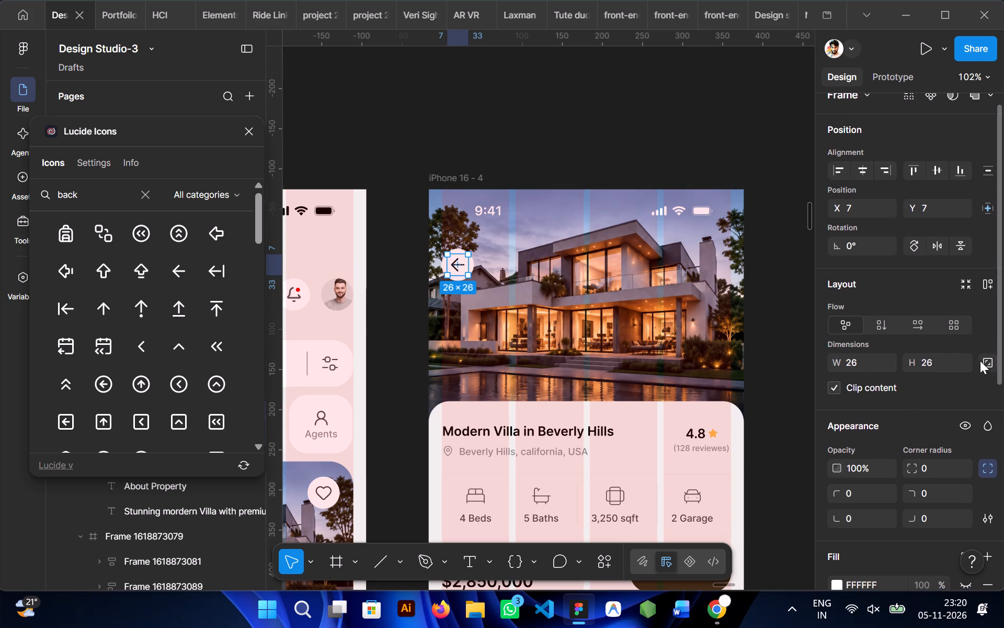
pyautogui.click(985, 365)
pyautogui.moveTo(836, 364); pyautogui.dragTo(827, 365)
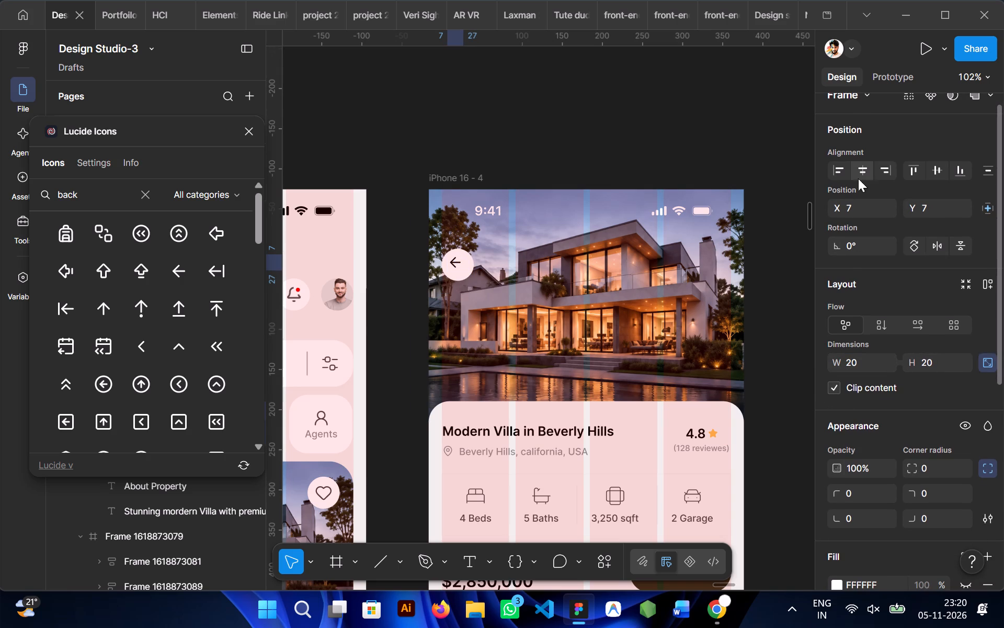
pyautogui.click(859, 165)
pyautogui.click(937, 172)
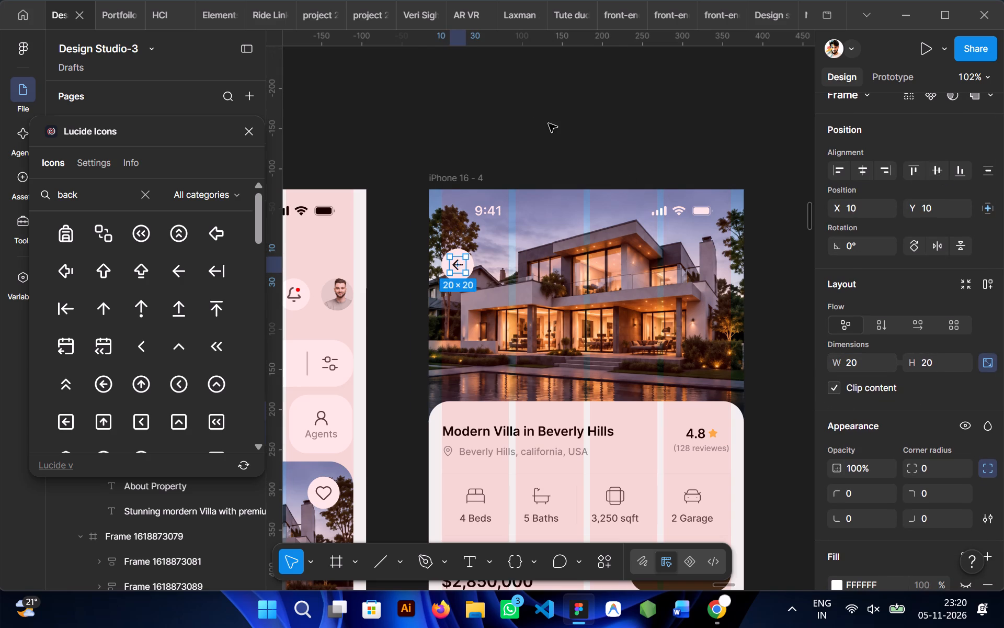
pyautogui.click(520, 115)
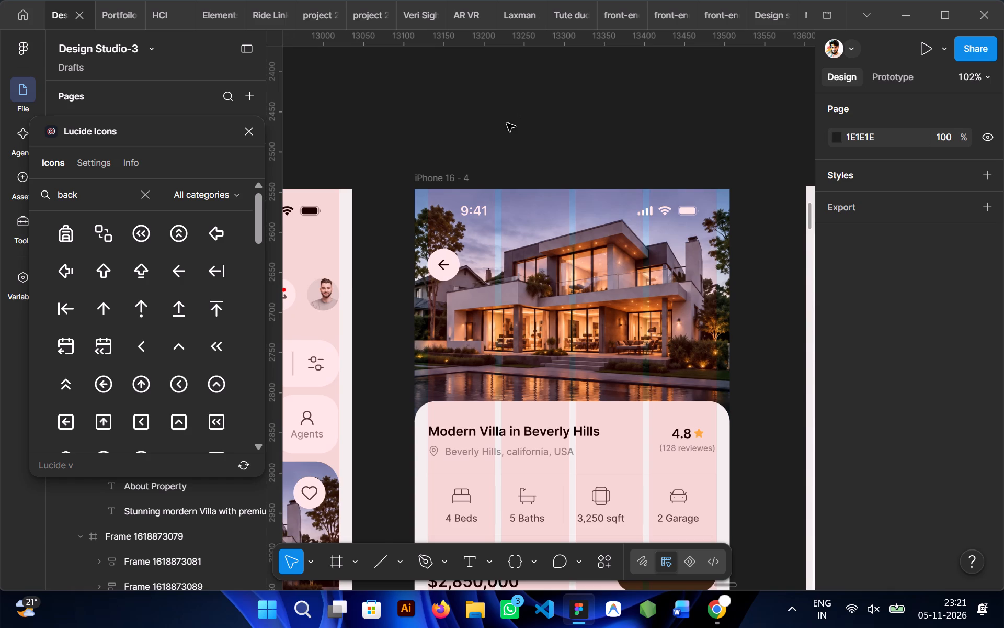
# Duplicate the circular back button and place the copy near the header image's right edge, at X 313, Y 80.
pyautogui.hscroll(-1, 507, 123)
pyautogui.click(339, 252)
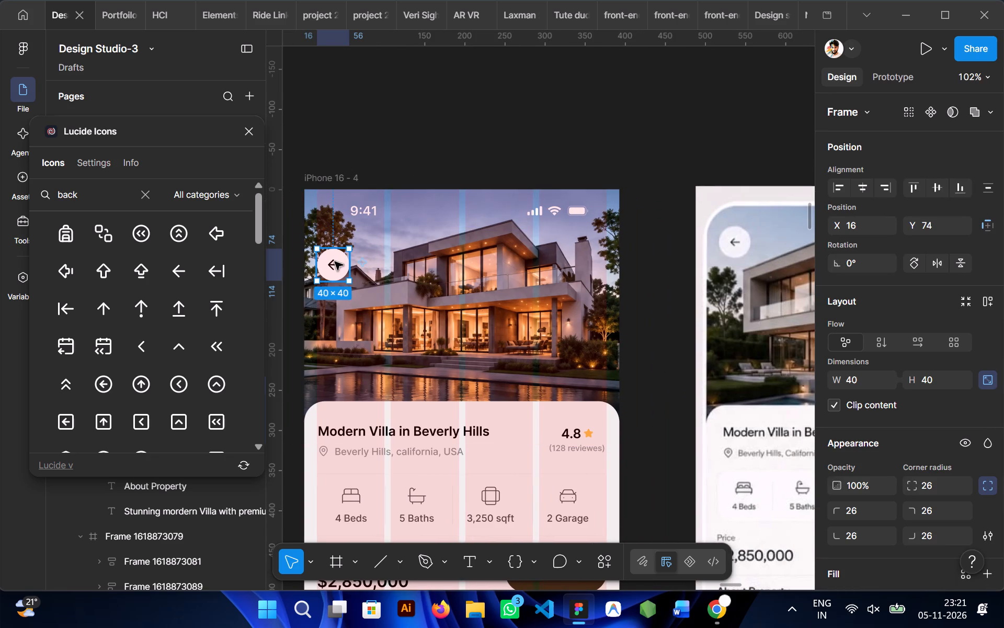
pyautogui.keyDown('alt'); pyautogui.moveTo(335, 263); pyautogui.dragTo(573, 276); pyautogui.keyUp('alt')
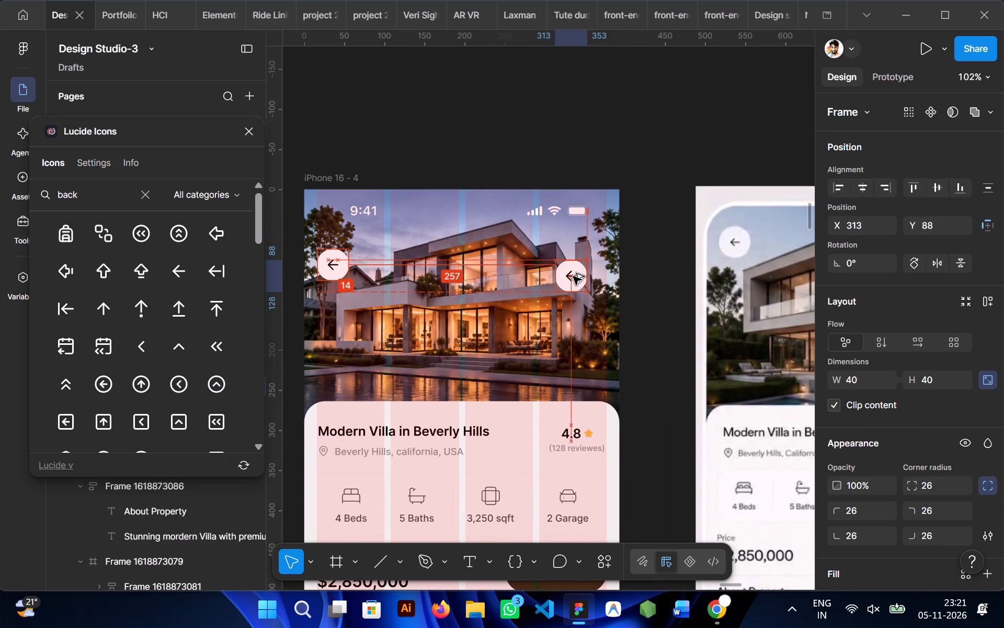
pyautogui.keyDown('alt'); pyautogui.moveTo(573, 276); pyautogui.dragTo(573, 268); pyautogui.keyUp('alt')
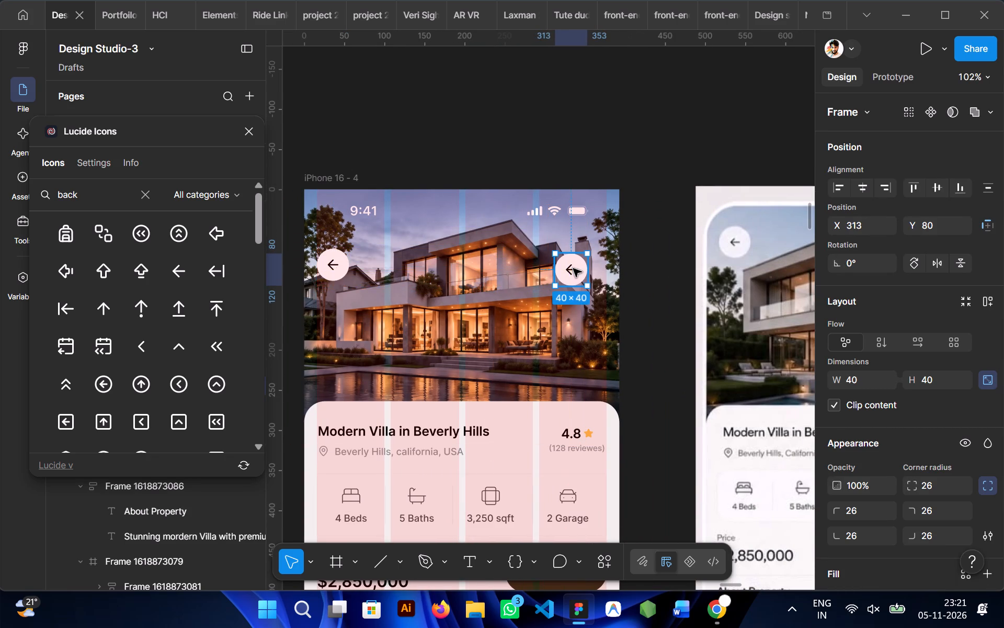
# Search the Lucide icons for "shara", insert the share-2 icon, and move it to the empty canvas above the reference image.
pyautogui.hscroll(-2, 573, 268)
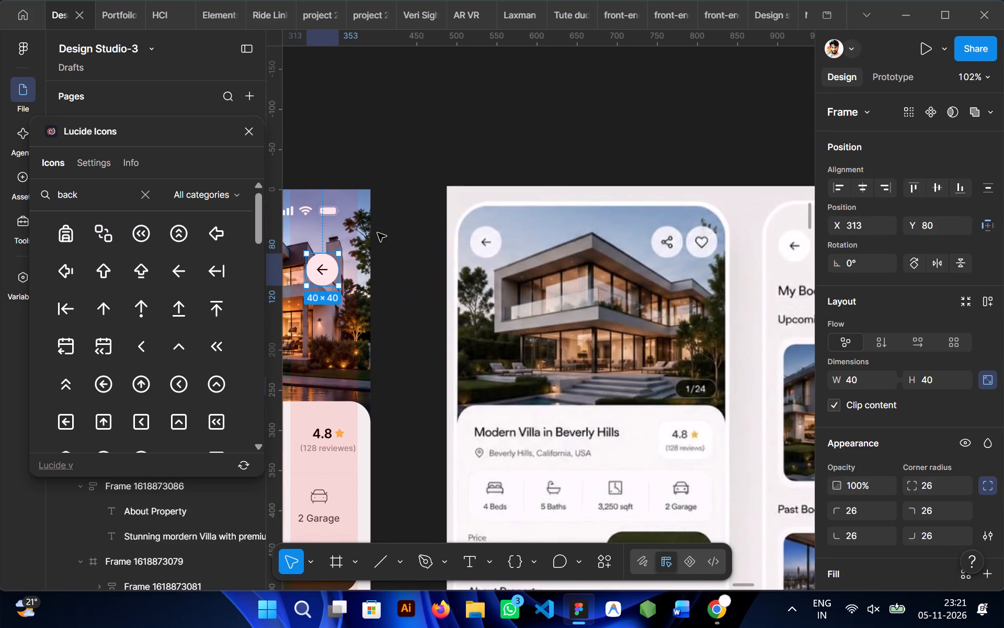
pyautogui.click(430, 164)
pyautogui.hscroll(1, 430, 164)
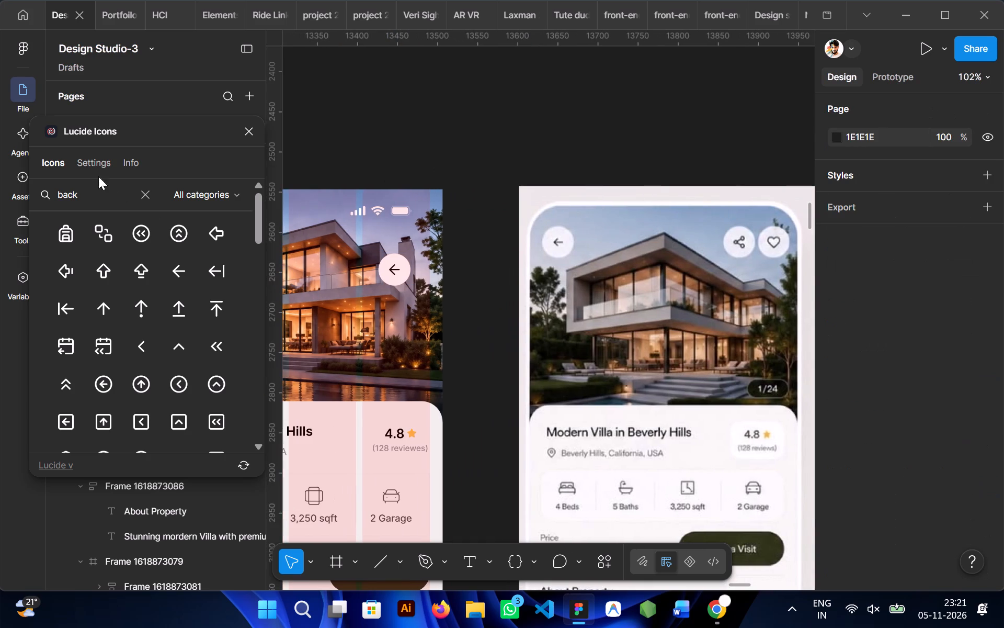
pyautogui.click(89, 164)
pyautogui.click(51, 157)
pyautogui.click(89, 198)
pyautogui.press('BackSpace')
pyautogui.press('BackSpace')
pyautogui.write('shara')
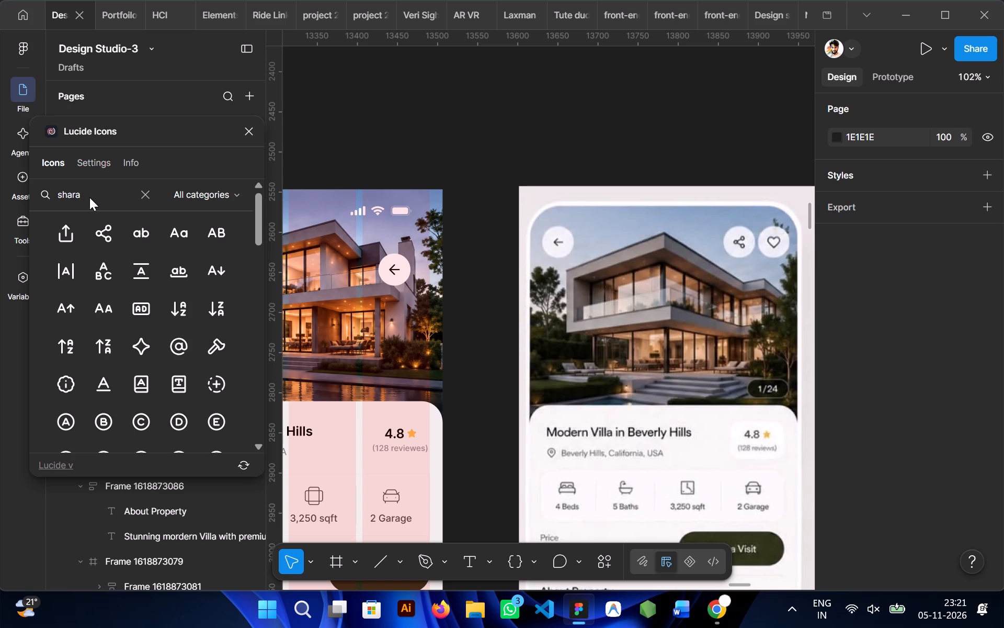
pyautogui.click(102, 238)
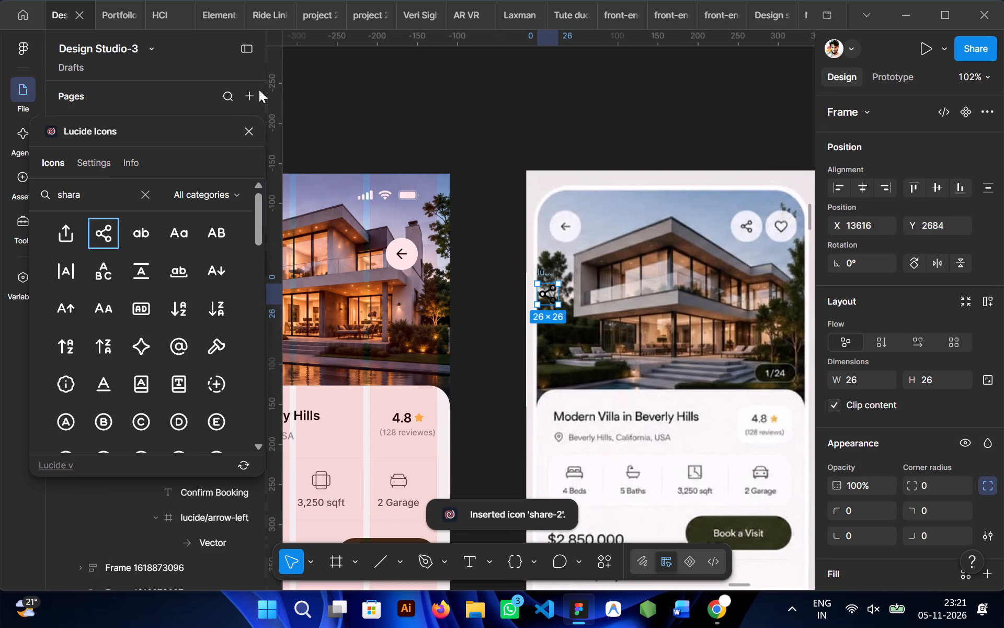
pyautogui.click(252, 132)
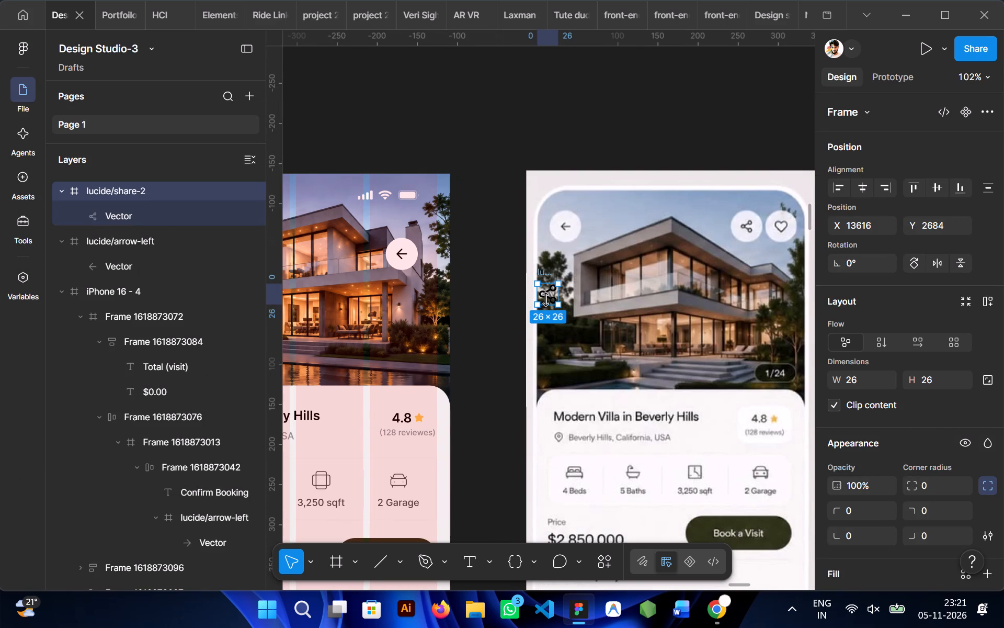
pyautogui.moveTo(545, 288); pyautogui.dragTo(567, 136)
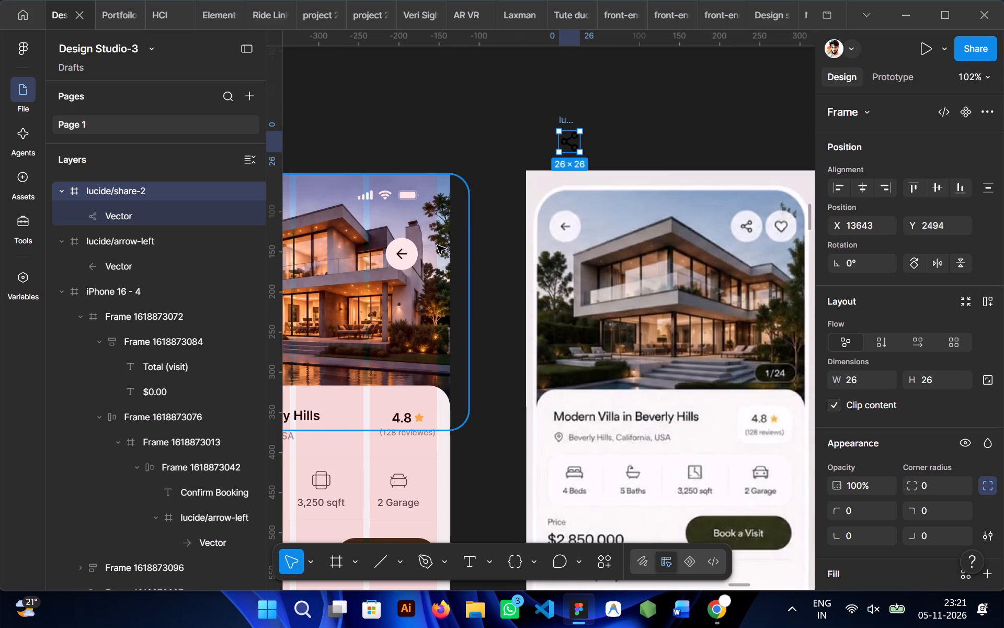
# Lock the share-2 icon's proportions above the reference image and resize it to 20 × 20.
pyautogui.hscroll(2, 437, 245)
pyautogui.doubleClick(532, 260)
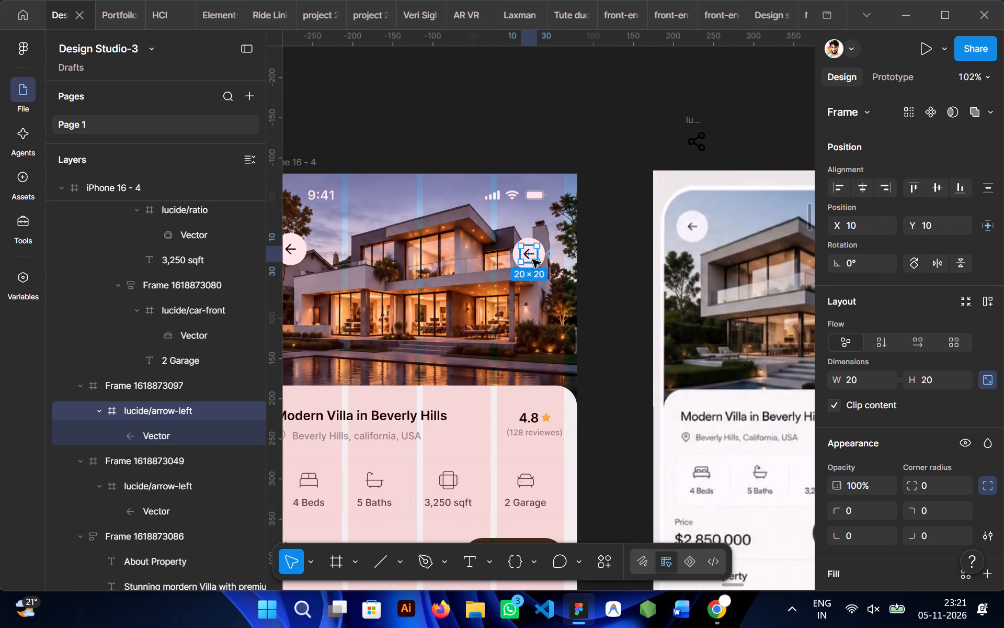
pyautogui.hscroll(-1, 532, 260)
pyautogui.click(603, 114)
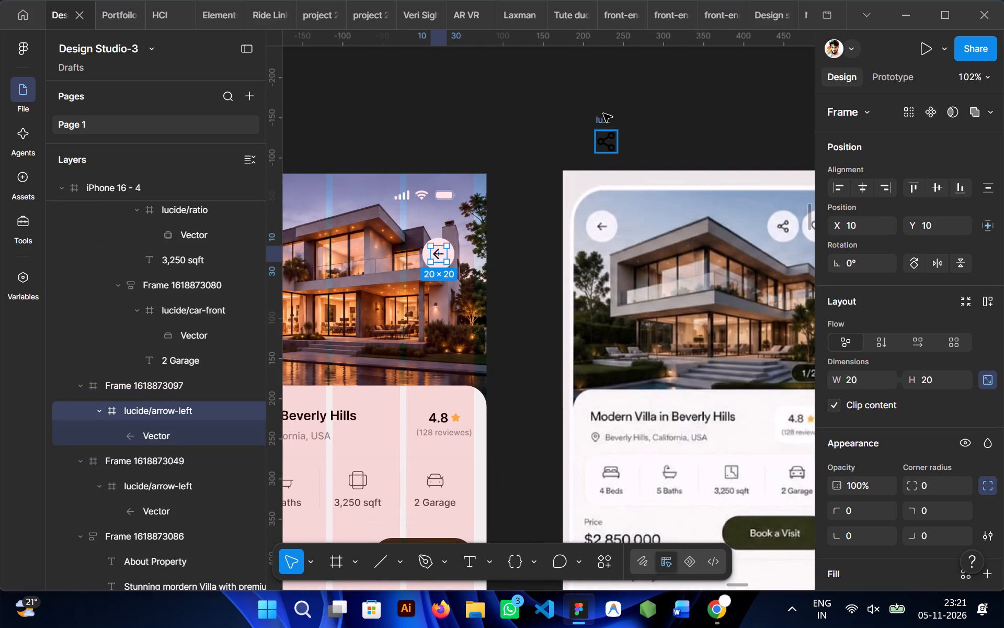
pyautogui.click(989, 380)
pyautogui.click(859, 376)
pyautogui.write('20')
pyautogui.click(685, 114)
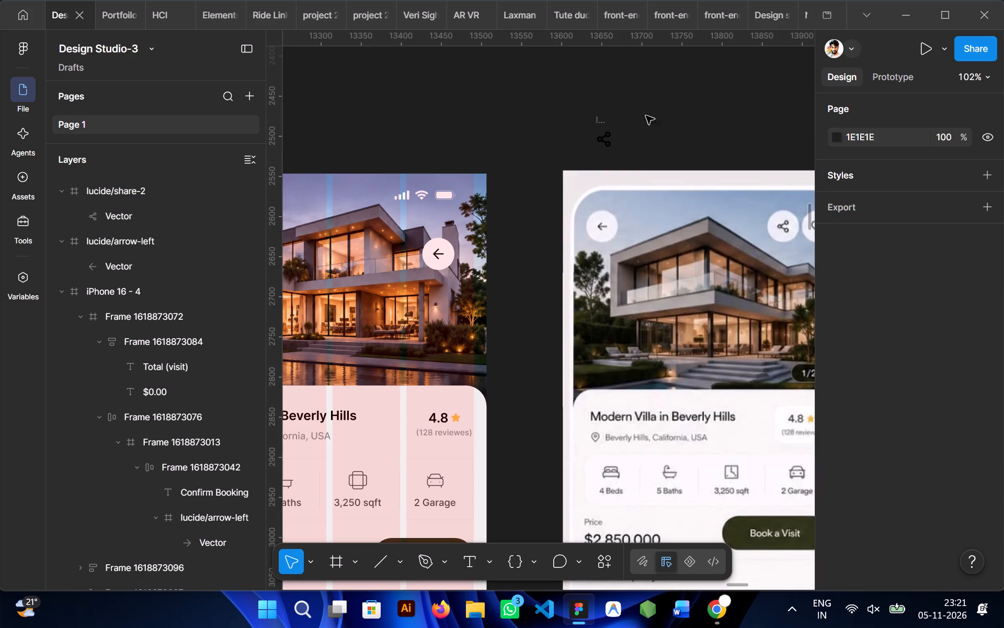
# Copy the resized share-2 icon and replace the arrow in the second circular header button with it.
pyautogui.click(600, 115)
pyautogui.hotkey('ctrl', 'c')
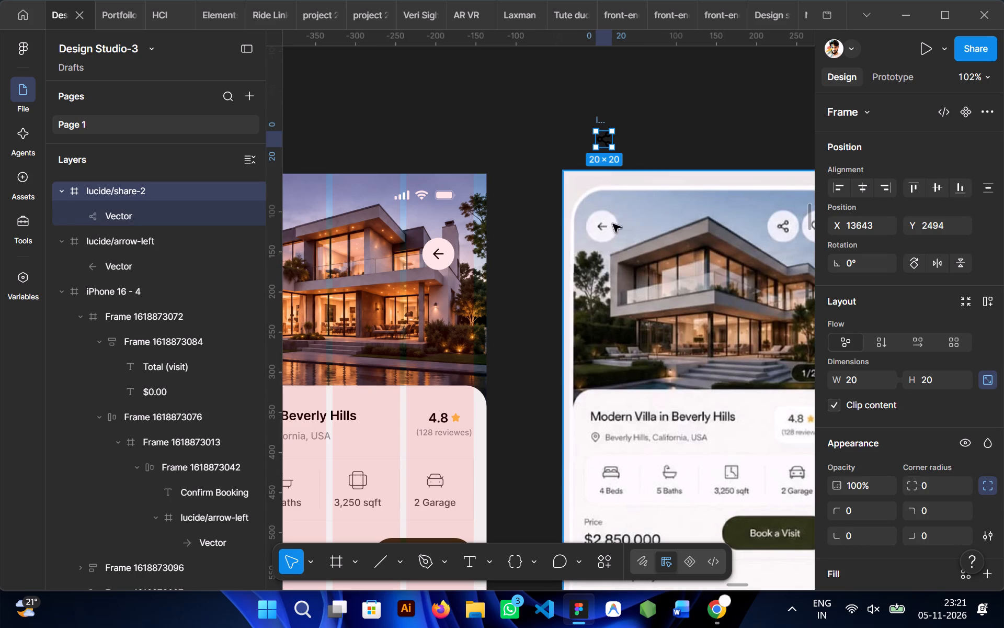
pyautogui.doubleClick(441, 252)
pyautogui.rightClick(441, 252)
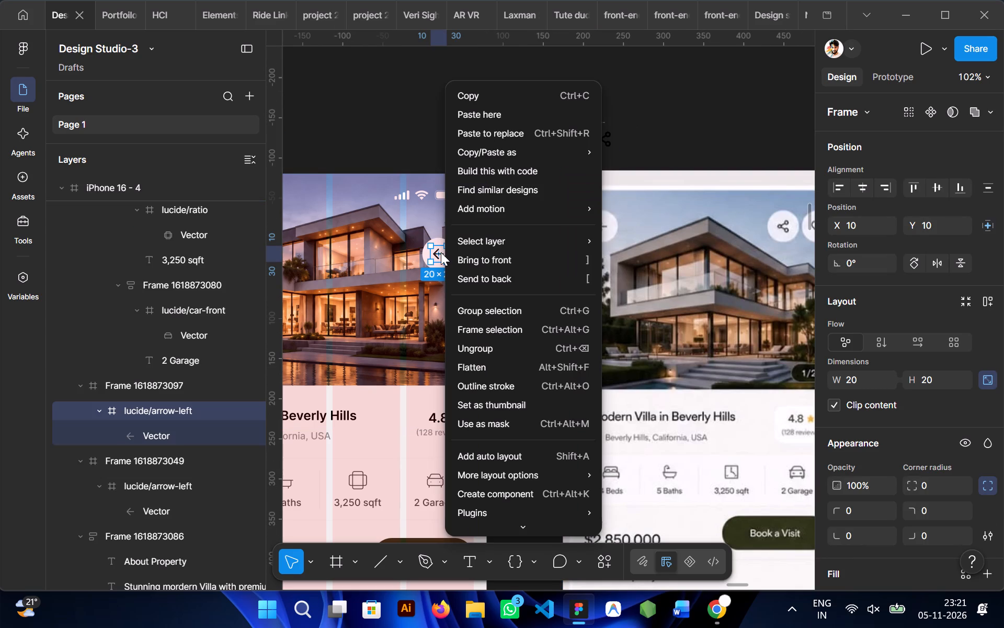
pyautogui.click(489, 133)
pyautogui.click(500, 244)
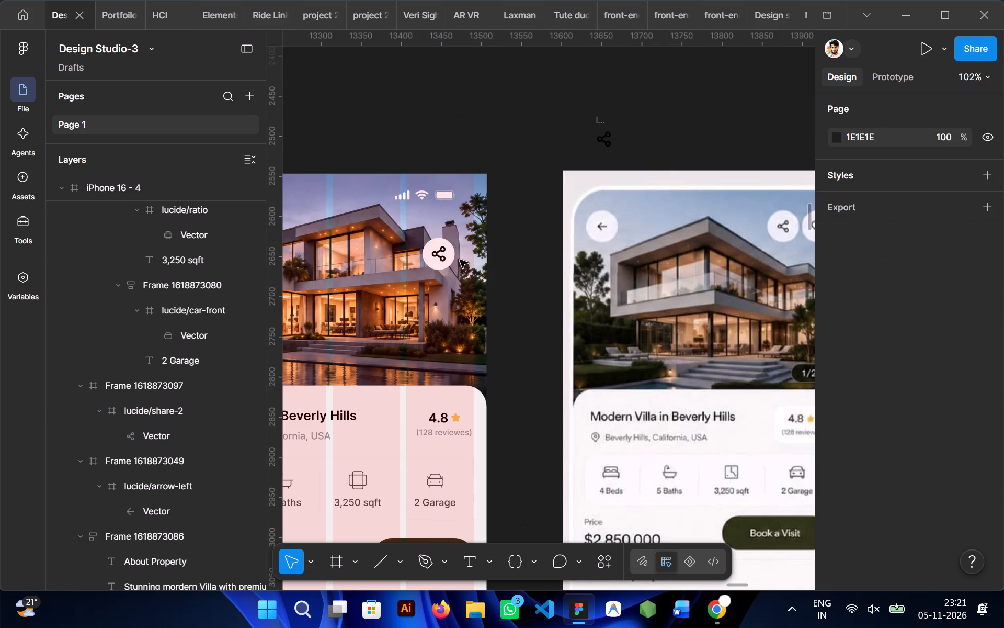
# Set the stroke weight of the header share icon's vector to 1.5.
pyautogui.keyDown('ctrl'); pyautogui.click(434, 256); pyautogui.keyUp('ctrl')
pyautogui.scroll(-3, 946, 452)
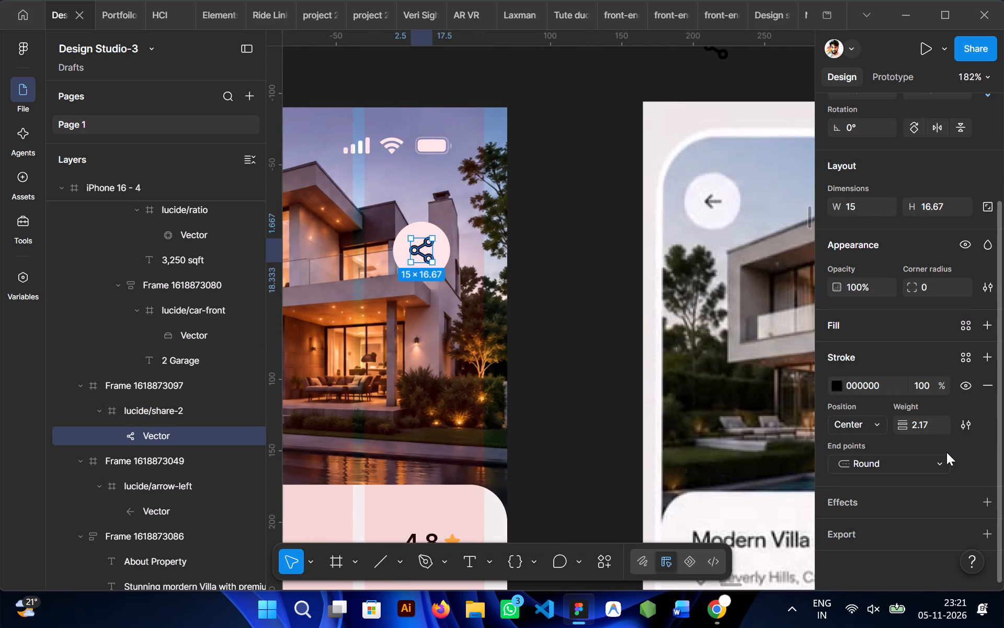
pyautogui.click(921, 433)
pyautogui.press('1')
pyautogui.write('.5')
pyautogui.click(564, 301)
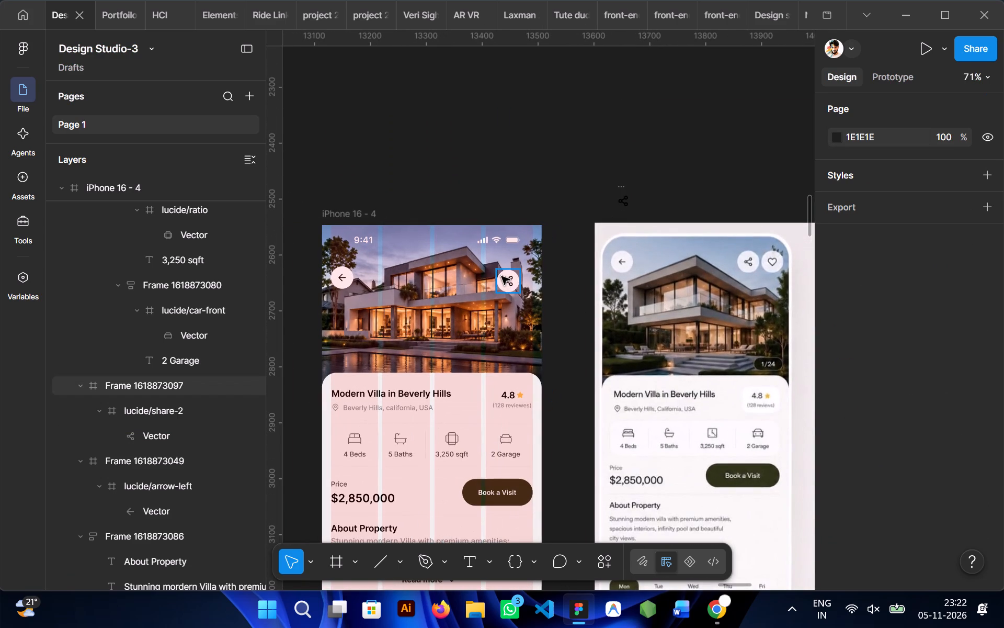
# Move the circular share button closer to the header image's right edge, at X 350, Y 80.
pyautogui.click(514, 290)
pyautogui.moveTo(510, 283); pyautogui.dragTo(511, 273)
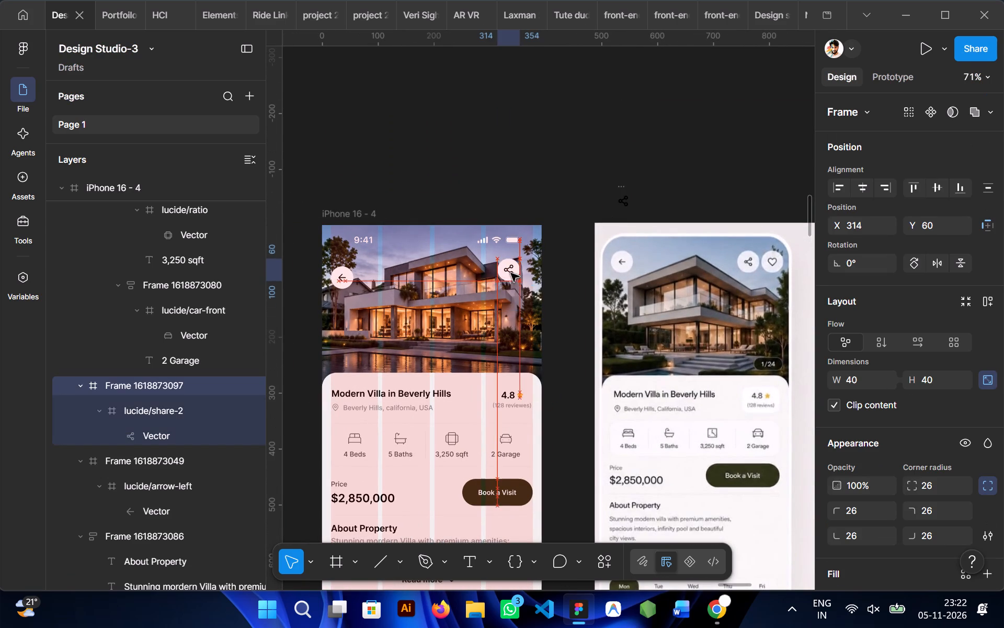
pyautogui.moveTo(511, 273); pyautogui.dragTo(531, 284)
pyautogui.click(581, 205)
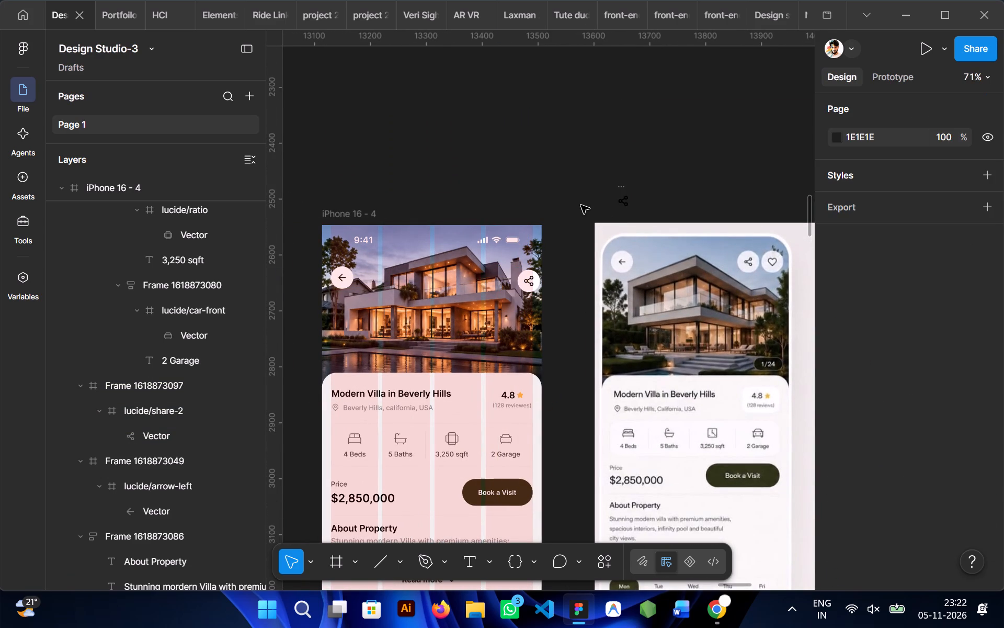
# Align the circular share button with the back button and the layout grid's right margin, at X 337, Y 74.
pyautogui.scroll(-1, 581, 205)
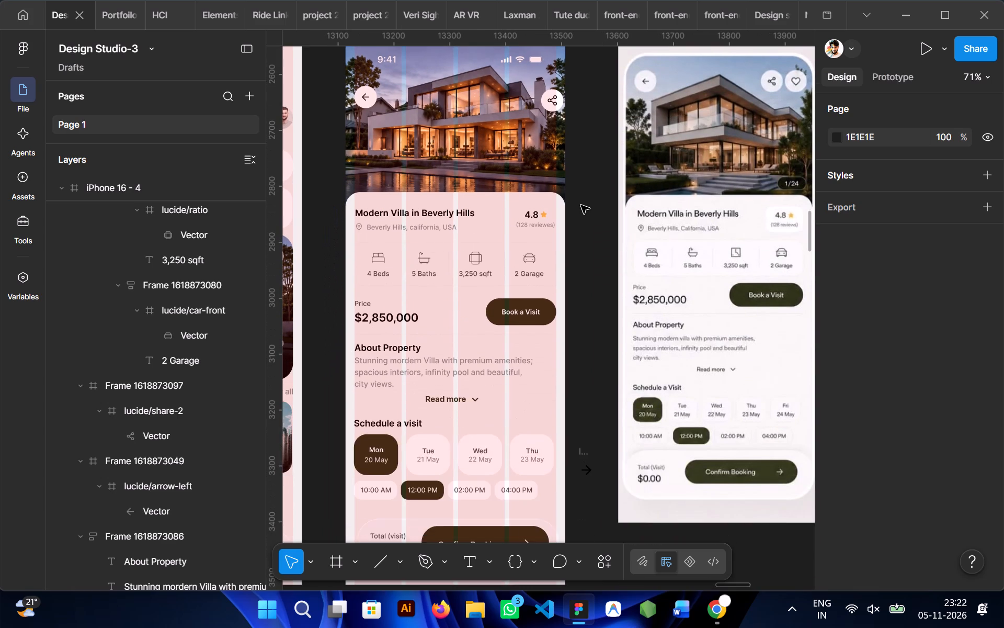
pyautogui.scroll(-1, 581, 205)
pyautogui.click(553, 143)
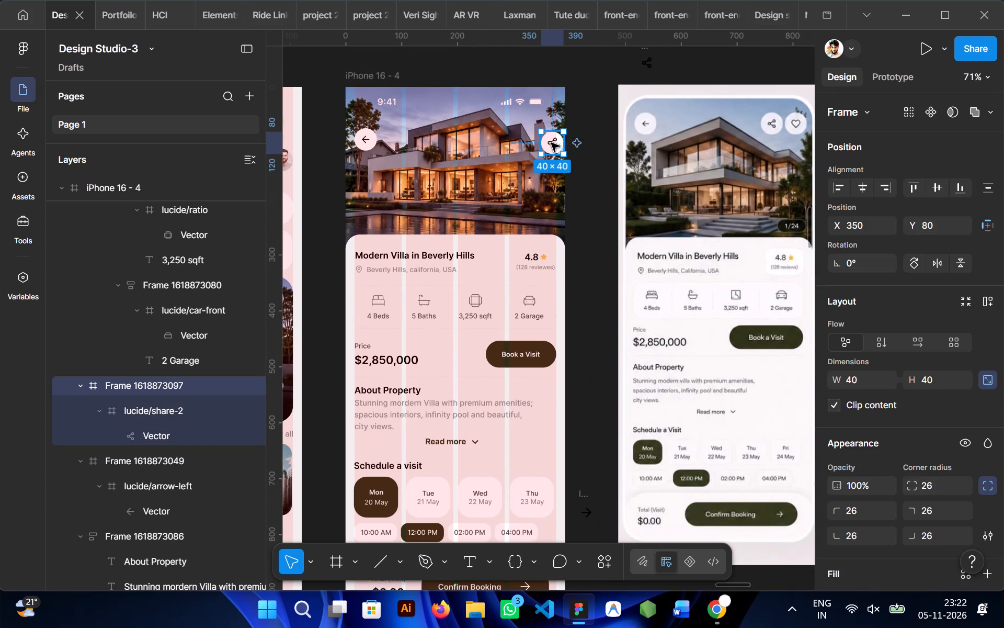
pyautogui.moveTo(551, 143); pyautogui.dragTo(542, 139)
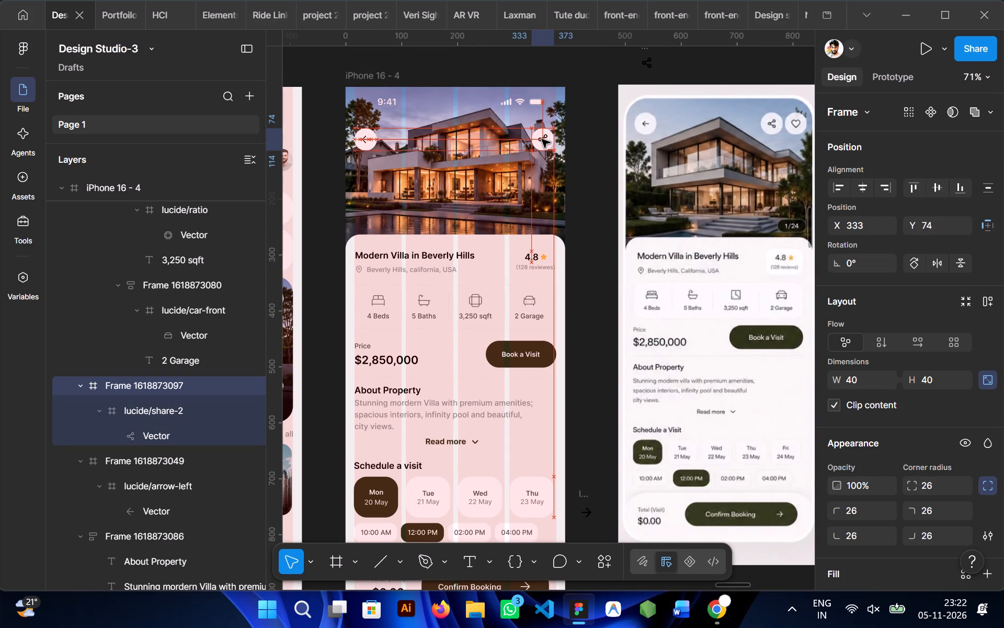
pyautogui.moveTo(542, 139); pyautogui.dragTo(542, 140)
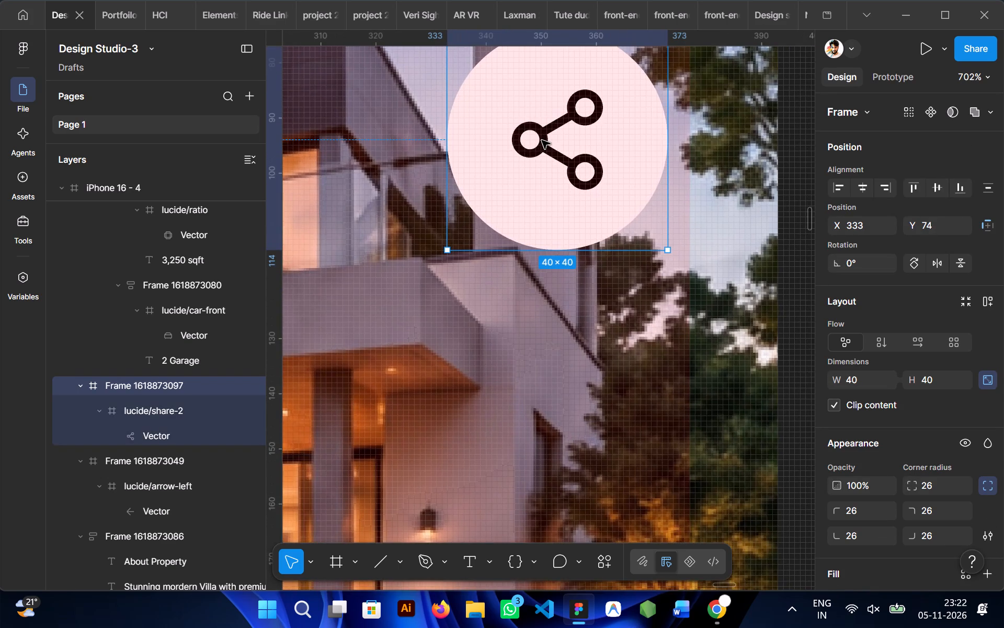
pyautogui.hscroll(-1, 542, 140)
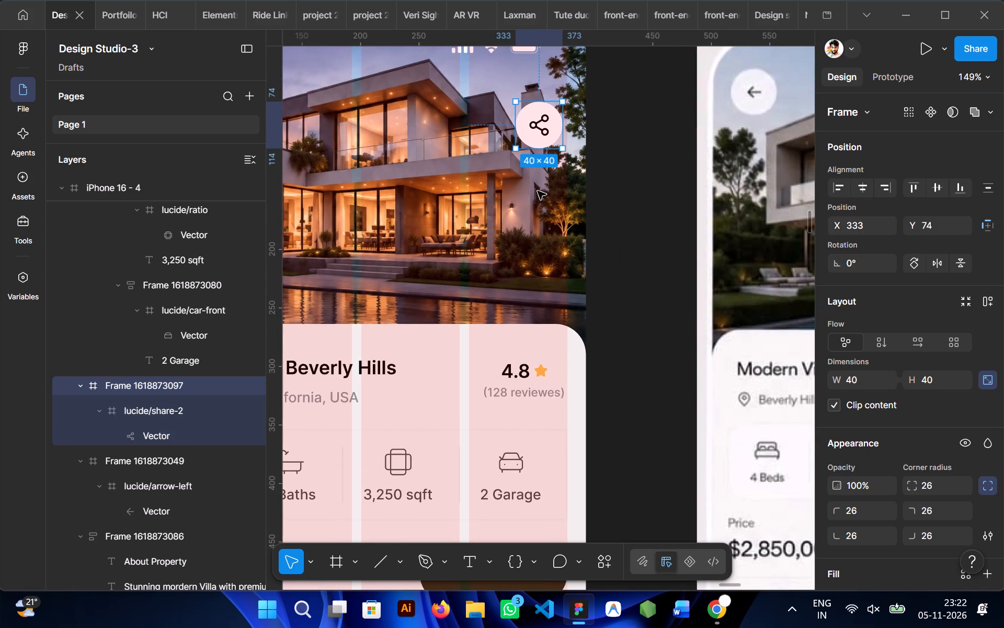
pyautogui.scroll(1, 531, 187)
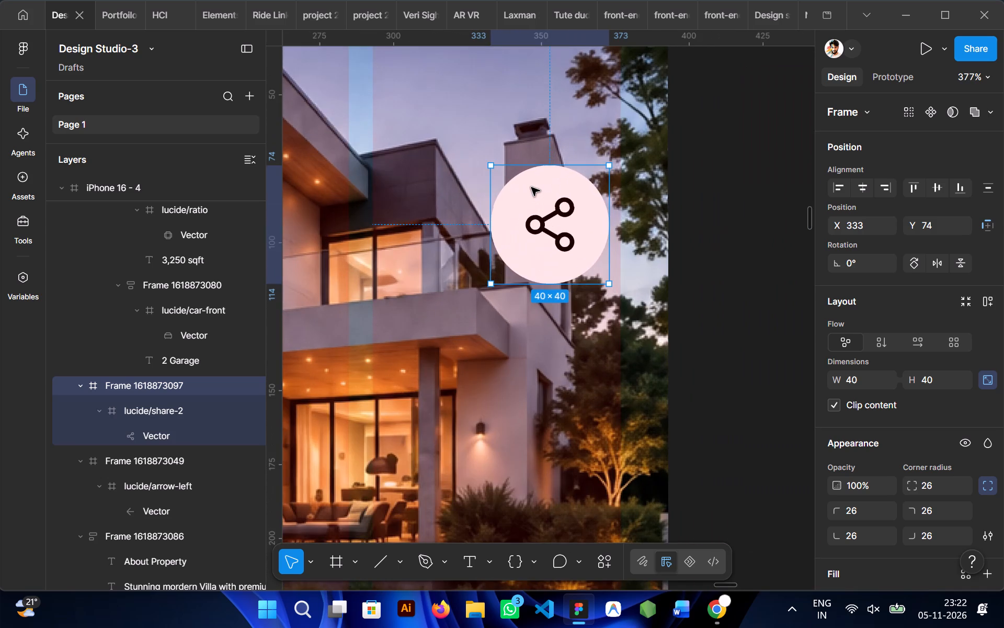
pyautogui.press('Right')
pyautogui.press('Right')
pyautogui.press('Right')
pyautogui.press('Right')
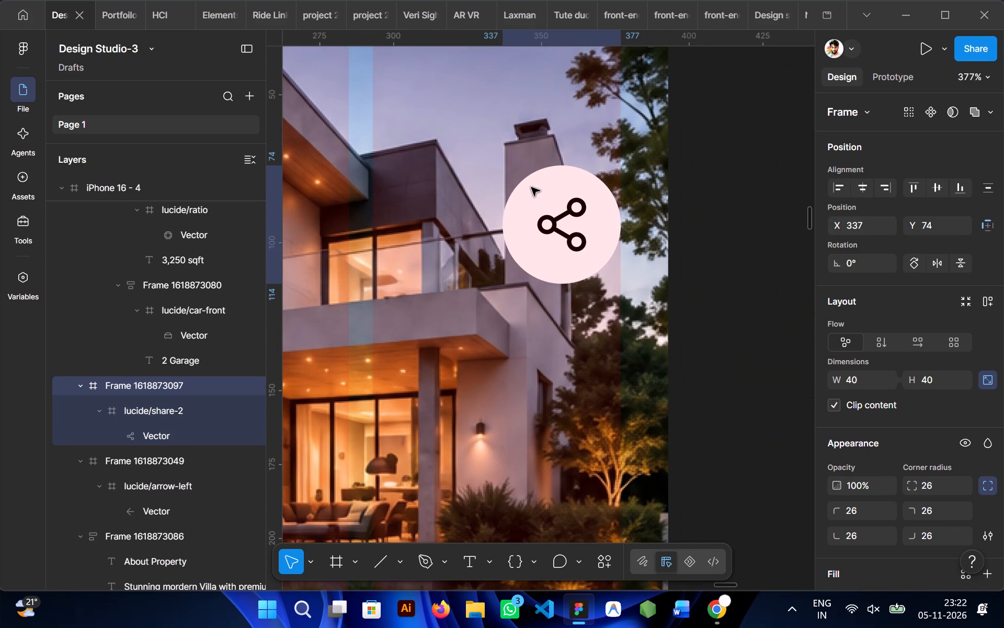
pyautogui.scroll(-1, 531, 187)
pyautogui.click(592, 273)
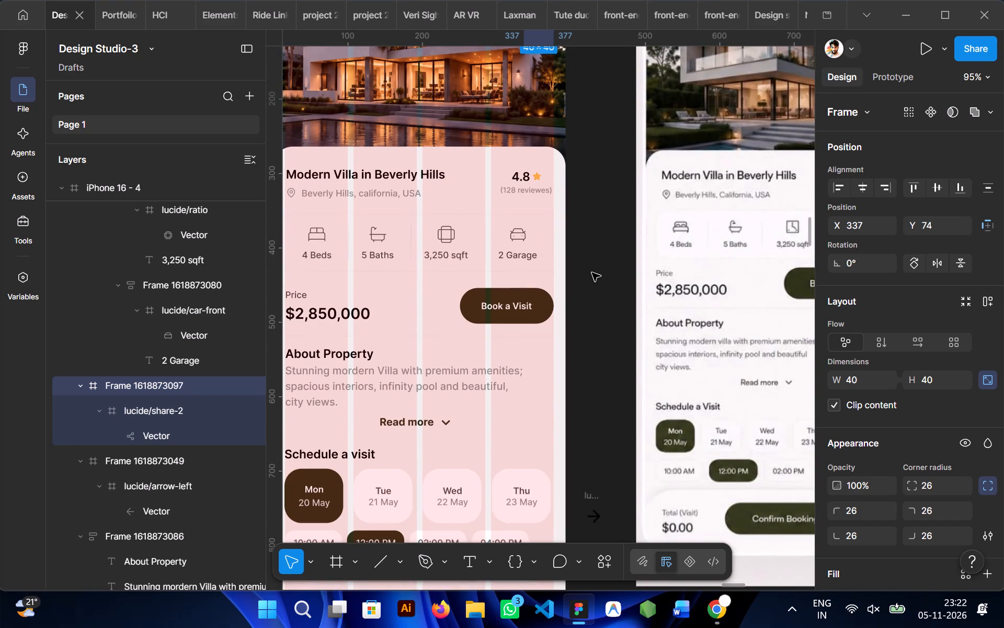
# Preview the iPhone 16 - 4 frame as a prototype and scroll through the whole property details screen.
pyautogui.scroll(-1, 592, 273)
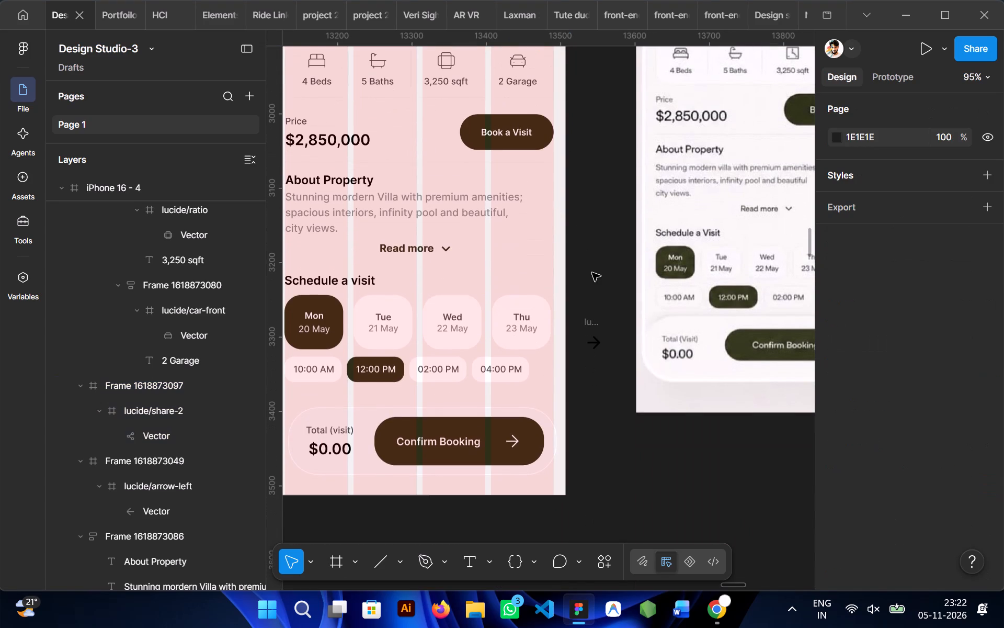
pyautogui.scroll(2, 592, 273)
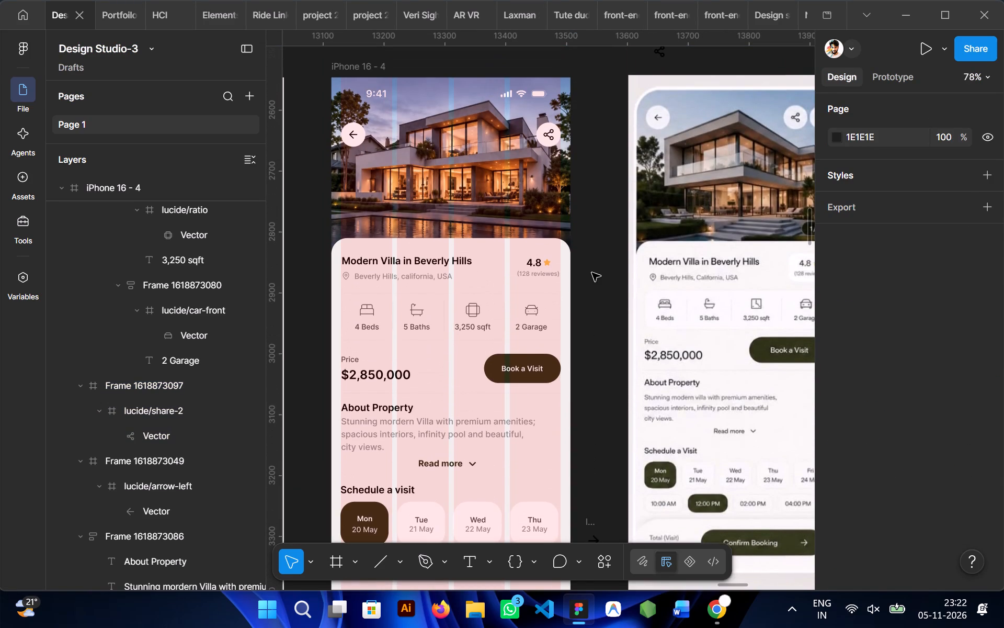
pyautogui.click(431, 131)
pyautogui.hotkey('shift', 'space')
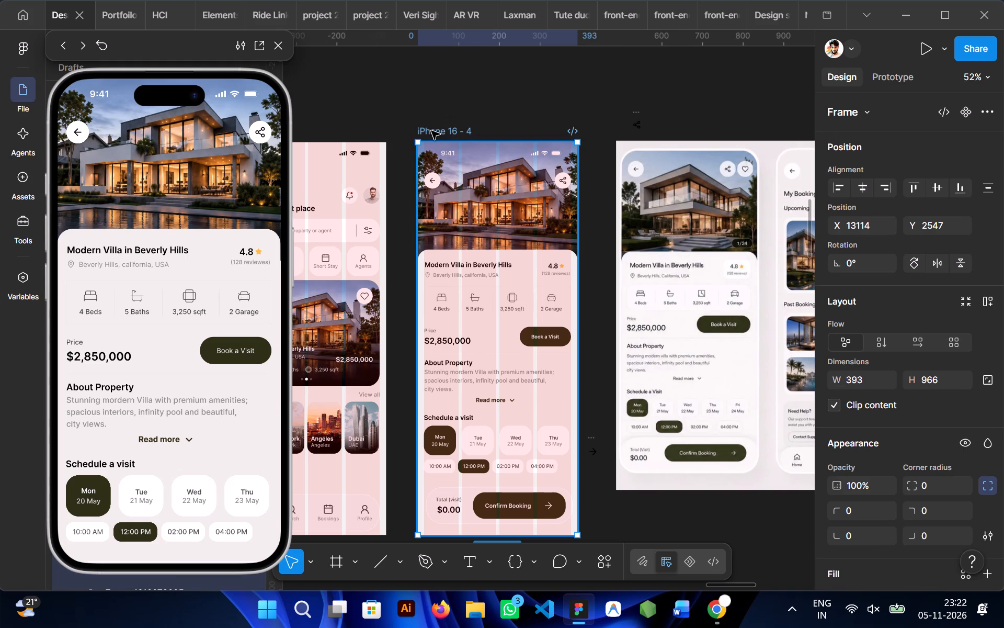
pyautogui.scroll(-2, 136, 353)
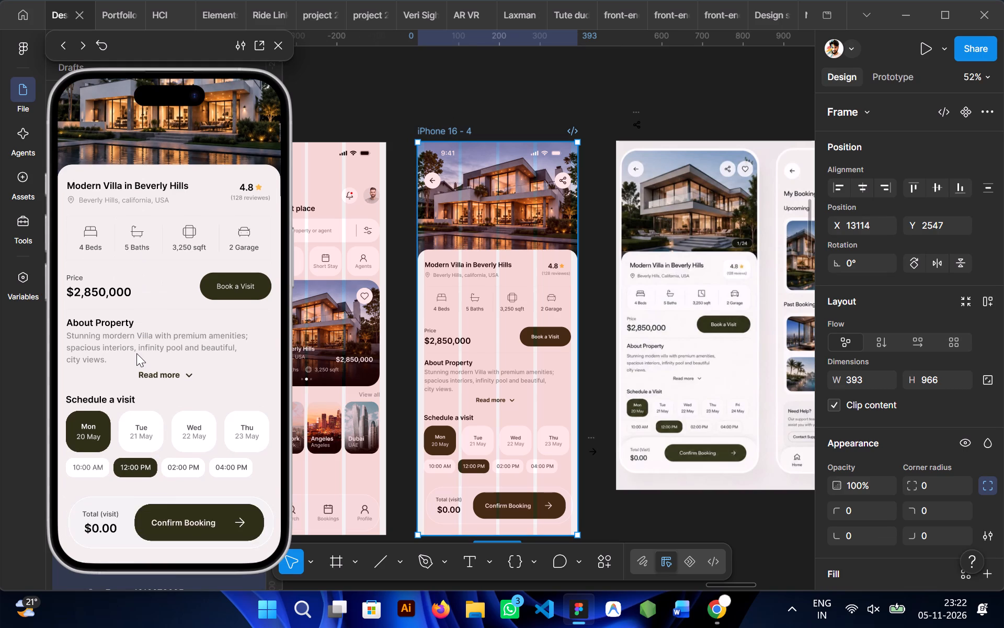
pyautogui.scroll(2, 136, 353)
# Set the prototype scroll position of the Total and Confirm Booking bar to Fixed (stay in place).
pyautogui.click(487, 508)
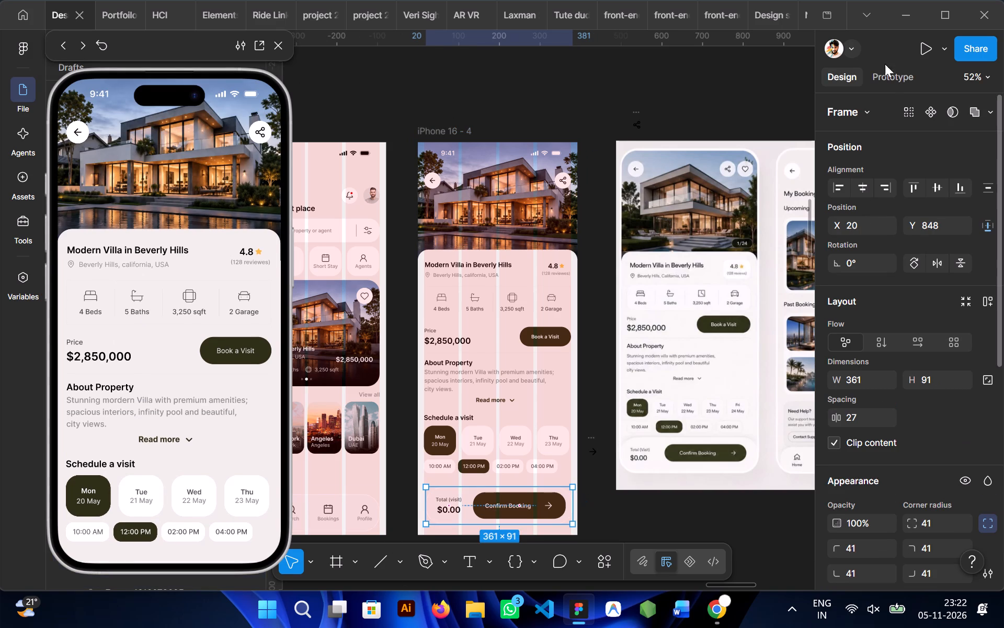
pyautogui.click(888, 82)
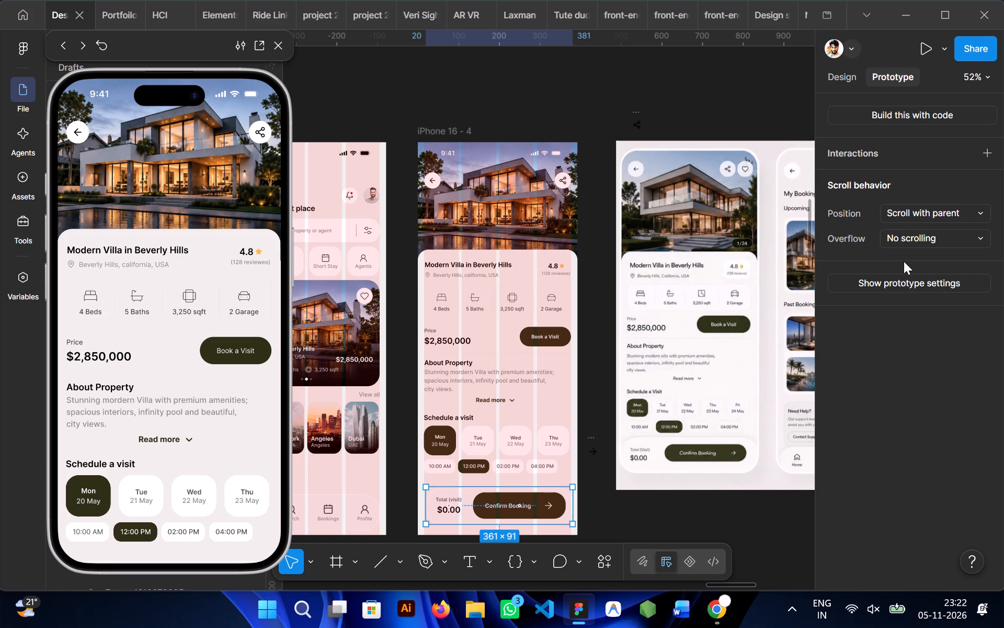
pyautogui.click(920, 240)
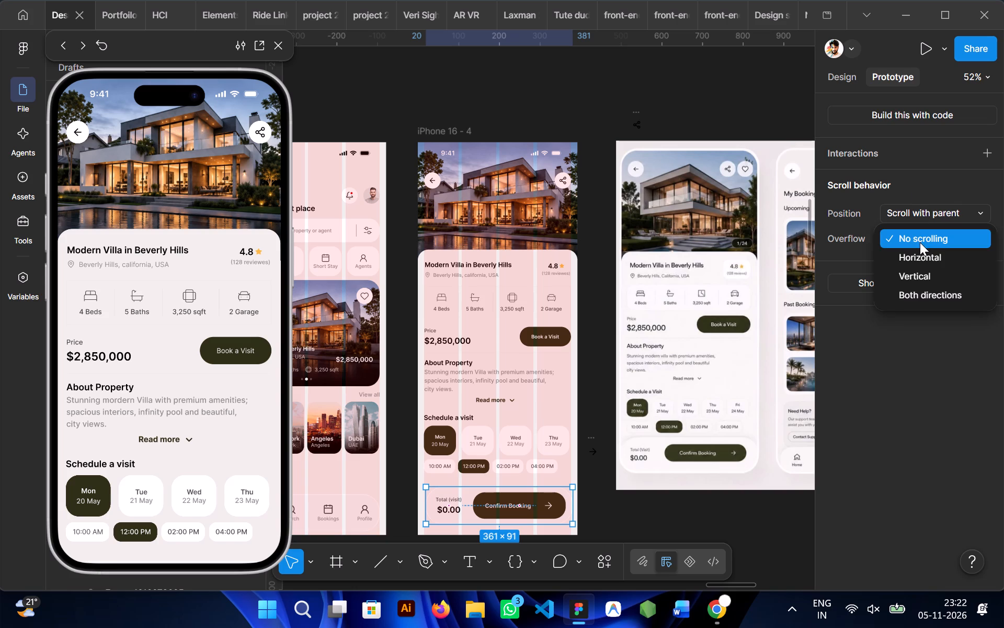
pyautogui.click(920, 242)
pyautogui.click(922, 214)
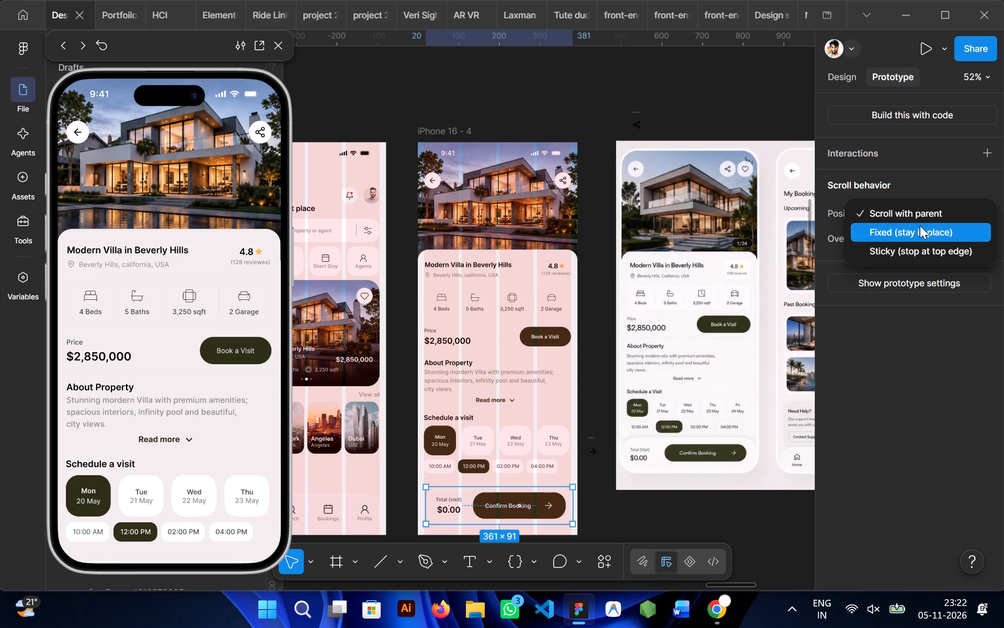
pyautogui.click(918, 229)
# Test the prototype preview by scrolling the property screen repeatedly to check the booking bar, and try the back button.
pyautogui.scroll(-1, 173, 392)
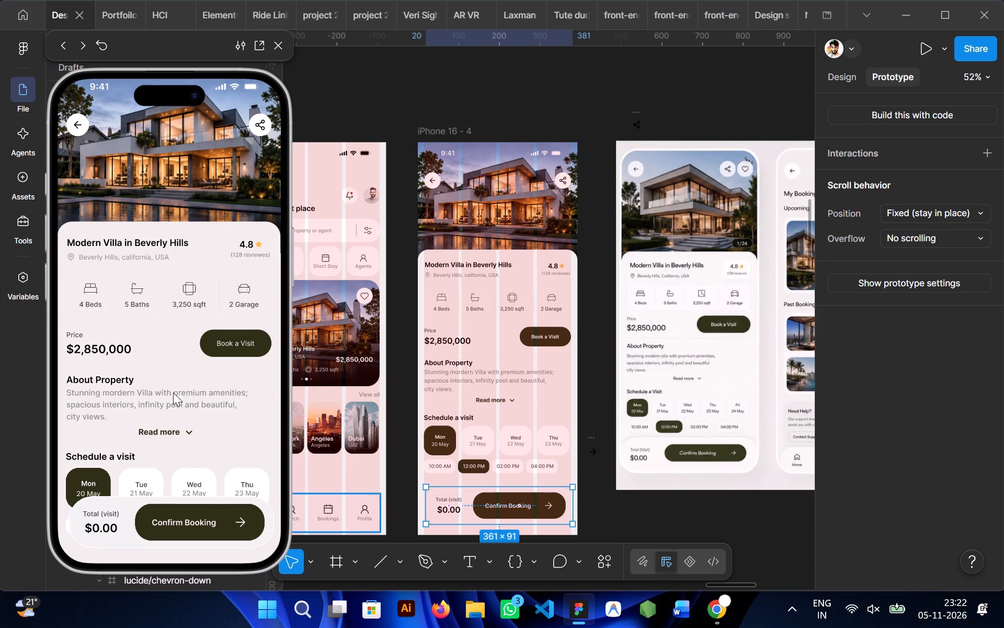
pyautogui.scroll(-1, 173, 392)
pyautogui.scroll(2, 173, 392)
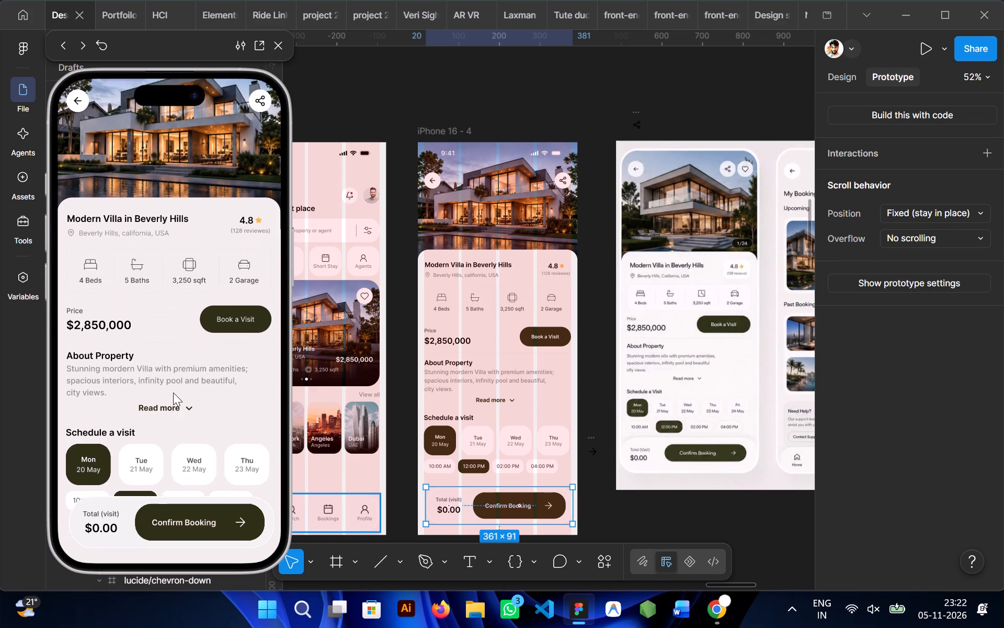
pyautogui.scroll(2, 173, 392)
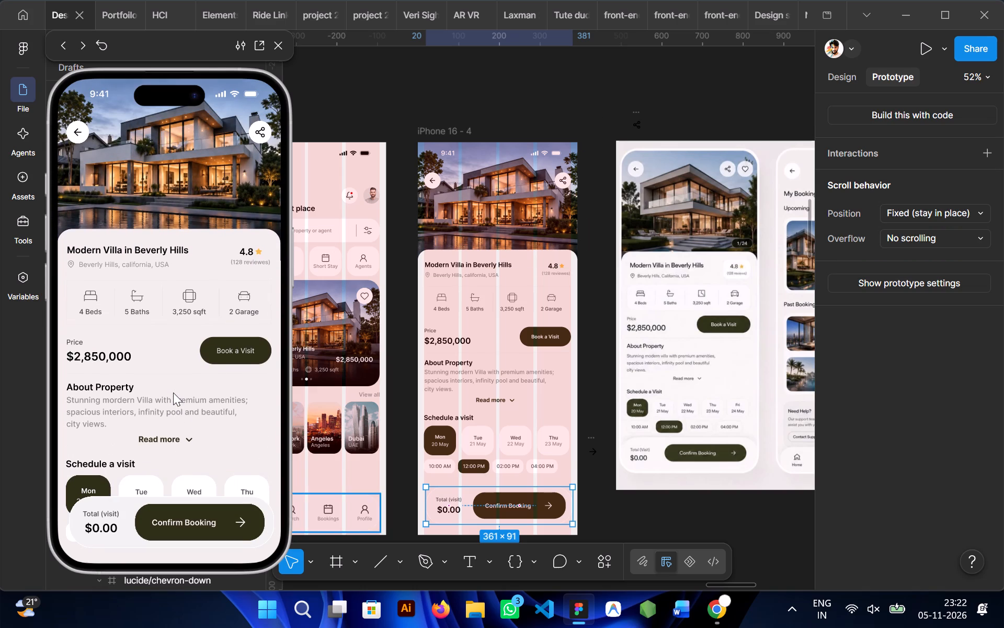
pyautogui.scroll(1, 173, 392)
pyautogui.scroll(-4, 173, 392)
pyautogui.scroll(-2, 151, 357)
pyautogui.scroll(3, 151, 357)
pyautogui.click(76, 129)
pyautogui.scroll(-1, 111, 360)
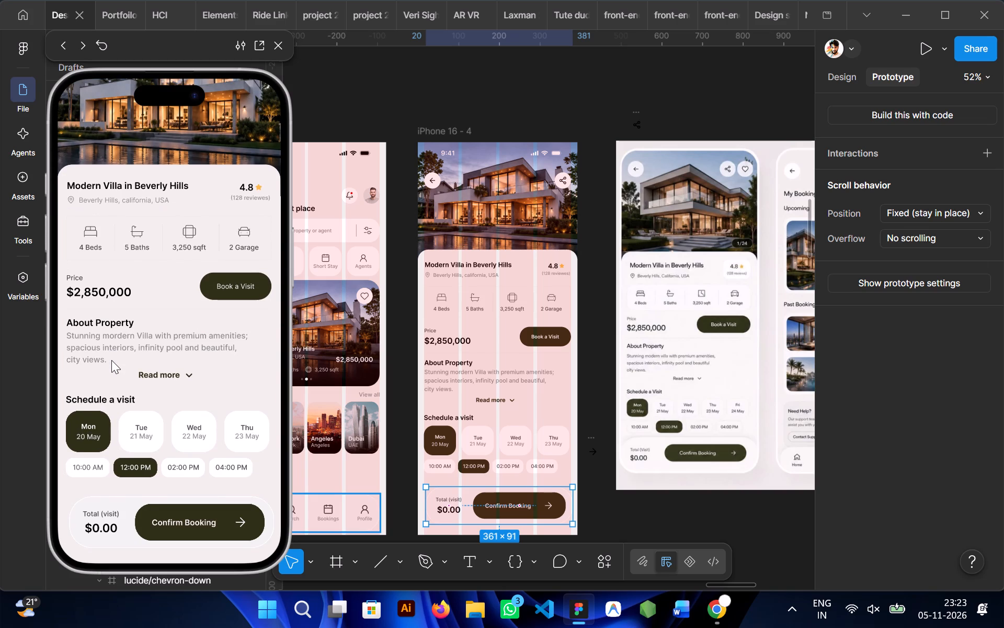
pyautogui.scroll(1, 111, 360)
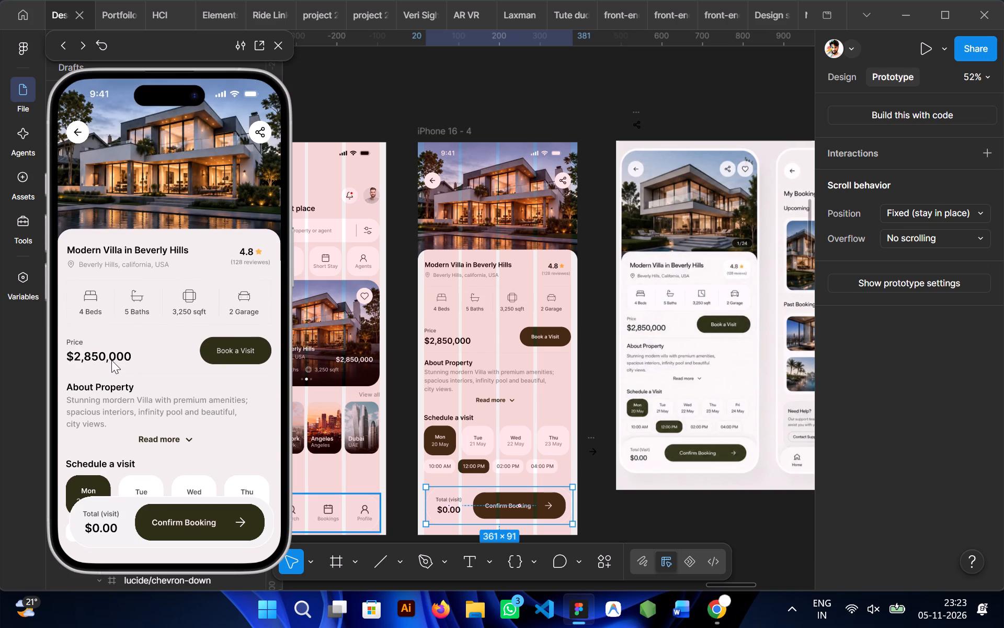
pyautogui.scroll(-2, 111, 360)
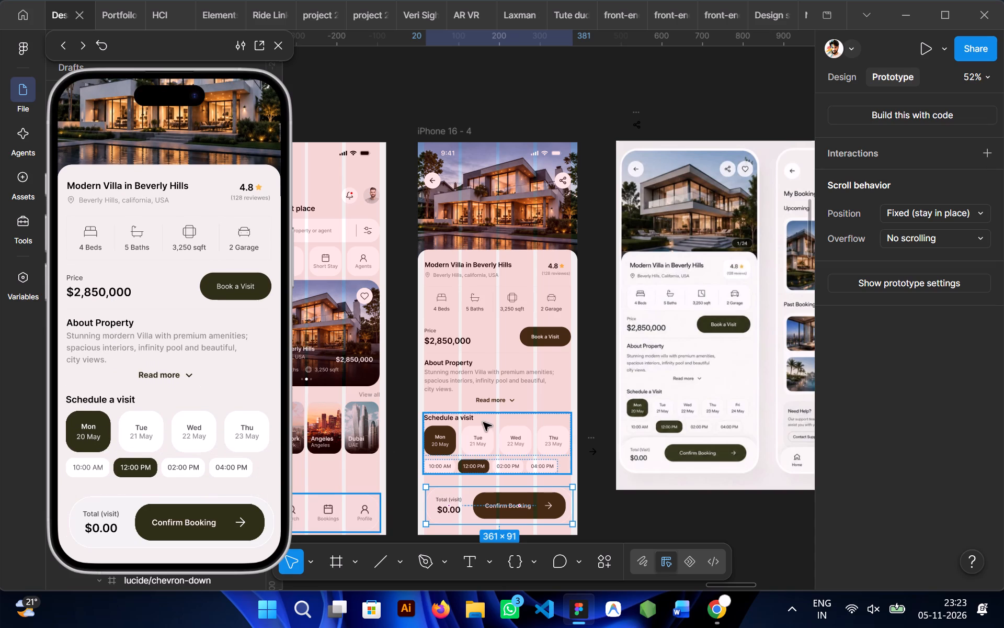
# Return from the prototype settings to the design properties of the iPhone 16 - 4 frame and close the prototype preview.
pyautogui.click(463, 117)
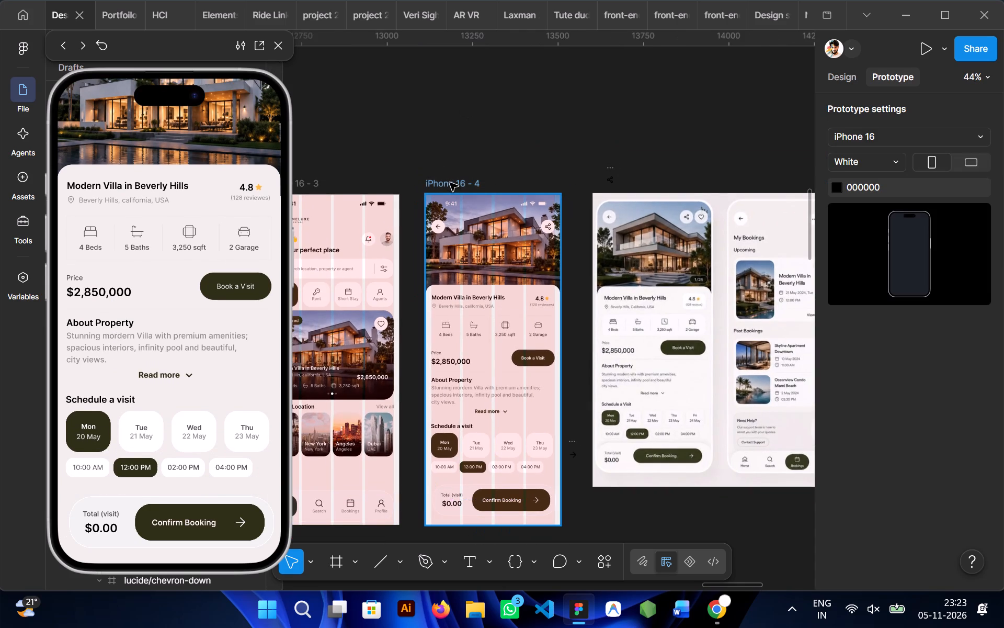
pyautogui.click(450, 183)
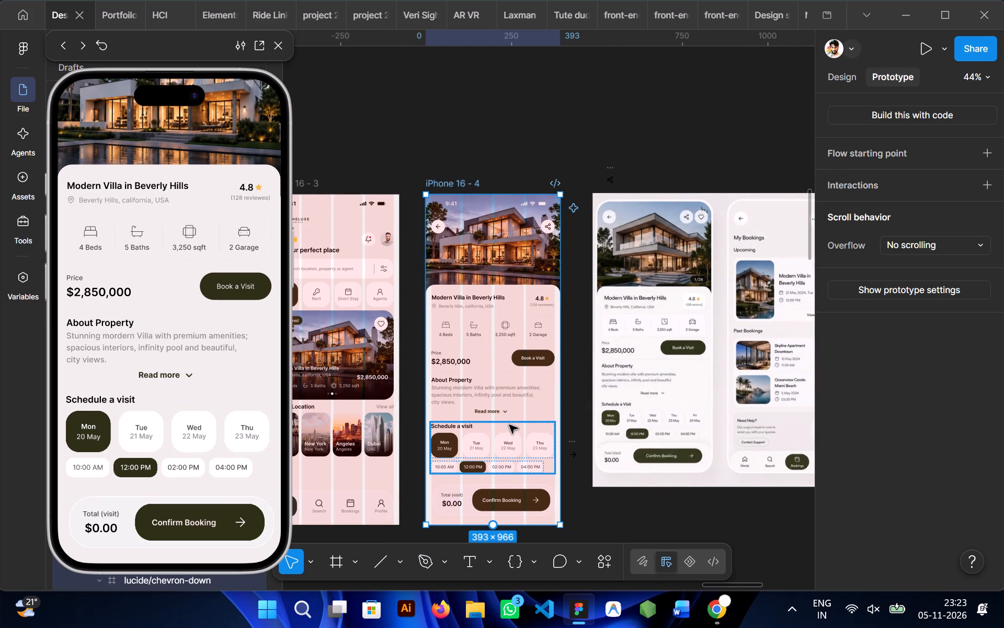
pyautogui.scroll(-1, 533, 465)
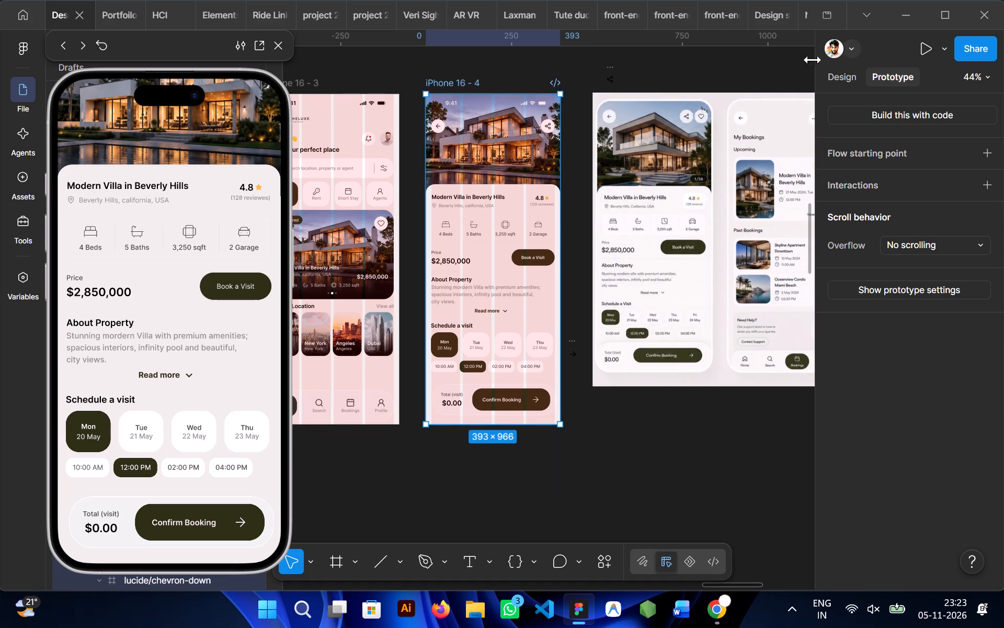
pyautogui.click(838, 82)
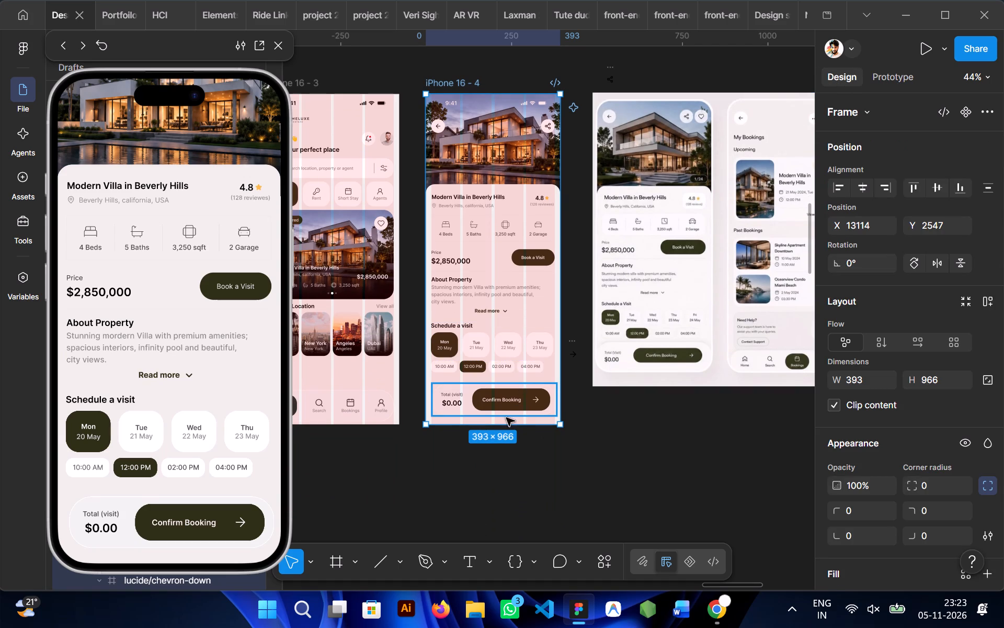
pyautogui.click(501, 423)
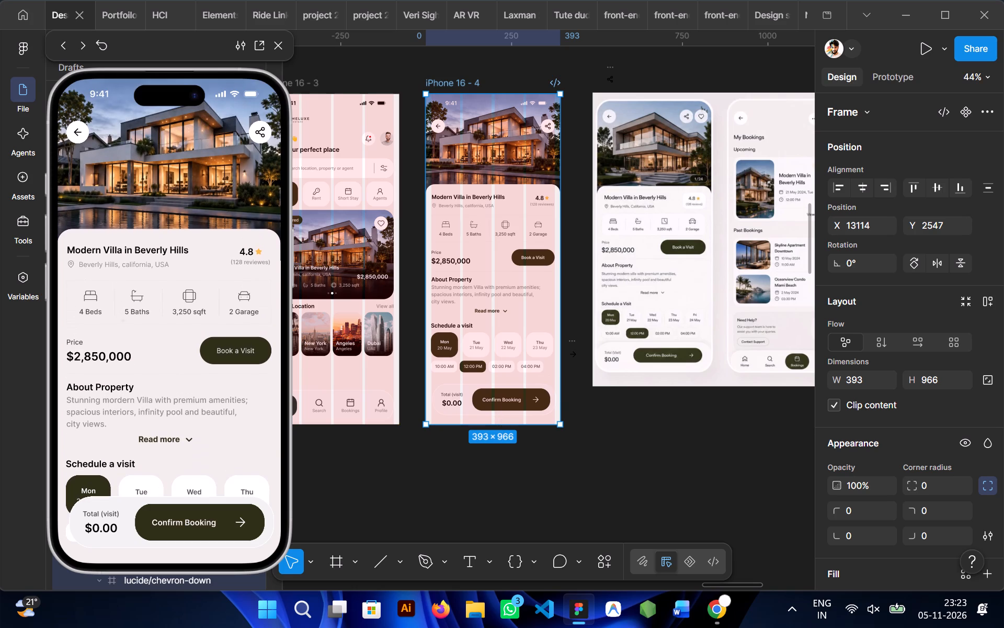
pyautogui.click(497, 489)
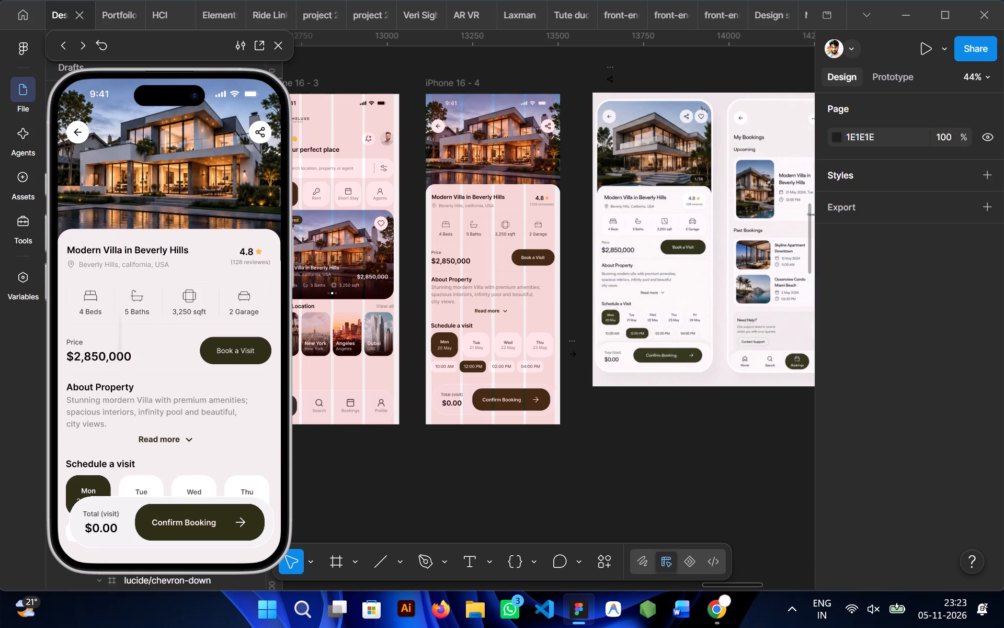
pyautogui.click(467, 476)
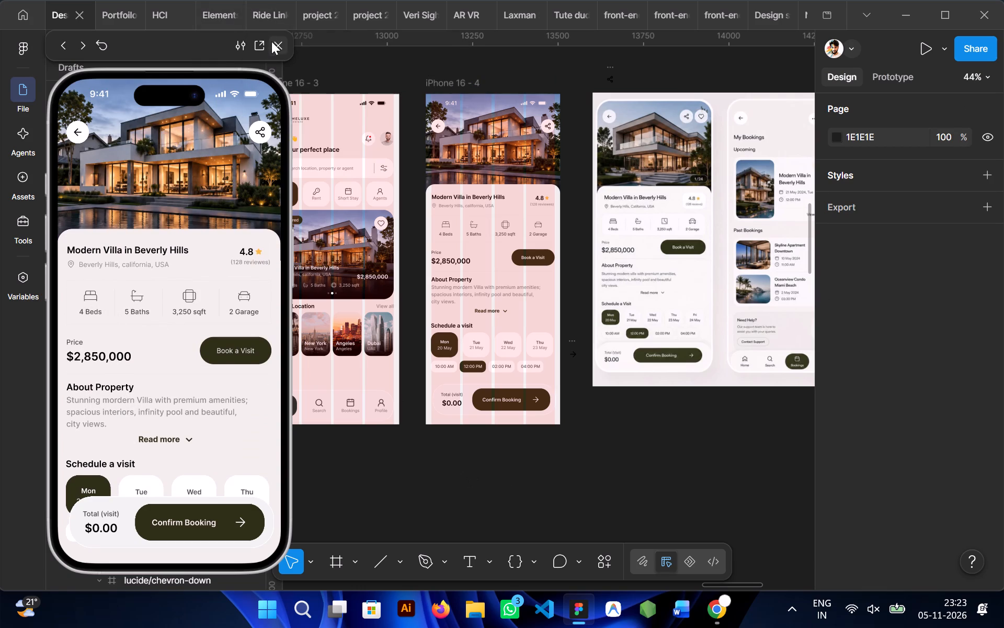
pyautogui.click(279, 47)
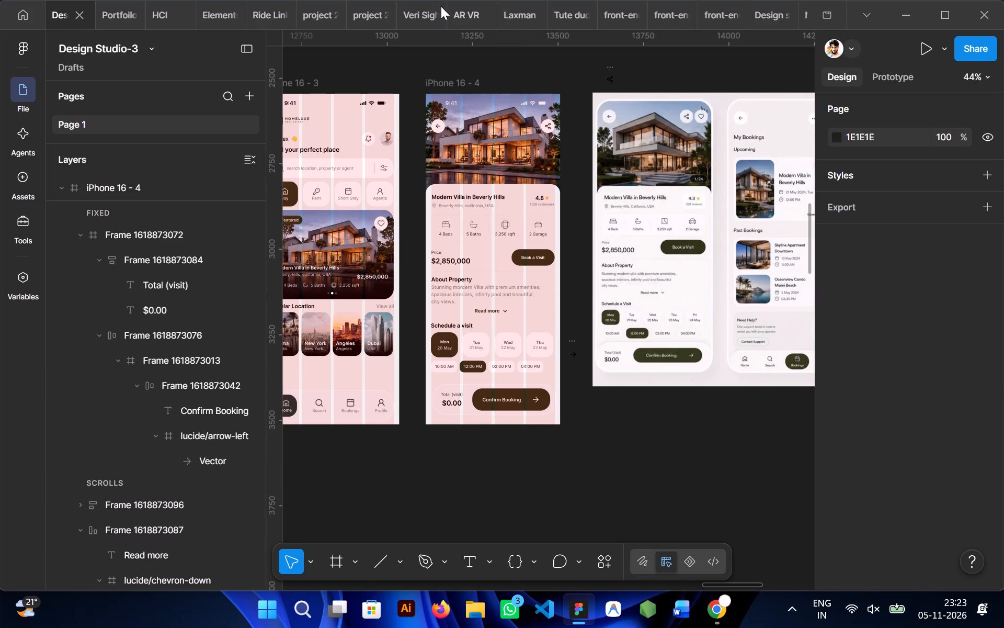
# Copy the background grid-line frame behind the Target User Analysis hexagon diagram.
pyautogui.click(118, 10)
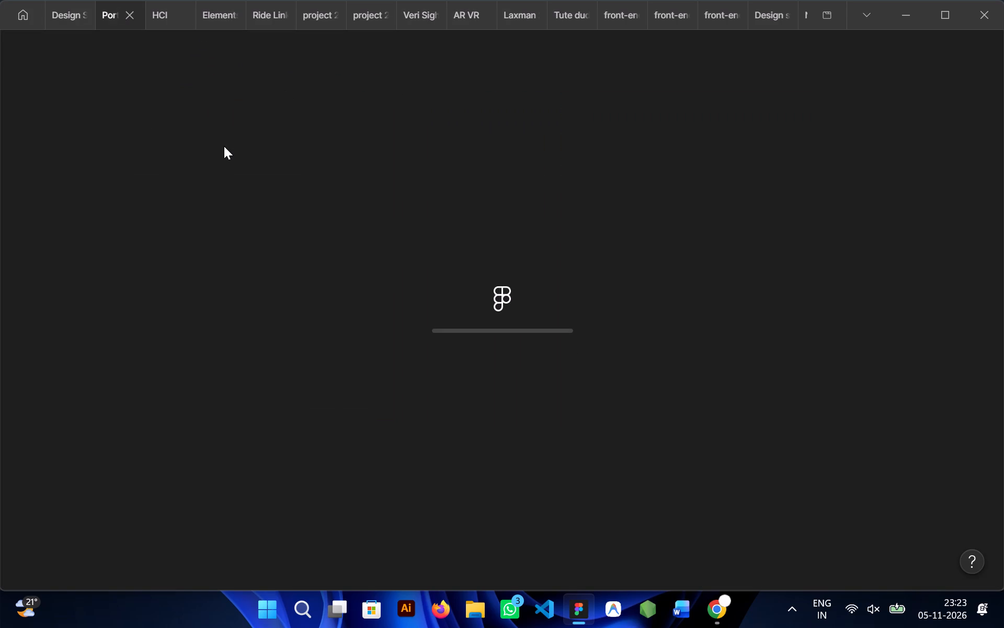
pyautogui.click(61, 24)
pyautogui.hscroll(2, 351, 296)
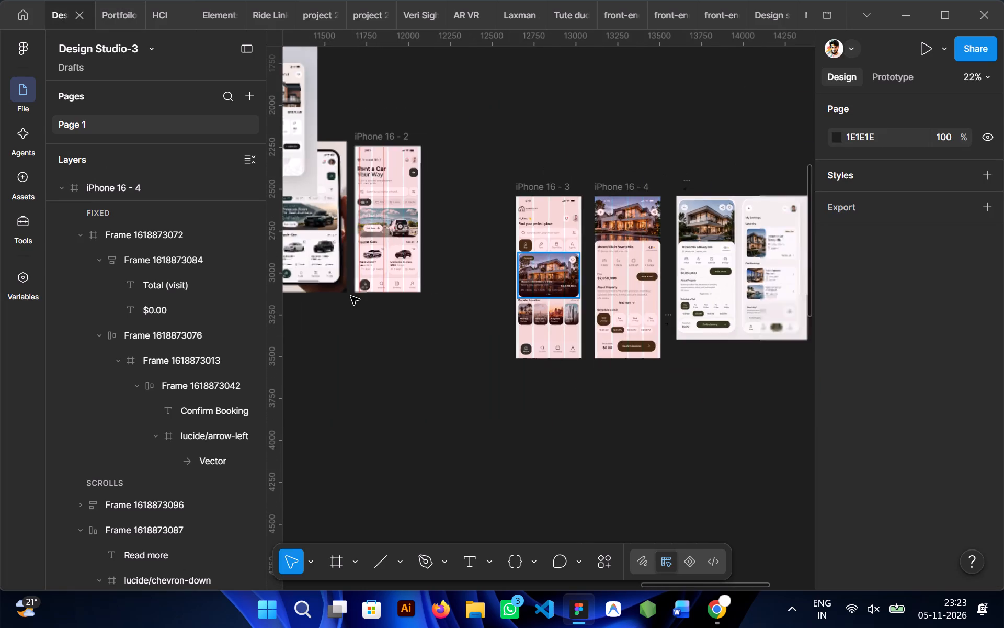
pyautogui.hscroll(2, 351, 296)
pyautogui.scroll(2, 351, 296)
pyautogui.hscroll(2, 351, 296)
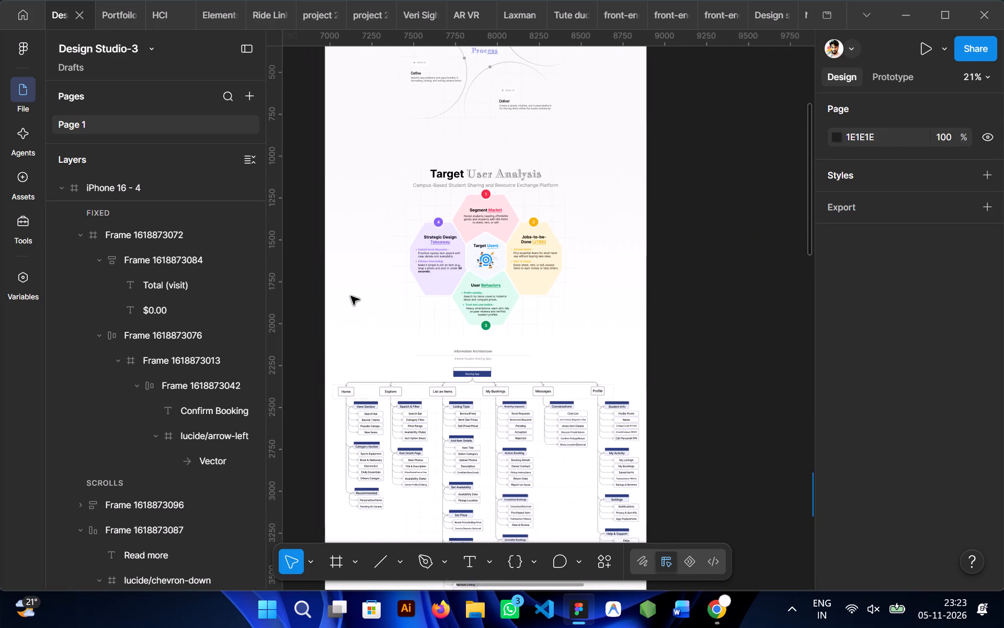
pyautogui.scroll(1, 480, 326)
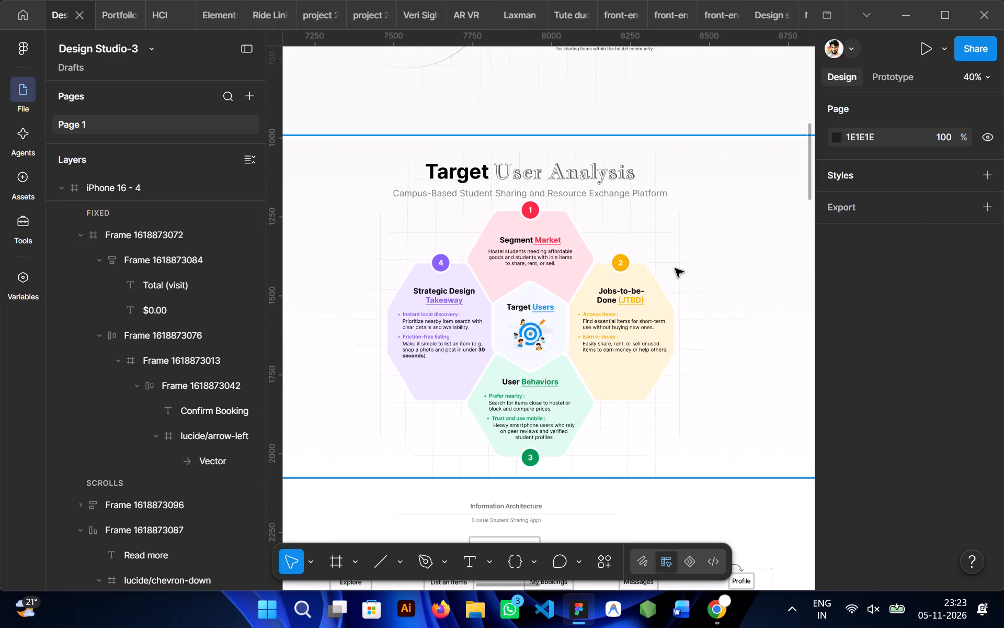
pyautogui.doubleClick(643, 254)
pyautogui.doubleClick(646, 242)
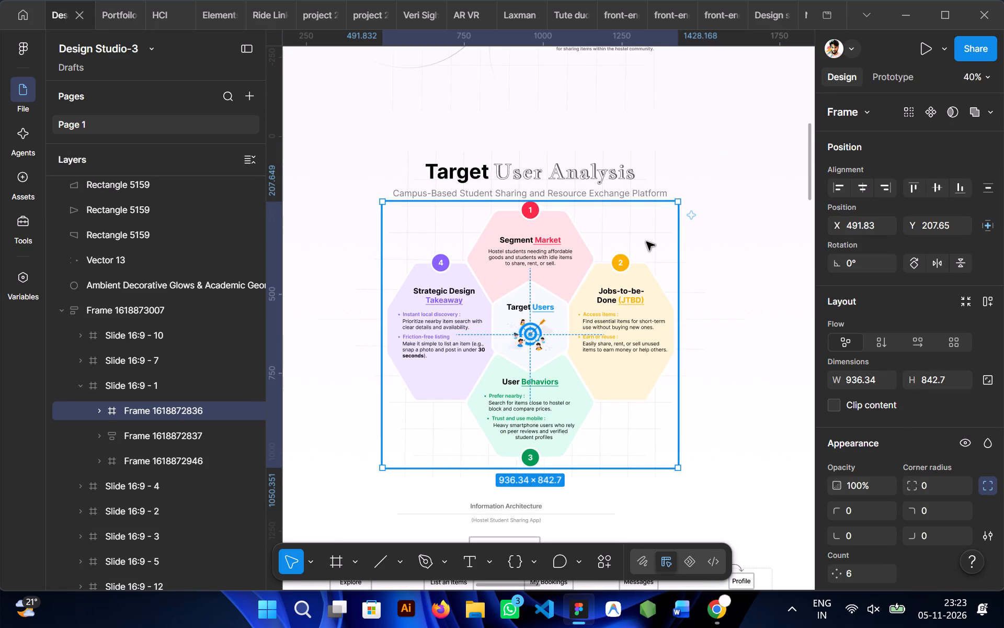
pyautogui.hscroll(-1, 646, 240)
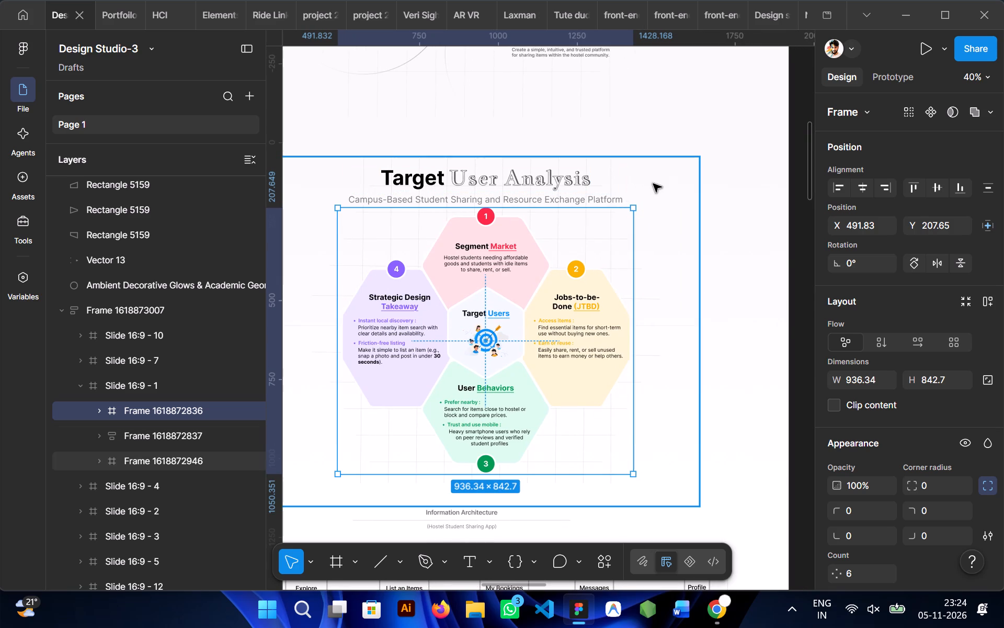
pyautogui.click(656, 187)
pyautogui.hotkey('ctrl', 'c')
# Paste the copied grid-line frame into the iPhone 16 - 4 frame and send it to the back.
pyautogui.hscroll(-3, 656, 187)
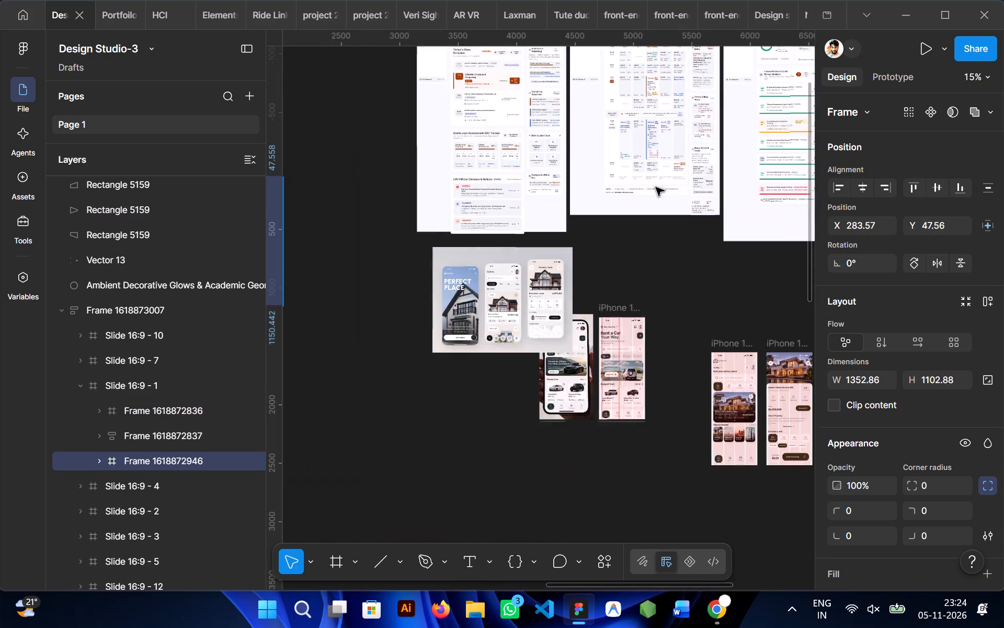
pyautogui.click(655, 381)
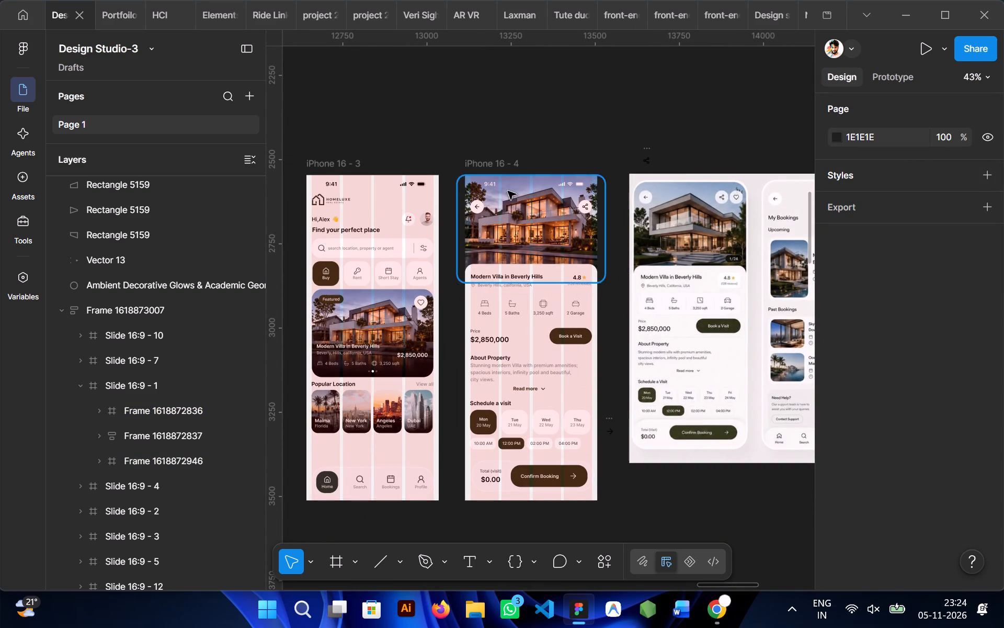
pyautogui.click(489, 167)
pyautogui.scroll(-1, 539, 365)
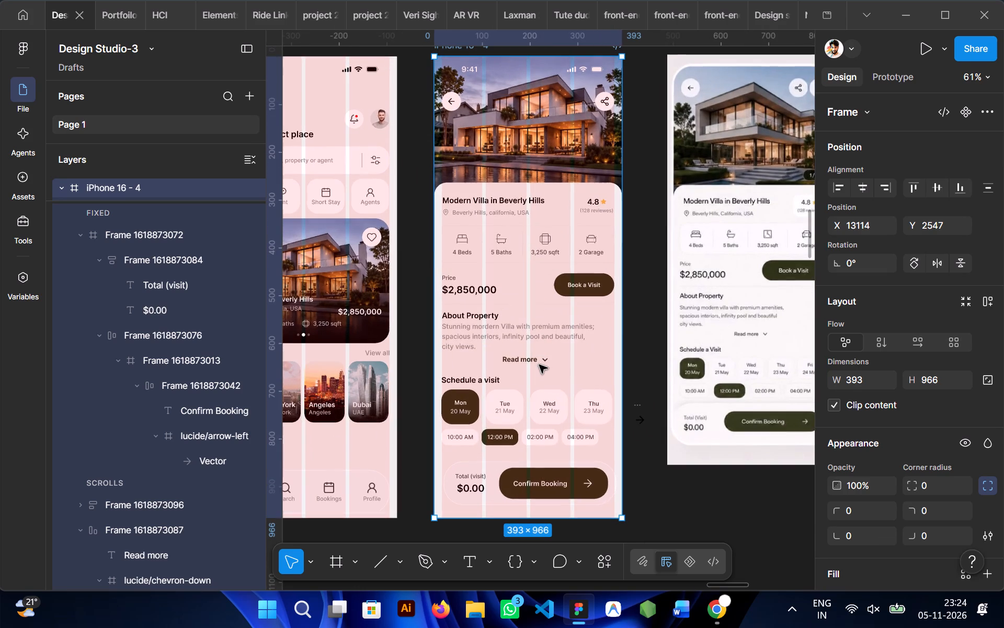
pyautogui.hotkey('ctrl', 'v')
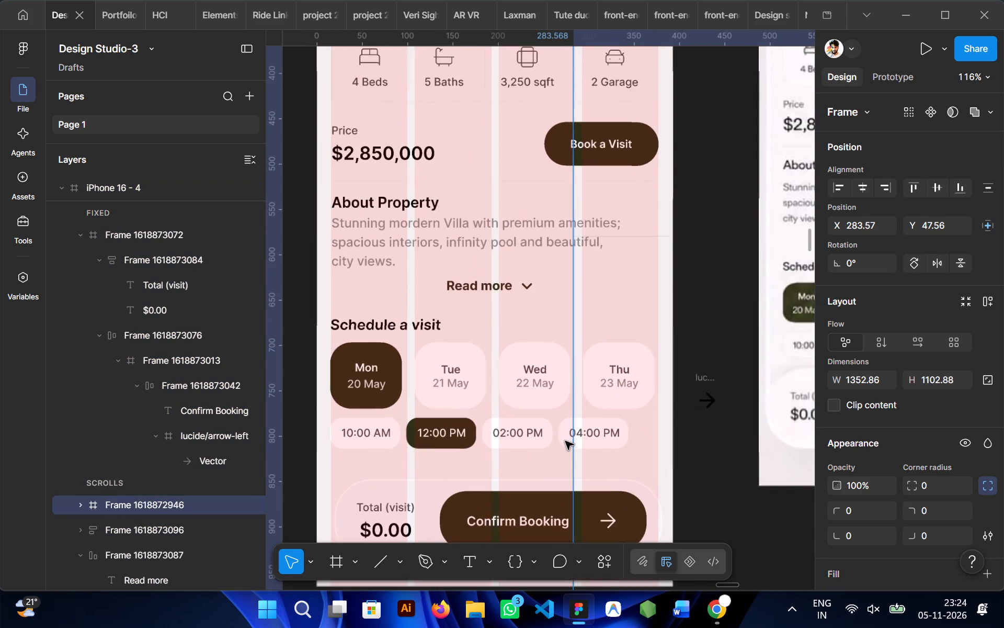
pyautogui.hscroll(-1, 565, 441)
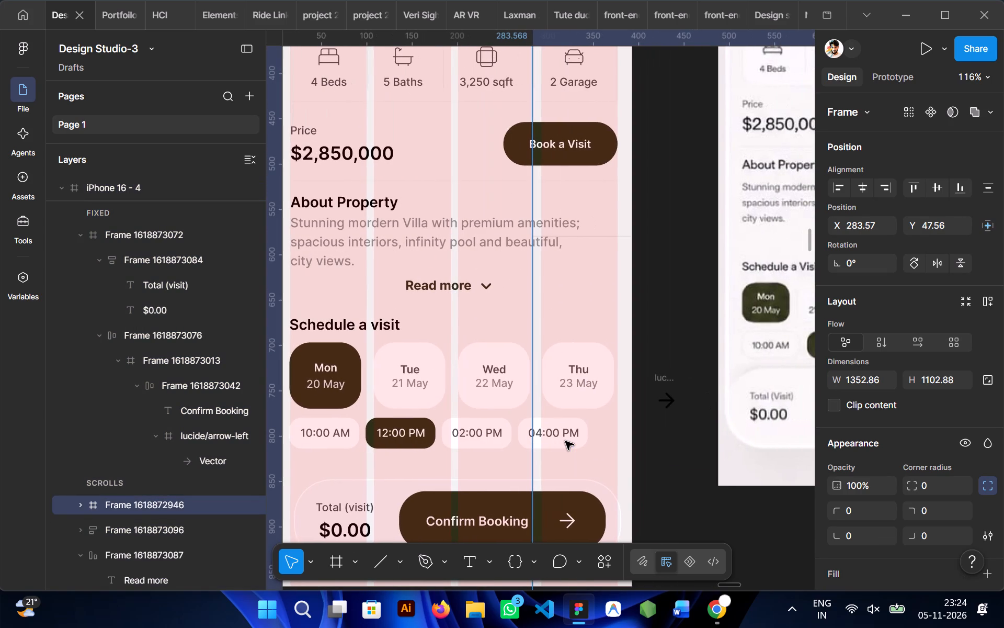
pyautogui.hotkey('ctrl', 'shift', '[')
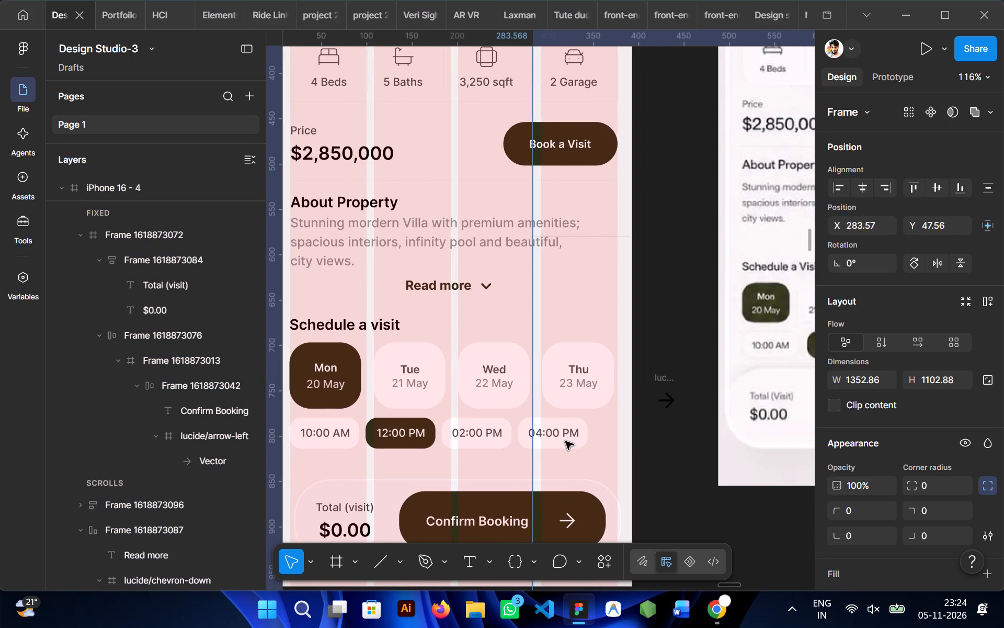
# Shift the pasted grid-line frame left across the property screen to X -146.43.
pyautogui.hotkey('shift', 'Left')
pyautogui.hotkey('shift', 'Left')
pyautogui.hotkey('shift', 'Left')
pyautogui.hotkey('shift', 'Left')
pyautogui.hotkey('shift', 'Left')
pyautogui.hotkey('shift', 'Left')
pyautogui.hotkey('shift', 'Left')
pyautogui.hotkey('shift', 'Left')
pyautogui.hotkey('shift', 'Left')
pyautogui.hotkey('shift', 'Left')
pyautogui.hotkey('shift', 'Left')
pyautogui.hotkey('shift', 'Left')
pyautogui.hotkey('shift', 'Left')
pyautogui.hotkey('shift', 'Left')
pyautogui.hotkey('shift', 'Left')
pyautogui.hotkey('shift', 'Left')
pyautogui.hotkey('shift', 'Left')
pyautogui.hotkey('shift', 'Left')
pyautogui.hotkey('shift', 'Left')
pyautogui.hotkey('shift', 'Left')
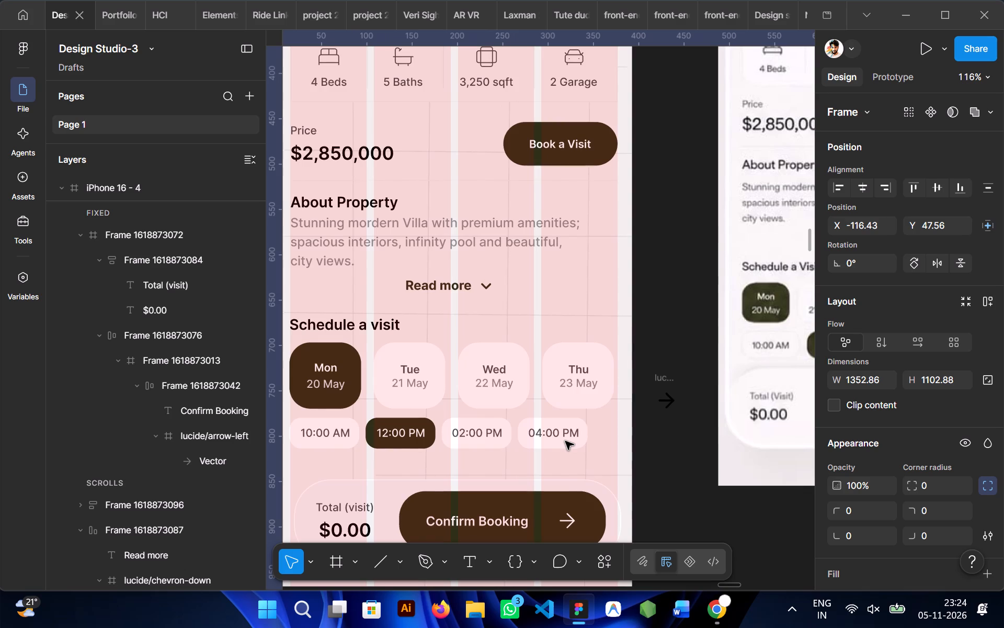
pyautogui.hotkey('shift', 'Left')
pyautogui.hotkey('shift', 'Left')
pyautogui.hotkey('shift', 'Left')
# Preview the iPhone 16 - 4 frame as a prototype to check the grid-line background.
pyautogui.hscroll(1, 565, 441)
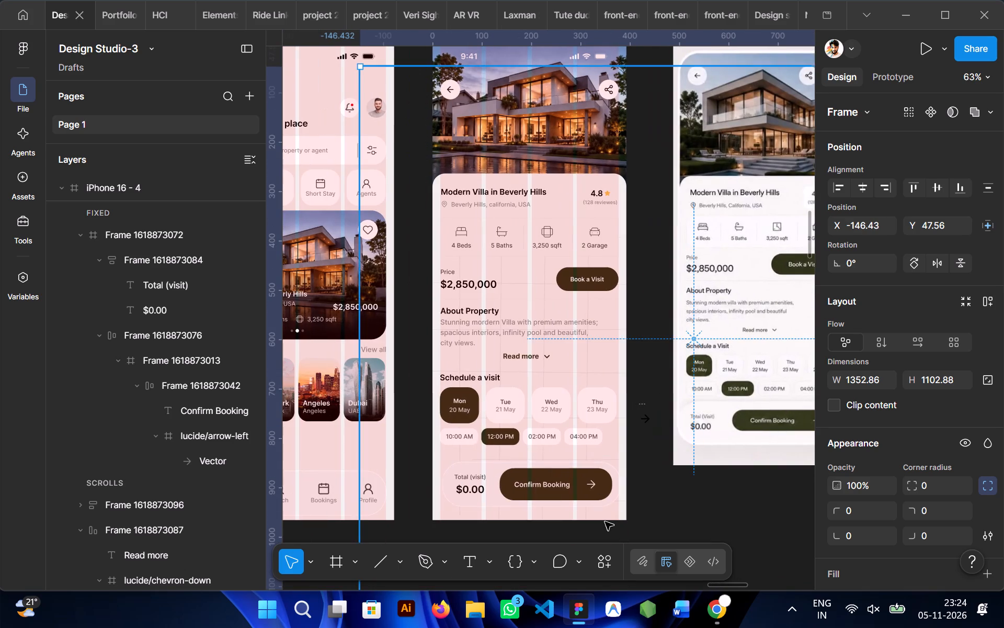
pyautogui.scroll(1, 575, 203)
pyautogui.click(560, 93)
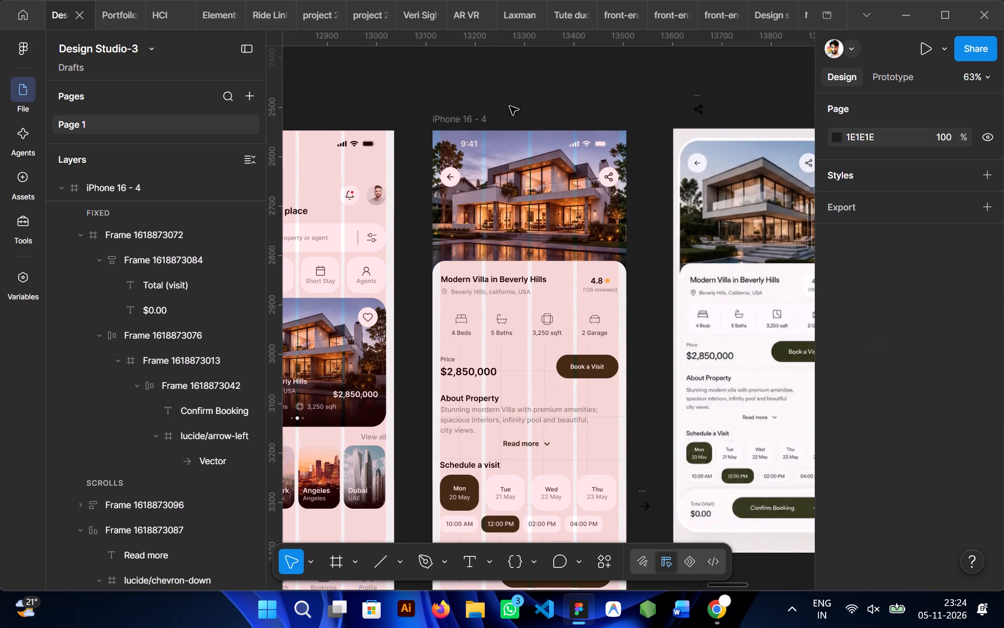
pyautogui.click(454, 124)
pyautogui.hotkey('shift', 'space')
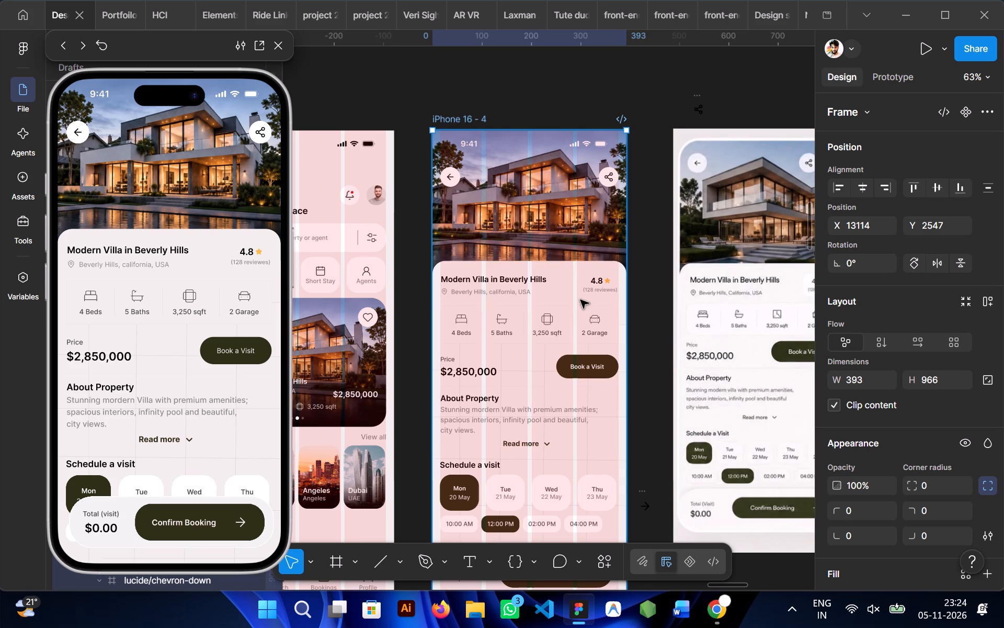
# Scale the grid-line frame down proportionally to about 760 × 619 with the Scale tool.
pyautogui.click(606, 401)
pyautogui.scroll(-1, 606, 401)
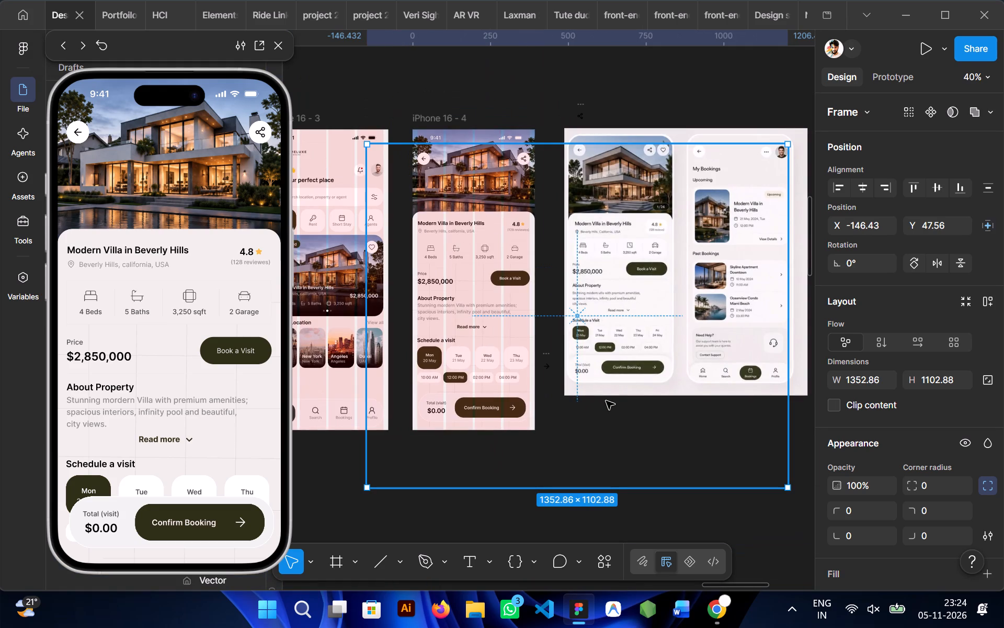
pyautogui.press('k')
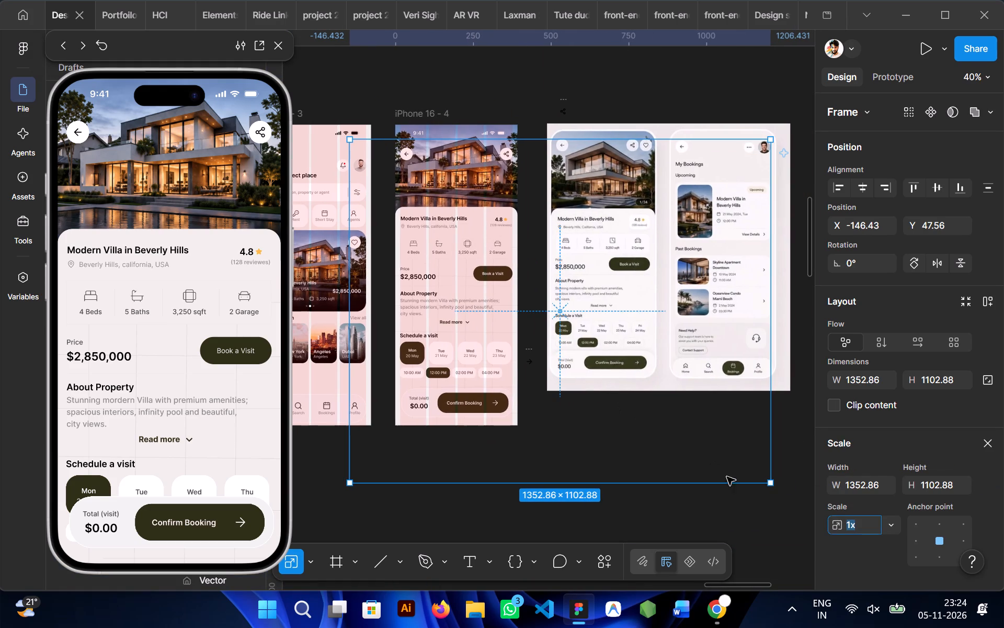
pyautogui.moveTo(770, 488); pyautogui.dragTo(590, 423)
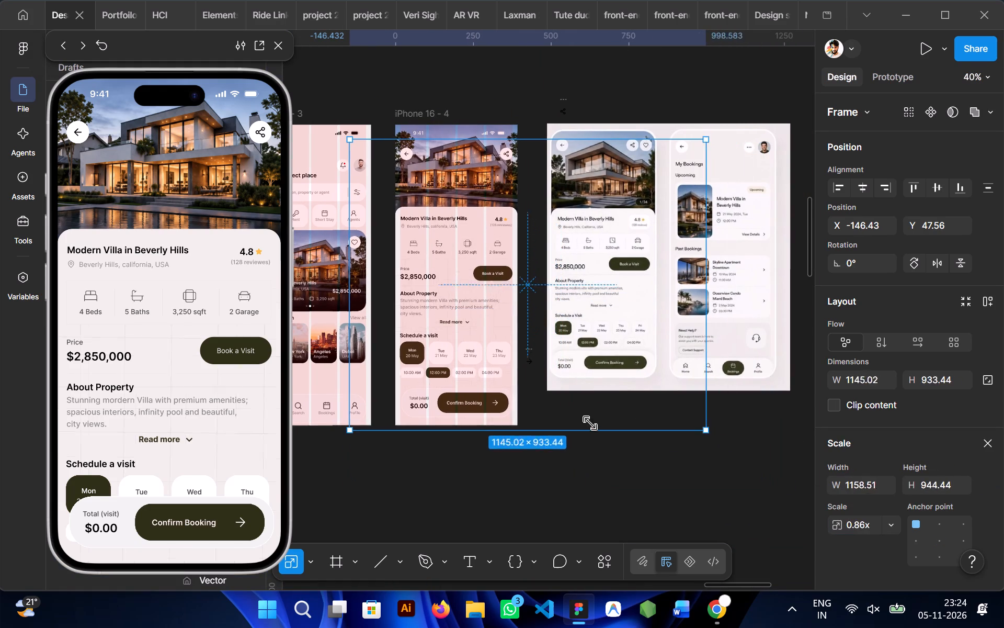
pyautogui.moveTo(590, 423); pyautogui.dragTo(505, 334)
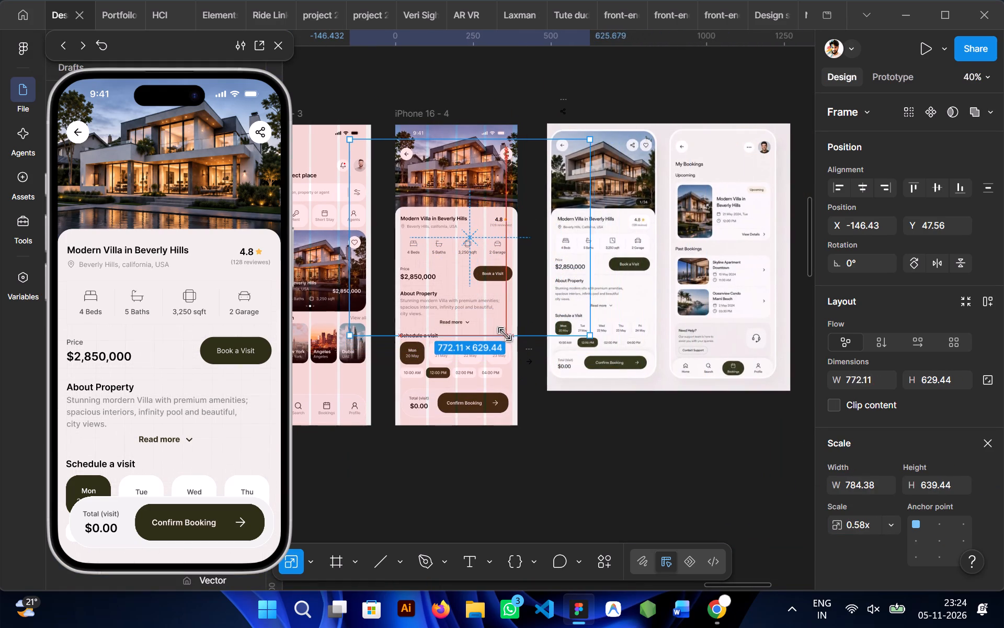
pyautogui.moveTo(505, 334); pyautogui.dragTo(504, 334)
# Move the scaled grid-line frame down behind the property details, to Y 189.56, and leave the Scale tool.
pyautogui.hotkey('shift', 'Down')
pyautogui.hotkey('shift', 'Down')
pyautogui.hotkey('shift', 'Down')
pyautogui.hotkey('shift', 'Down')
pyautogui.hotkey('shift', 'Down')
pyautogui.hotkey('shift', 'Down')
pyautogui.hotkey('shift', 'Down')
pyautogui.hotkey('shift', 'Down')
pyautogui.hotkey('shift', 'Down')
pyautogui.hotkey('shift', 'Down')
pyautogui.hotkey('shift', 'Down')
pyautogui.hotkey('shift', 'Down')
pyautogui.hotkey('shift', 'Down')
pyautogui.hotkey('shift', 'Down')
pyautogui.hotkey('shift', 'Down')
pyautogui.hotkey('shift', 'Down')
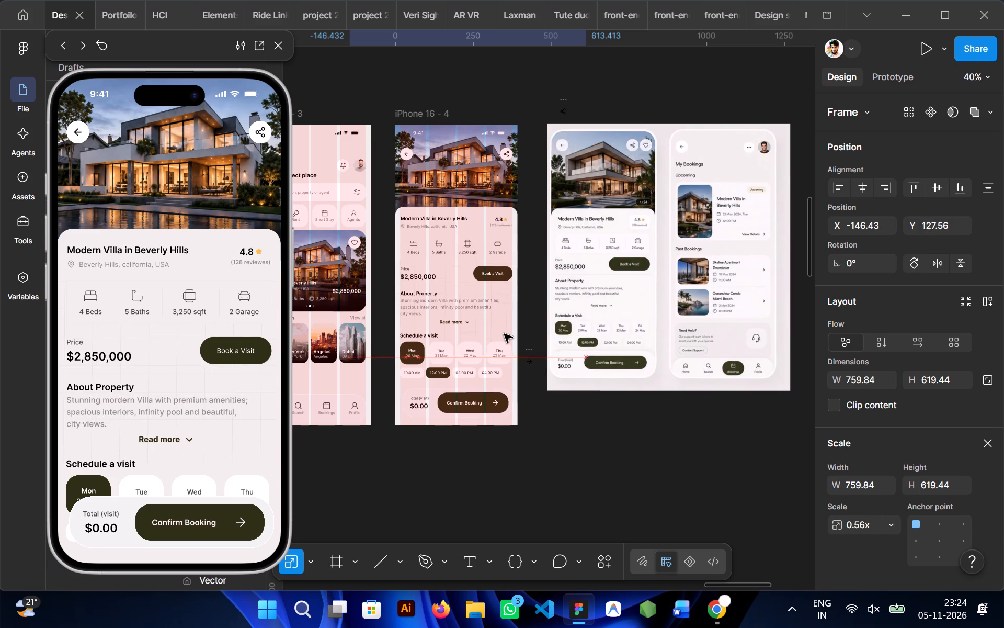
pyautogui.hotkey('shift', 'Down')
pyautogui.hotkey('shift', 'Down')
pyautogui.hotkey('shift', 'Down')
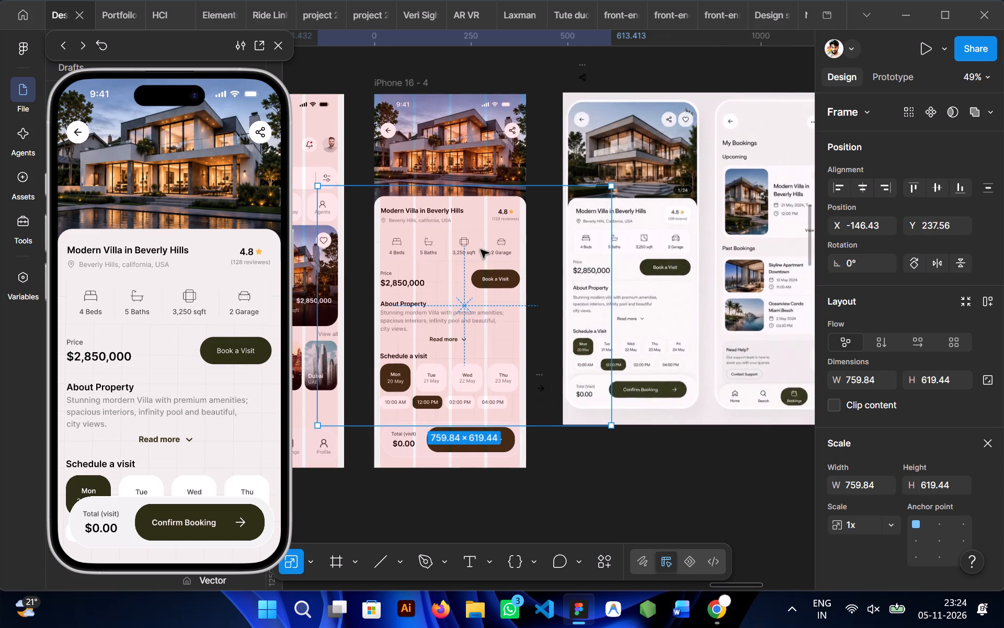
pyautogui.press('Up')
pyautogui.press('Up')
pyautogui.press('Up')
pyautogui.press('Up')
pyautogui.press('Up')
pyautogui.press('Up')
pyautogui.press('Up')
pyautogui.press('Up')
pyautogui.press('Up')
pyautogui.press('Up')
pyautogui.press('Up')
pyautogui.press('Up')
pyautogui.press('Up')
pyautogui.press('Up')
pyautogui.press('Up')
pyautogui.press('Up')
pyautogui.press('Up')
pyautogui.press('Up')
pyautogui.press('Up')
pyautogui.press('Up')
pyautogui.press('Up')
pyautogui.press('Up')
pyautogui.press('Up')
pyautogui.press('Up')
pyautogui.press('Up')
pyautogui.press('Up')
pyautogui.press('Up')
pyautogui.press('Up')
pyautogui.press('Up')
pyautogui.press('Up')
pyautogui.press('Up')
pyautogui.press('Up')
pyautogui.press('Up')
pyautogui.press('Up')
pyautogui.press('Up')
pyautogui.press('Up')
pyautogui.press('Up')
pyautogui.press('Up')
pyautogui.press('Up')
pyautogui.press('Up')
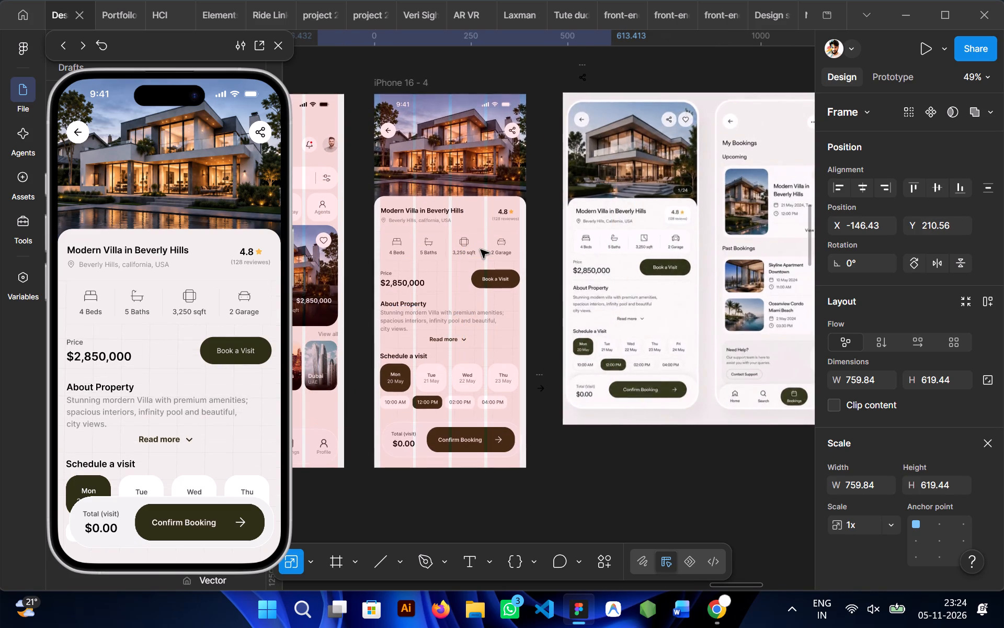
pyautogui.press('Up')
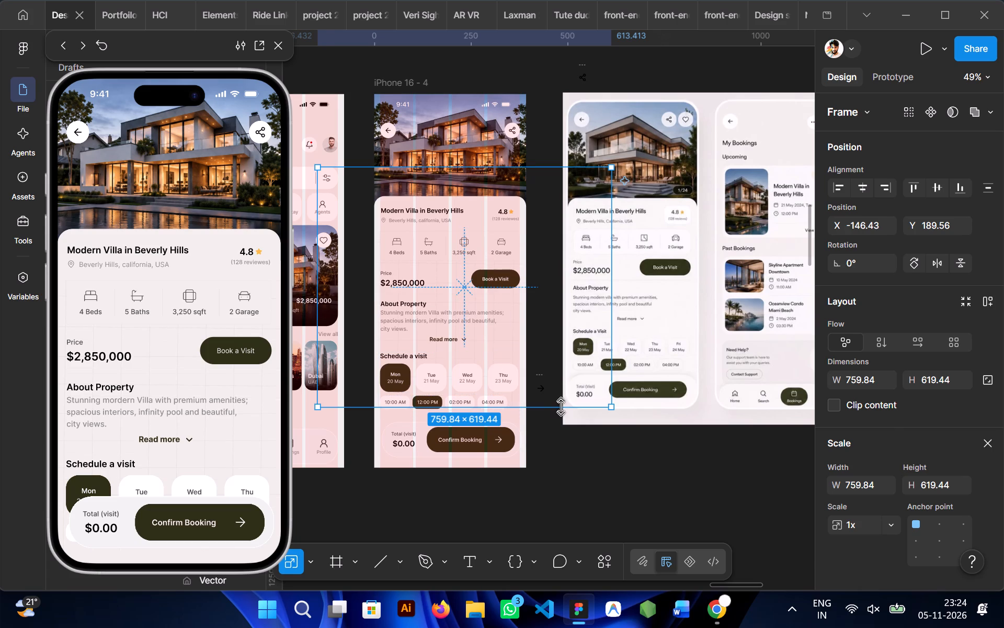
pyautogui.click(985, 452)
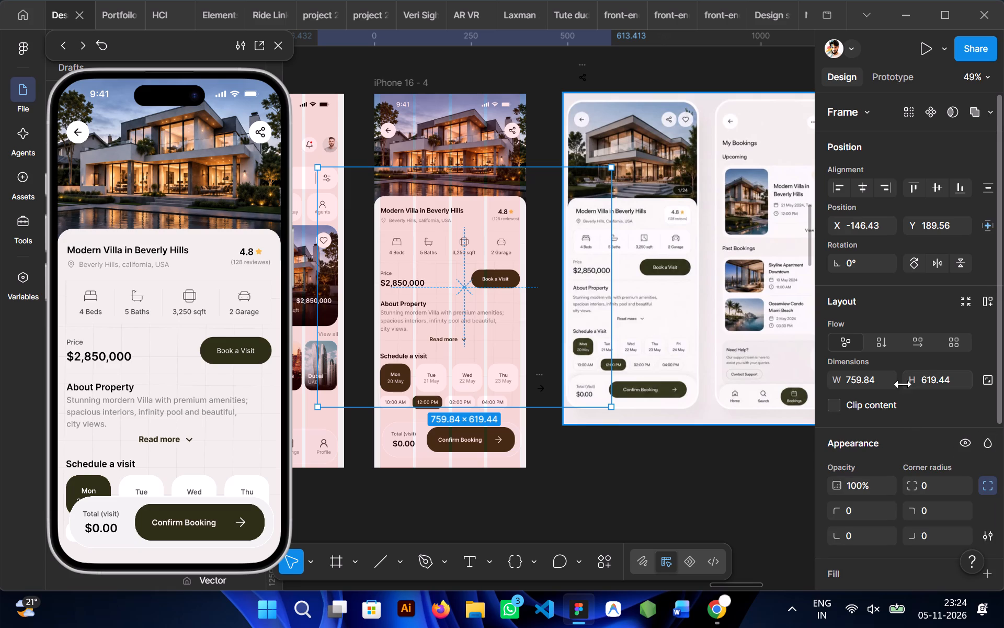
# Rotate the grid-line frame to -90°.
pyautogui.scroll(1, 903, 384)
pyautogui.click(913, 267)
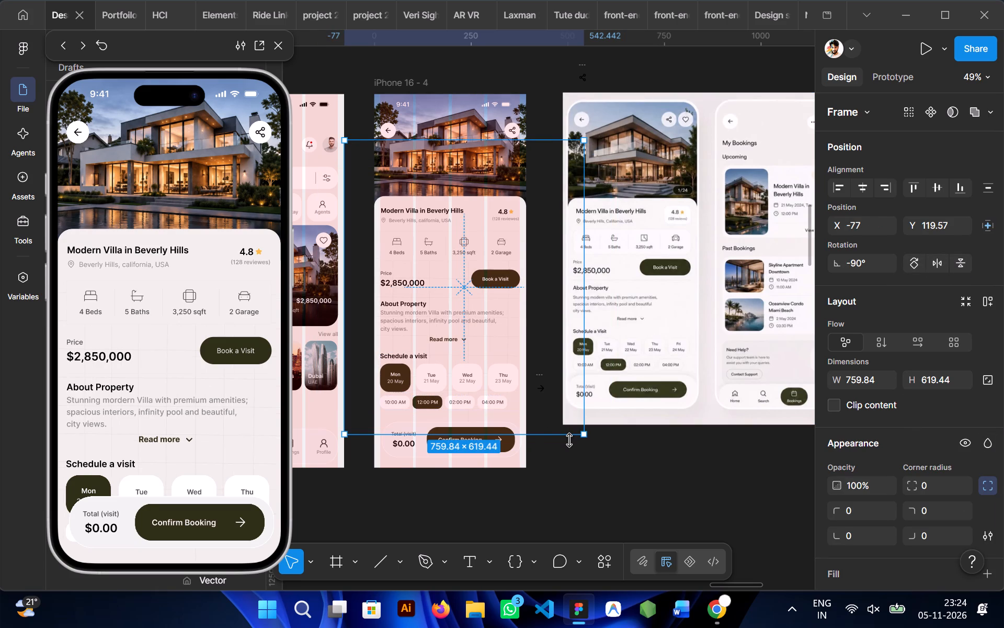
# Nudge the rotated grid-line frame vertically behind the property details until it sits at about Y 162.
pyautogui.hscroll(2, 569, 440)
pyautogui.press('Down')
pyautogui.press('Down')
pyautogui.press('Down')
pyautogui.press('Down')
pyautogui.press('Down')
pyautogui.press('Down')
pyautogui.press('Down')
pyautogui.press('Down')
pyautogui.press('Down')
pyautogui.press('Down')
pyautogui.press('Down')
pyautogui.press('Down')
pyautogui.press('Down')
pyautogui.press('Down')
pyautogui.press('Down')
pyautogui.press('Down')
pyautogui.press('Down')
pyautogui.press('Down')
pyautogui.press('Down')
pyautogui.press('Down')
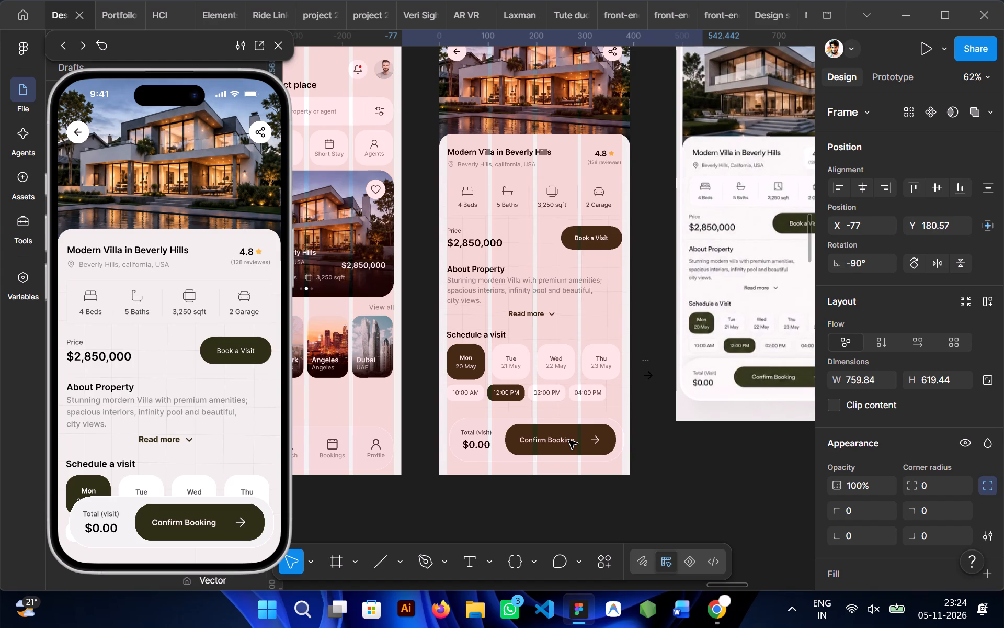
pyautogui.press('Down')
pyautogui.press('Down')
pyautogui.press('Down')
pyautogui.press('Down')
pyautogui.press('Down')
pyautogui.press('Down')
pyautogui.press('Down')
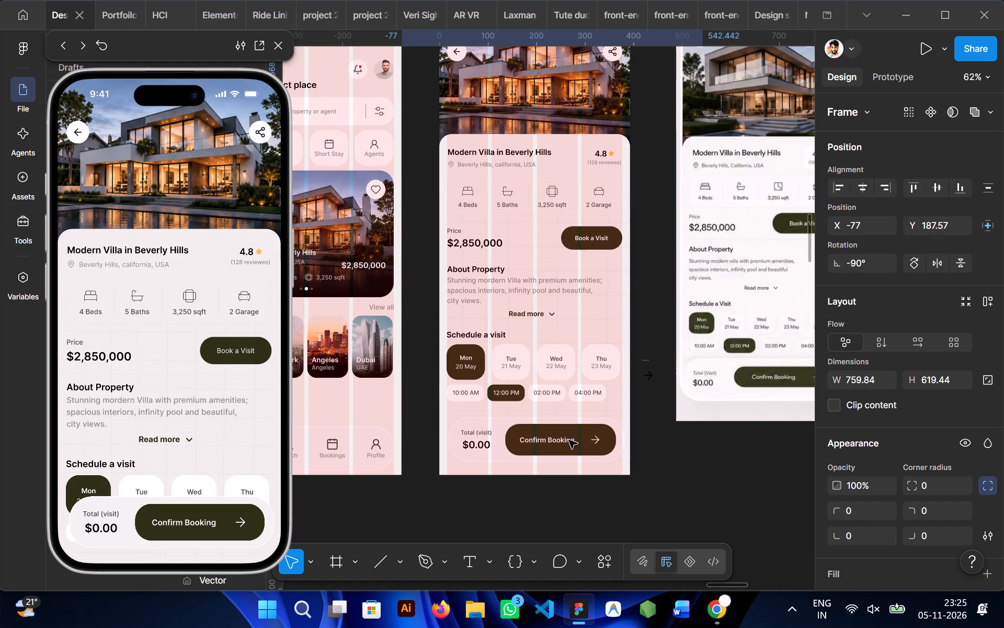
pyautogui.press('Up')
pyautogui.press('Up')
pyautogui.press('Up')
pyautogui.press('Up')
pyautogui.press('Up')
pyautogui.press('Up')
pyautogui.press('Up')
pyautogui.press('Up')
pyautogui.press('Up')
pyautogui.press('Up')
pyautogui.press('Up')
pyautogui.press('Up')
pyautogui.press('Up')
pyautogui.press('Up')
pyautogui.press('Up')
pyautogui.press('Up')
pyautogui.press('Up')
pyautogui.press('Up')
pyautogui.press('Up')
pyautogui.press('Up')
pyautogui.press('Up')
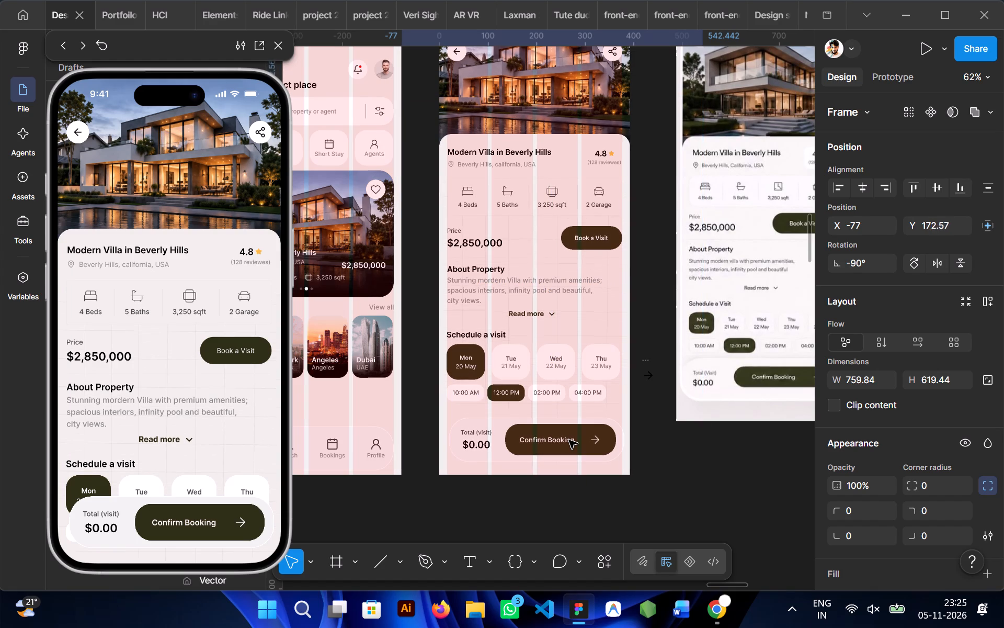
pyautogui.press('Up')
pyautogui.press('Up')
pyautogui.press('Up')
pyautogui.press('Up')
pyautogui.press('Up')
pyautogui.press('Down')
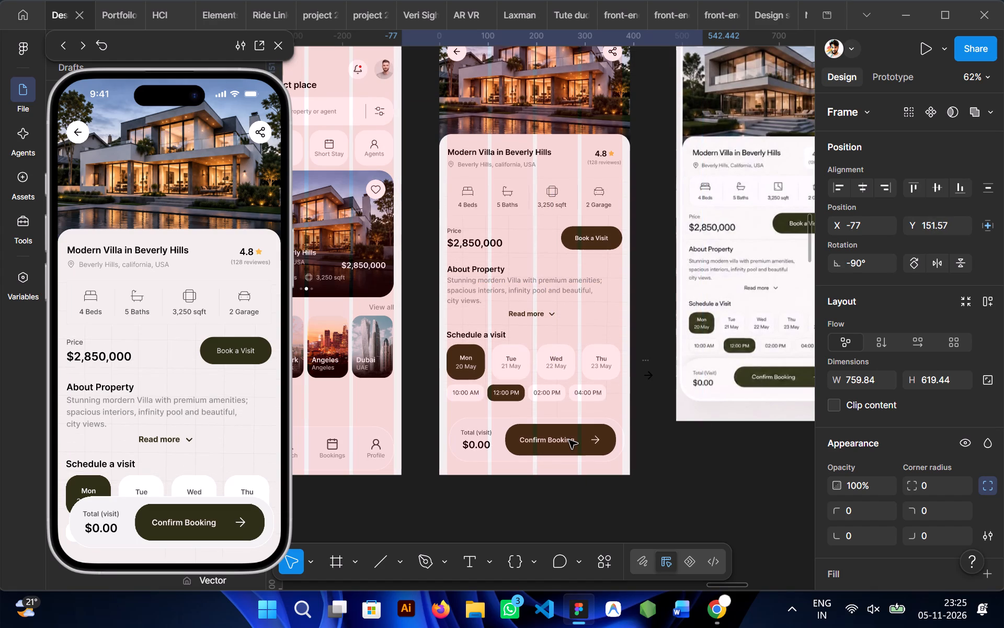
pyautogui.press('Down')
pyautogui.press('Down')
pyautogui.press('Down')
pyautogui.press('Down')
pyautogui.press('Down')
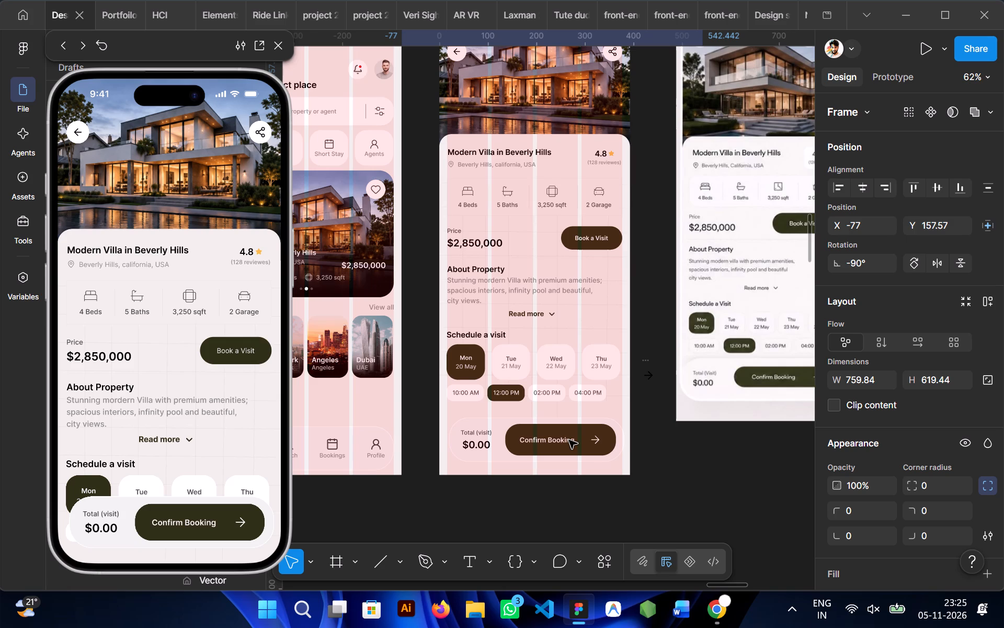
pyautogui.press('Down')
pyautogui.press('Down')
pyautogui.press('Down')
pyautogui.press('Down')
pyautogui.press('Down')
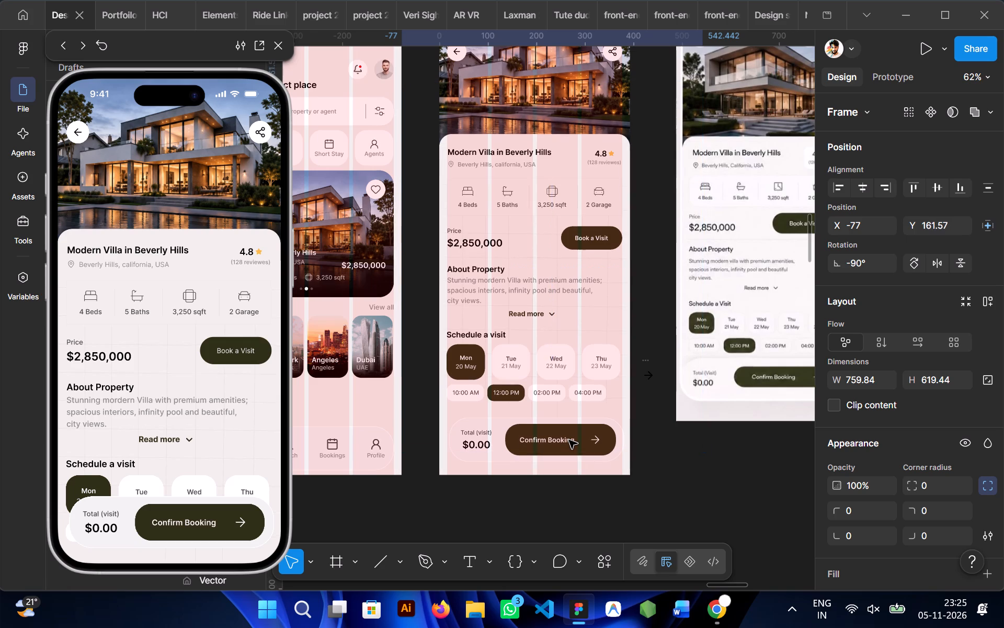
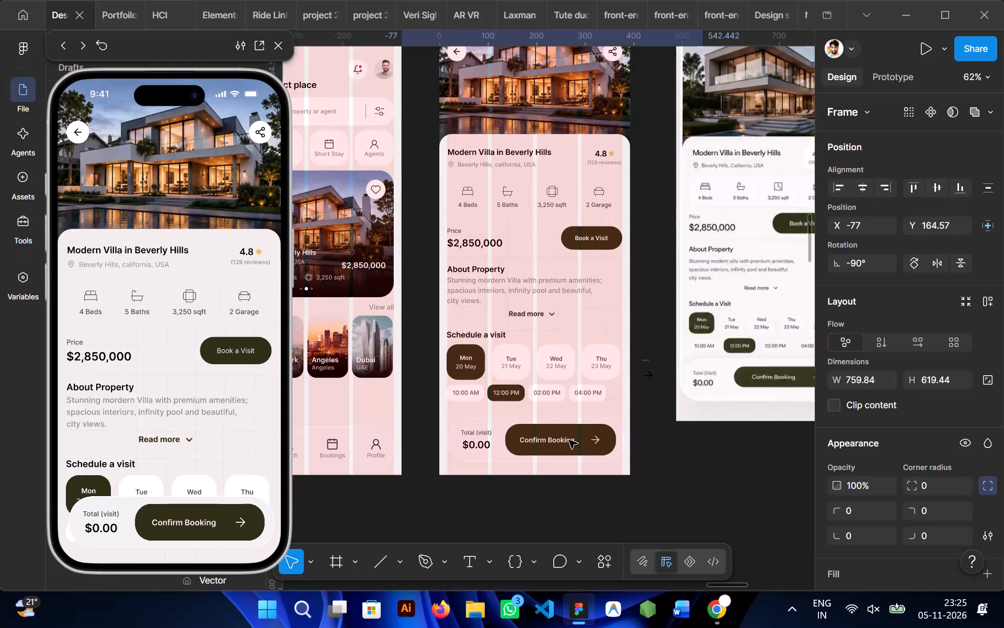
# Nudge the rotated grid-line frame behind the property details to X -89, Y 165.57.
pyautogui.press('Down')
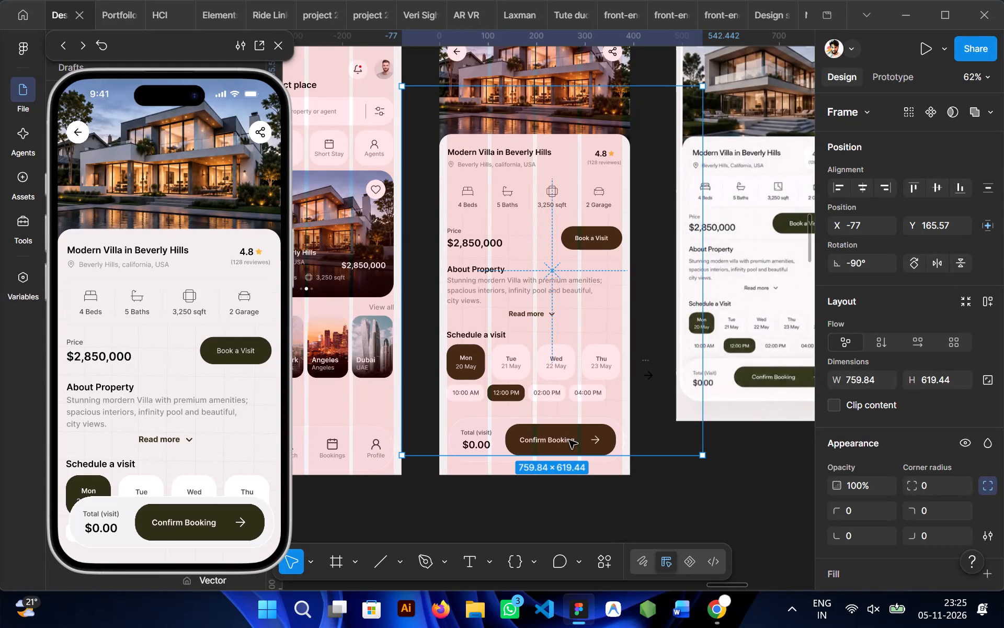
pyautogui.press('Left')
pyautogui.press('Left')
pyautogui.press('Left')
pyautogui.press('Left')
pyautogui.press('Left')
pyautogui.press('Left')
pyautogui.press('Left')
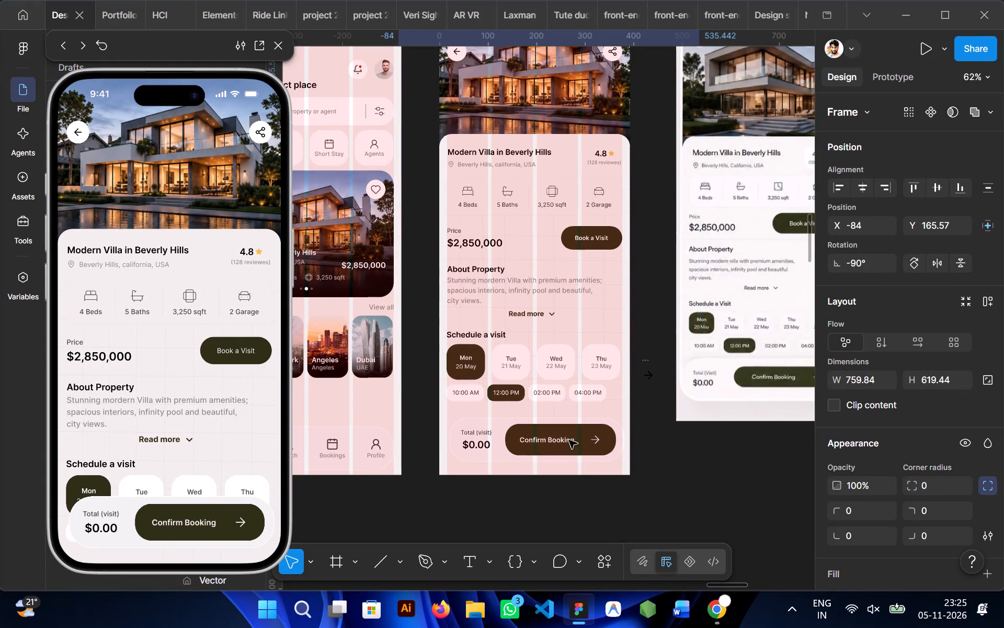
pyautogui.press('Left')
pyautogui.press('Left')
pyautogui.press('Left')
pyautogui.press('Left')
pyautogui.press('Left')
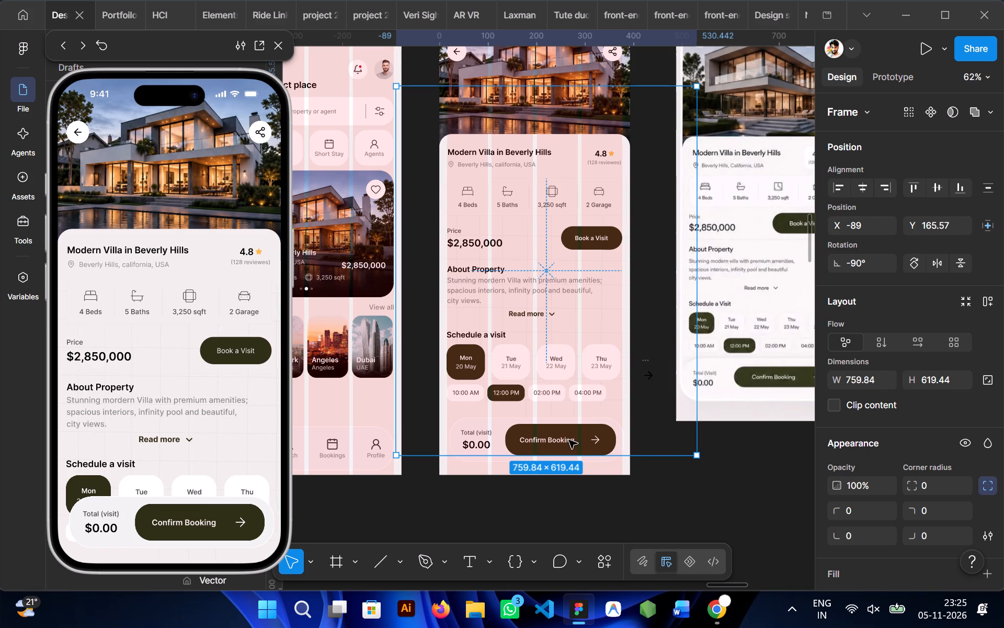
# Lower the opacity of the CECECE stop in the grid lines' linear gradient to about 23%, then deselect the frame.
pyautogui.scroll(-1, 204, 433)
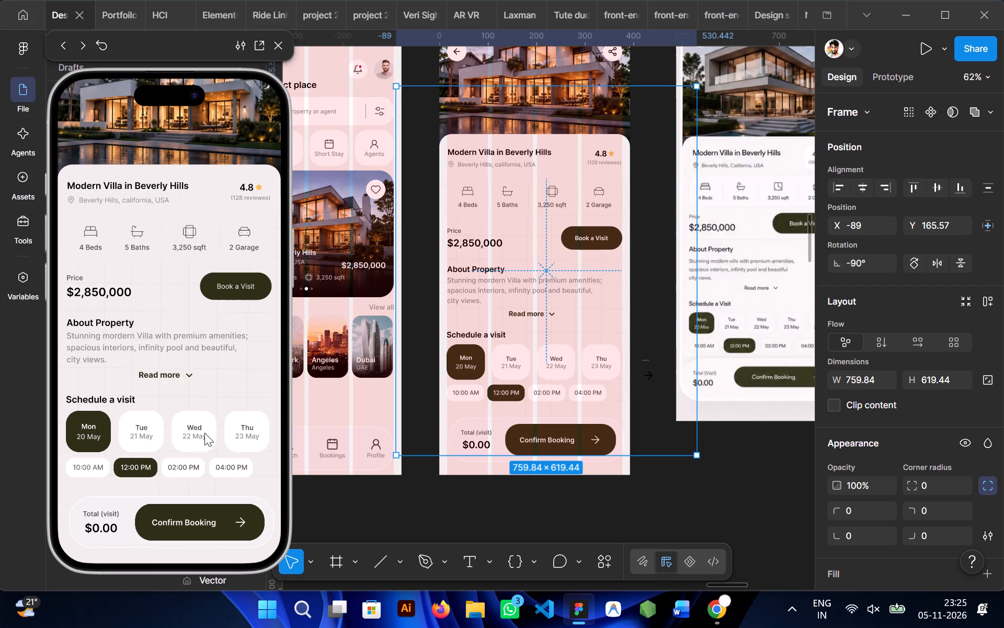
pyautogui.scroll(-3, 899, 493)
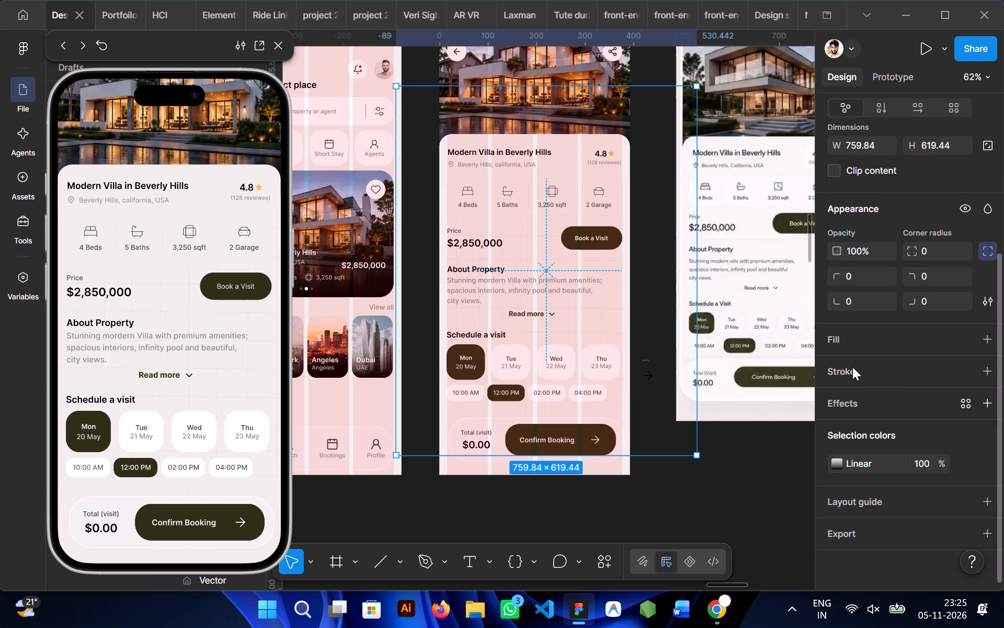
pyautogui.click(840, 455)
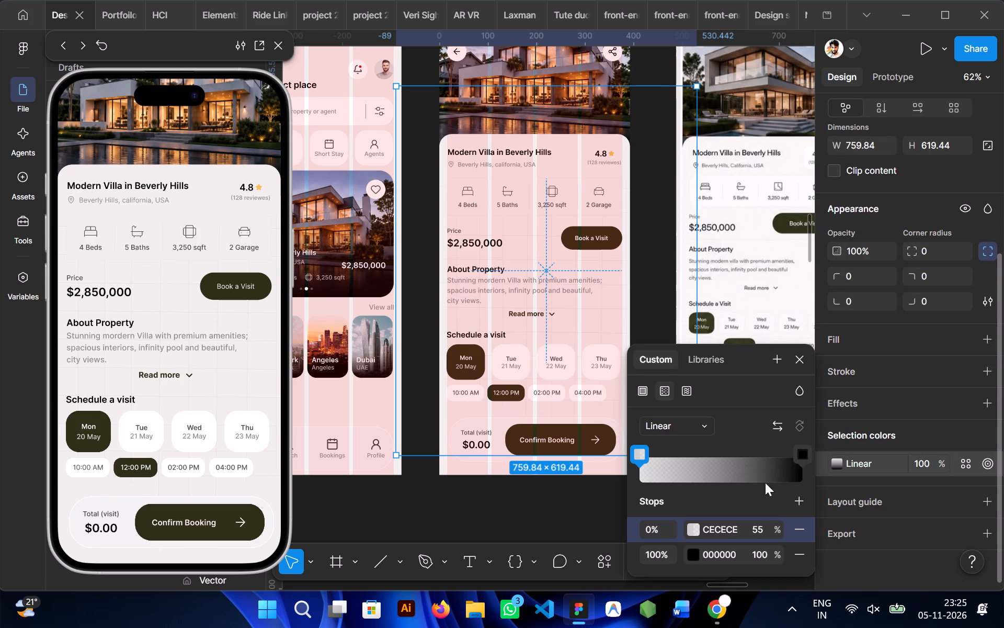
pyautogui.moveTo(775, 526); pyautogui.dragTo(483, 312)
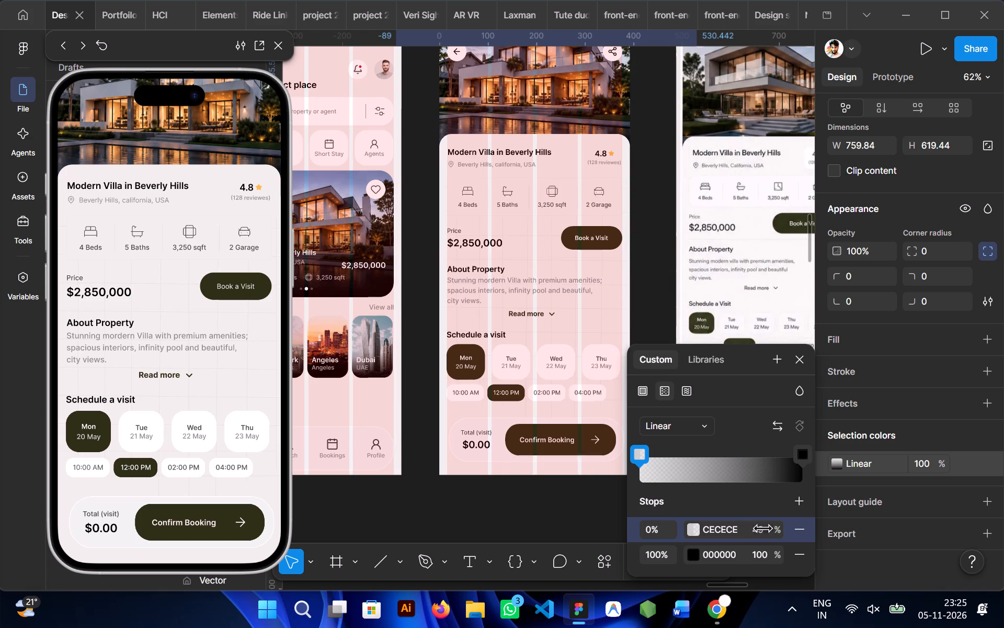
pyautogui.moveTo(483, 312); pyautogui.dragTo(448, 315)
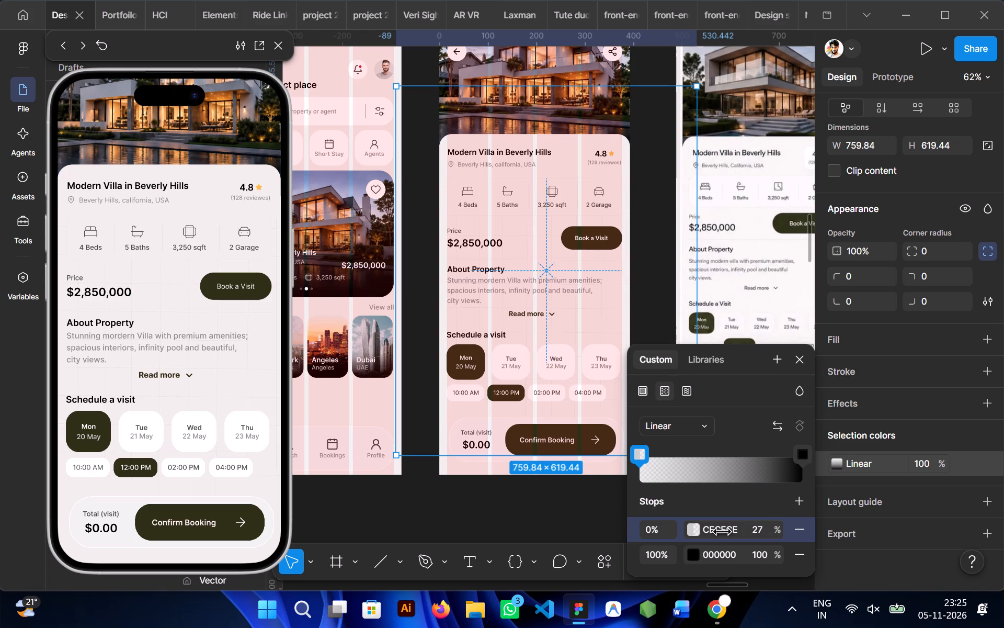
pyautogui.moveTo(448, 315); pyautogui.dragTo(440, 315)
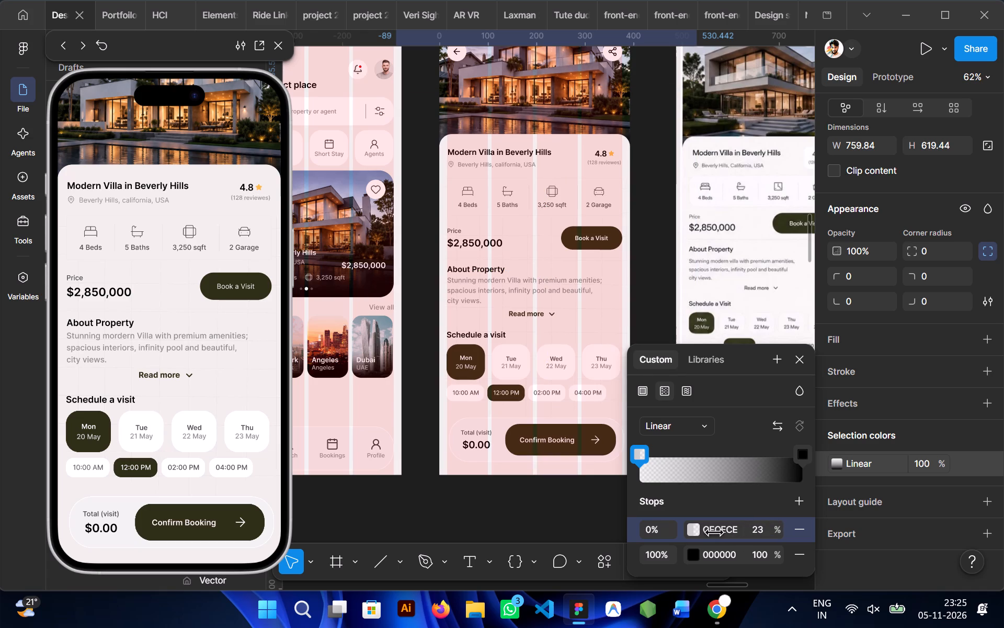
pyautogui.moveTo(440, 315); pyautogui.dragTo(440, 316)
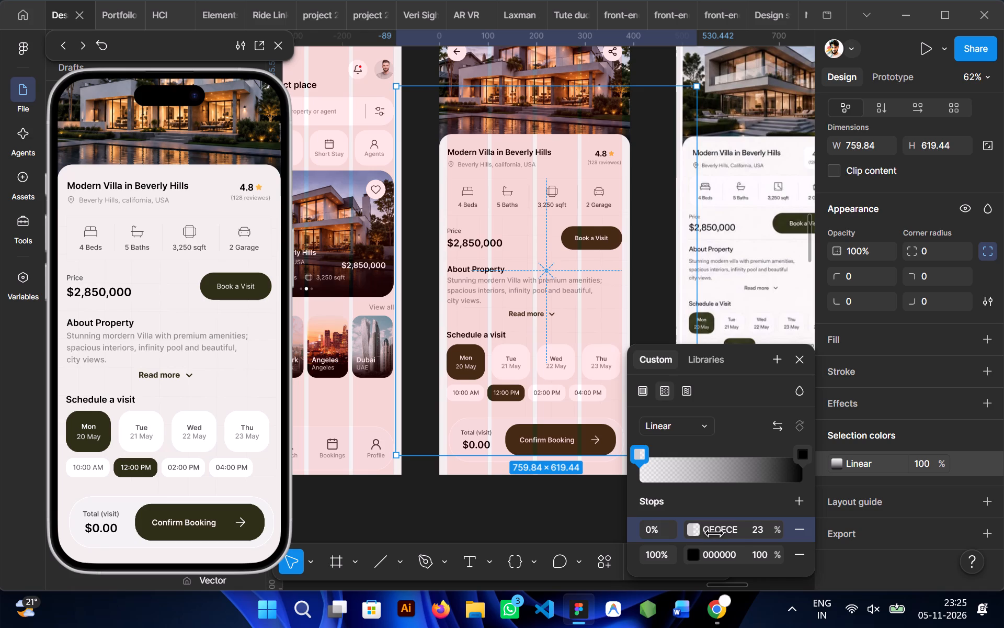
pyautogui.moveTo(440, 316); pyautogui.dragTo(441, 316)
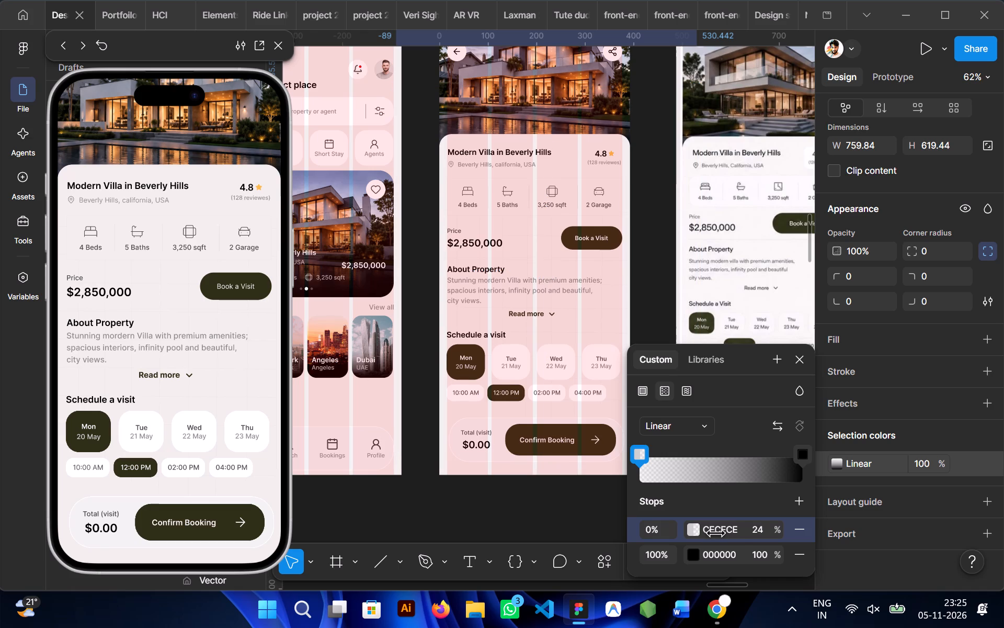
pyautogui.moveTo(441, 316); pyautogui.dragTo(441, 317)
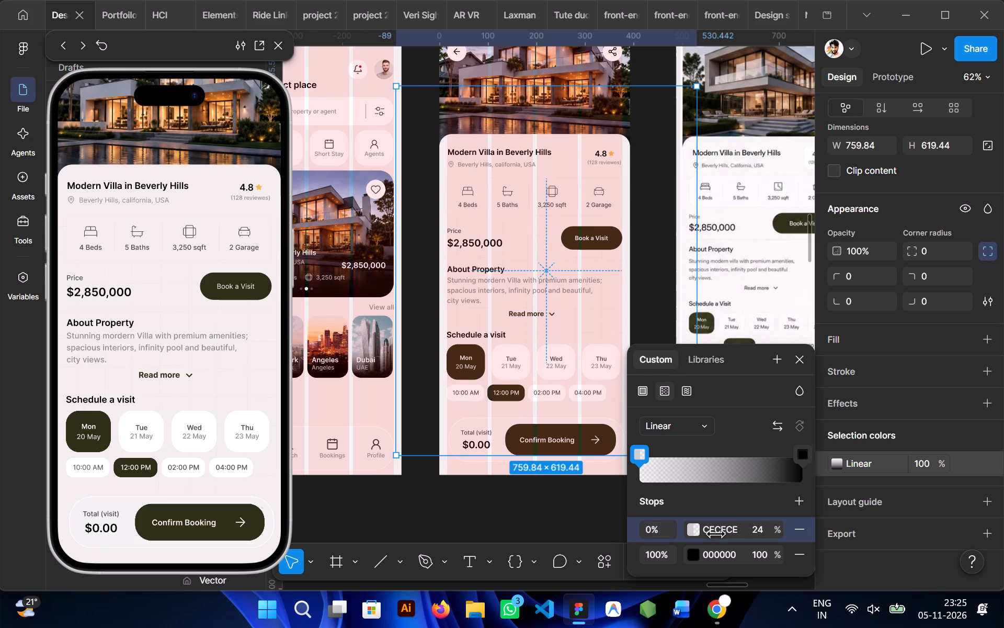
pyautogui.moveTo(441, 317); pyautogui.dragTo(439, 318)
pyautogui.click(550, 500)
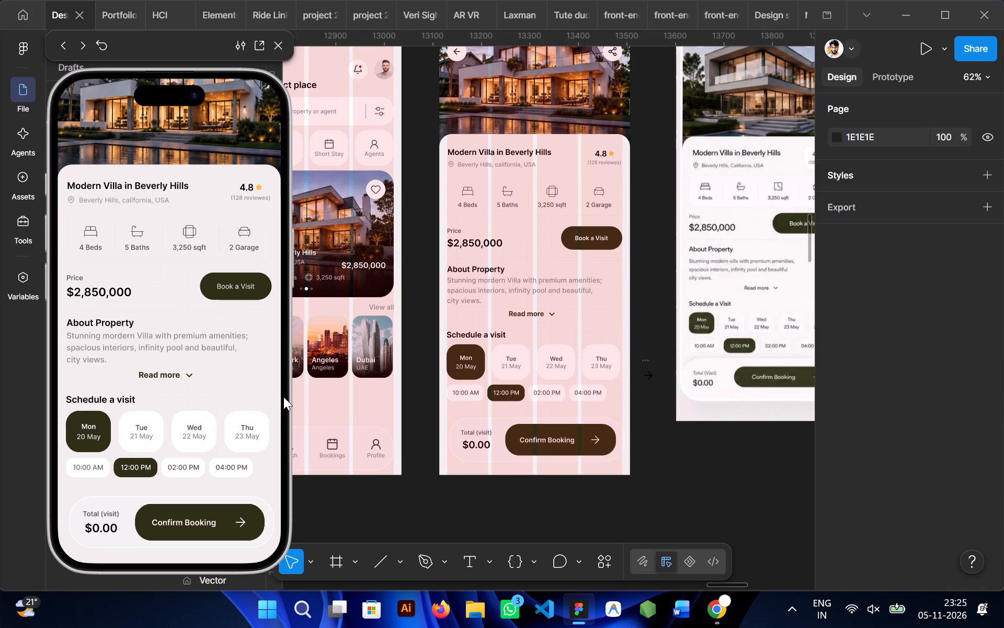
# Examine the fainter grid-line background and the fixed Confirm Booking bar by scrolling the property details preview.
pyautogui.scroll(-1, 149, 363)
pyautogui.click(189, 374)
pyautogui.scroll(-2, 234, 377)
pyautogui.scroll(-1, 181, 380)
pyautogui.scroll(3, 181, 380)
pyautogui.moveTo(175, 277); pyautogui.dragTo(174, 351)
pyautogui.hscroll(1, 174, 351)
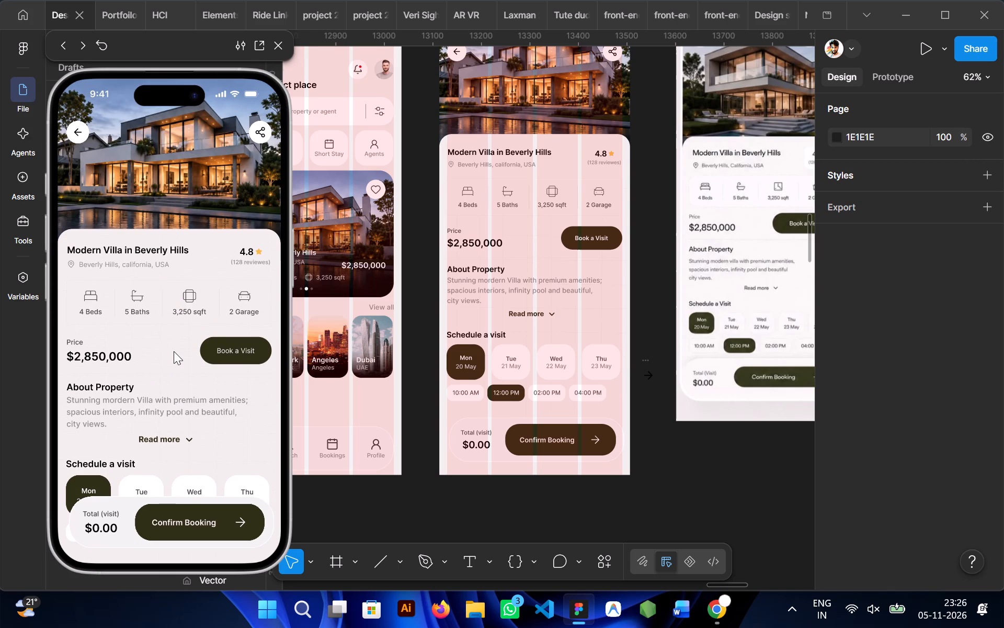
pyautogui.hscroll(3, 174, 351)
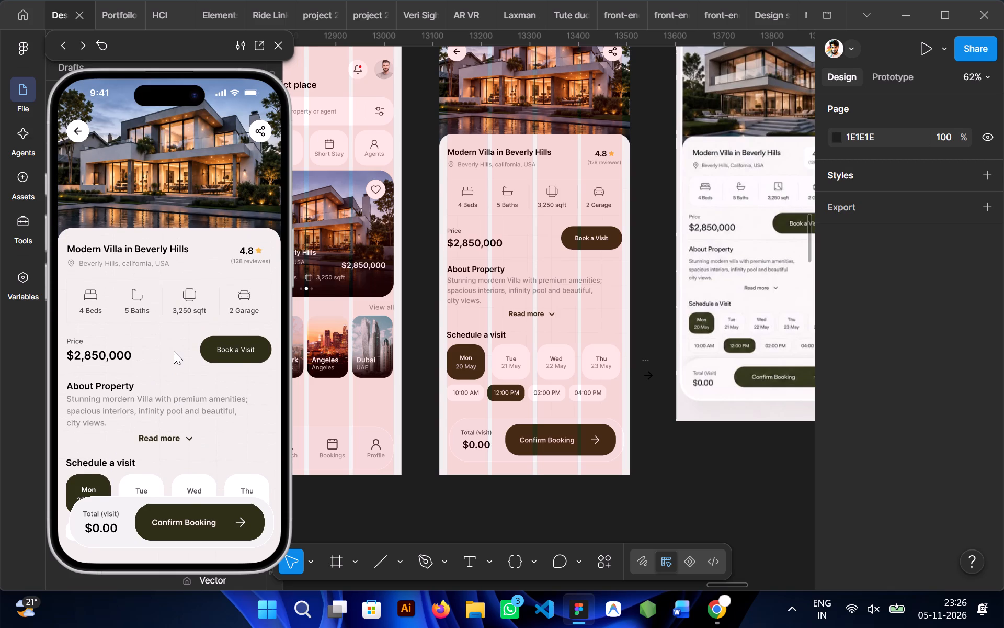
pyautogui.hscroll(1, 174, 351)
pyautogui.click(151, 155)
pyautogui.scroll(-1, 163, 279)
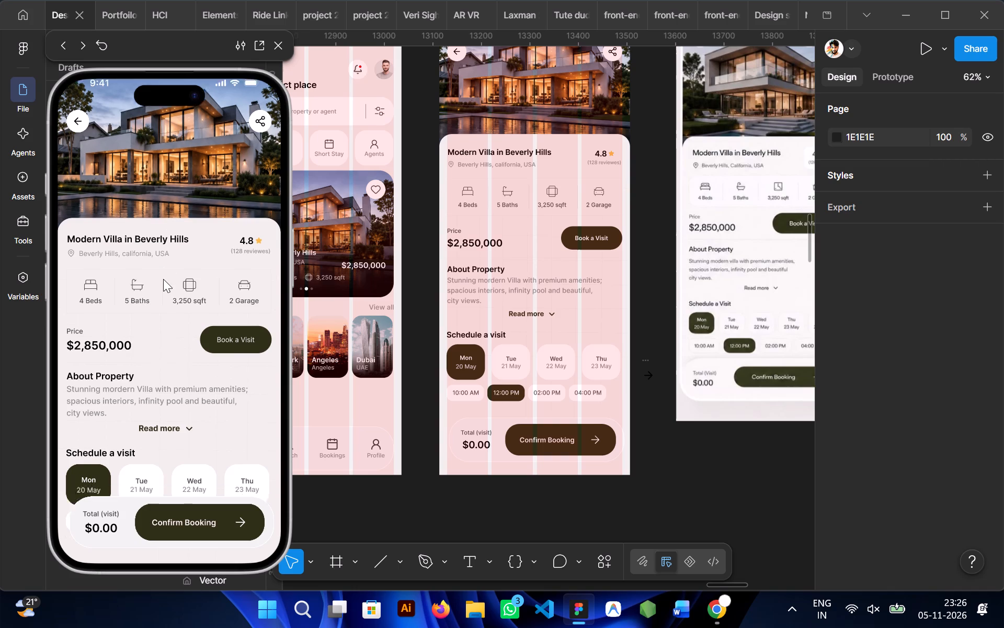
pyautogui.scroll(-1, 163, 279)
pyautogui.scroll(1, 163, 279)
pyautogui.hscroll(1, 451, 198)
# Connect the featured villa card on iPhone 16 - 3 to the iPhone 16 - 4 screen with a prototype interaction.
pyautogui.scroll(1, 451, 198)
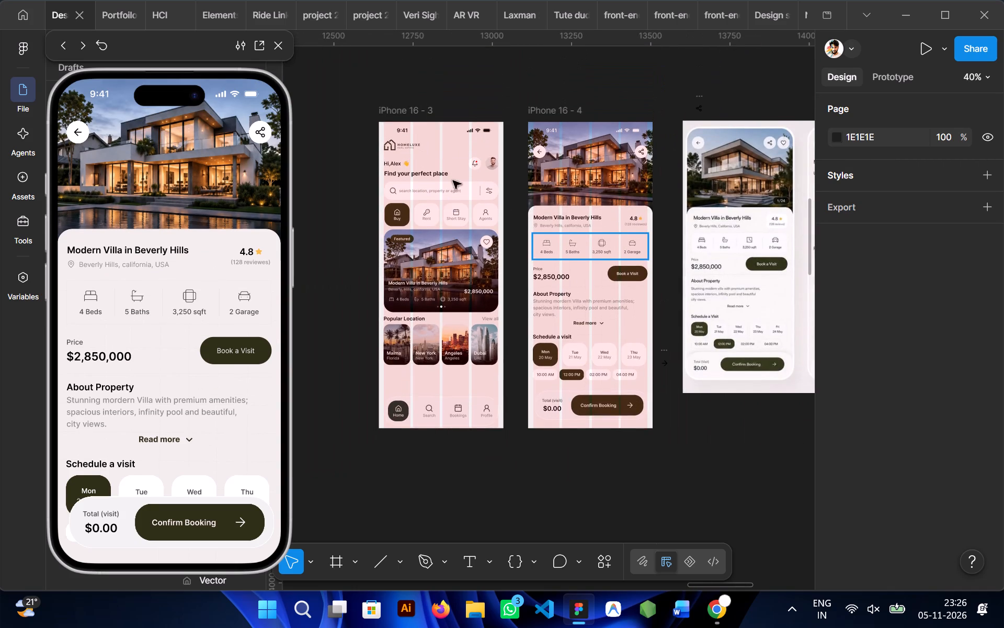
pyautogui.click(407, 114)
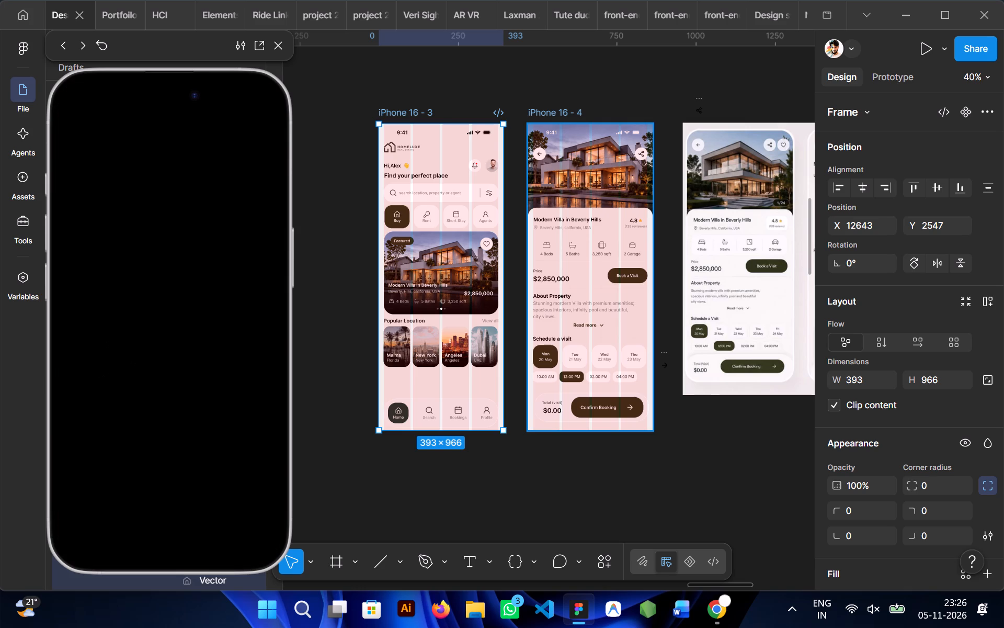
pyautogui.click(891, 75)
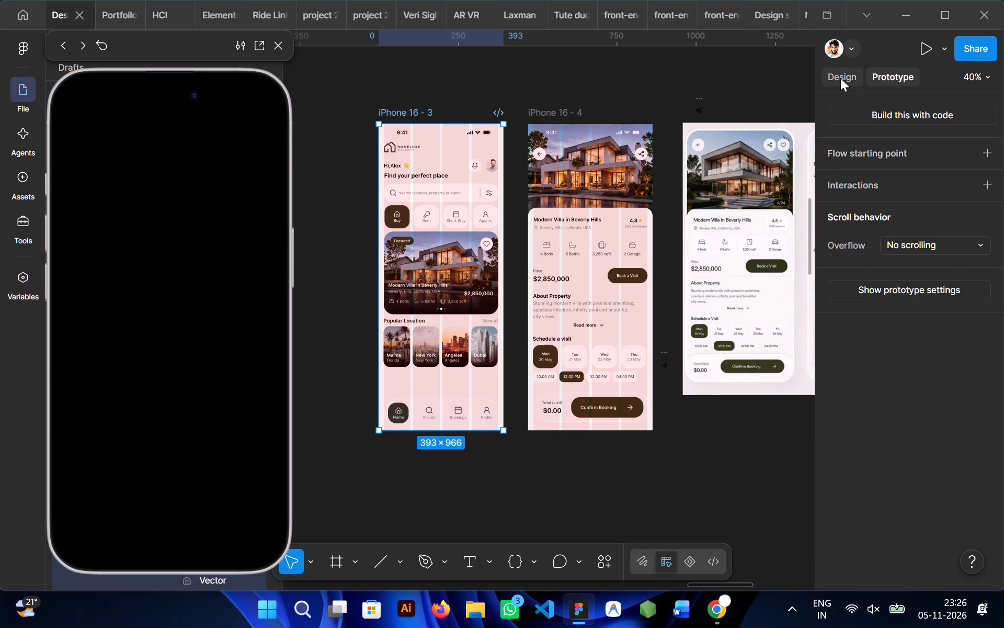
pyautogui.click(840, 79)
pyautogui.click(904, 70)
pyautogui.click(465, 252)
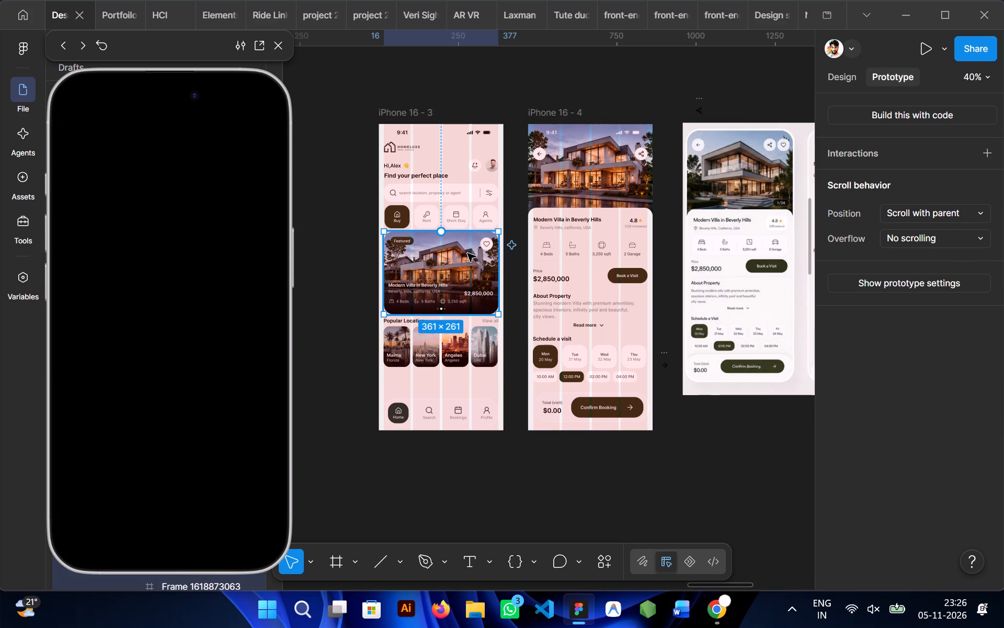
pyautogui.moveTo(440, 235); pyautogui.dragTo(532, 250)
pyautogui.click(506, 93)
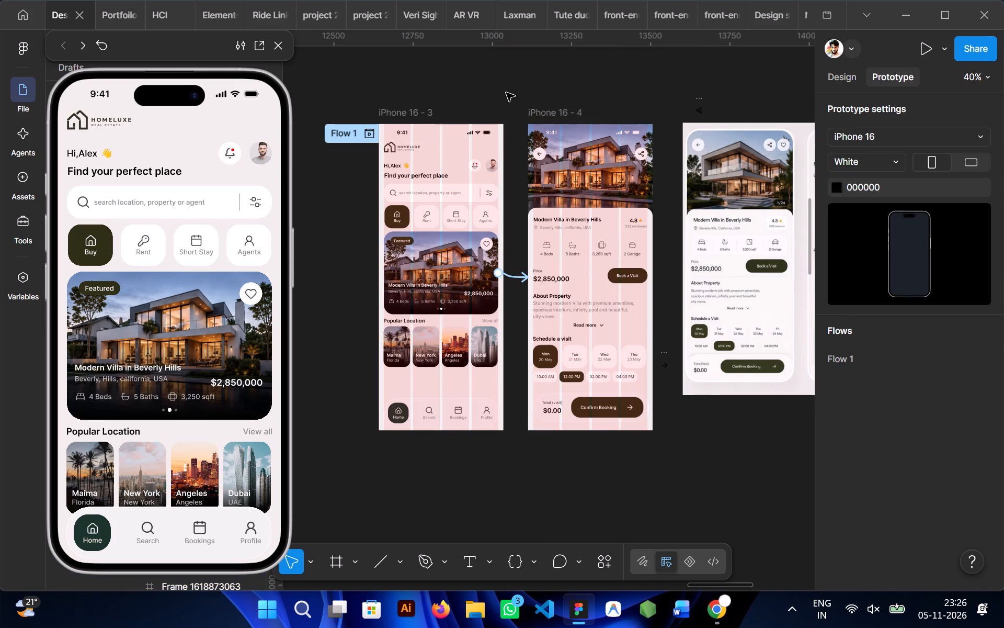
# Connect the back arrow on iPhone 16 - 4 to the iPhone 16 - 3 home screen.
pyautogui.click(536, 159)
pyautogui.moveTo(536, 159); pyautogui.dragTo(480, 213)
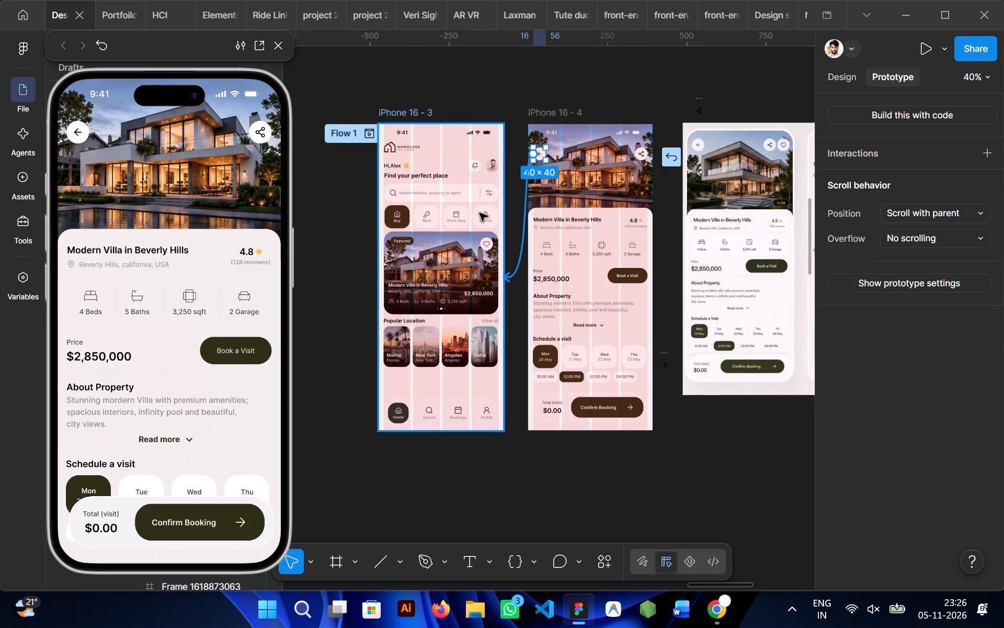
pyautogui.click(506, 85)
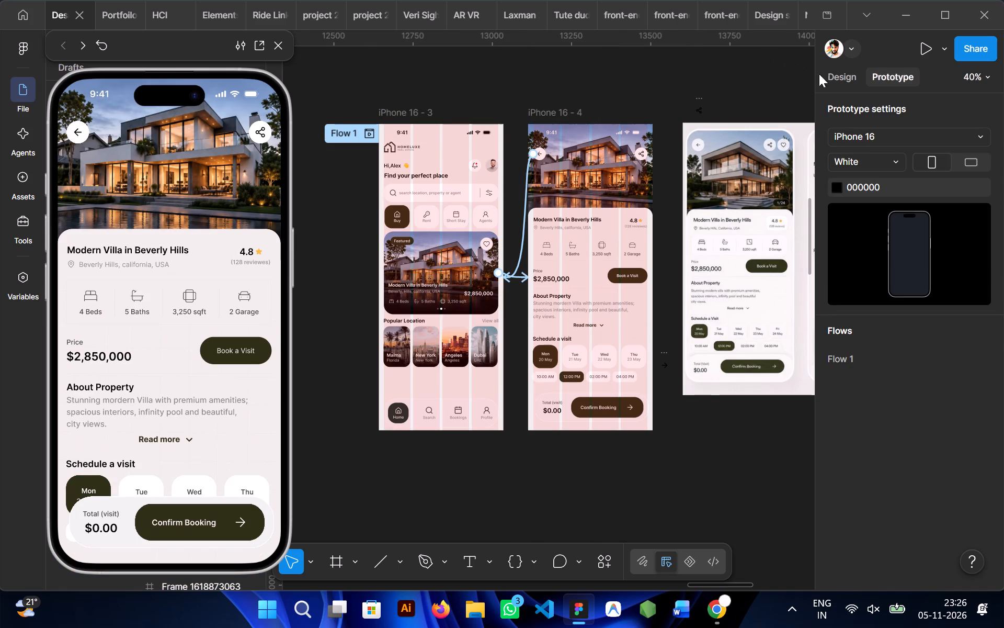
# Restart the preview from iPhone 16 - 3 and test the featured card link, the back arrow and scrolling on both screens.
pyautogui.click(838, 77)
pyautogui.click(279, 40)
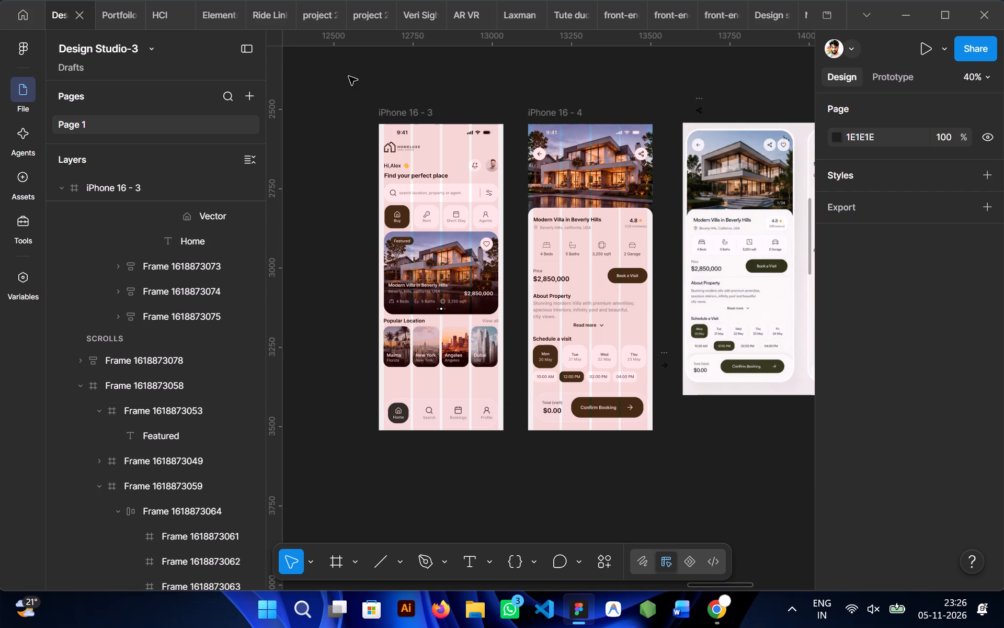
pyautogui.click(384, 108)
pyautogui.hotkey('shift', 'space')
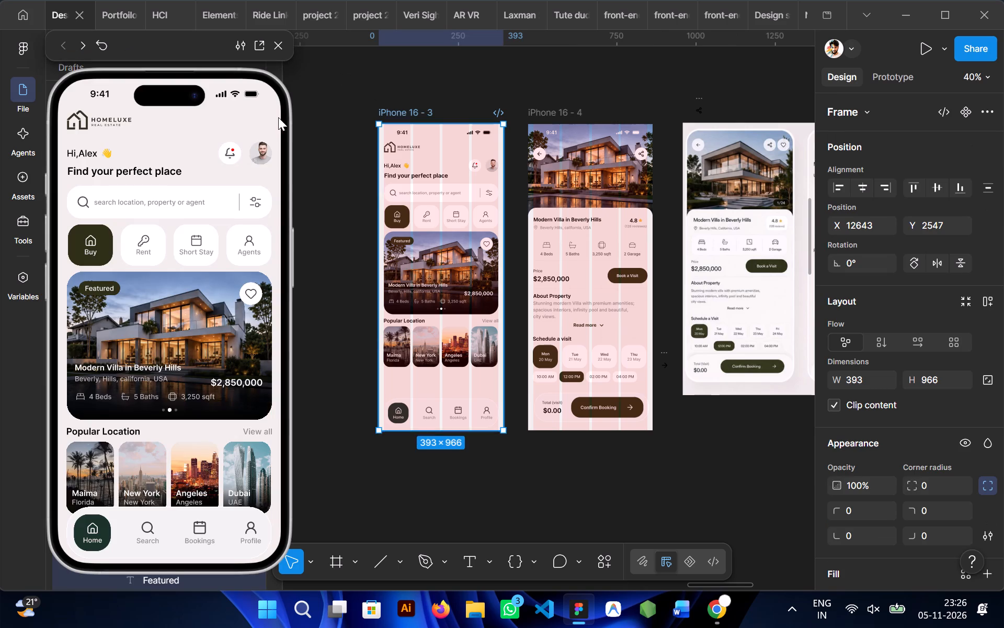
pyautogui.click(129, 308)
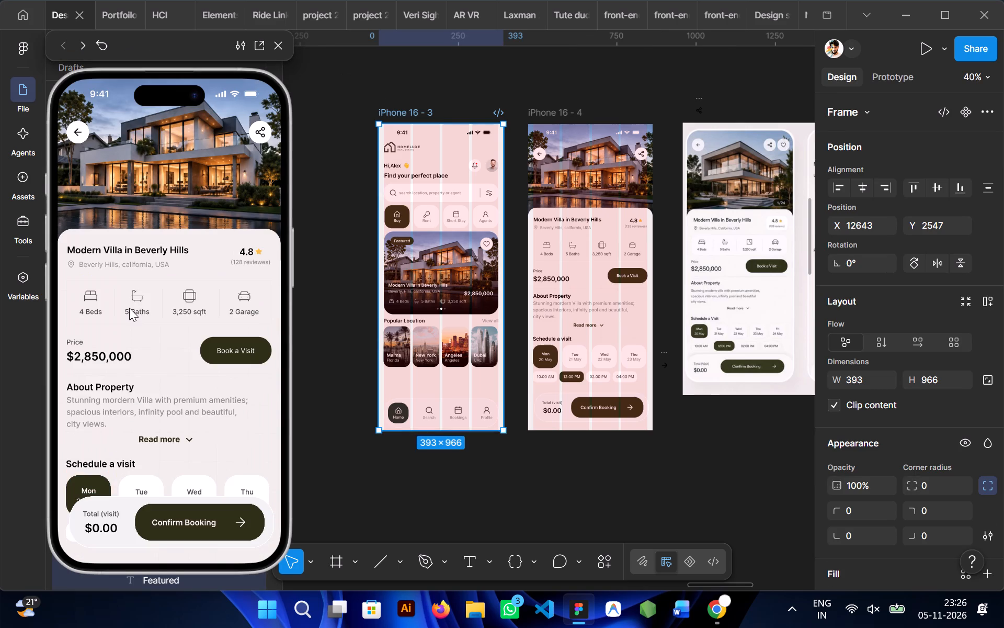
pyautogui.scroll(3, 163, 311)
pyautogui.scroll(-3, 163, 311)
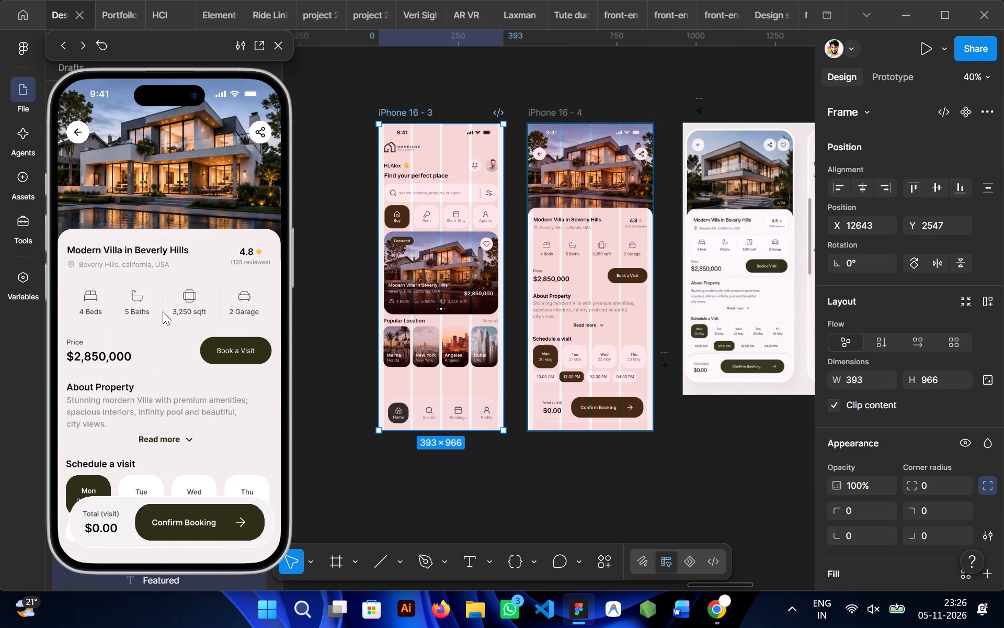
pyautogui.click(214, 527)
pyautogui.scroll(2, 182, 304)
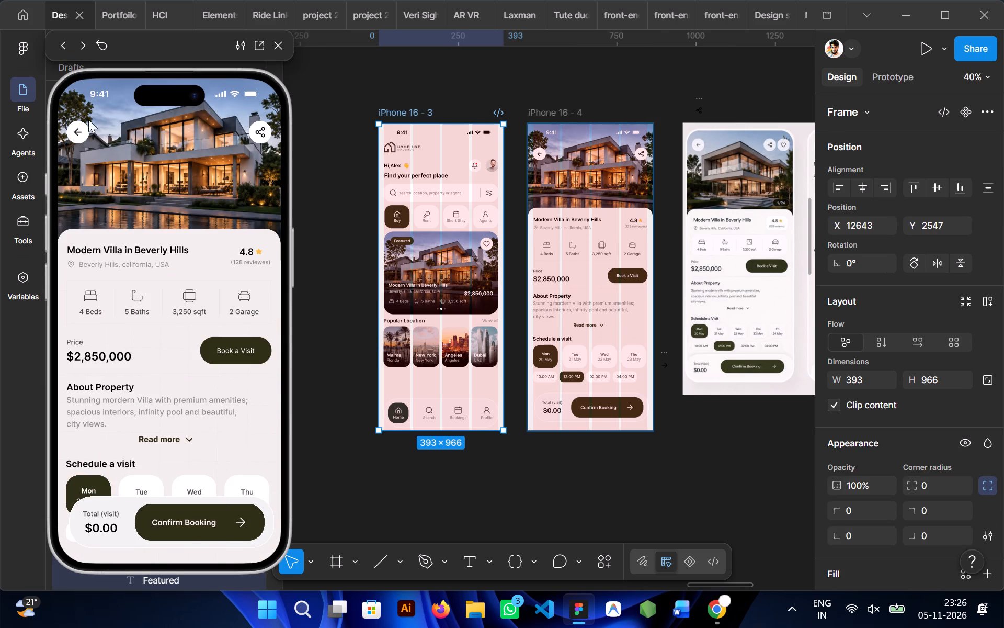
pyautogui.click(78, 126)
pyautogui.scroll(1, 151, 206)
pyautogui.scroll(-3, 151, 206)
pyautogui.scroll(-1, 157, 415)
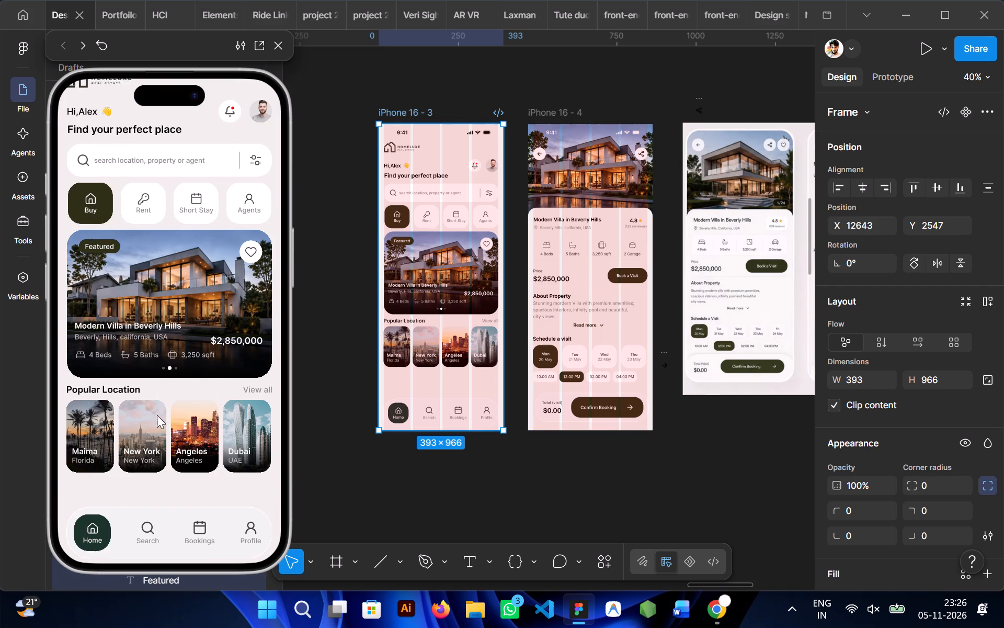
pyautogui.scroll(-1, 157, 415)
pyautogui.scroll(2, 158, 429)
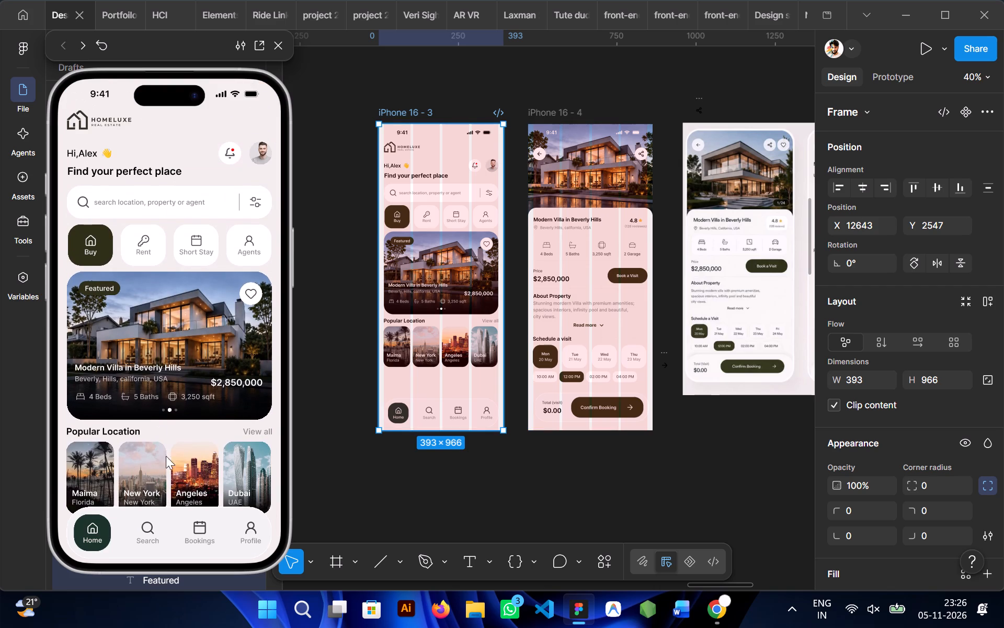
# Reopen the property details from the featured card in the preview and try the visit time slots and date cards.
pyautogui.click(158, 324)
pyautogui.scroll(-2, 179, 435)
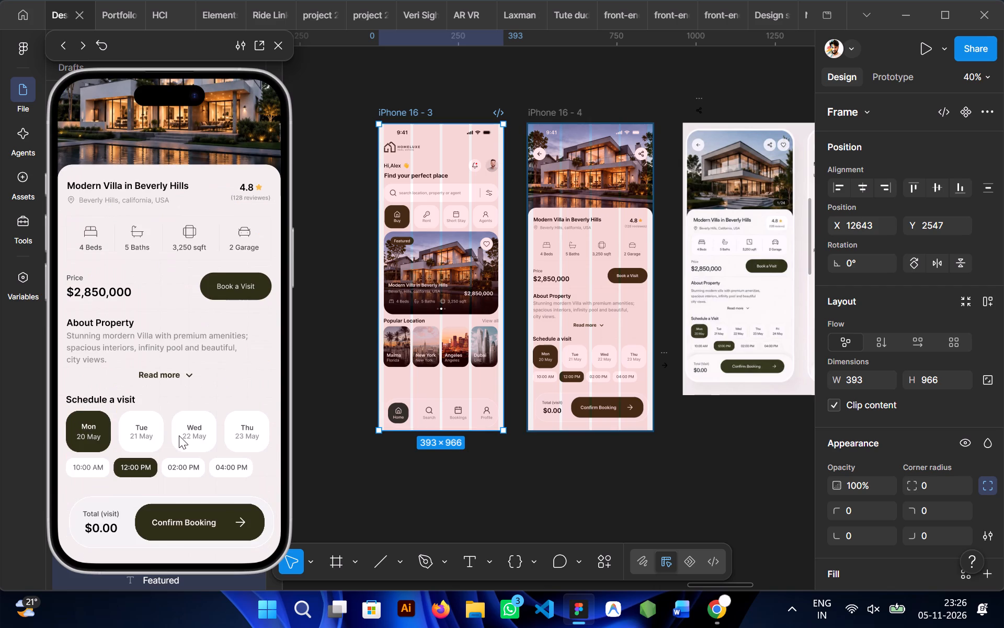
pyautogui.click(180, 469)
pyautogui.click(130, 467)
pyautogui.click(95, 467)
pyautogui.click(142, 445)
pyautogui.click(198, 443)
pyautogui.click(266, 440)
pyautogui.click(187, 440)
# Set the font size of the "Book a Visit" button label on iPhone 16 - 4 to 14.
pyautogui.scroll(2, 146, 437)
pyautogui.click(247, 349)
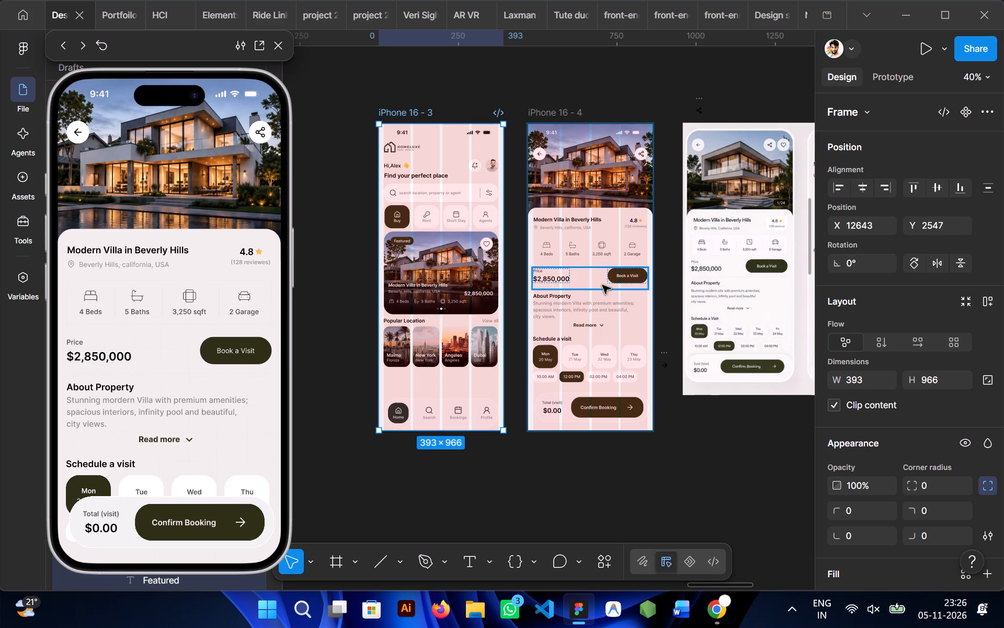
pyautogui.keyDown('ctrl'); pyautogui.click(637, 272); pyautogui.keyUp('ctrl')
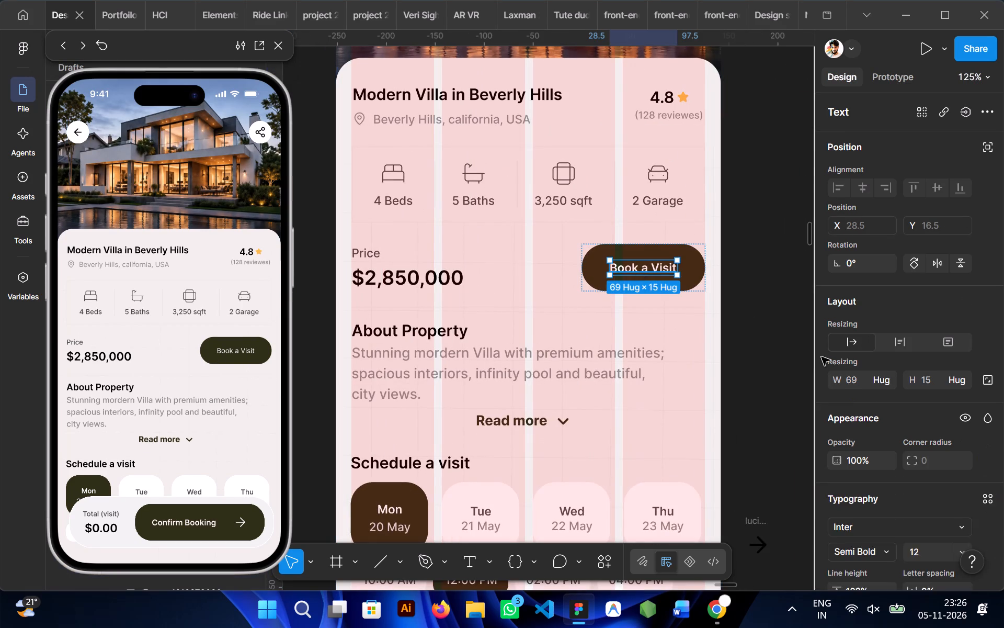
pyautogui.scroll(-2, 850, 379)
pyautogui.click(917, 330)
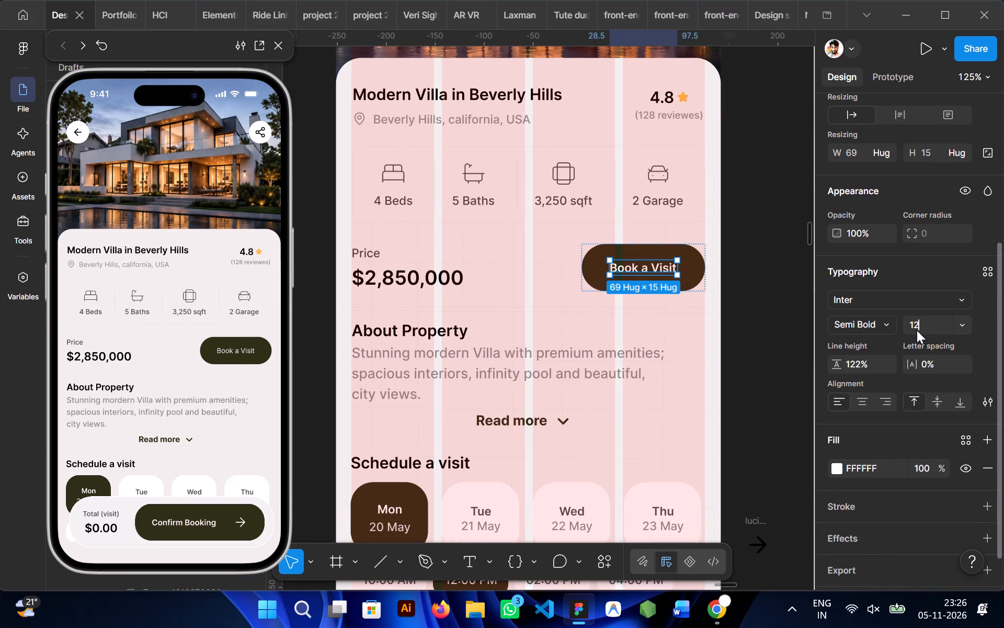
pyautogui.write('14')
pyautogui.press('Return')
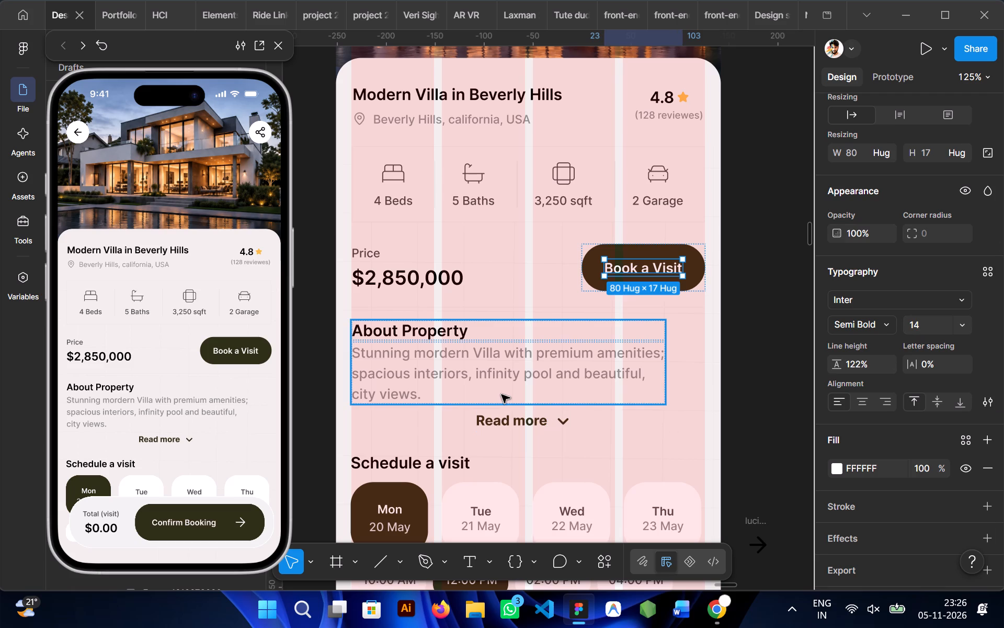
# Review the scrolled property details screen in the preview and examine the My Bookings reference design.
pyautogui.scroll(-1, 223, 388)
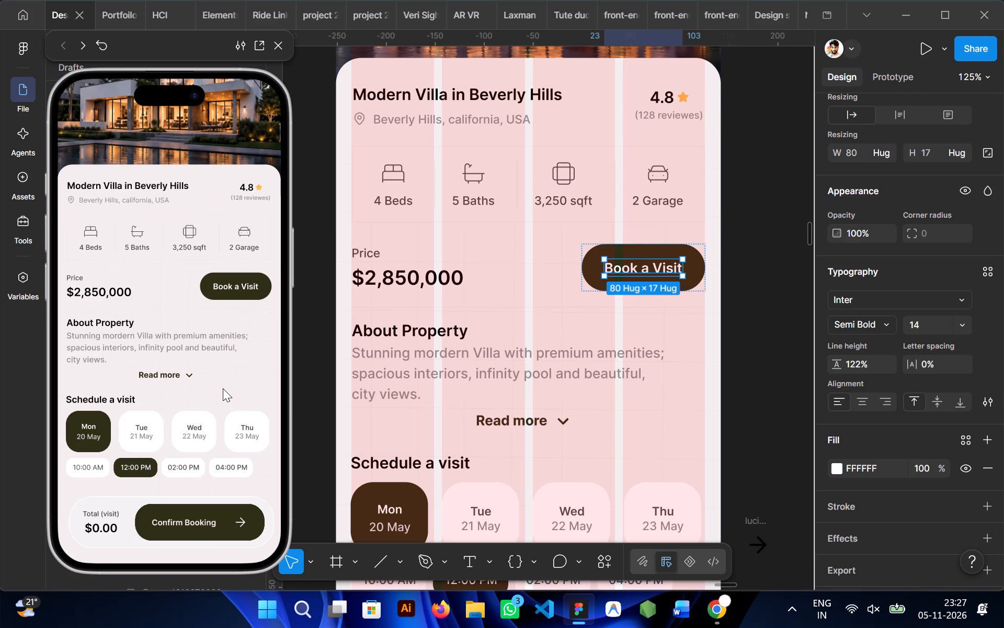
pyautogui.scroll(1, 220, 356)
pyautogui.click(316, 325)
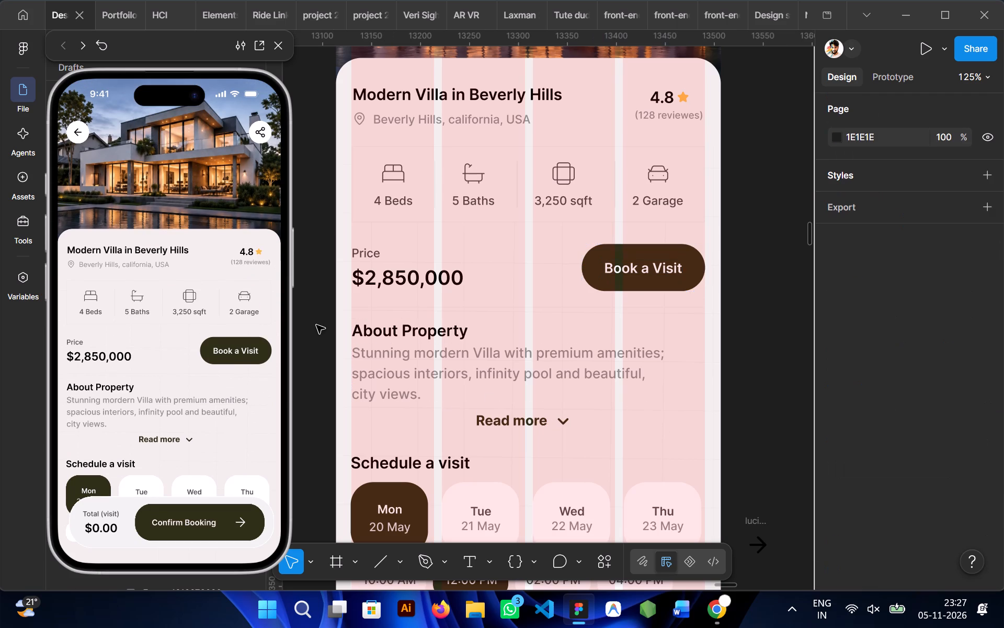
pyautogui.scroll(-1, 186, 409)
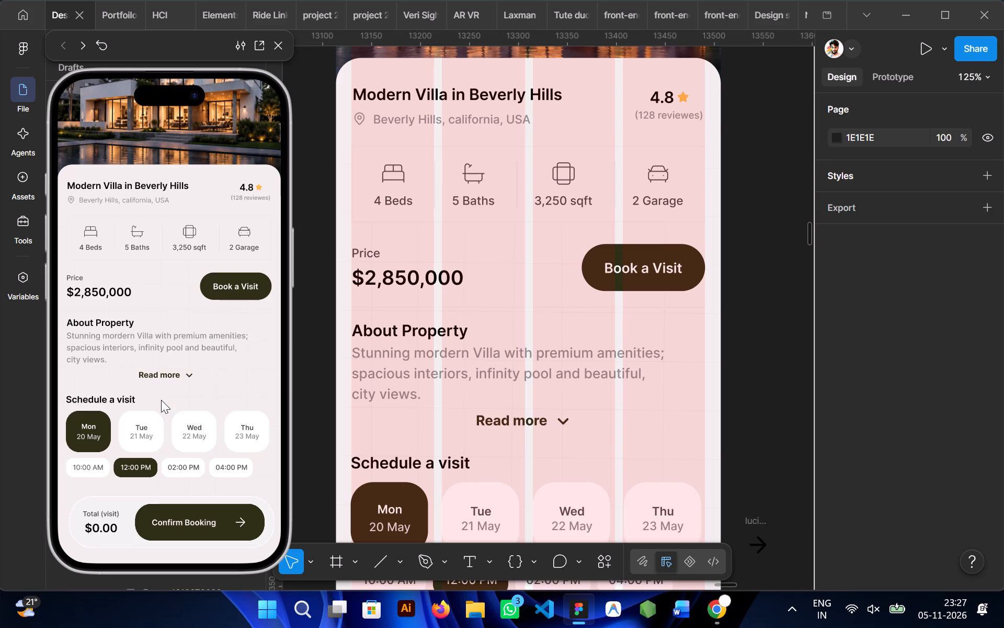
pyautogui.scroll(-2, 158, 406)
pyautogui.scroll(-1, 164, 349)
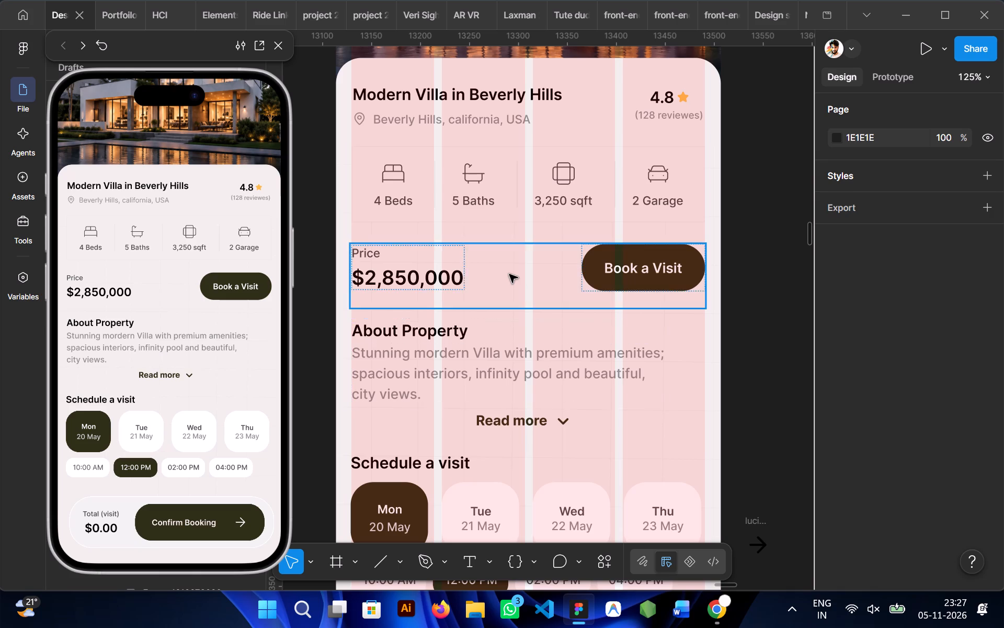
pyautogui.click(536, 428)
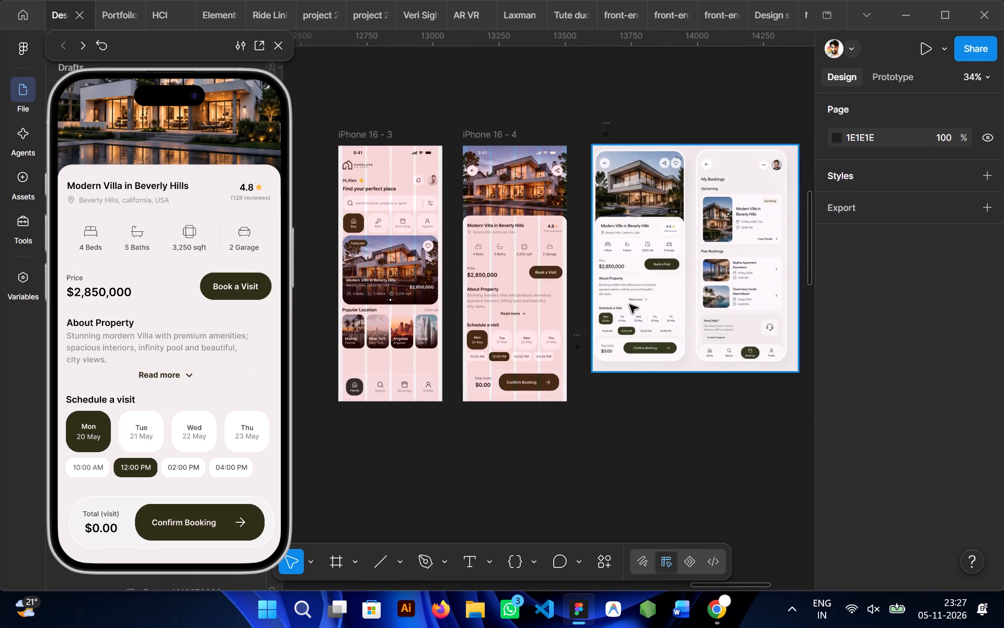
pyautogui.hscroll(-1, 630, 305)
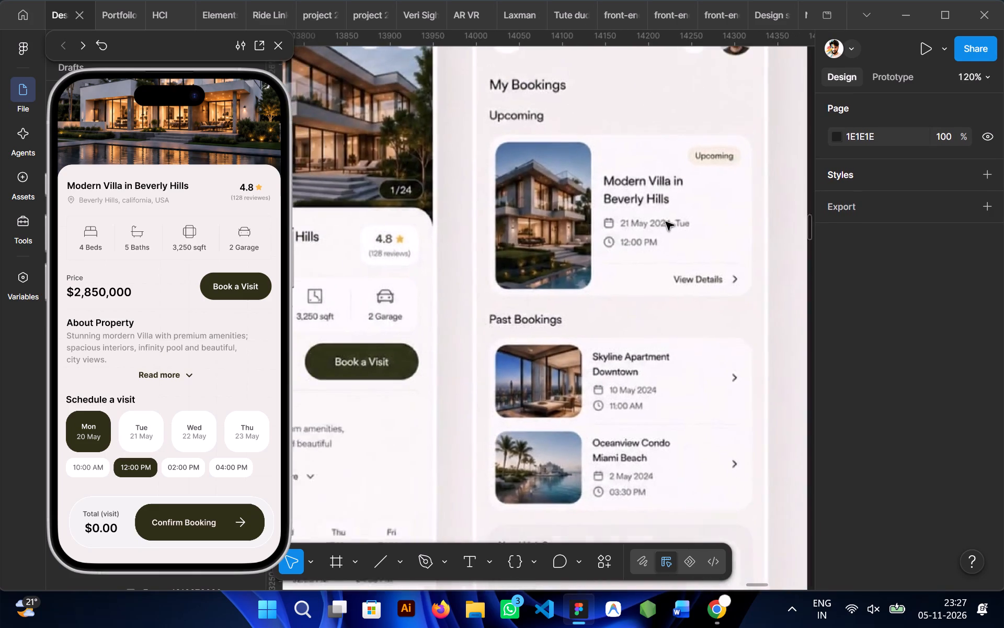
pyautogui.scroll(1, 666, 222)
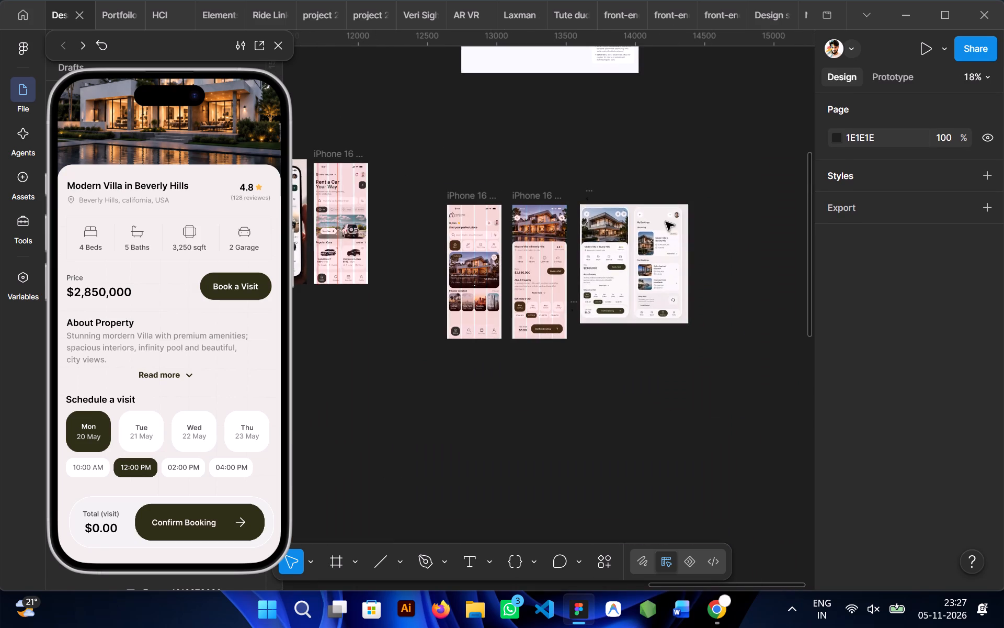
# Move the iPhone 16 - 2 car rental frame beside iPhone 16 - 3 so that their top edges line up.
pyautogui.hscroll(2, 567, 265)
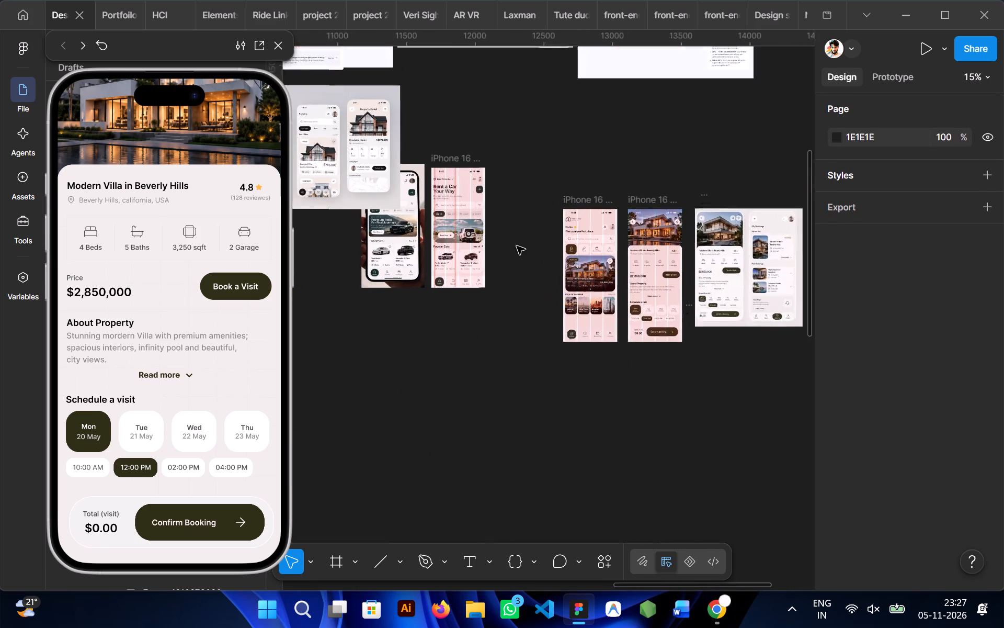
pyautogui.moveTo(430, 132); pyautogui.dragTo(515, 194)
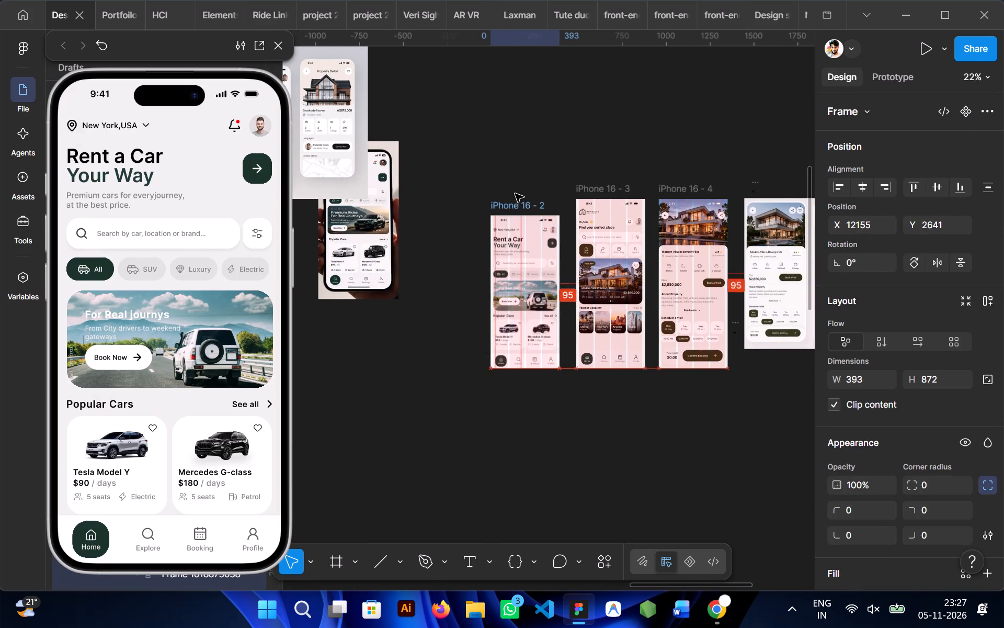
pyautogui.moveTo(515, 194); pyautogui.dragTo(521, 188)
pyautogui.click(576, 150)
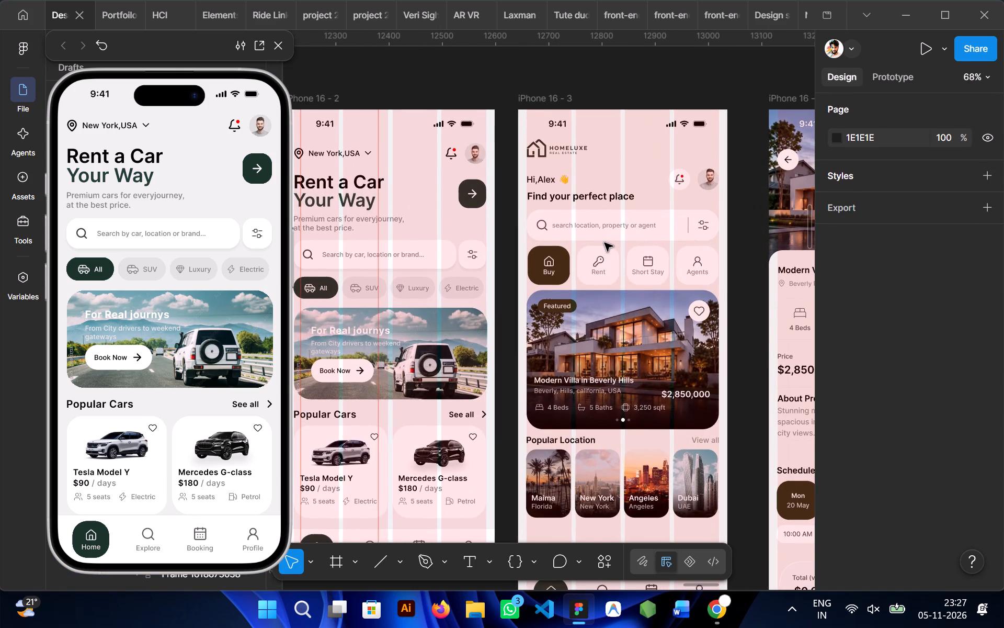
# Check the home and property details screens in the preview against the reference image, and close the preview.
pyautogui.hscroll(-2, 604, 243)
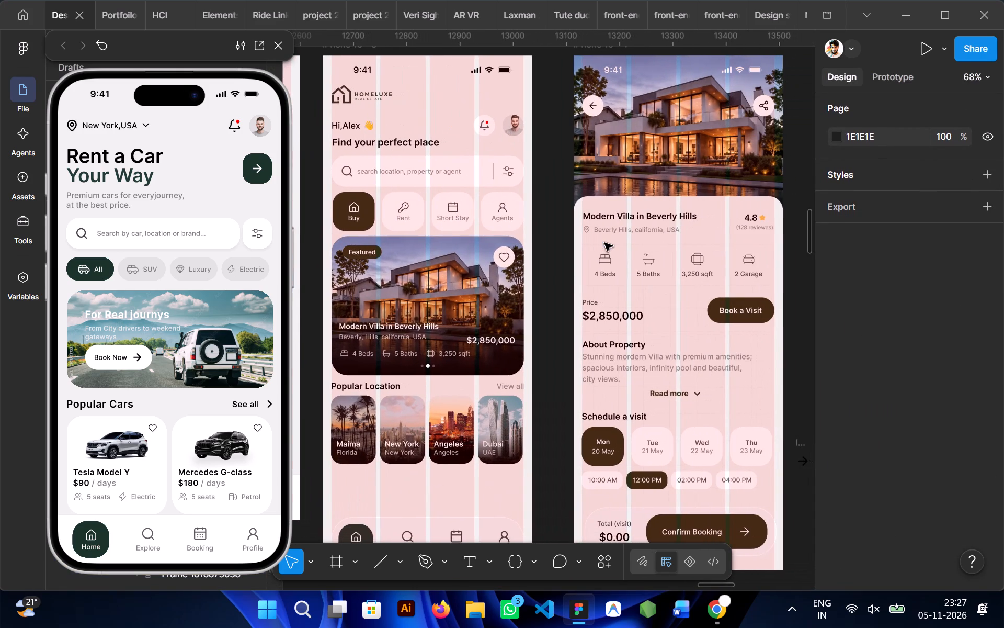
pyautogui.click(267, 165)
pyautogui.click(405, 291)
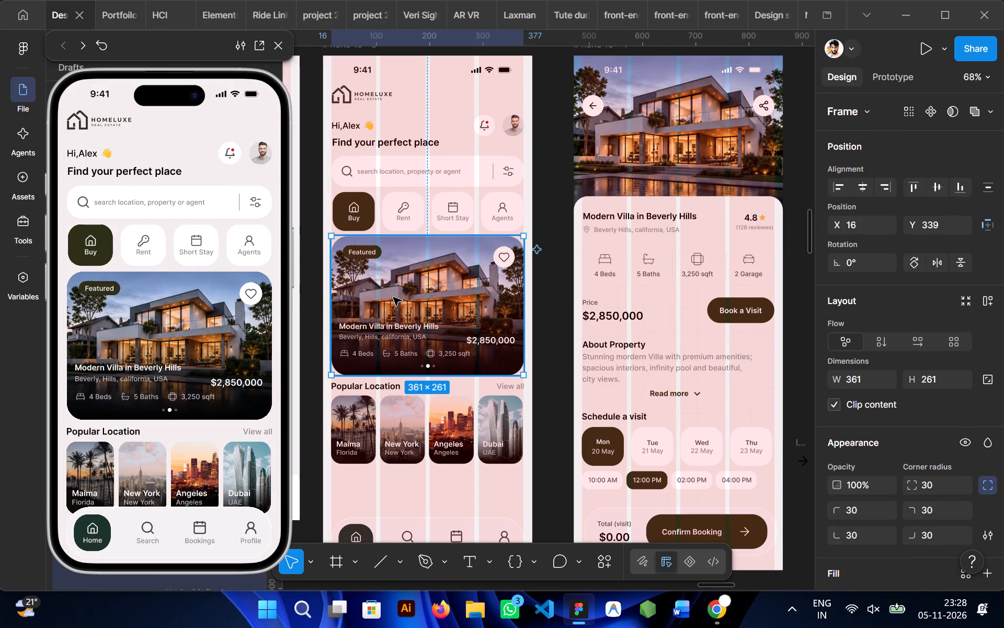
pyautogui.hscroll(-1, 393, 297)
pyautogui.click(621, 317)
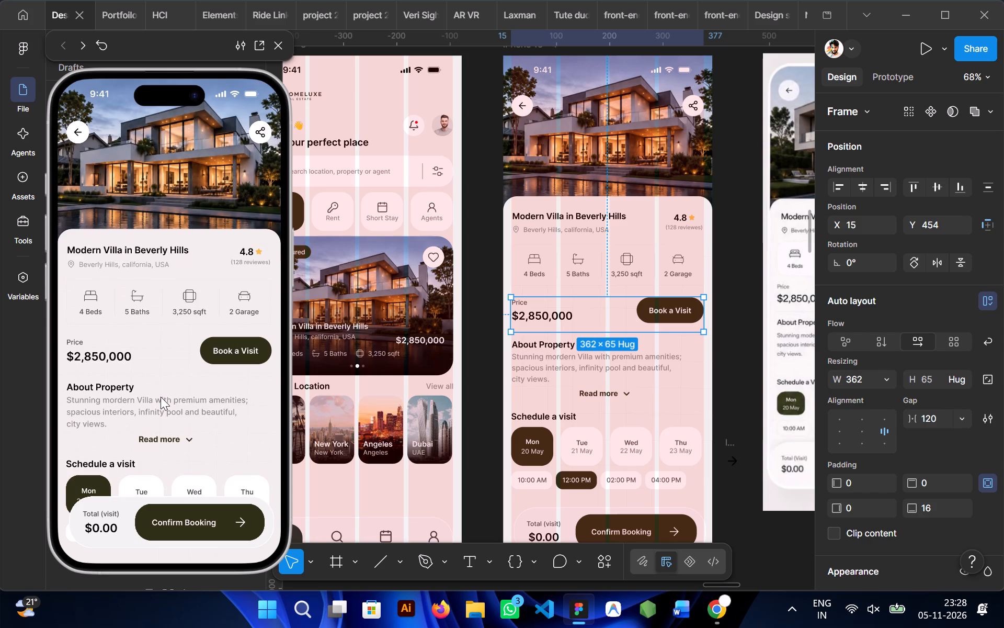
pyautogui.hscroll(-1, 500, 246)
pyautogui.click(704, 285)
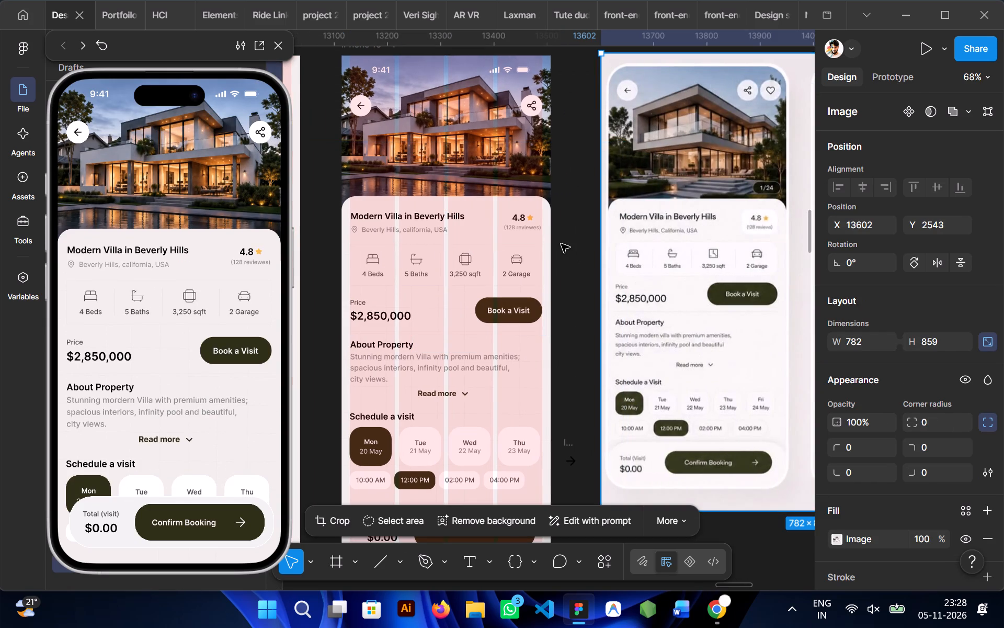
pyautogui.click(283, 47)
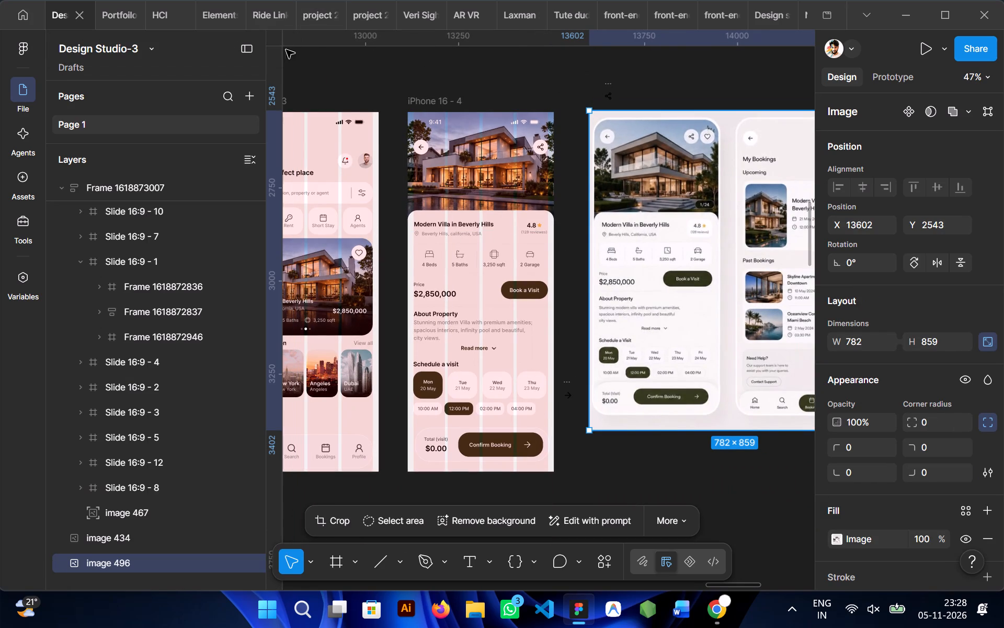
# Nudge the "For Real journys" text and Book Now group in the iPhone 16 - 2 banner to X 19, Y 38.
pyautogui.click(439, 92)
pyautogui.hscroll(1, 439, 92)
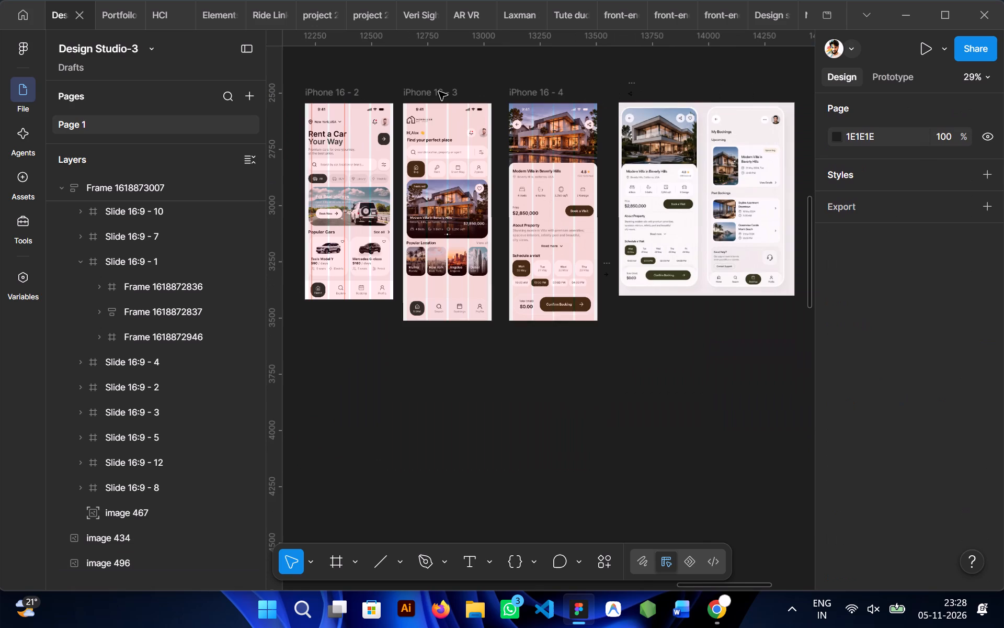
pyautogui.hscroll(1, 439, 92)
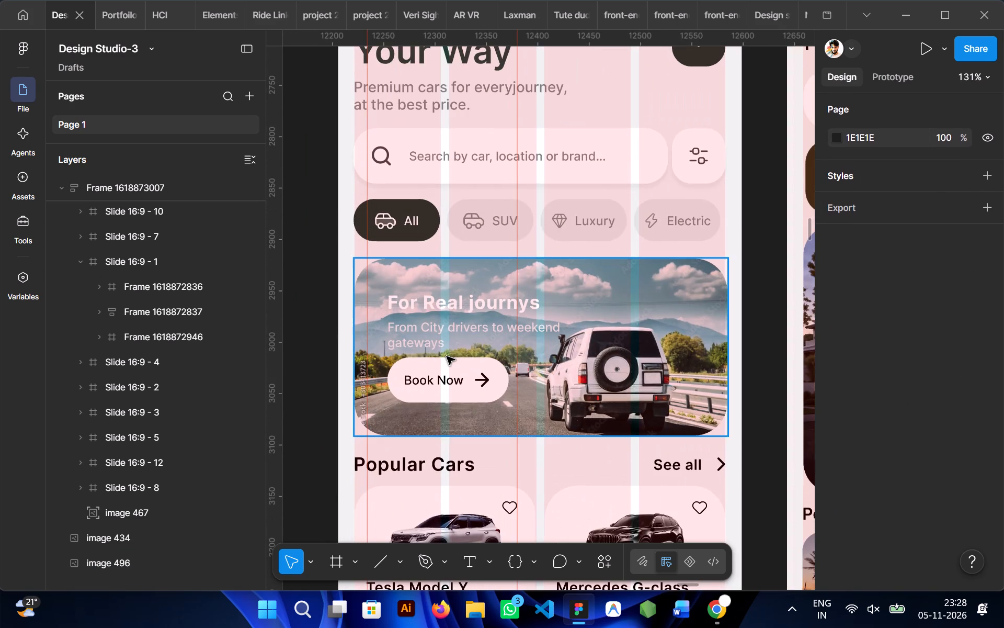
pyautogui.doubleClick(446, 356)
pyautogui.press('Left')
pyautogui.press('Left')
pyautogui.press('Left')
pyautogui.press('Left')
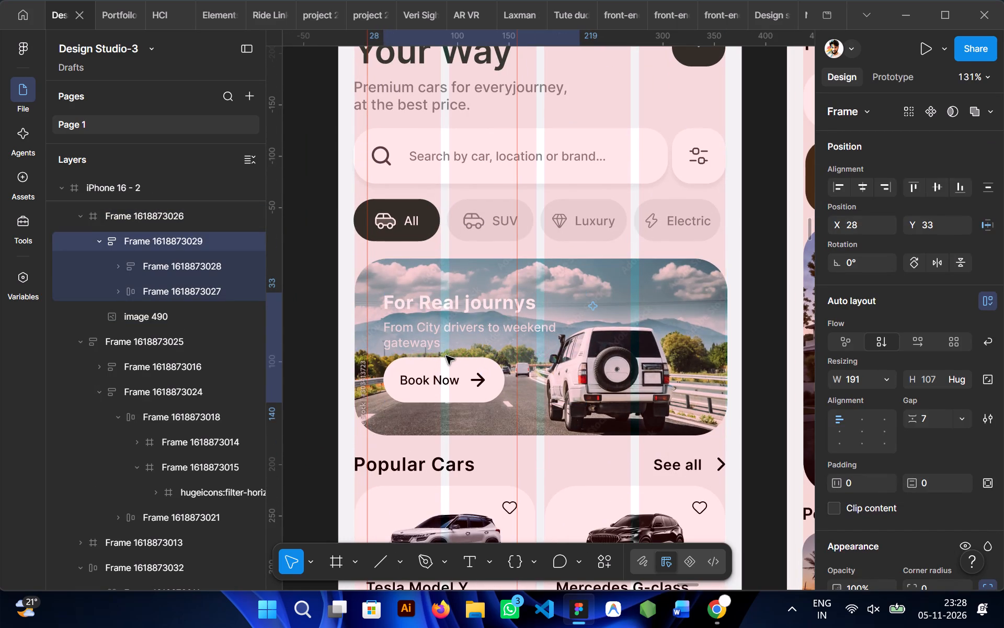
pyautogui.press('Left')
pyautogui.press('Left')
pyautogui.press('Left')
pyautogui.press('Left')
pyautogui.press('Left')
pyautogui.press('Left')
pyautogui.press('Down')
pyautogui.press('Down')
pyautogui.press('Down')
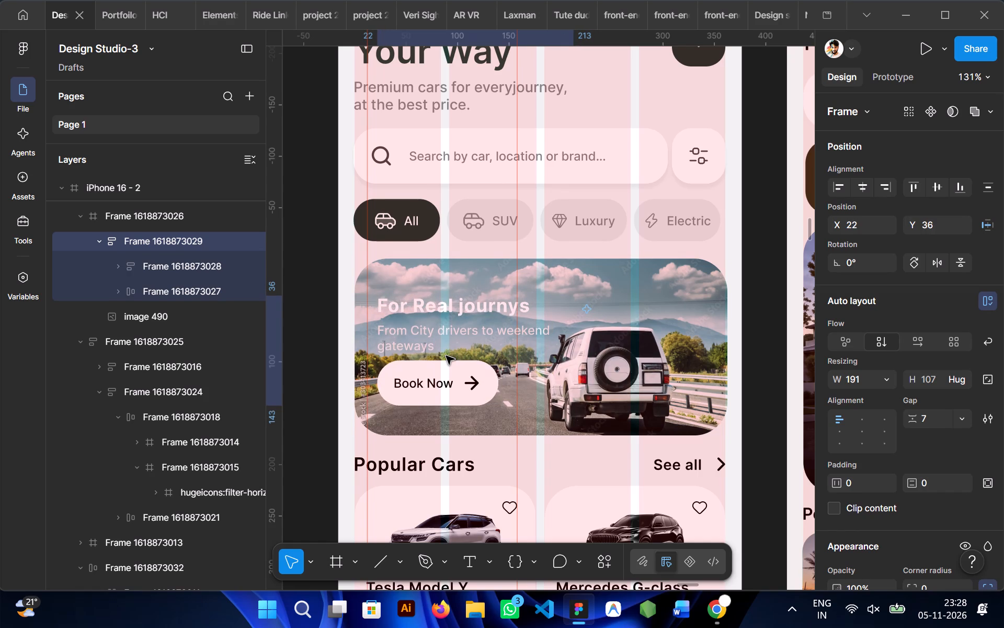
pyautogui.press('Down')
pyautogui.press('Down')
pyautogui.press('Left')
pyautogui.press('Left')
pyautogui.press('Left')
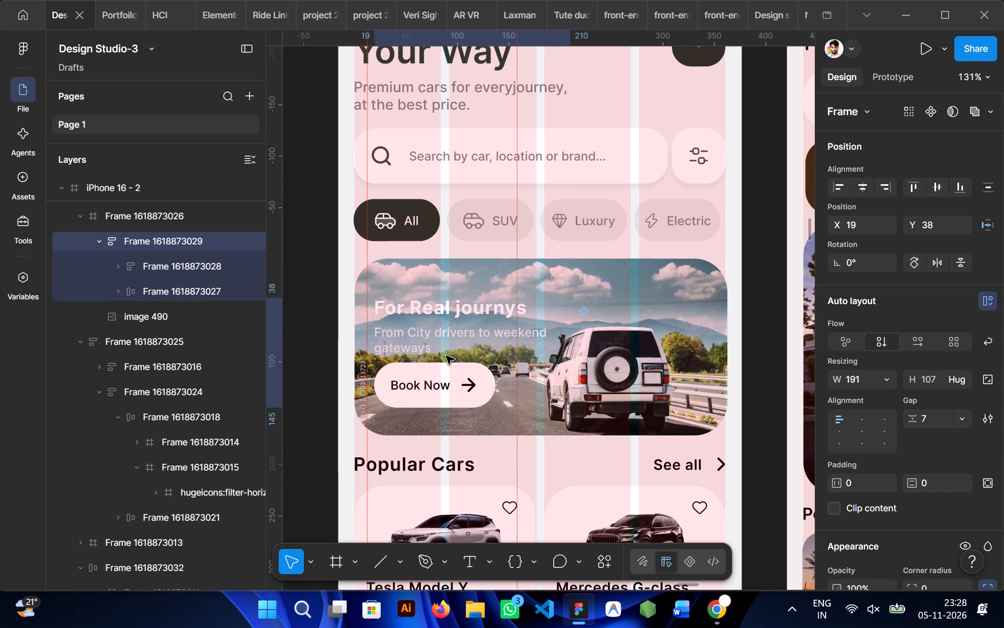
pyautogui.press('Left')
pyautogui.press('Left')
pyautogui.press('Left')
pyautogui.press('Left')
pyautogui.press('Right')
pyautogui.press('Right')
pyautogui.press('Right')
pyautogui.press('Right')
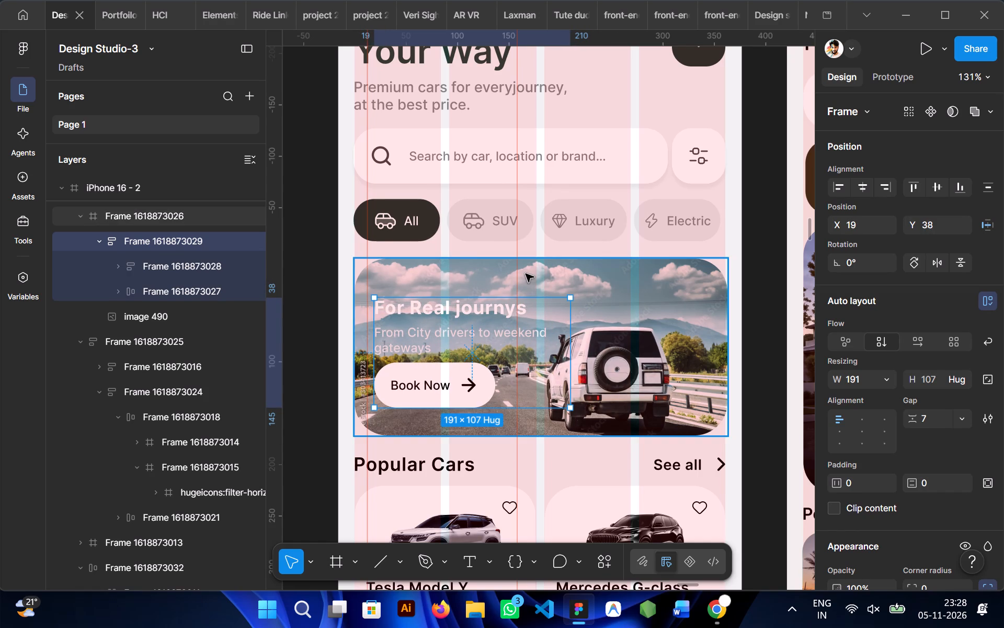
# With the iPhone 16 - 2 preview open, fine-tune the vertical position of the banner's text and button group to Y 40.
pyautogui.hotkey('shift', 'space')
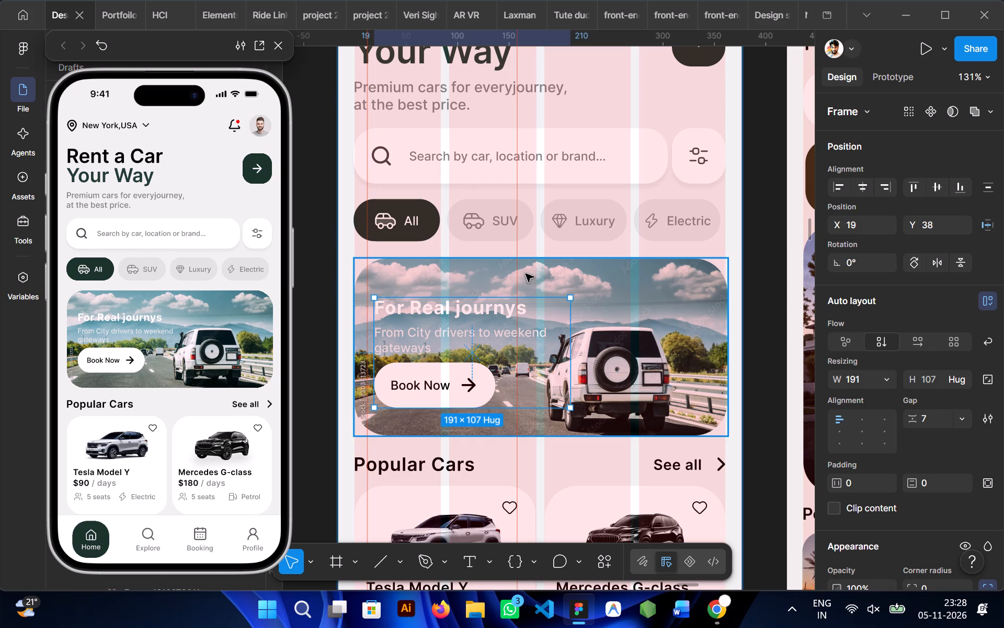
pyautogui.press('Down')
pyautogui.press('Down')
pyautogui.press('Down')
pyautogui.press('Down')
pyautogui.press('Down')
pyautogui.press('Down')
pyautogui.click(437, 365)
pyautogui.press('Down')
pyautogui.press('Down')
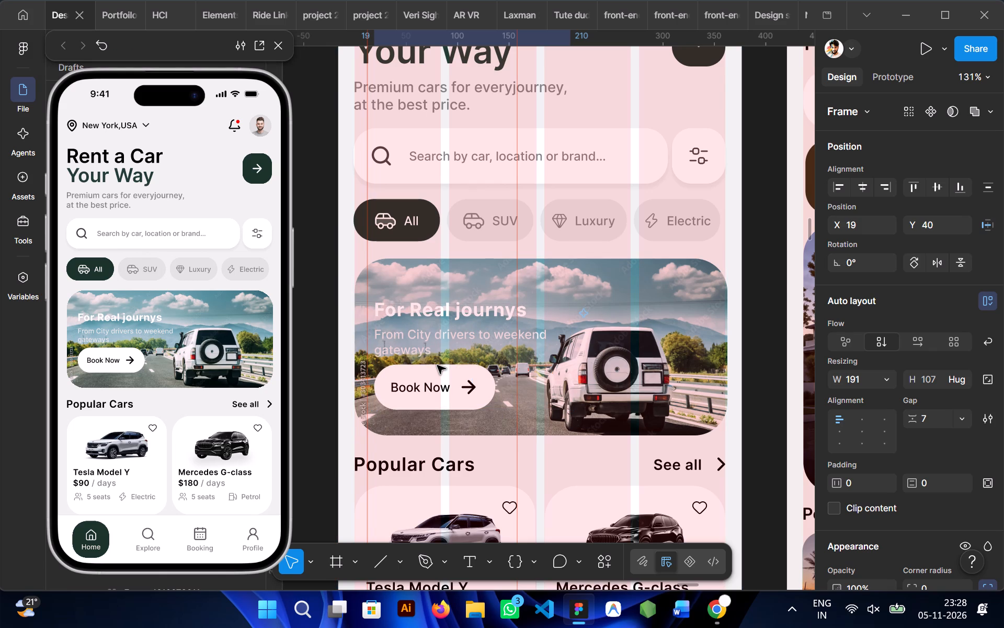
pyautogui.press('Down')
pyautogui.press('Down')
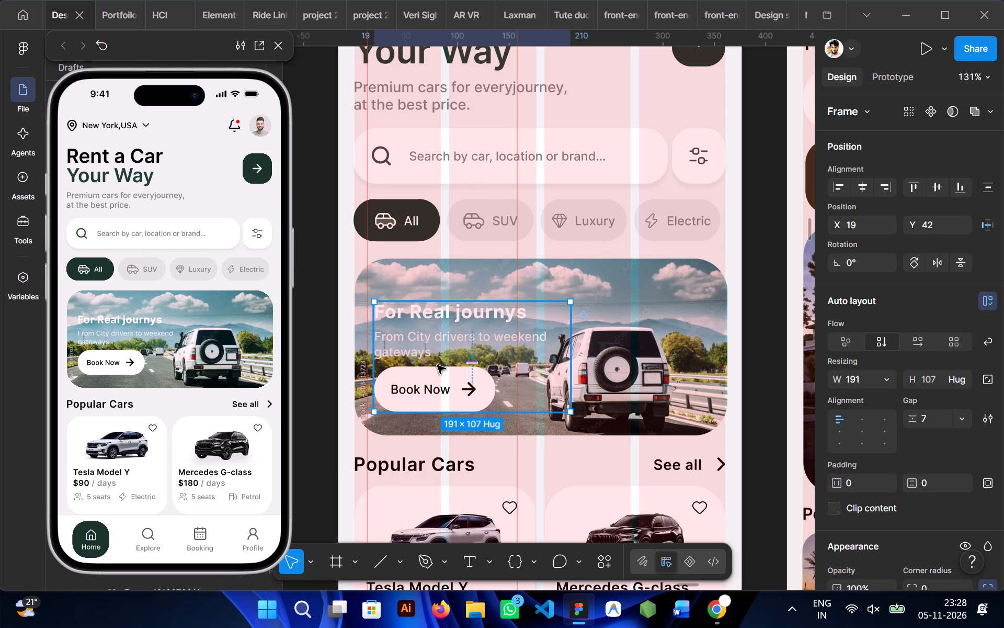
pyautogui.press('Down')
pyautogui.press('Down')
pyautogui.press('Down')
pyautogui.press('Down')
pyautogui.press('Down')
pyautogui.press('Down')
pyautogui.press('Down')
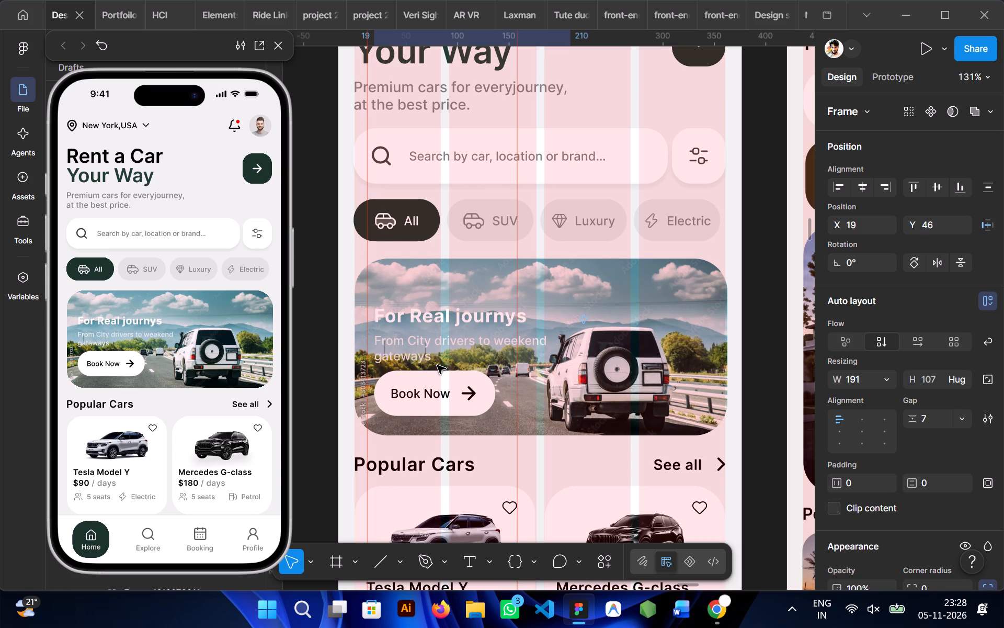
pyautogui.press('Down')
pyautogui.press('Down')
pyautogui.press('Down')
pyautogui.press('Down')
pyautogui.press('Down')
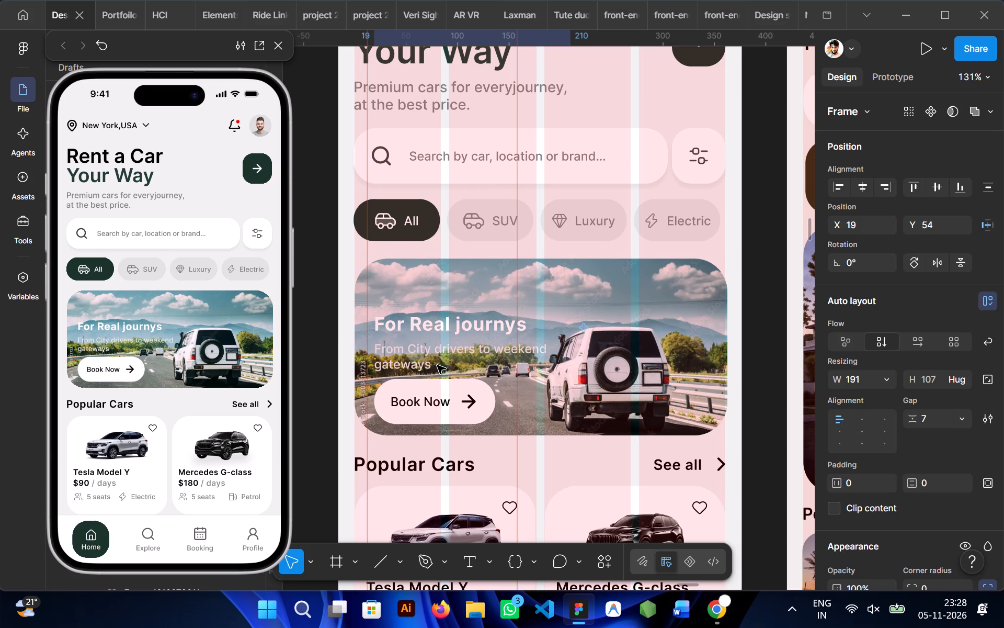
pyautogui.press('Up')
pyautogui.press('Up')
pyautogui.press('Up')
pyautogui.press('Up')
pyautogui.press('Up')
pyautogui.press('Up')
pyautogui.press('Up')
pyautogui.press('Up')
pyautogui.press('Up')
pyautogui.press('Up')
pyautogui.press('Up')
pyautogui.press('Up')
pyautogui.press('Up')
pyautogui.press('Up')
pyautogui.press('Up')
pyautogui.press('Up')
pyautogui.press('Up')
pyautogui.press('Up')
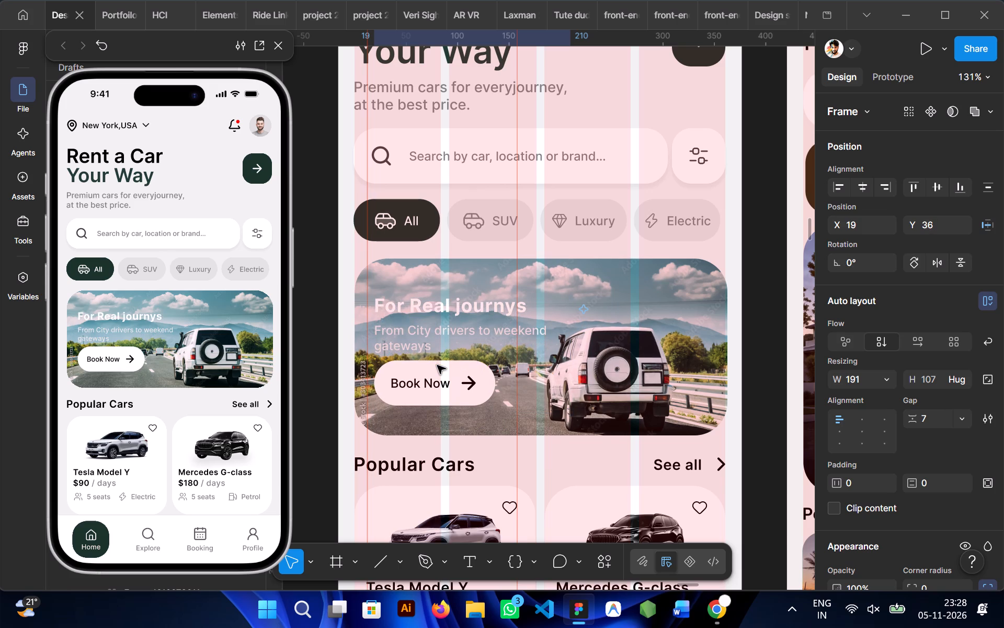
pyautogui.press('Down')
pyautogui.press('Down')
pyautogui.press('Down')
pyautogui.press('Down')
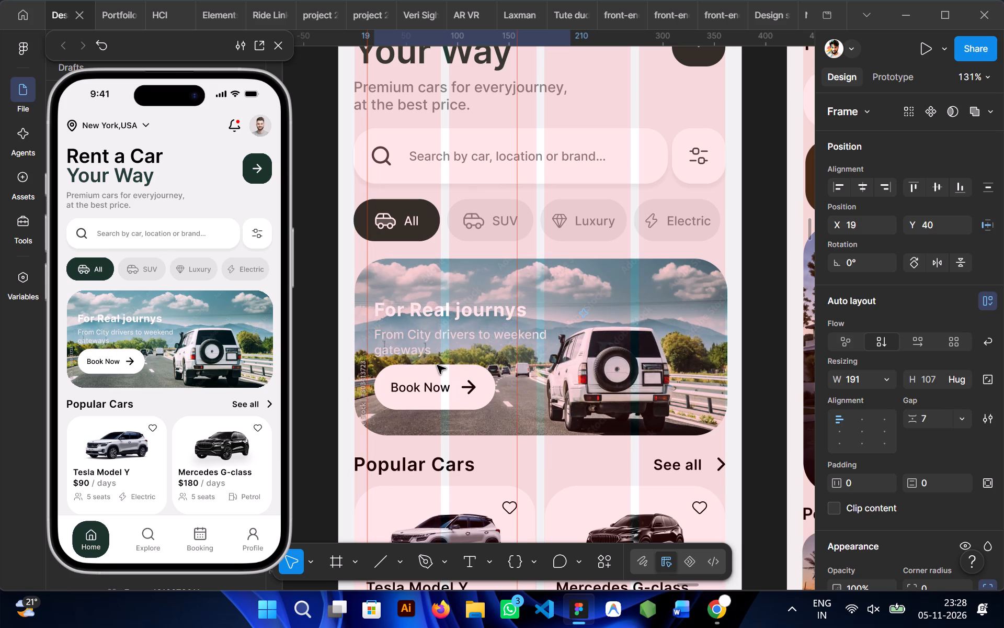
# Set the fill of the banner's "From City drivers to weekend gateways" text on iPhone 16 - 2 to white, FFFFFF.
pyautogui.click(347, 357)
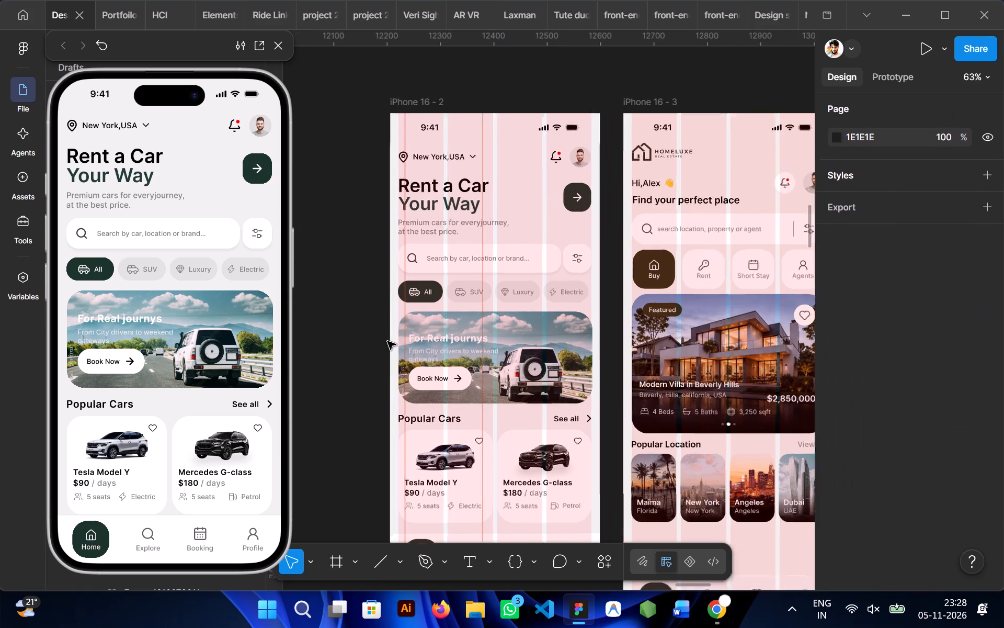
pyautogui.keyDown('ctrl'); pyautogui.click(458, 366); pyautogui.keyUp('ctrl')
pyautogui.scroll(-2, 922, 448)
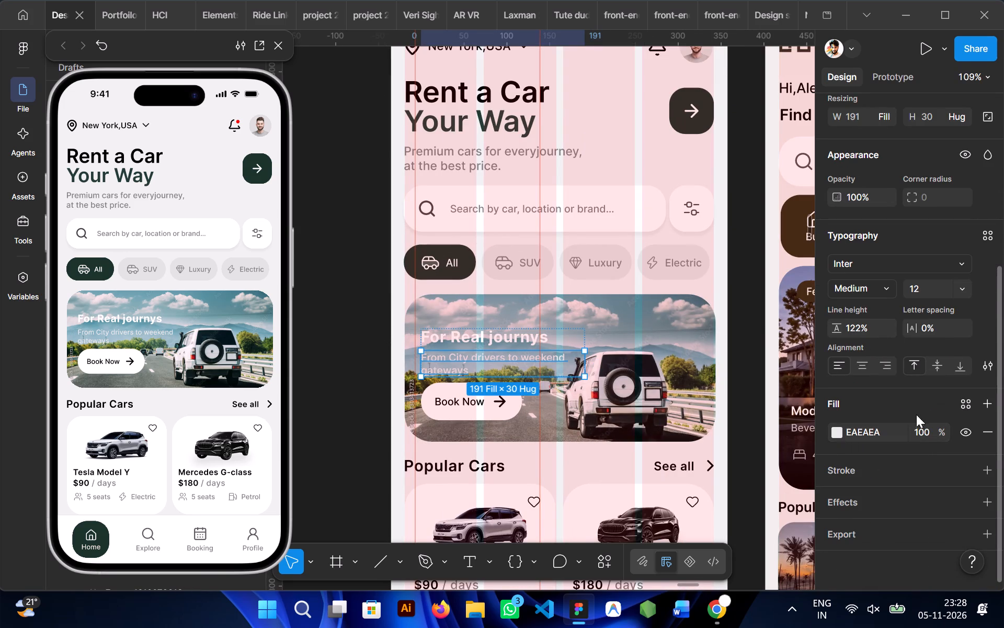
pyautogui.click(843, 435)
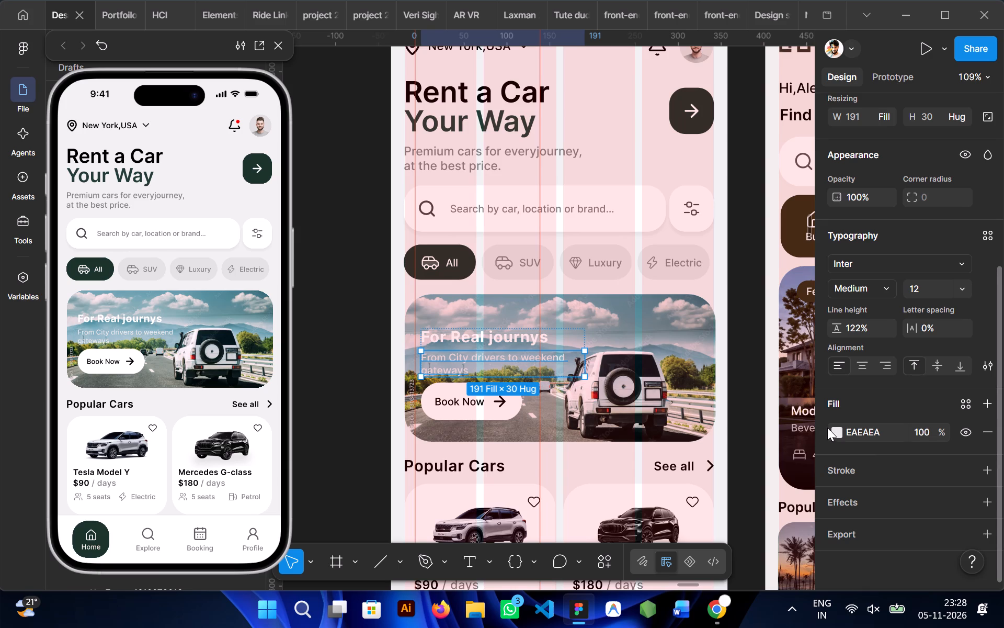
pyautogui.click(829, 429)
pyautogui.click(829, 429)
pyautogui.click(837, 431)
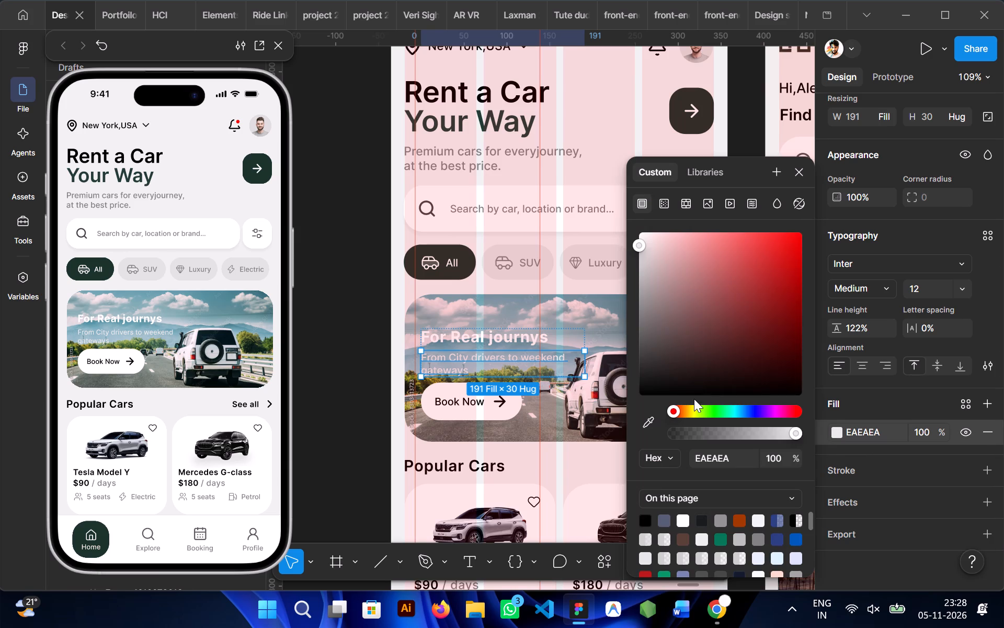
pyautogui.moveTo(640, 243); pyautogui.dragTo(638, 273)
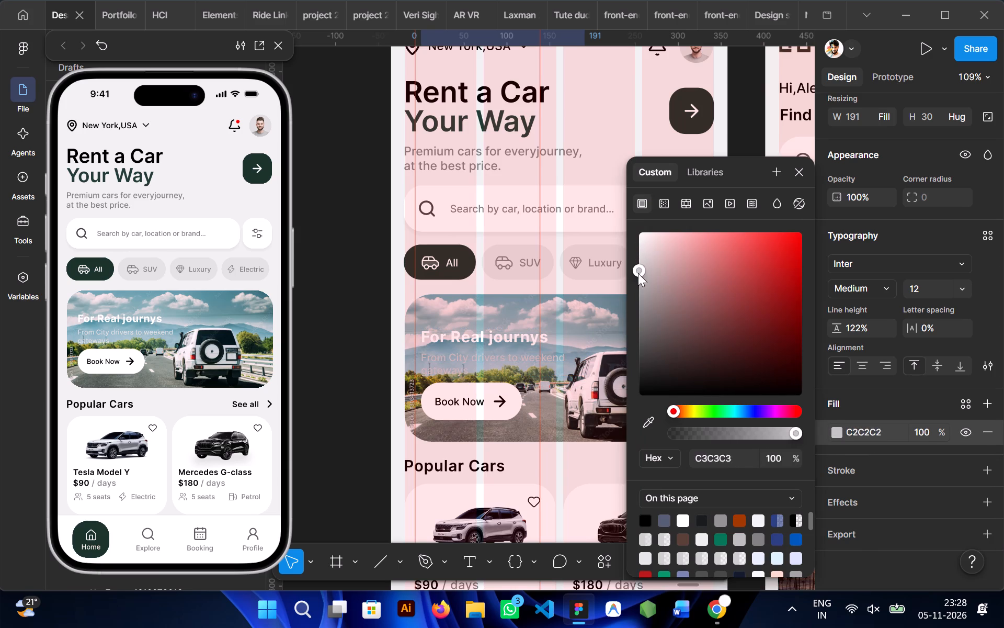
pyautogui.moveTo(638, 273); pyautogui.dragTo(620, 199)
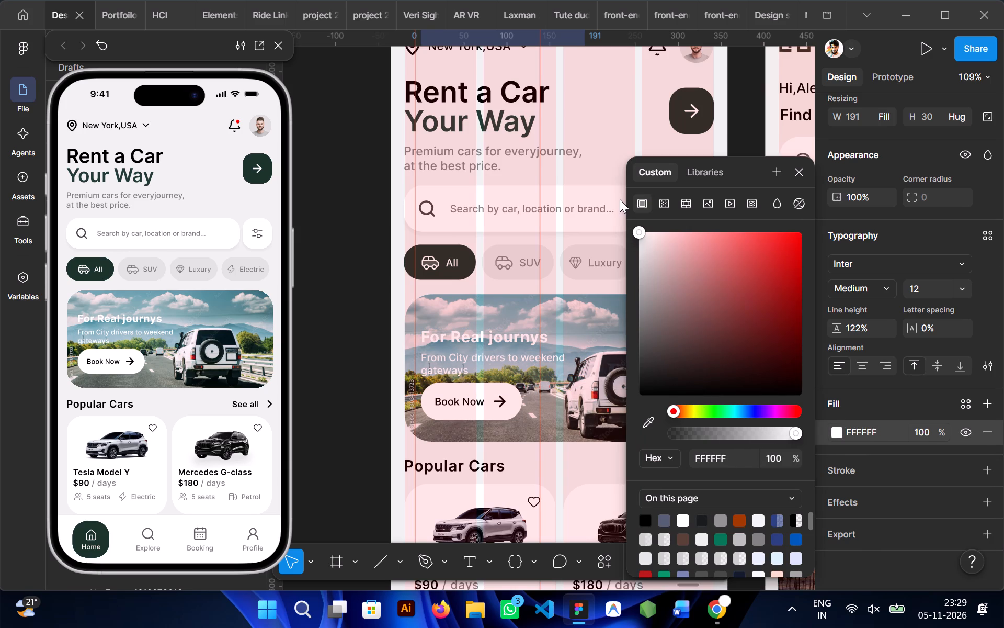
pyautogui.moveTo(620, 199); pyautogui.dragTo(607, 167)
pyautogui.click(350, 352)
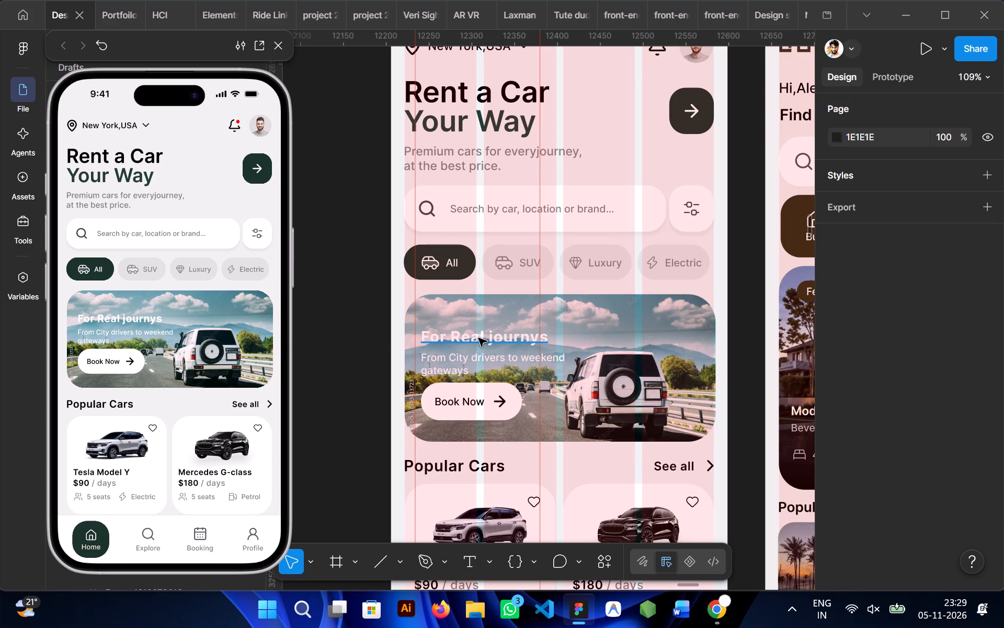
# Slightly lower the exposure of the road-and-SUV image in the iPhone 16 - 2 banner, keeping its Fill scaling.
pyautogui.click(452, 304)
pyautogui.scroll(-3, 866, 413)
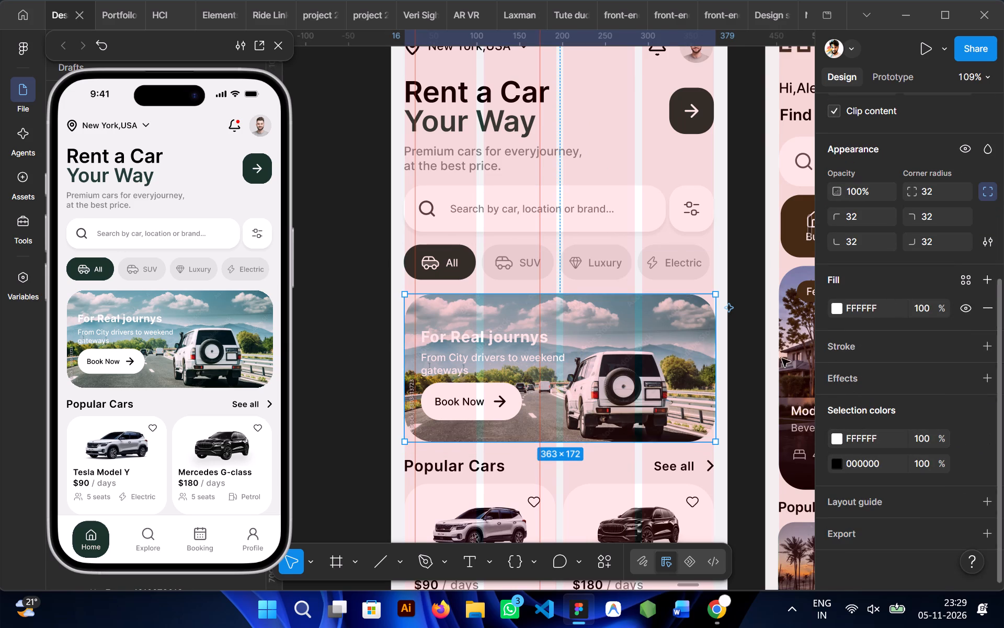
pyautogui.doubleClick(653, 319)
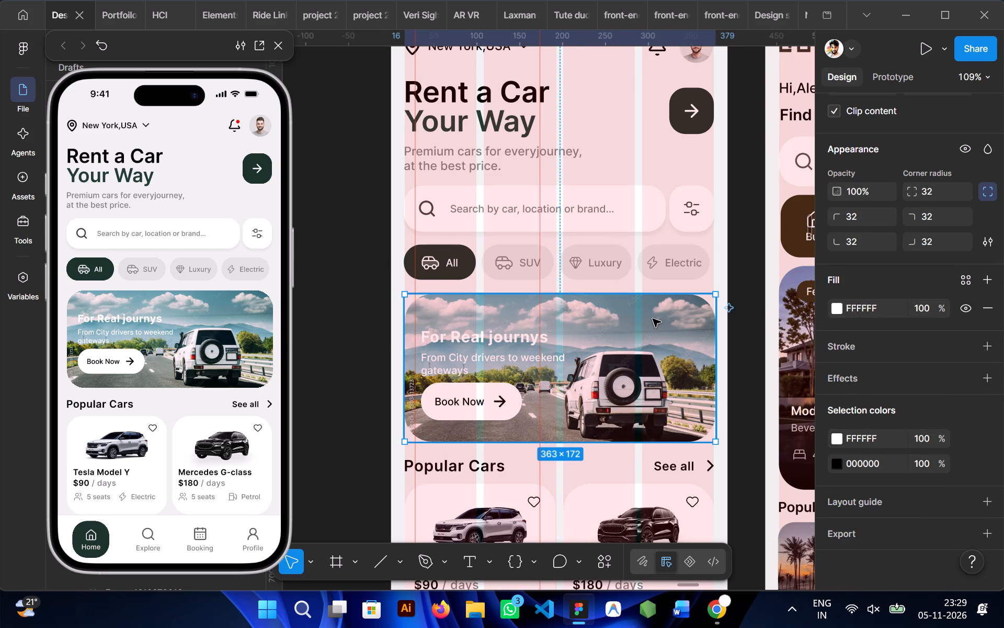
pyautogui.click(839, 432)
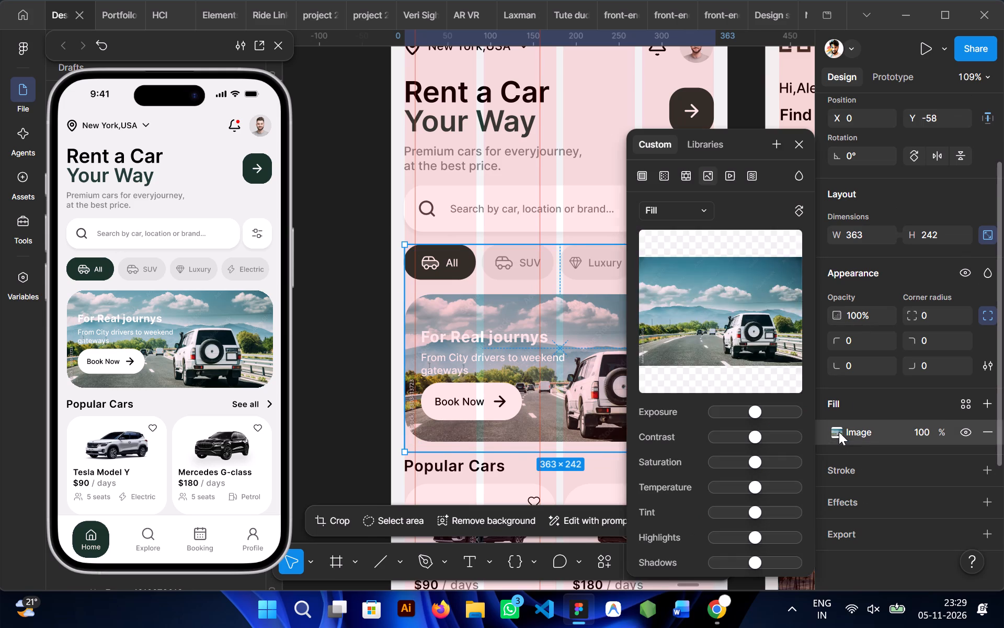
pyautogui.click(699, 209)
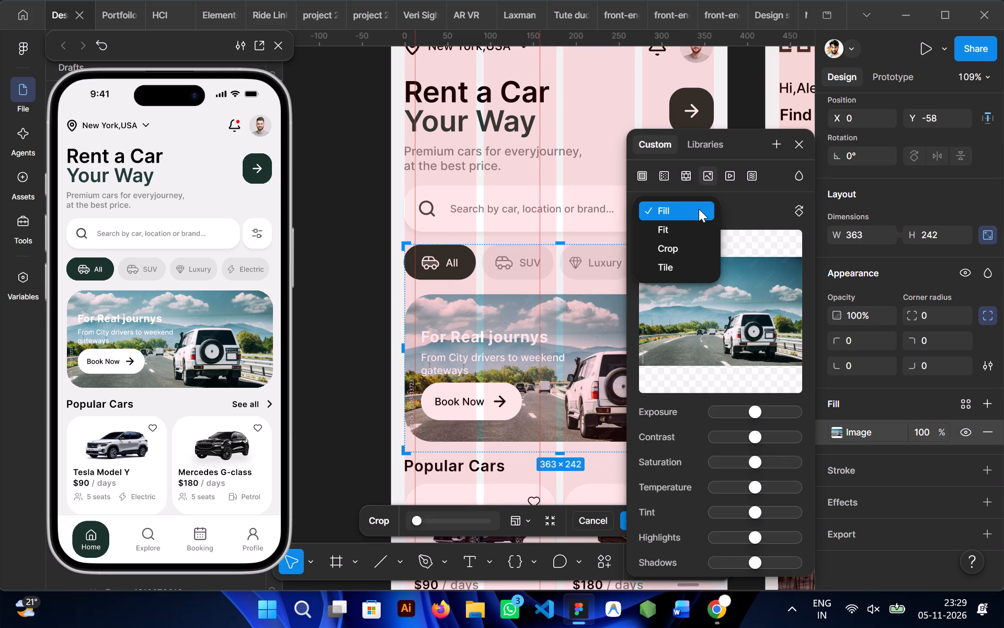
pyautogui.click(700, 214)
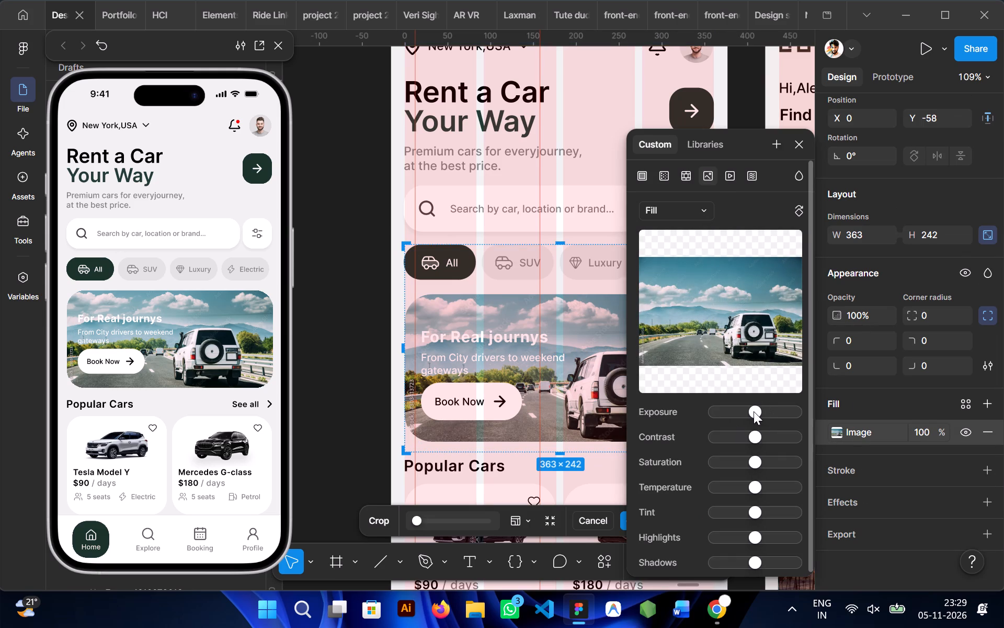
pyautogui.moveTo(754, 411); pyautogui.dragTo(745, 417)
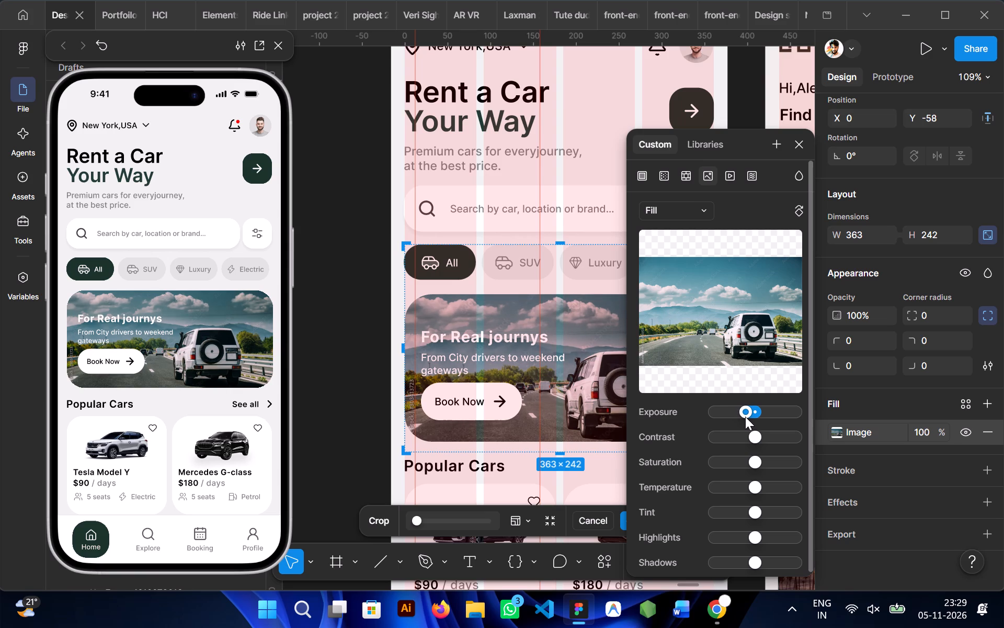
pyautogui.moveTo(745, 417); pyautogui.dragTo(746, 417)
pyautogui.moveTo(746, 417); pyautogui.dragTo(742, 417)
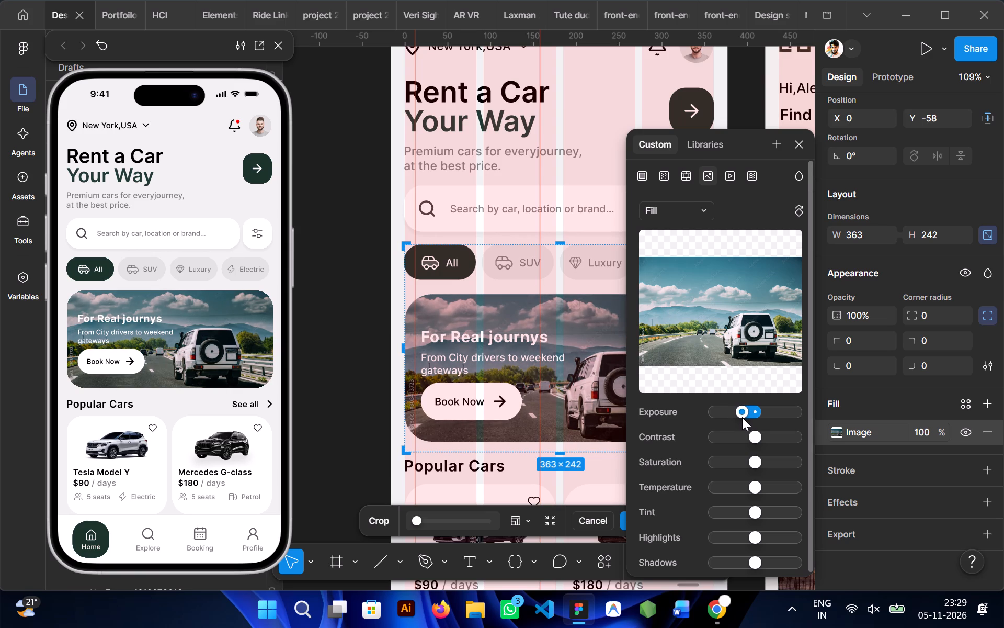
pyautogui.moveTo(742, 417); pyautogui.dragTo(745, 416)
pyautogui.moveTo(745, 416); pyautogui.dragTo(744, 416)
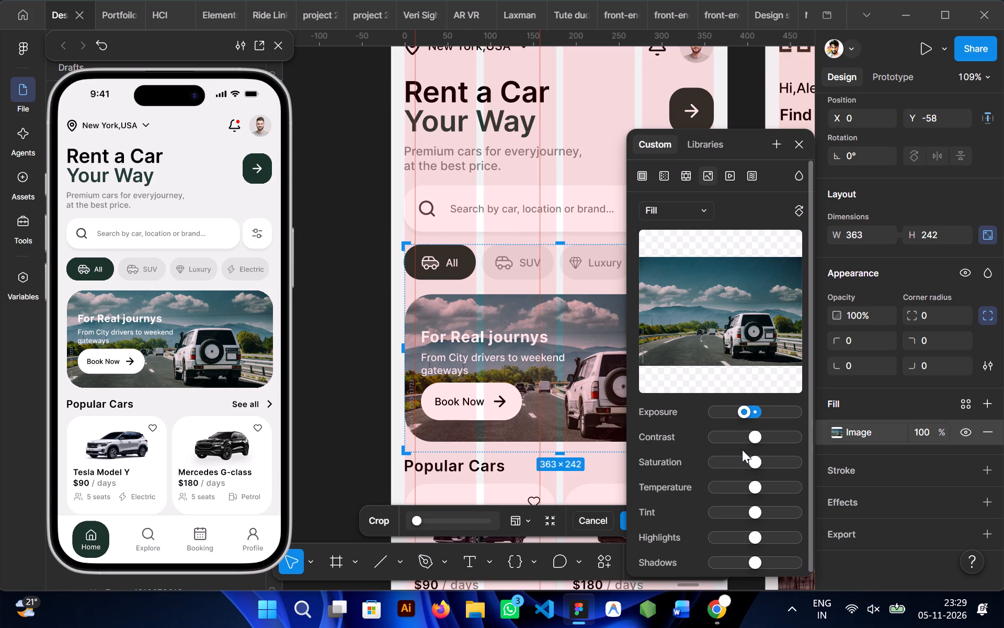
# Try stronger and weaker saturation on the banner image, leaving it slightly raised above neutral, and finish the image adjustments.
pyautogui.click(753, 436)
pyautogui.moveTo(757, 461); pyautogui.dragTo(777, 462)
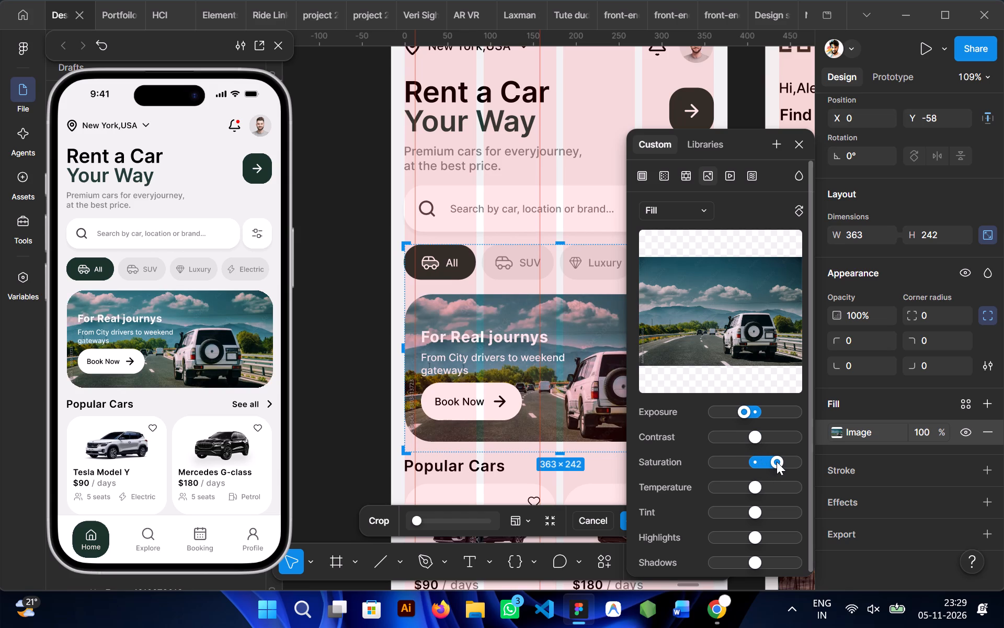
pyautogui.moveTo(777, 462); pyautogui.dragTo(758, 464)
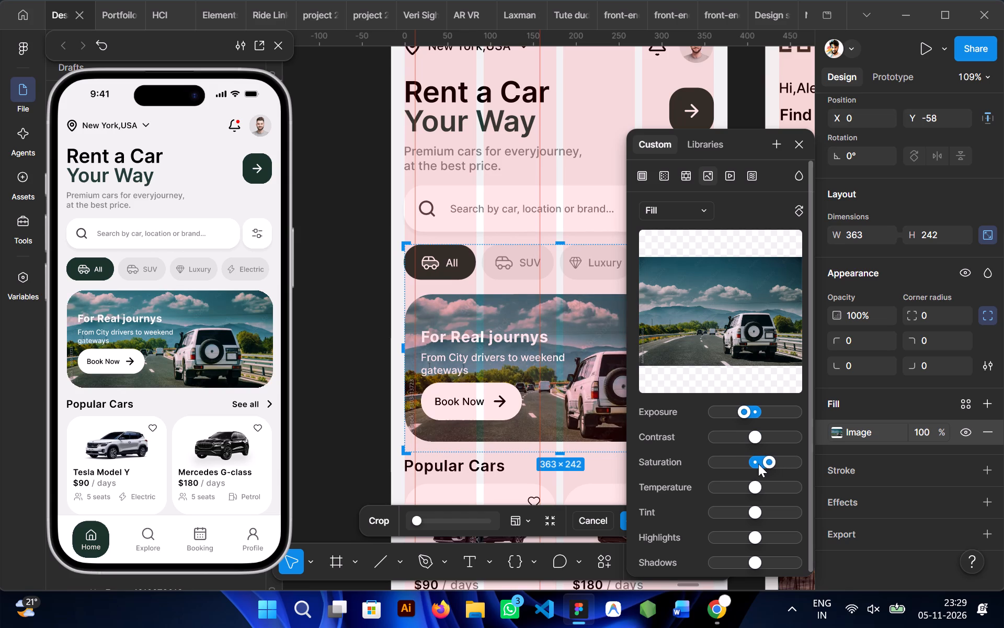
pyautogui.moveTo(758, 464); pyautogui.dragTo(746, 462)
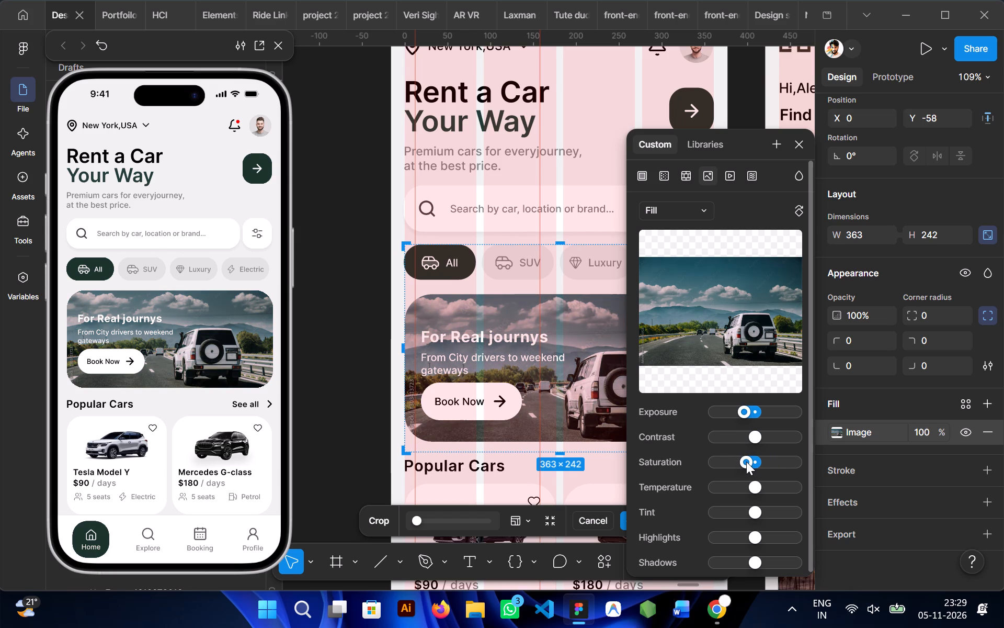
pyautogui.moveTo(746, 462); pyautogui.dragTo(747, 461)
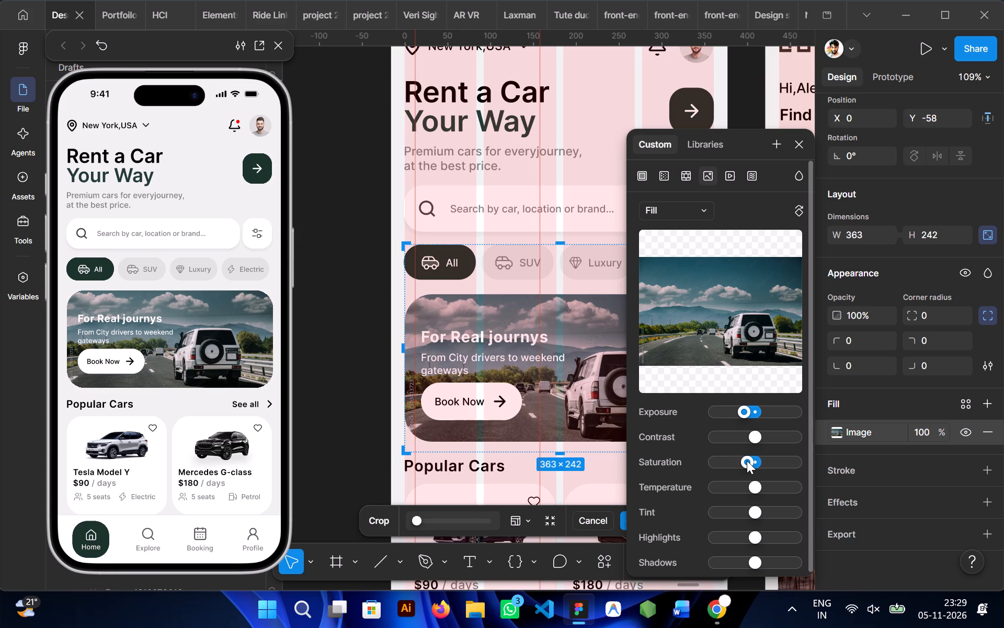
pyautogui.moveTo(747, 461); pyautogui.dragTo(759, 461)
pyautogui.moveTo(759, 461); pyautogui.dragTo(817, 462)
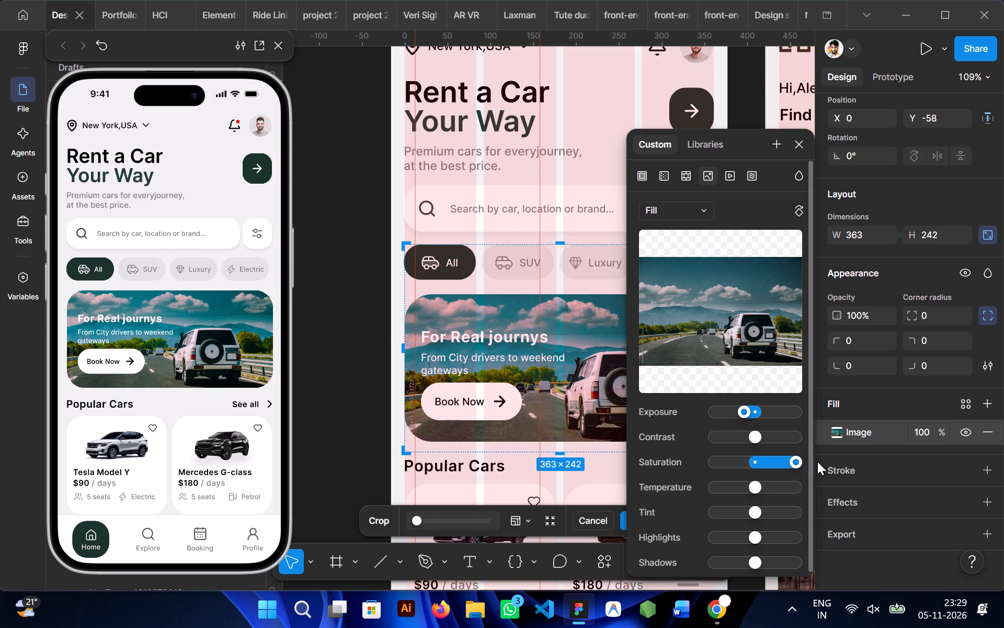
pyautogui.moveTo(817, 462); pyautogui.dragTo(797, 459)
pyautogui.moveTo(797, 459); pyautogui.dragTo(775, 459)
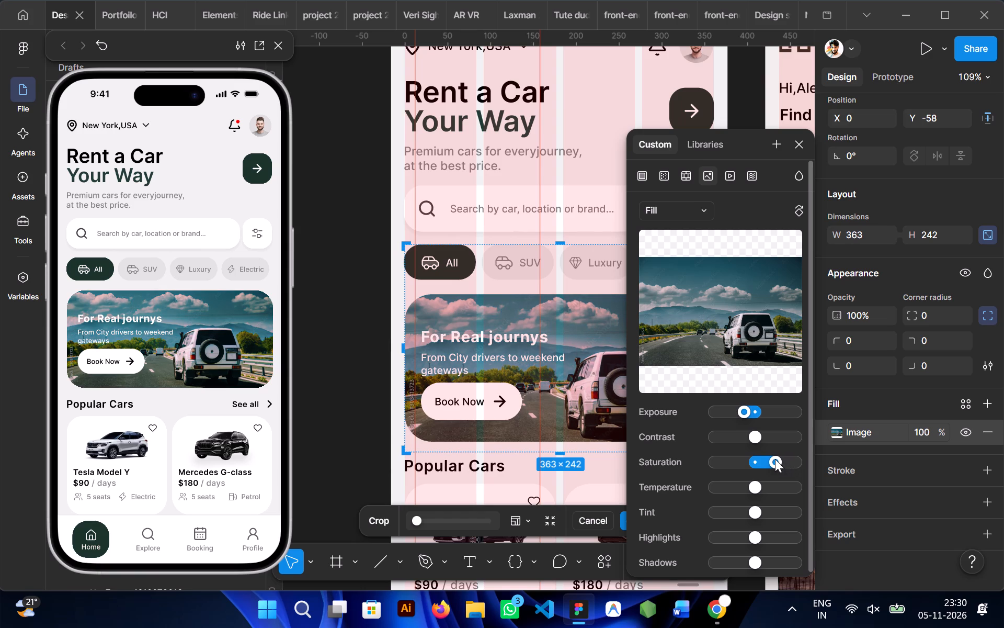
pyautogui.moveTo(775, 459); pyautogui.dragTo(767, 460)
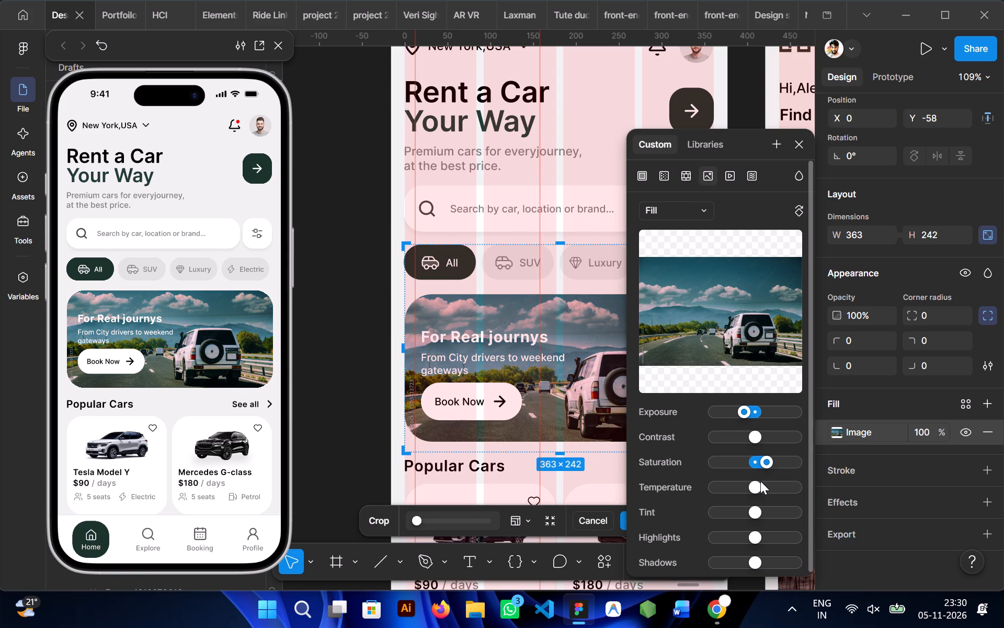
pyautogui.click(757, 484)
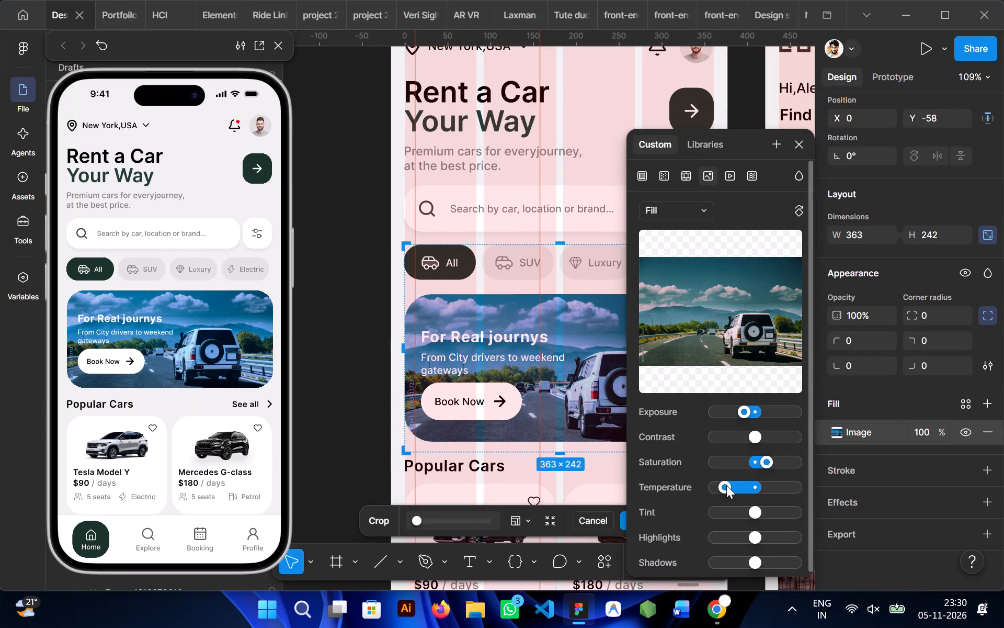
pyautogui.click(758, 517)
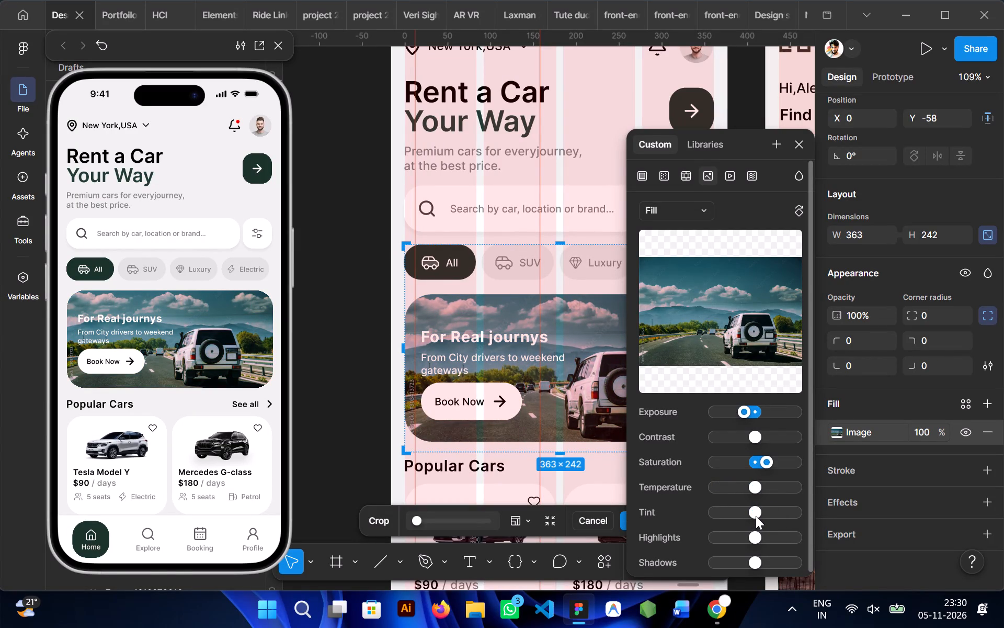
pyautogui.click(344, 307)
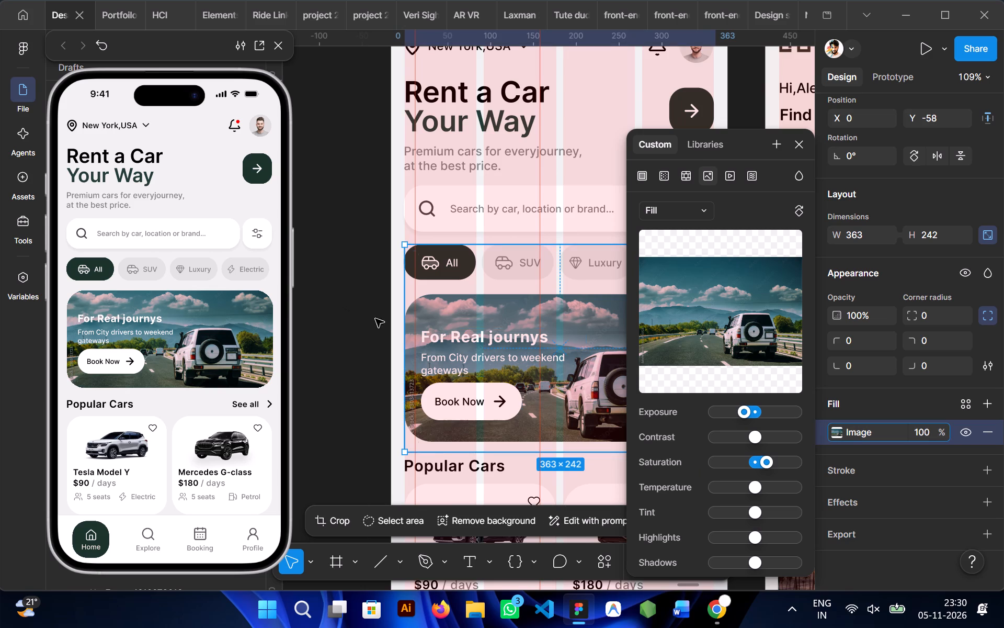
# Set the banner's "Book Now" label to Semi Bold.
pyautogui.keyDown('ctrl'); pyautogui.click(460, 403); pyautogui.keyUp('ctrl')
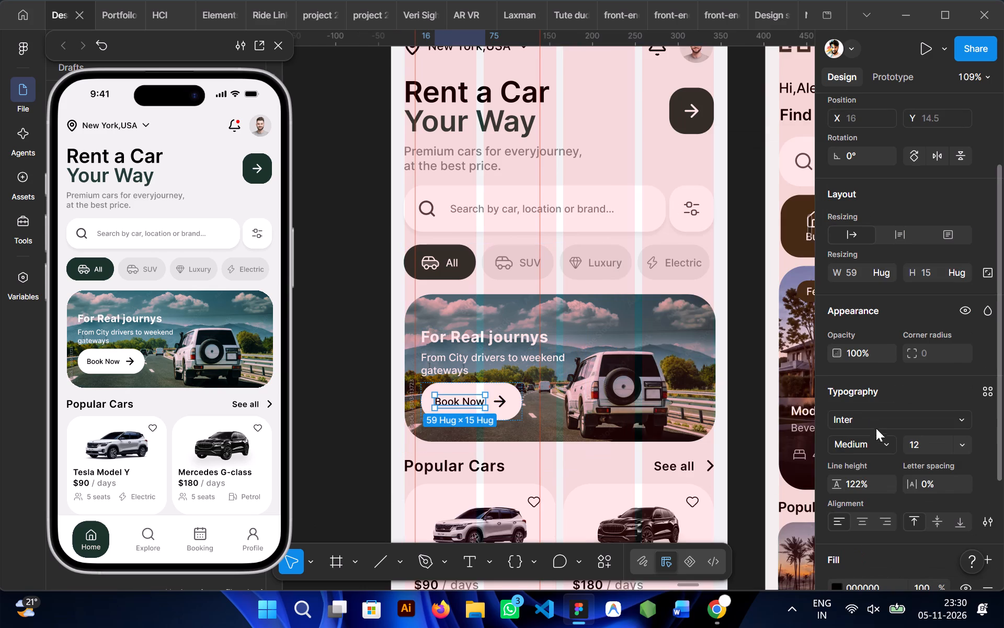
pyautogui.click(884, 445)
pyautogui.click(875, 461)
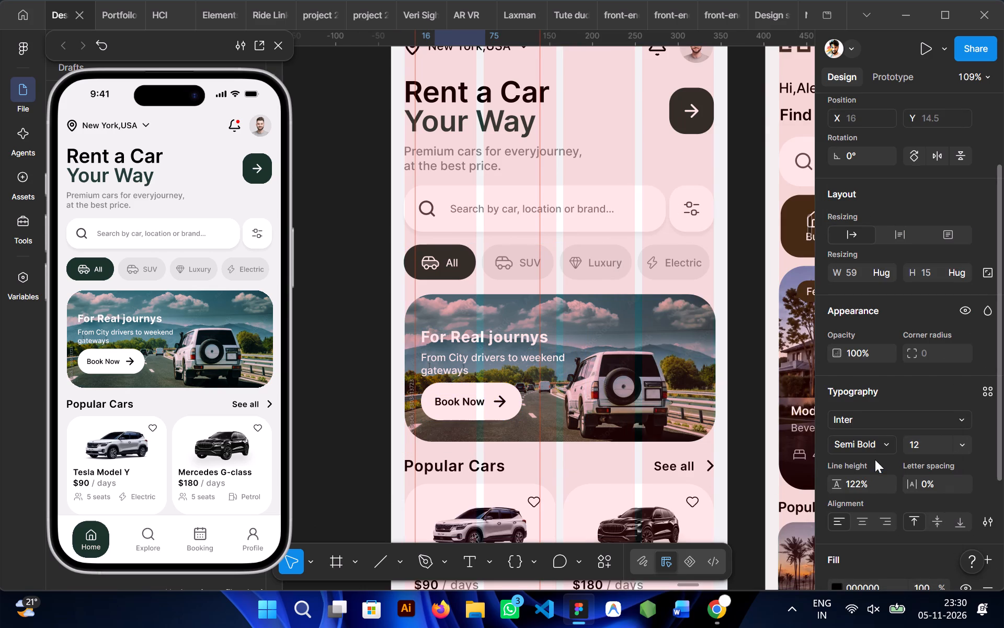
# Set the stroke weight of the arrow in the Book Now button to 1.5.
pyautogui.keyDown('ctrl'); pyautogui.click(495, 404); pyautogui.keyUp('ctrl')
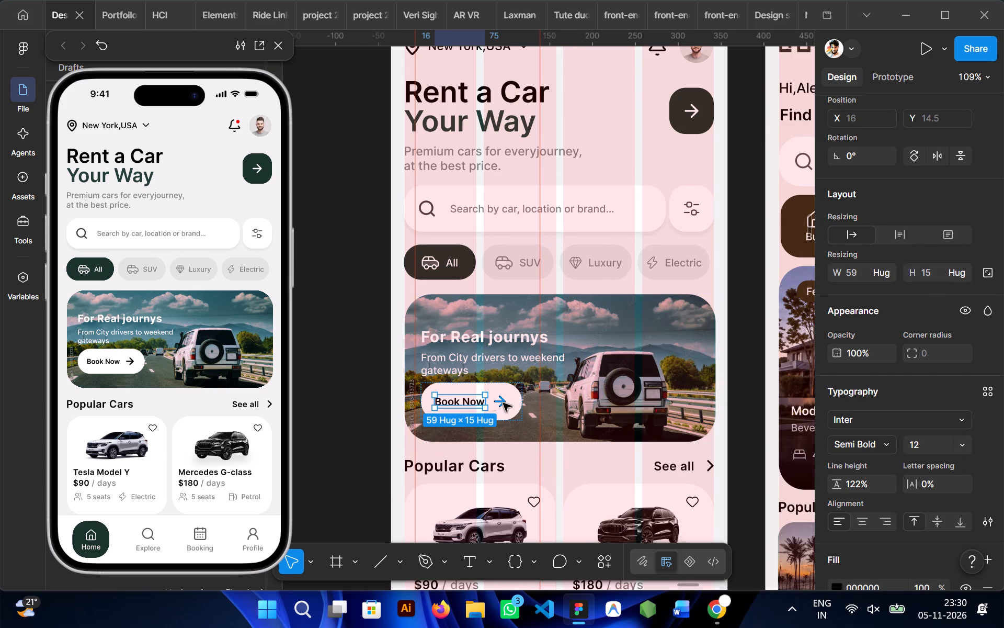
pyautogui.keyDown('ctrl'); pyautogui.click(504, 405); pyautogui.keyUp('ctrl')
pyautogui.click(922, 459)
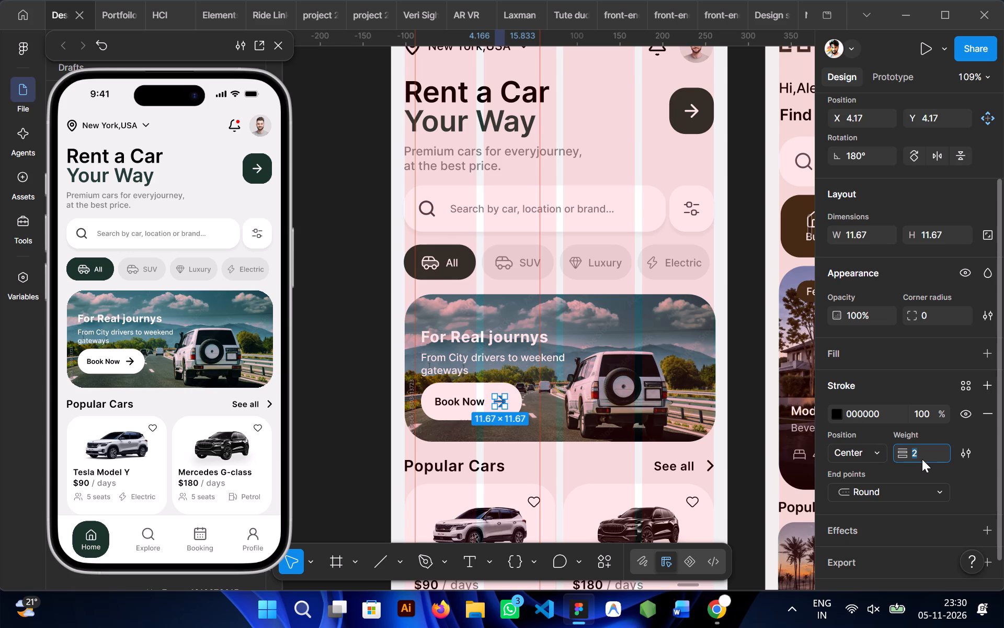
pyautogui.press('1')
pyautogui.write('.5')
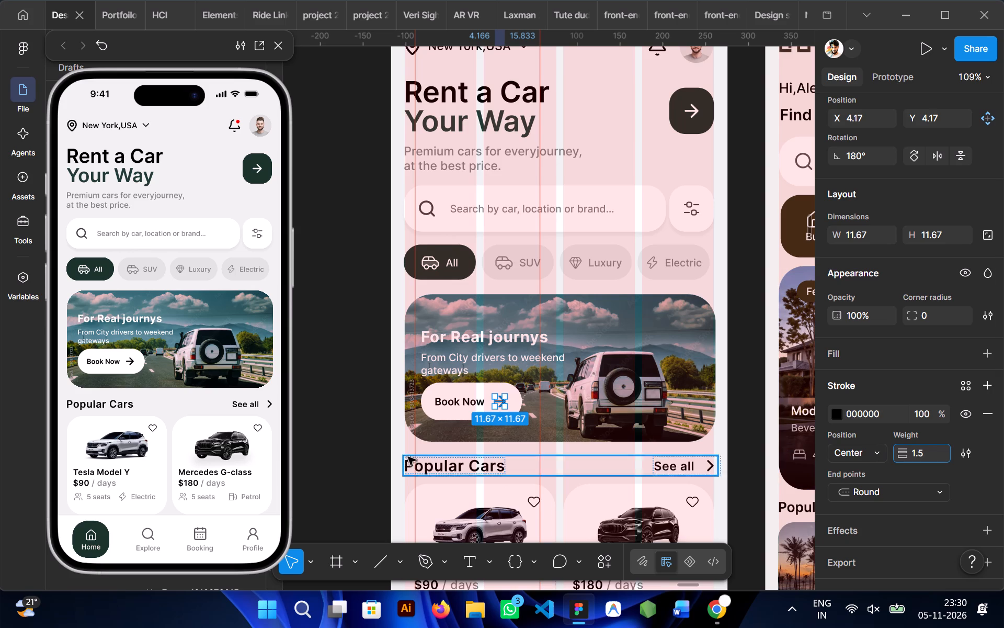
# Review the car rental, real-estate home and villa detail screens on the canvas and in the prototype preview.
pyautogui.click(339, 424)
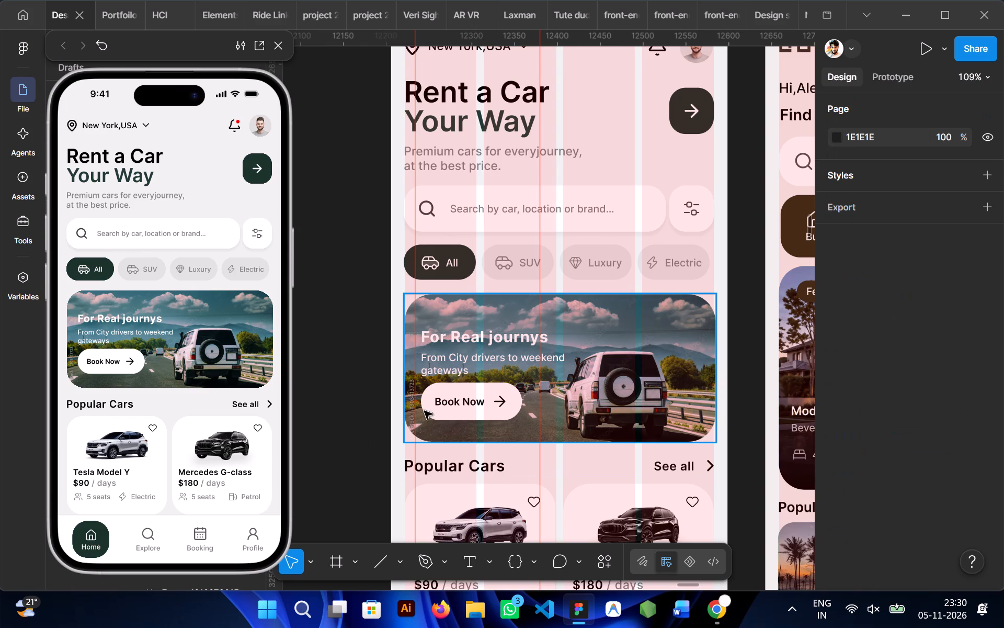
pyautogui.scroll(-1, 502, 338)
pyautogui.scroll(-1, 286, 400)
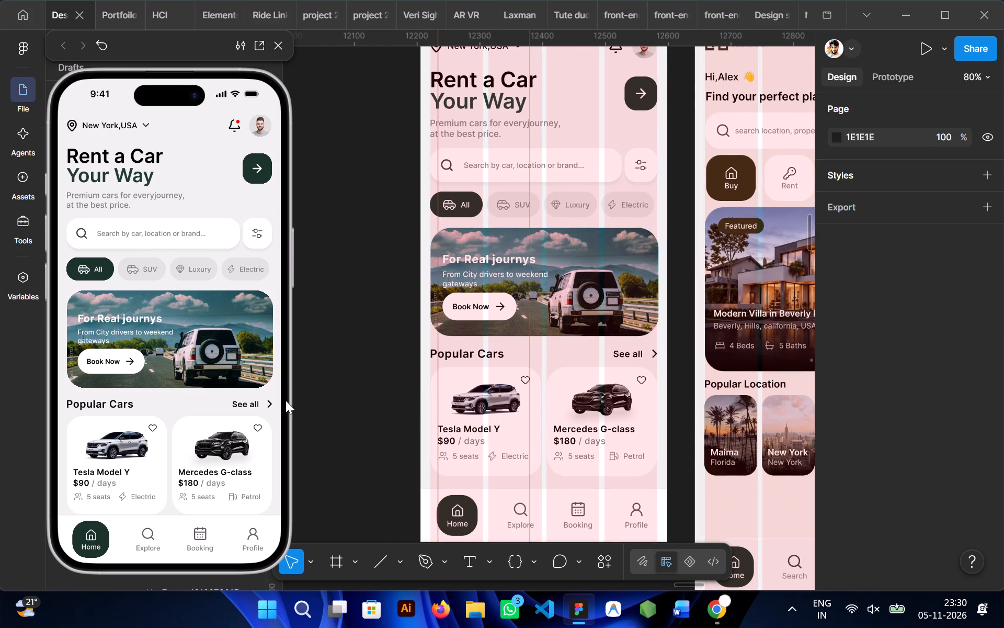
pyautogui.scroll(-1, 286, 400)
pyautogui.scroll(-1, 198, 439)
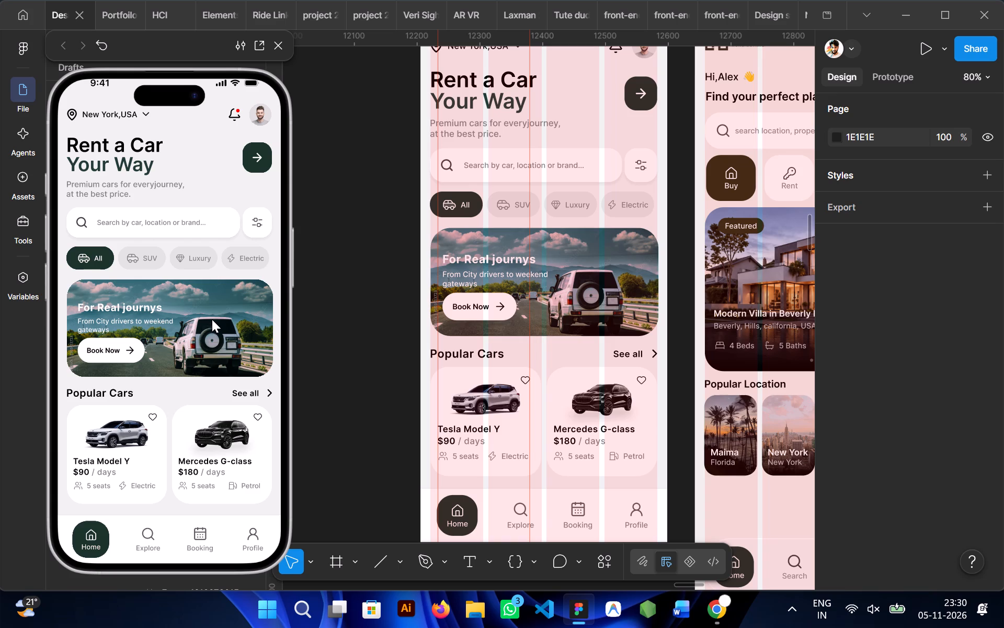
pyautogui.hscroll(-1, 490, 285)
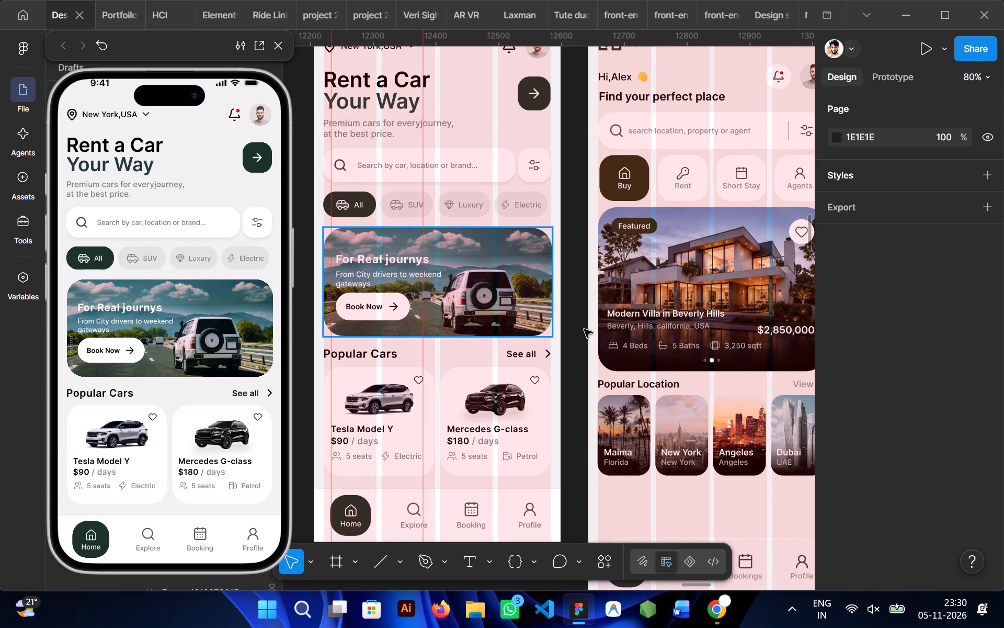
pyautogui.click(615, 339)
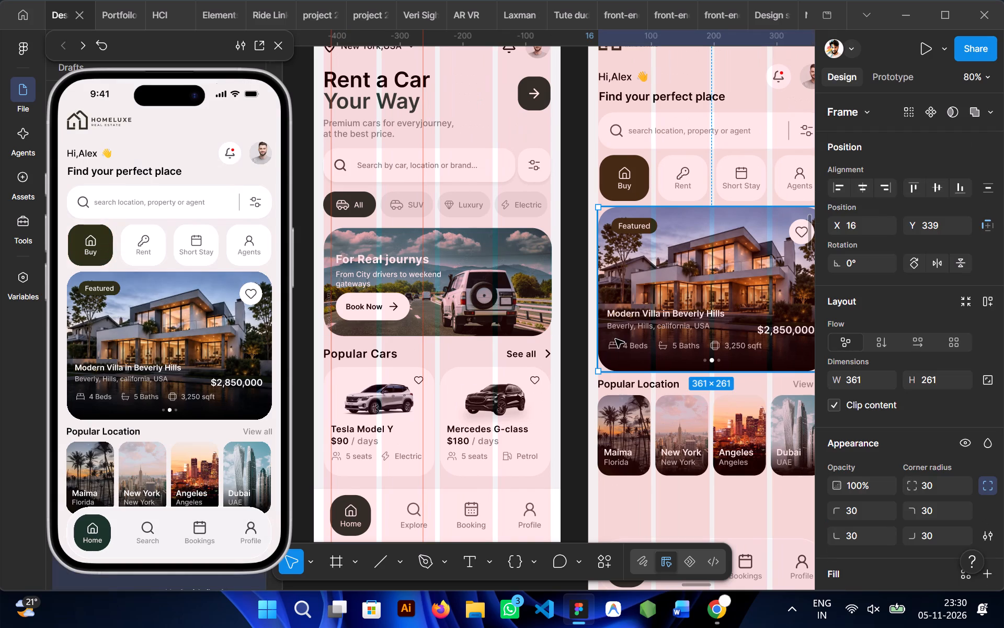
pyautogui.hscroll(-1, 615, 339)
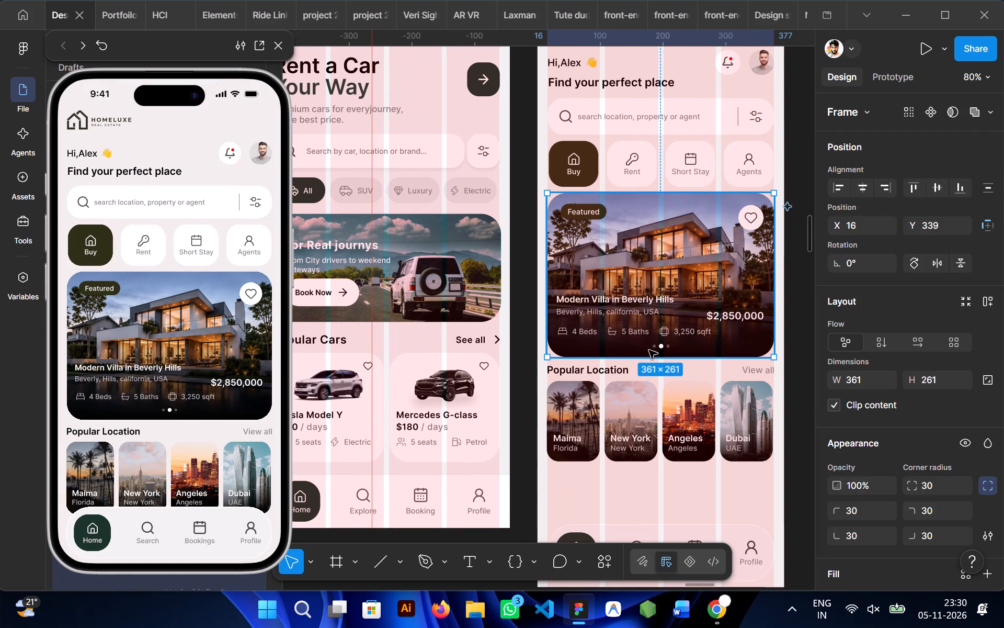
pyautogui.hscroll(-2, 649, 350)
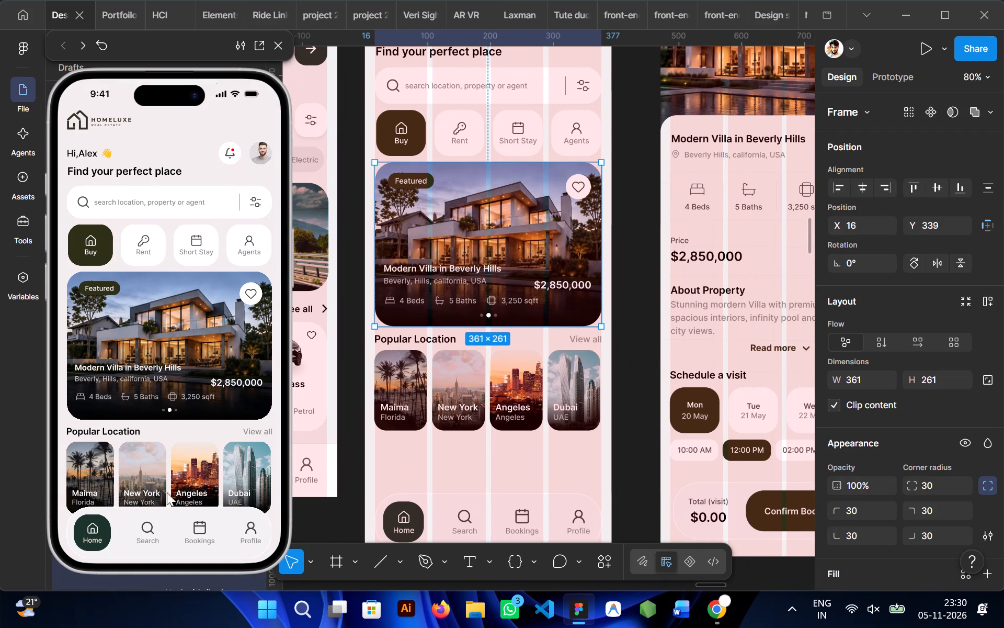
pyautogui.scroll(-2, 153, 489)
pyautogui.scroll(2, 153, 489)
pyautogui.hscroll(-1, 615, 374)
pyautogui.click(701, 317)
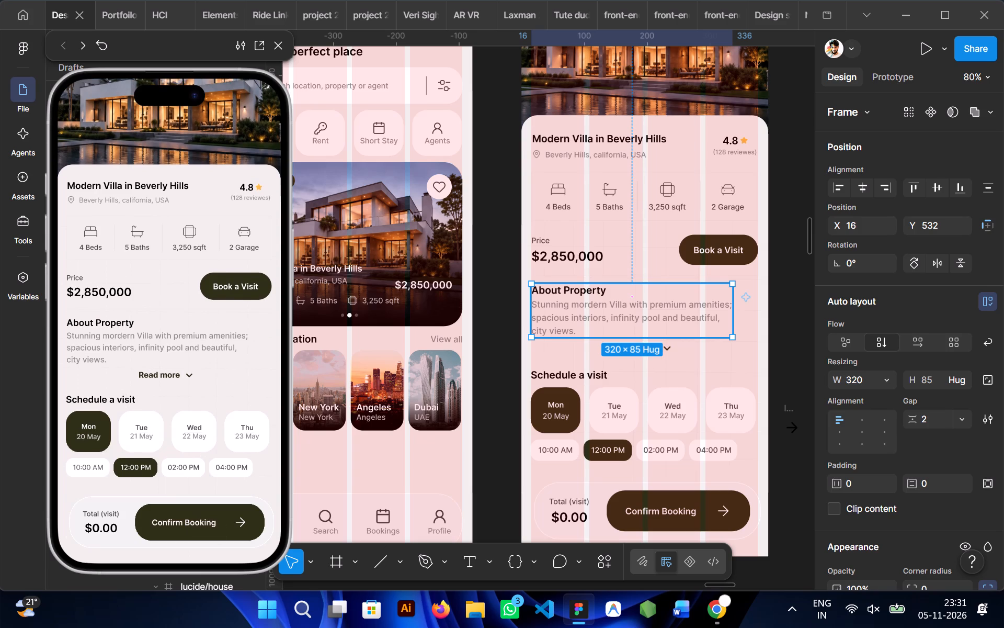
# Set the corner radius of the Confirm Booking button on the villa detail screen to 31.
pyautogui.keyDown('ctrl'); pyautogui.click(703, 502); pyautogui.keyUp('ctrl')
pyautogui.scroll(-1, 900, 482)
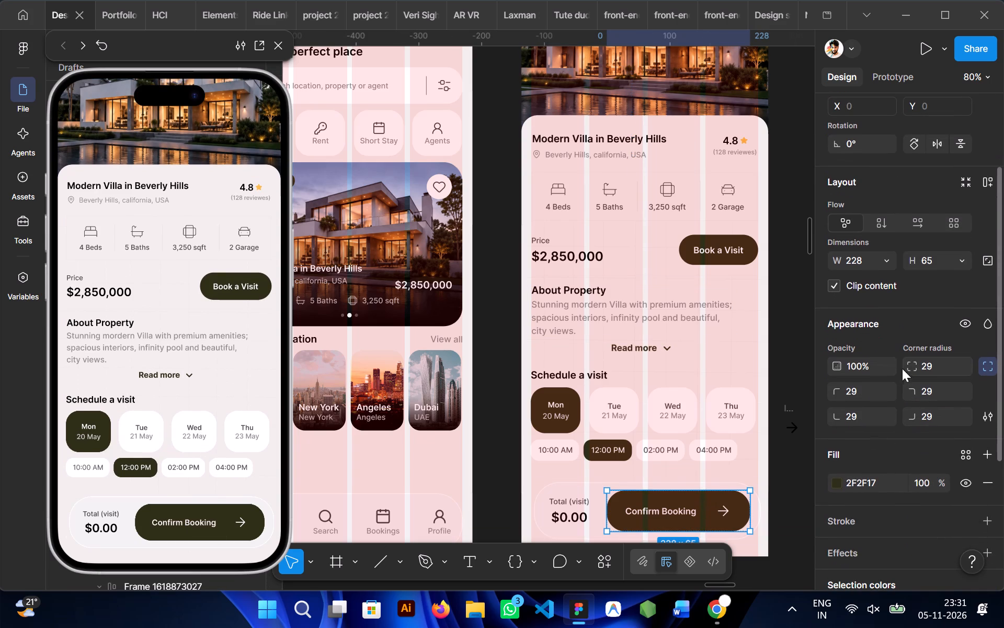
pyautogui.moveTo(906, 365); pyautogui.dragTo(538, 314)
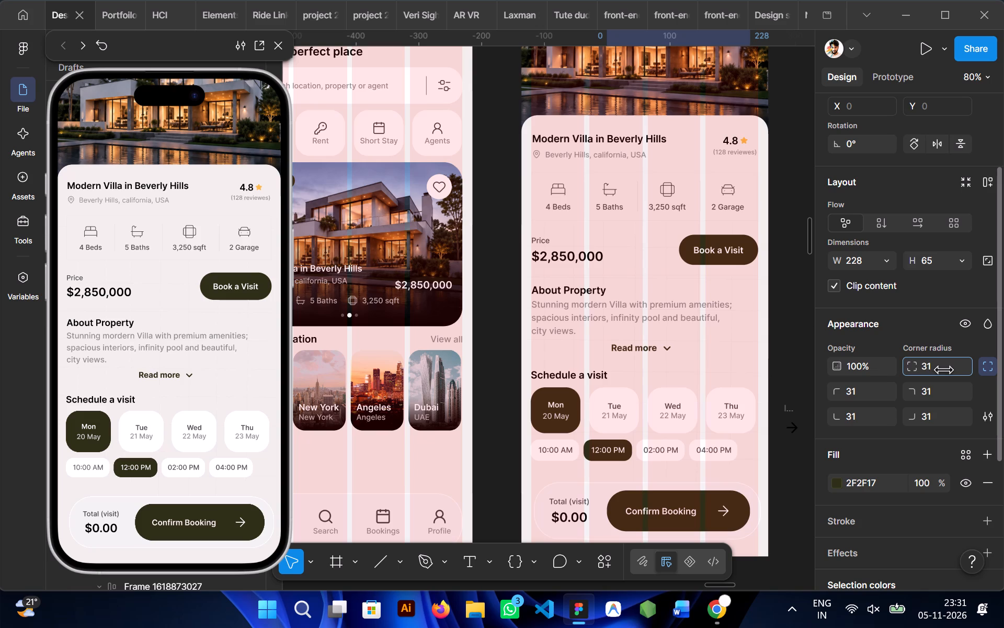
pyautogui.moveTo(538, 314); pyautogui.dragTo(538, 315)
pyautogui.scroll(-1, 749, 408)
pyautogui.click(734, 403)
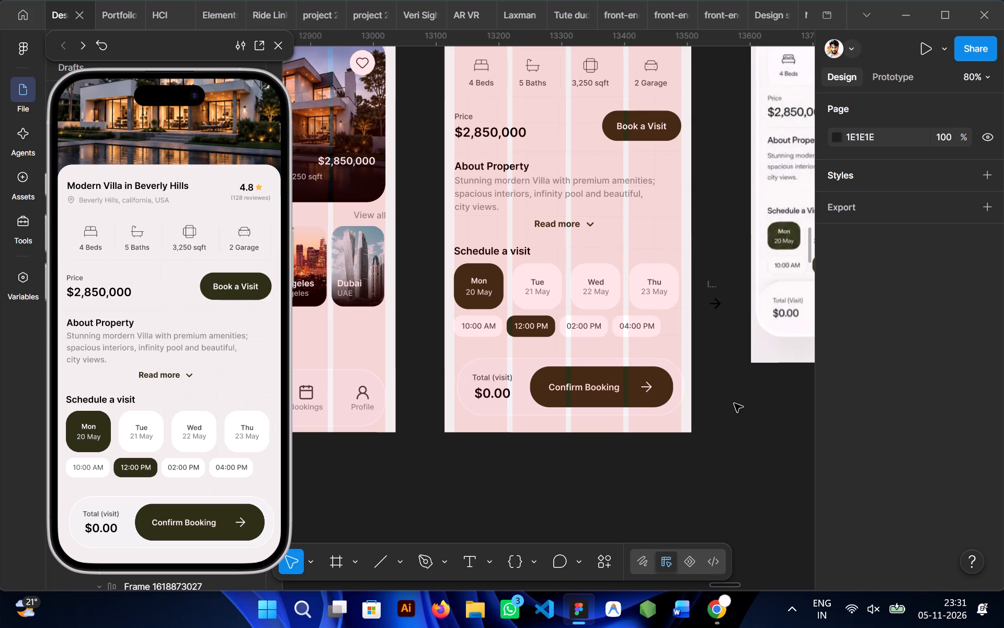
# Finish checking the villa detail screen in the prototype preview and close the preview.
pyautogui.click(243, 435)
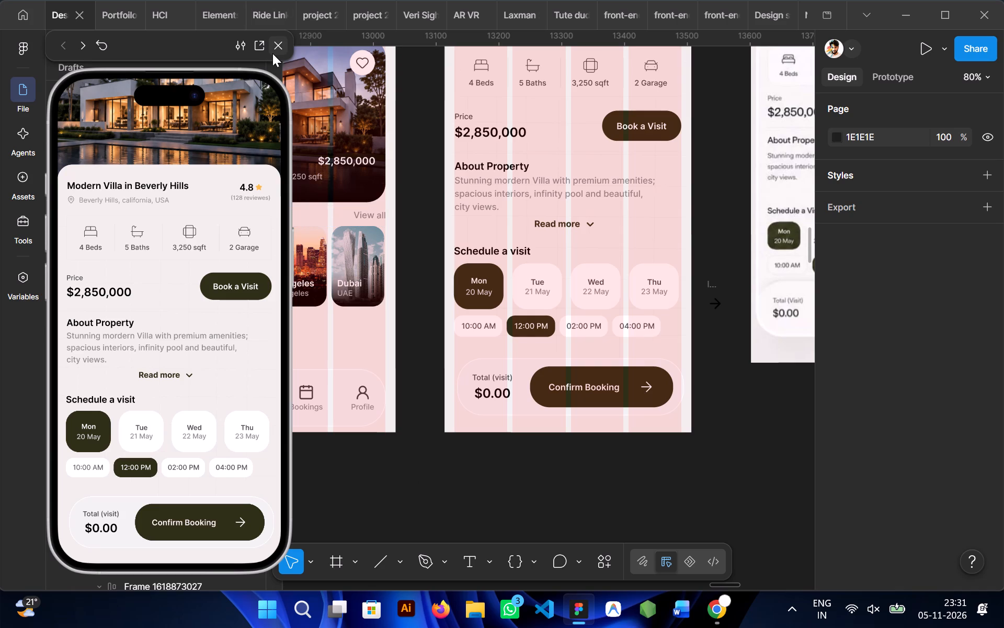
pyautogui.click(278, 51)
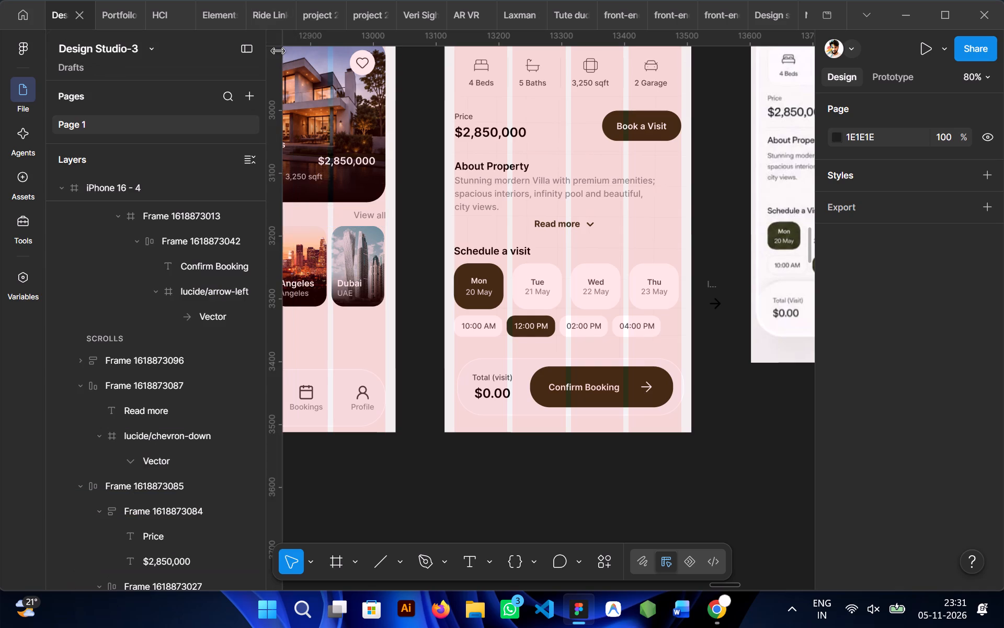
# Minimise the open Figma and Chrome windows and launch Kuro from the desktop.
pyautogui.click(909, 16)
pyautogui.click(909, 16)
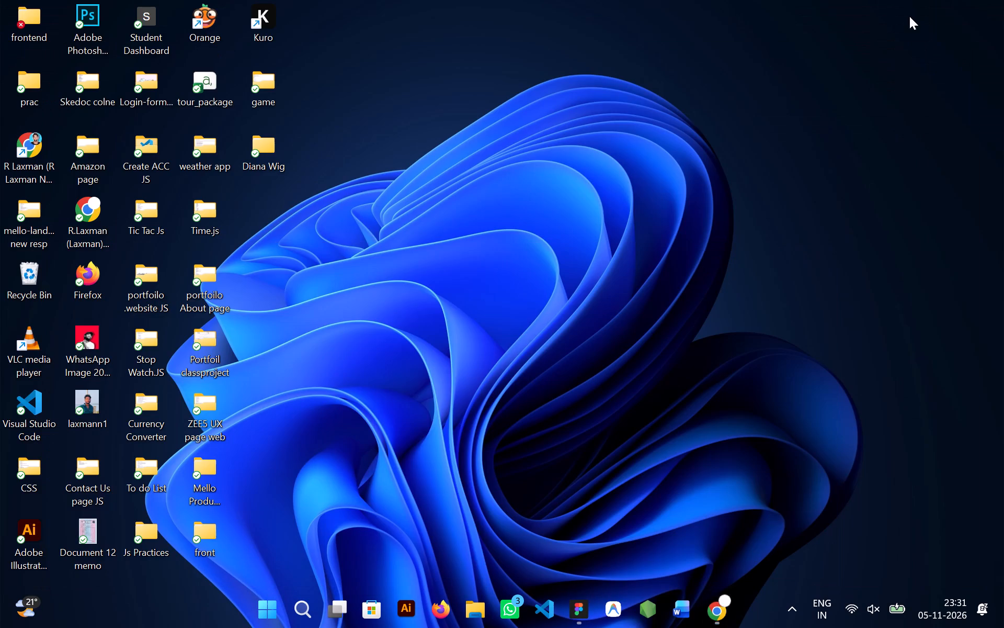
pyautogui.click(595, 217)
pyautogui.doubleClick(272, 18)
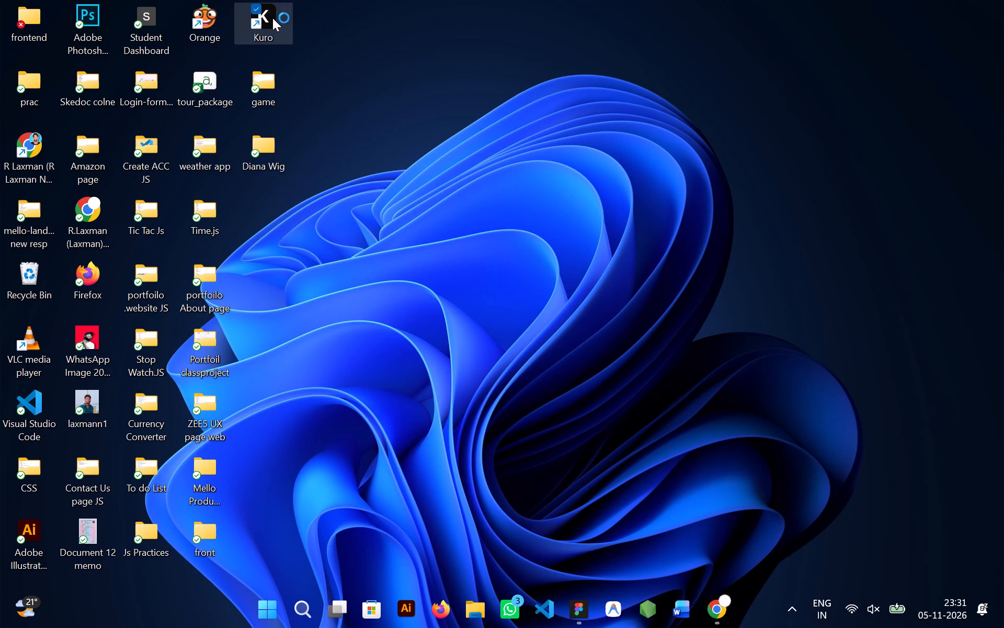